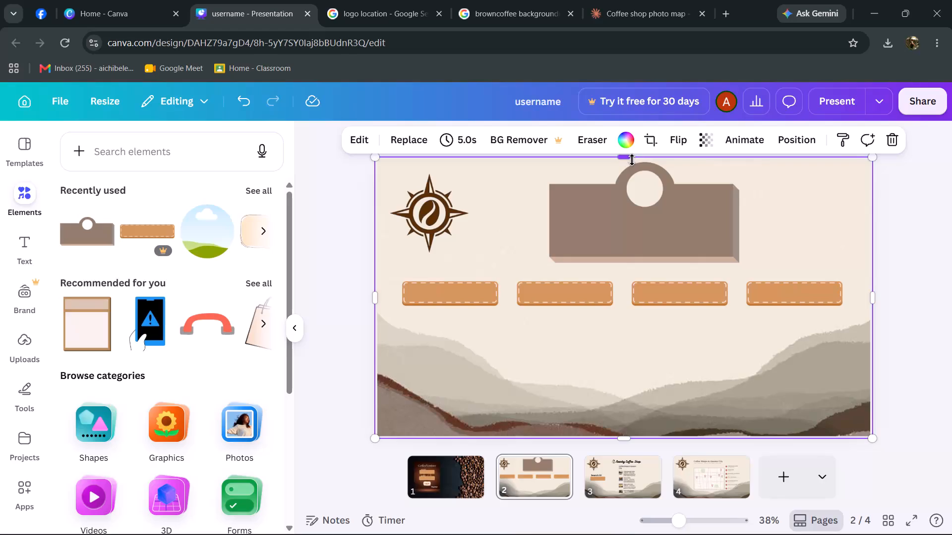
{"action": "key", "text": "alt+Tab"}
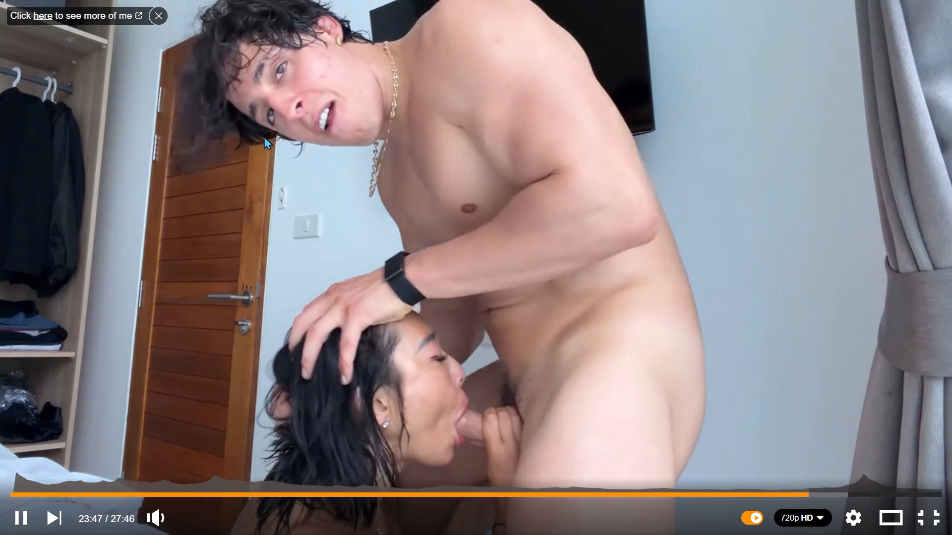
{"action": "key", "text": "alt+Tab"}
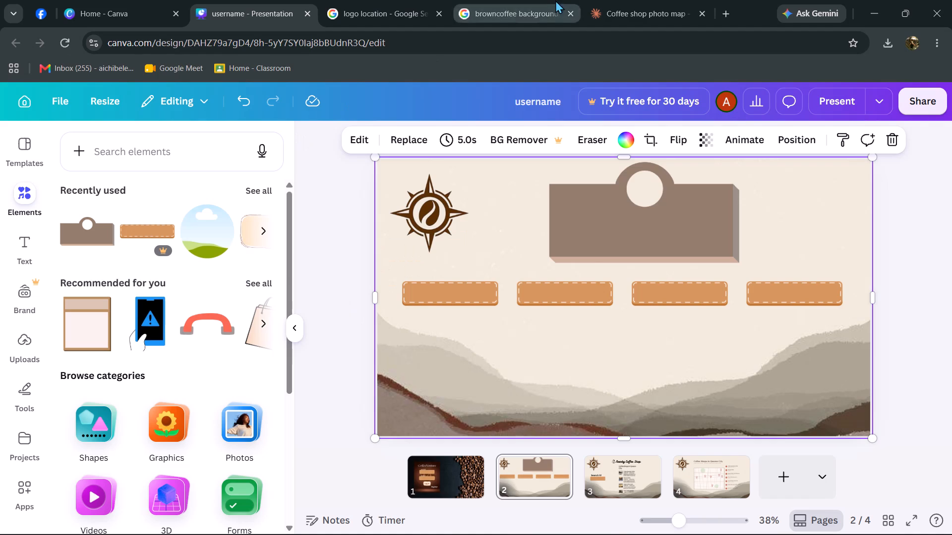
Add a subheading to page 2 reading "Where your current location?".
{"action": "left_click", "coordinate": [23, 251]}
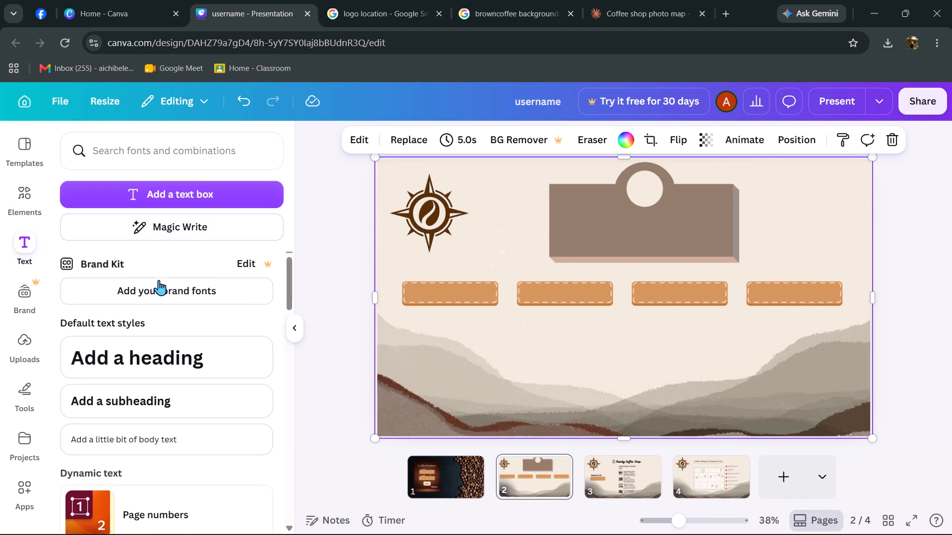
{"action": "left_click", "coordinate": [143, 396]}
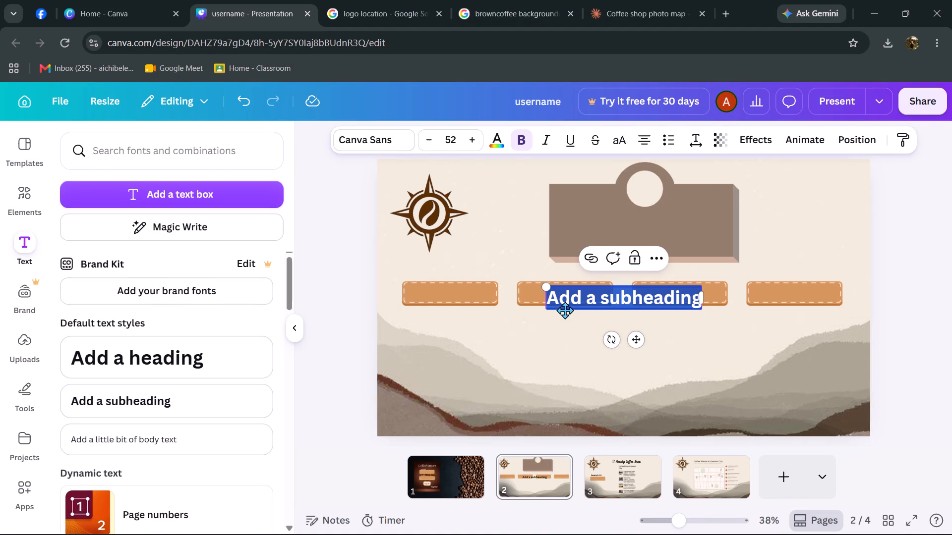
{"action": "key", "text": "shift+w"}
{"action": "key", "text": "h"}
{"action": "type", "text": "ere your"}
{"action": "key", "text": "space"}
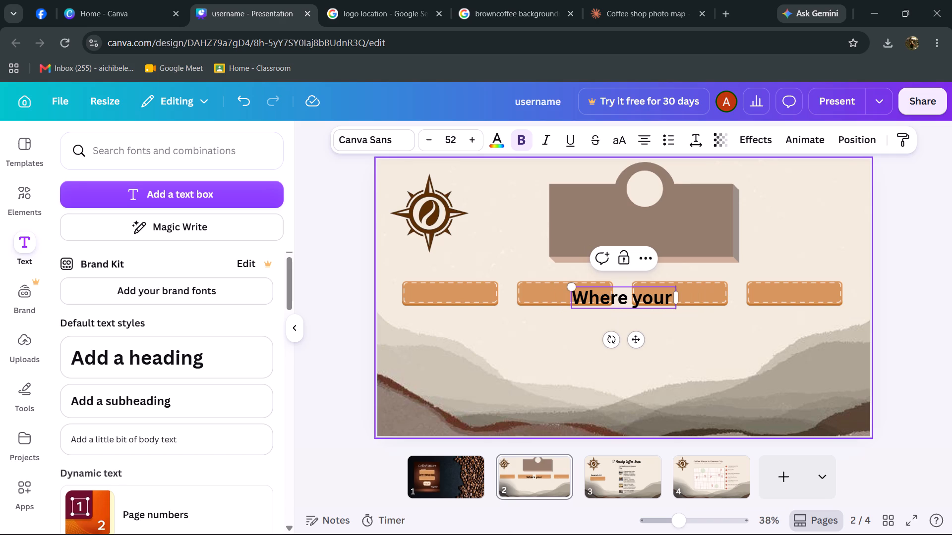
{"action": "key", "text": "shift+c"}
{"action": "key", "text": "BackSpace"}
{"action": "type", "text": "curer"}
{"action": "key", "text": "BackSpace"}
{"action": "key", "text": "BackSpace"}
{"action": "type", "text": "rent"}
{"action": "key", "text": "space"}
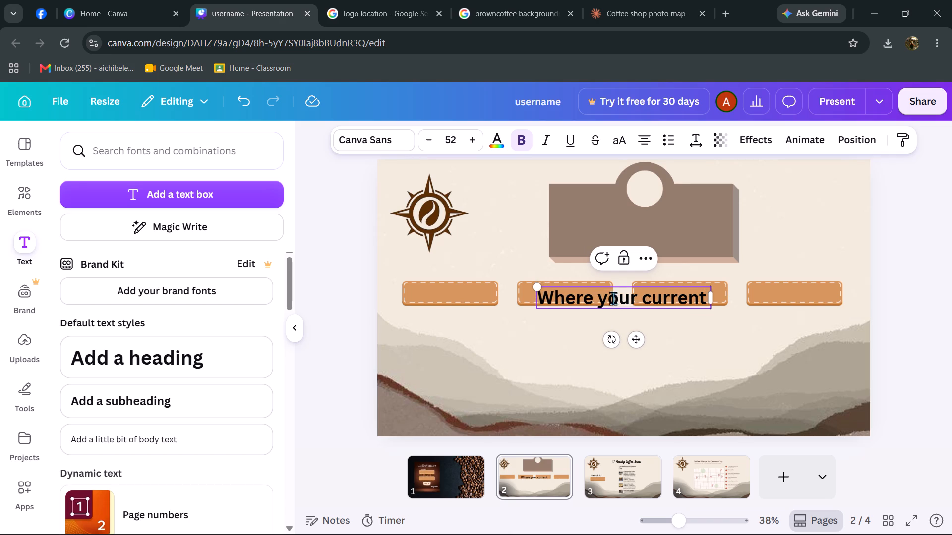
{"action": "key", "text": "space"}
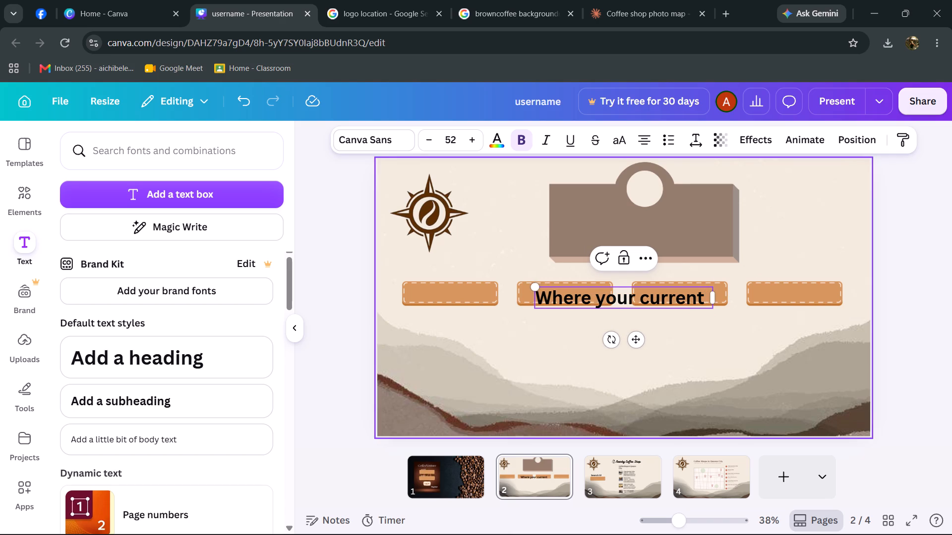
{"action": "key", "text": "BackSpace"}
{"action": "key", "text": "k"}
{"action": "key", "text": "BackSpace"}
{"action": "key", "text": "shift+l"}
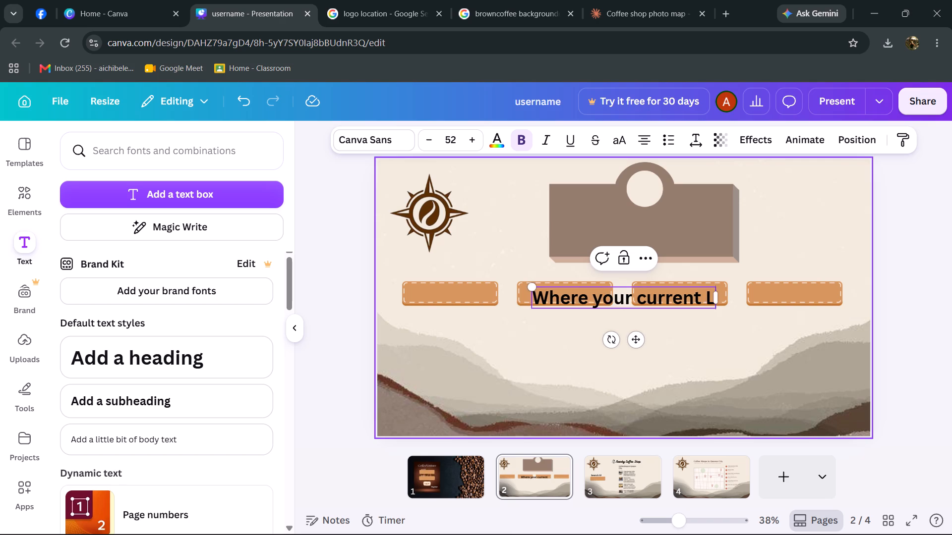
{"action": "key", "text": "BackSpace"}
{"action": "type", "text": "location"}
{"action": "key", "text": "shift+question"}
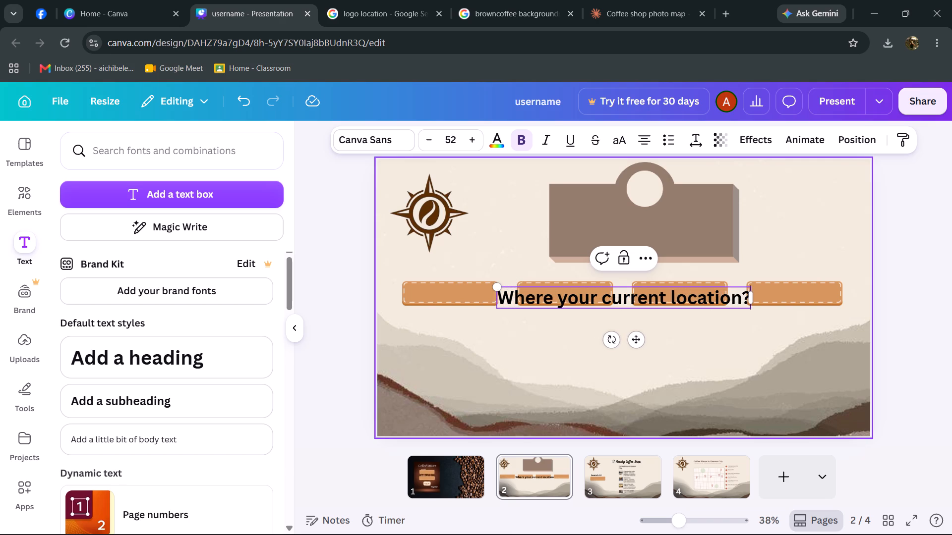
{"action": "left_click", "coordinate": [708, 358]}
Fit the question onto the brown sign at size 40.4, breaking it into two lines before "location?".
{"action": "left_click_drag", "start_coordinate": [717, 301], "coordinate": [737, 219]}
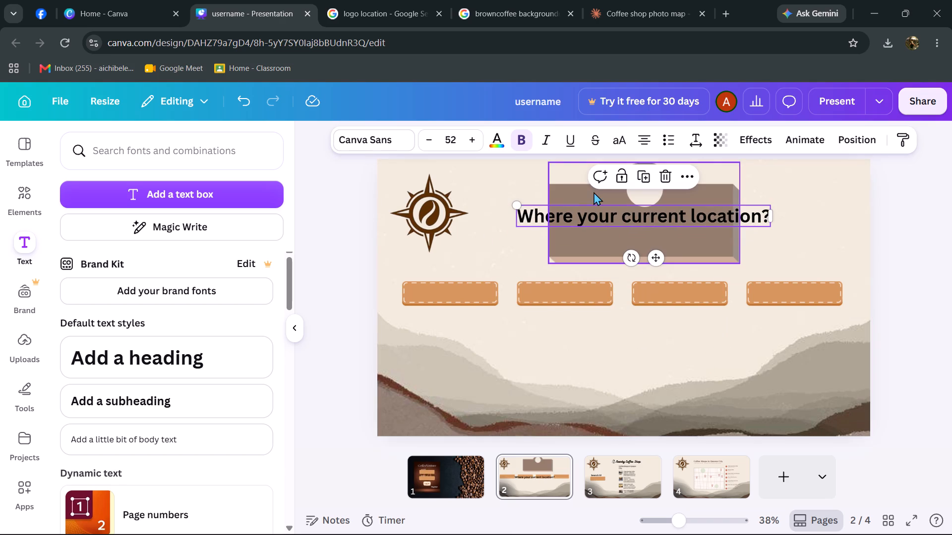
{"action": "left_click_drag", "start_coordinate": [514, 207], "coordinate": [570, 227]}
{"action": "left_click_drag", "start_coordinate": [723, 217], "coordinate": [690, 220]}
{"action": "left_click", "coordinate": [690, 220]}
{"action": "left_click", "coordinate": [669, 223]}
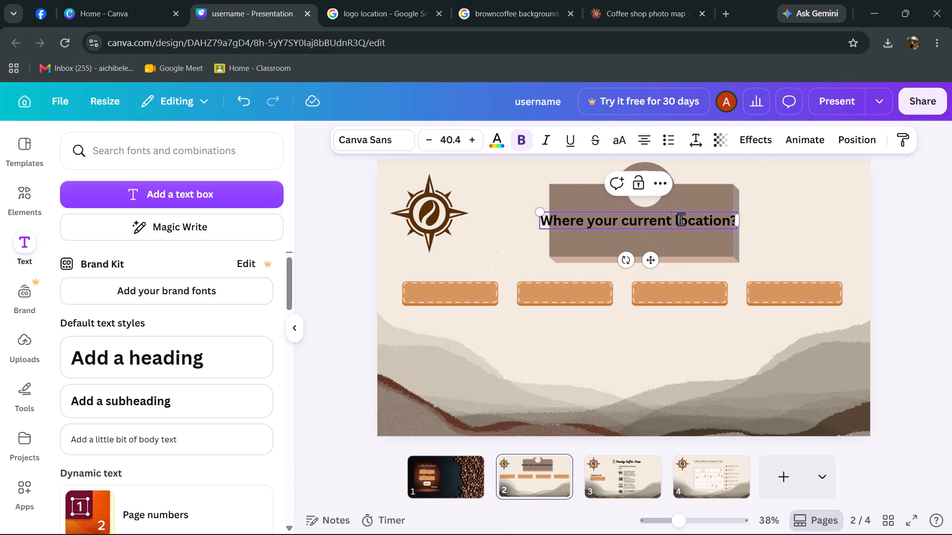
{"action": "key", "text": "Return"}
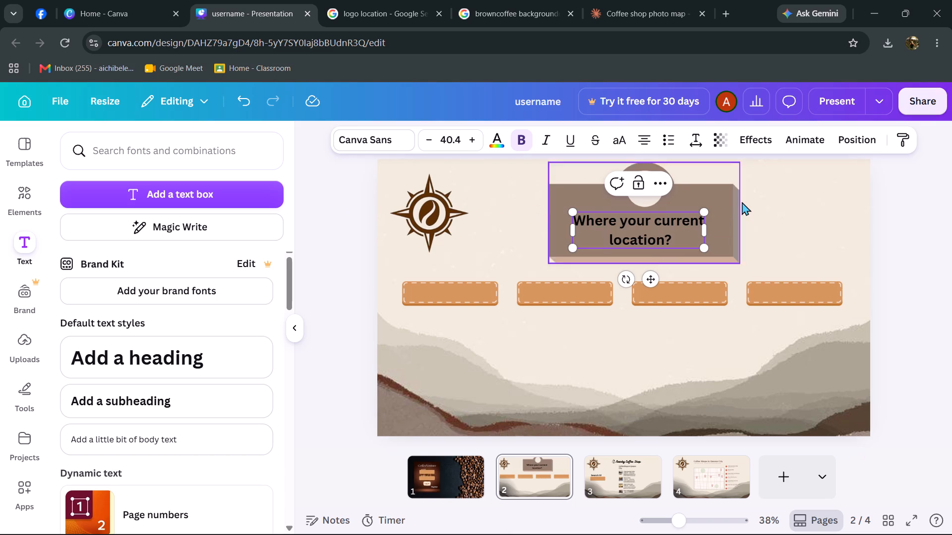
{"action": "left_click", "coordinate": [792, 206]}
{"action": "left_click", "coordinate": [680, 229]}
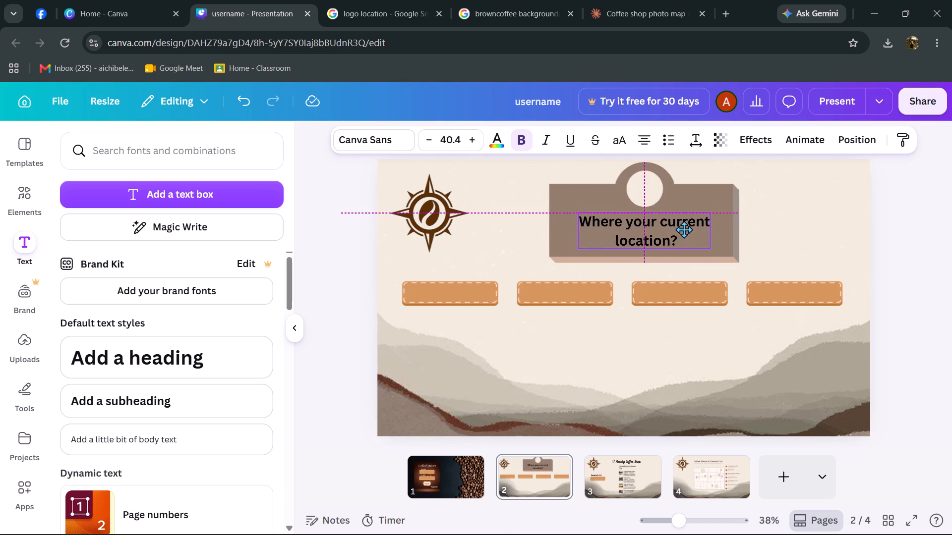
{"action": "left_click", "coordinate": [844, 222]}
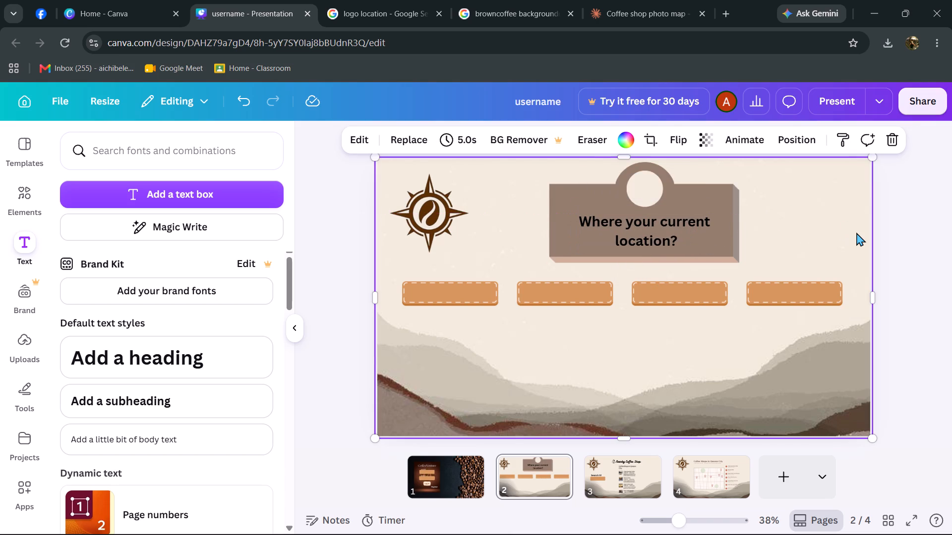
Enlarge the question text to size 50 and reposition it on the lower part of the brown sign.
{"action": "left_click", "coordinate": [669, 235]}
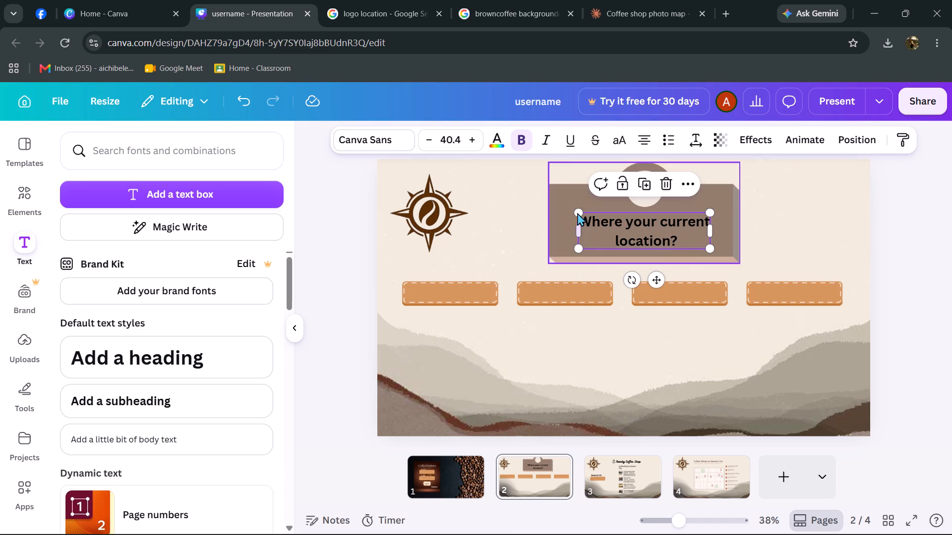
{"action": "left_click_drag", "start_coordinate": [580, 210], "coordinate": [570, 193]}
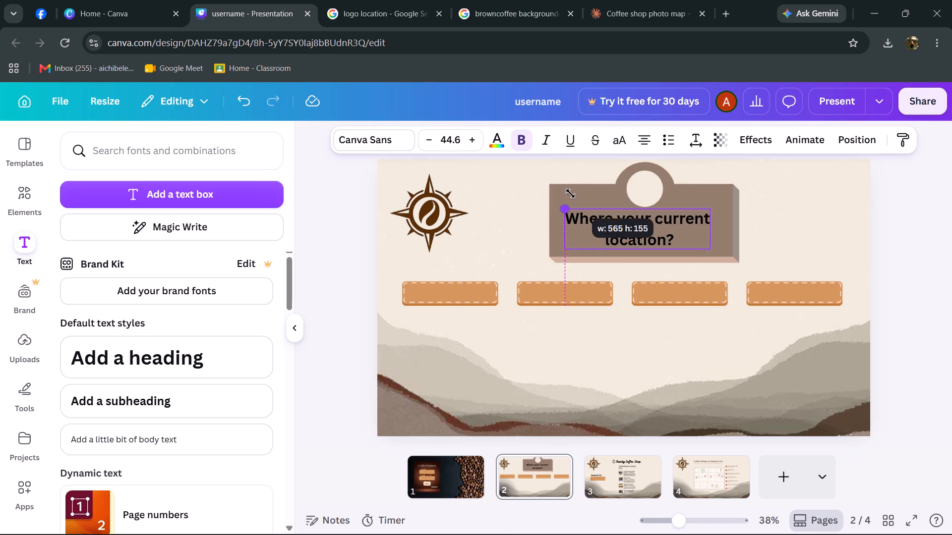
{"action": "left_click_drag", "start_coordinate": [570, 193], "coordinate": [569, 191]}
{"action": "left_click_drag", "start_coordinate": [708, 248], "coordinate": [722, 262]}
{"action": "left_click", "coordinate": [779, 246]}
{"action": "left_click_drag", "start_coordinate": [662, 230], "coordinate": [660, 231]}
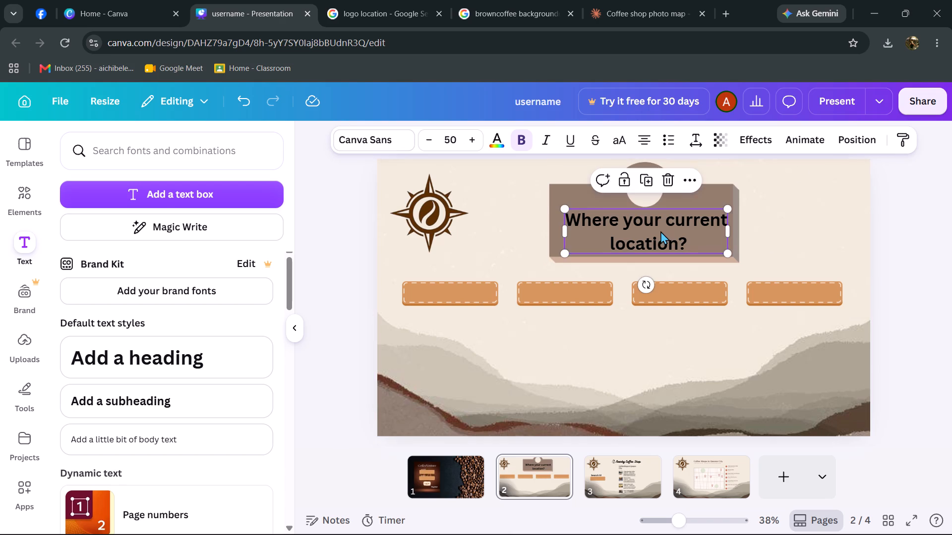
{"action": "left_click_drag", "start_coordinate": [660, 231], "coordinate": [658, 230]}
{"action": "left_click", "coordinate": [856, 208]}
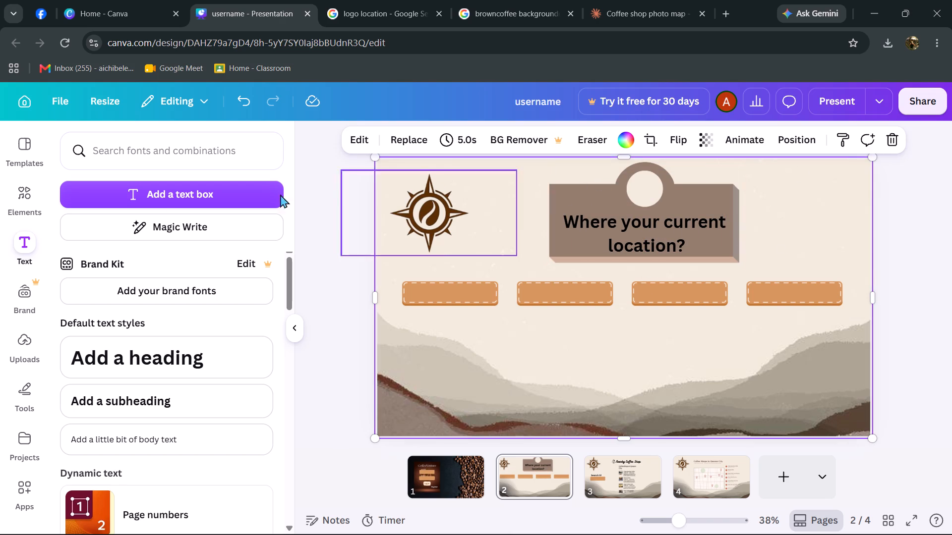
Add the recently used circular photo frame, shrink it, and place it over the brown sign's round opening.
{"action": "left_click", "coordinate": [21, 199]}
{"action": "left_click", "coordinate": [208, 232]}
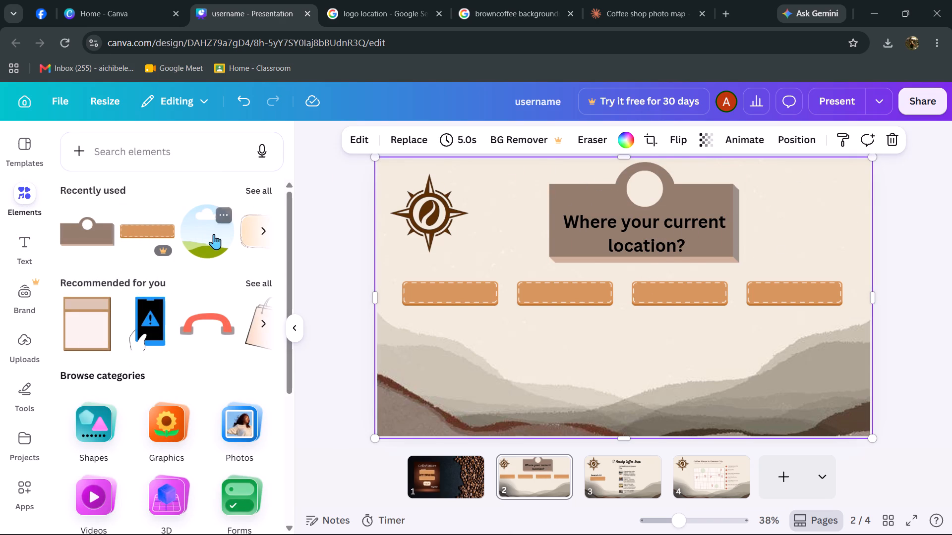
{"action": "left_click_drag", "start_coordinate": [674, 332], "coordinate": [739, 374]}
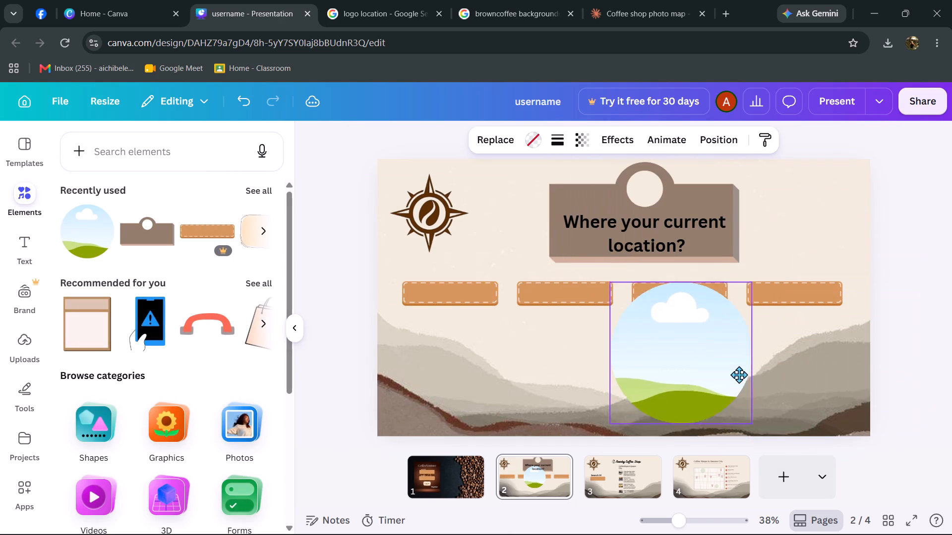
{"action": "left_click_drag", "start_coordinate": [739, 374], "coordinate": [741, 375]}
{"action": "left_click_drag", "start_coordinate": [762, 409], "coordinate": [697, 317]}
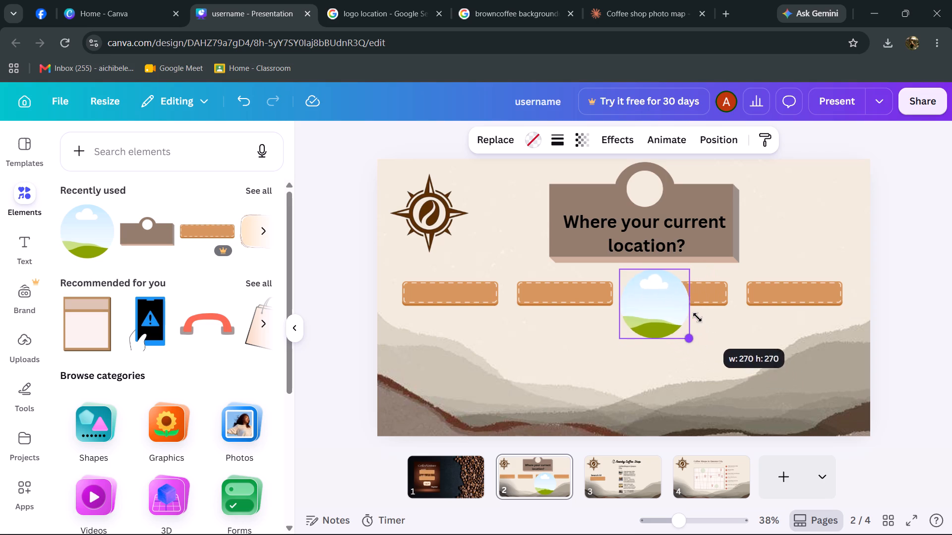
{"action": "left_click_drag", "start_coordinate": [697, 317], "coordinate": [687, 311]}
{"action": "left_click_drag", "start_coordinate": [637, 306], "coordinate": [638, 196]}
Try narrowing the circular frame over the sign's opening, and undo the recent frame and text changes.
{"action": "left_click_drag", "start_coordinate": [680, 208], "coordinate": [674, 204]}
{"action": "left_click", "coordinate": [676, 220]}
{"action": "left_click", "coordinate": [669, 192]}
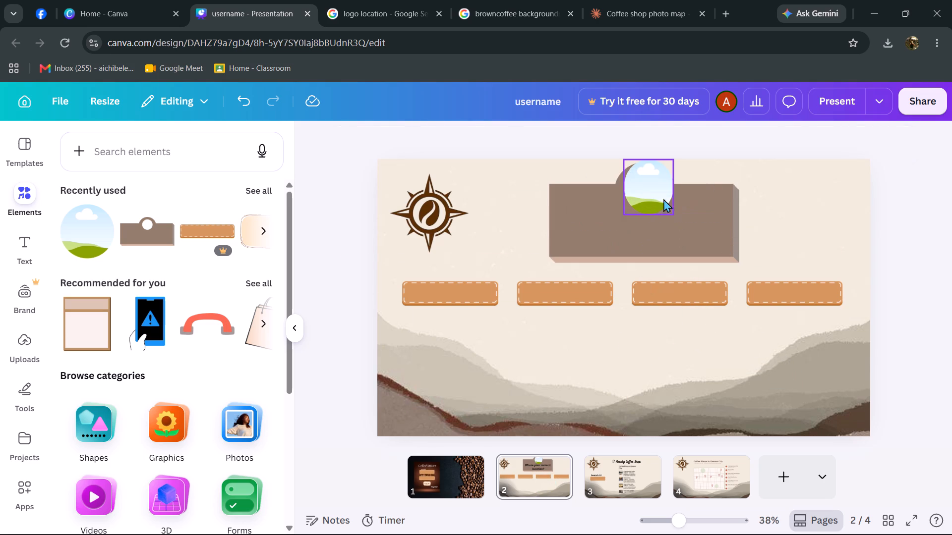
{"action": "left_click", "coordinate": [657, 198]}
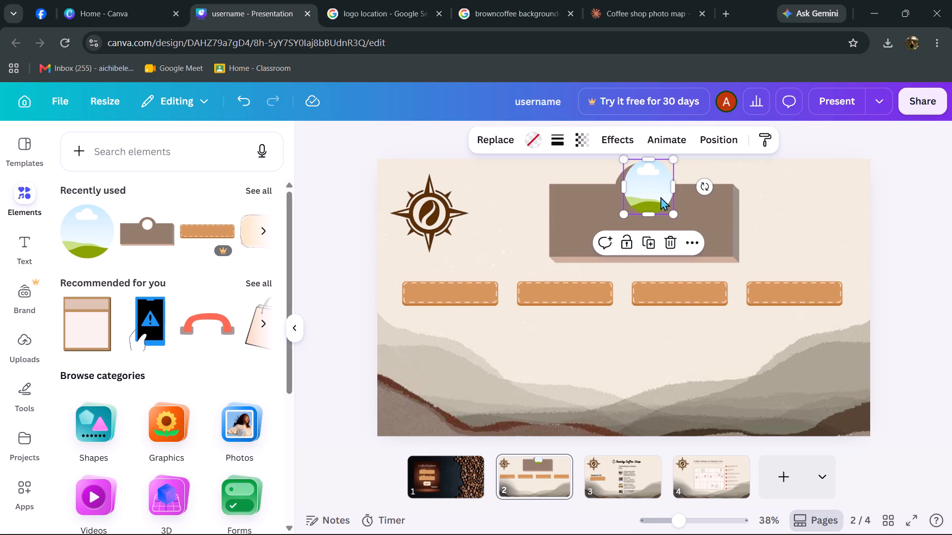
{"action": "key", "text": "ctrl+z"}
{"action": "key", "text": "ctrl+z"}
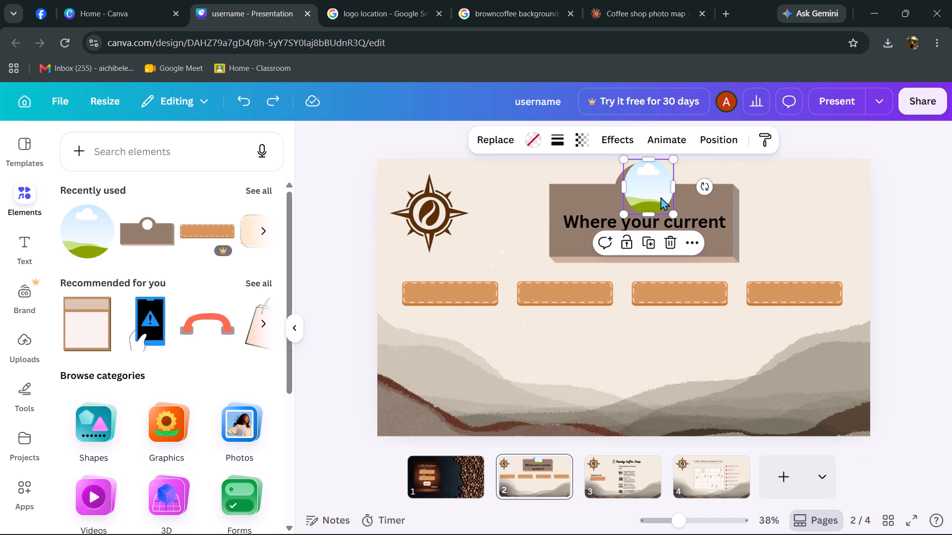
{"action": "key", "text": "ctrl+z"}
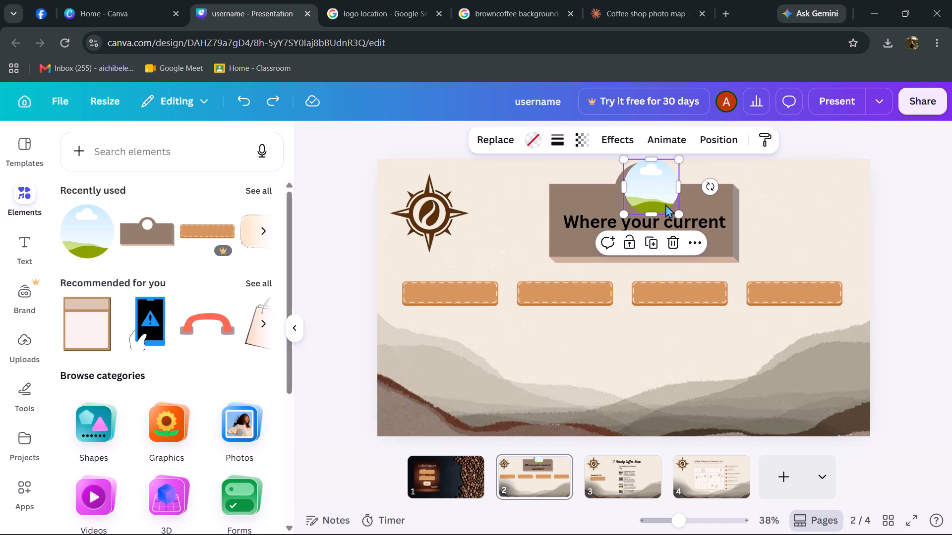
Shrink the circular frame and align it with the brown sign's round opening.
{"action": "left_click_drag", "start_coordinate": [680, 214], "coordinate": [669, 199]}
{"action": "left_click_drag", "start_coordinate": [654, 182], "coordinate": [652, 189]}
{"action": "left_click", "coordinate": [792, 204]}
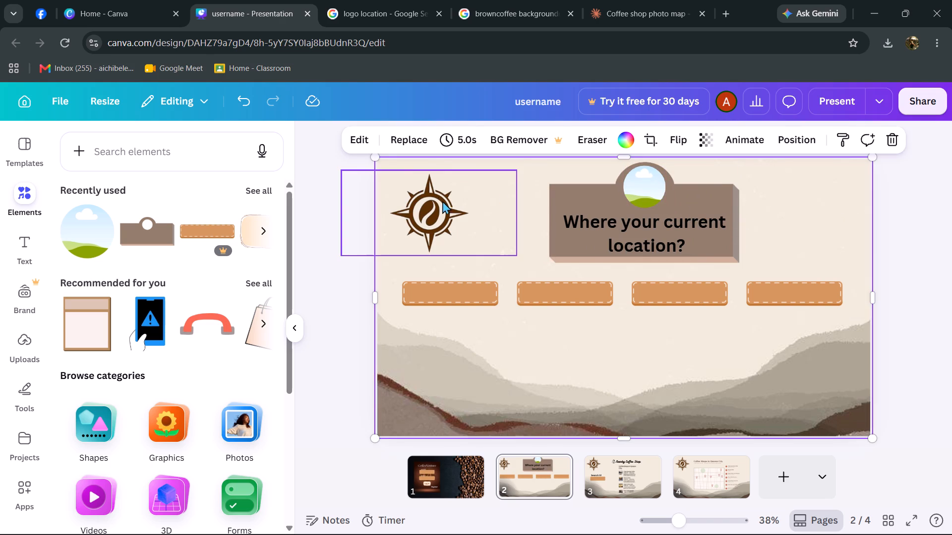
Place the page's compass logo inside the circular frame on the sign.
{"action": "left_click_drag", "start_coordinate": [435, 209], "coordinate": [647, 189]}
{"action": "left_click", "coordinate": [840, 188]}
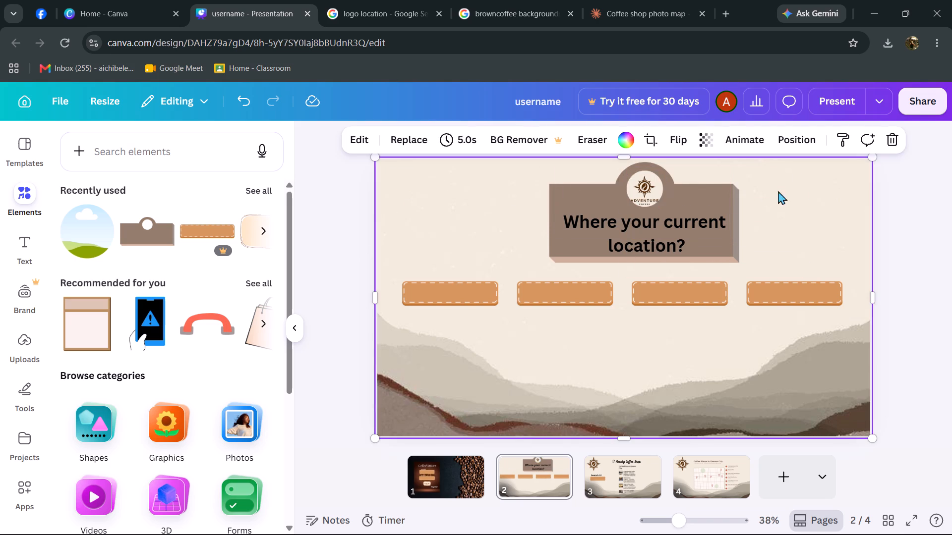
Group the brown sign with the circular logo frame.
{"action": "left_click_drag", "start_coordinate": [823, 191], "coordinate": [634, 189]}
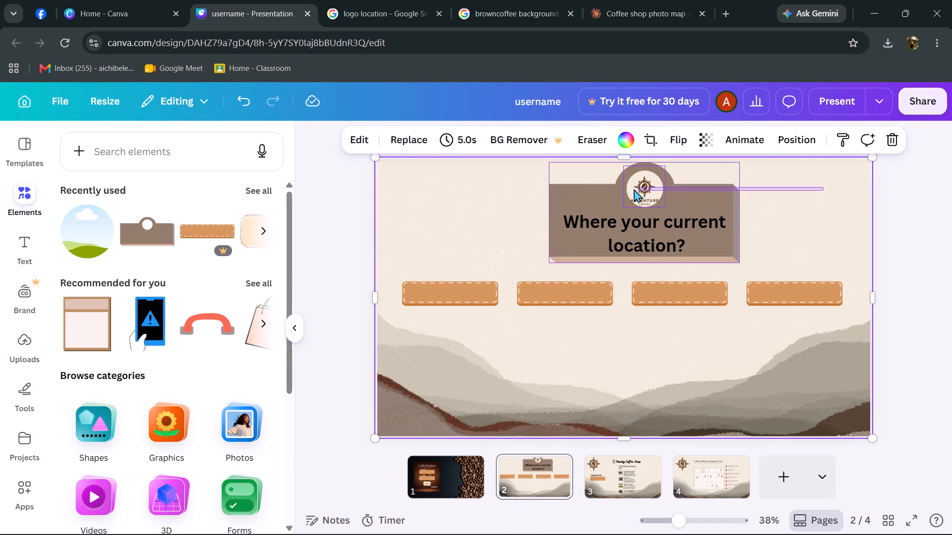
{"action": "left_click_drag", "start_coordinate": [634, 189], "coordinate": [612, 194]}
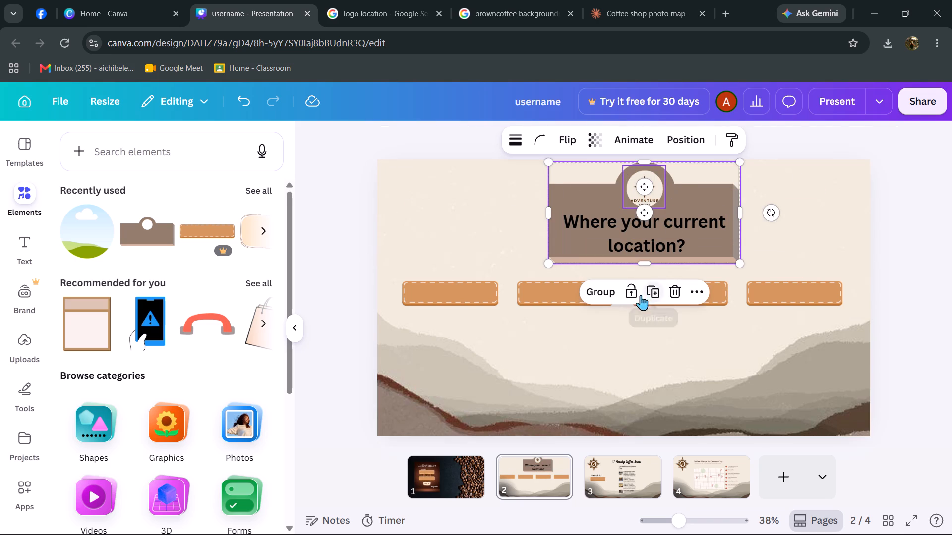
{"action": "left_click", "coordinate": [608, 292]}
{"action": "left_click", "coordinate": [878, 209]}
Move the grouped sign to the page's horizontal centre near the top edge and reposition the question text on it.
{"action": "left_click_drag", "start_coordinate": [688, 192], "coordinate": [640, 186]}
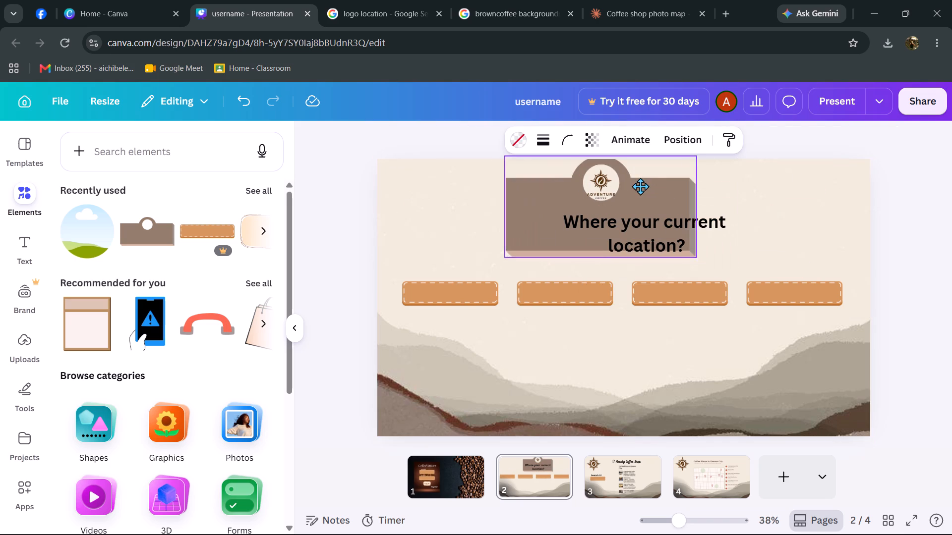
{"action": "left_click_drag", "start_coordinate": [640, 186], "coordinate": [670, 189]}
{"action": "left_click", "coordinate": [681, 224]}
{"action": "left_click_drag", "start_coordinate": [680, 224], "coordinate": [630, 222]}
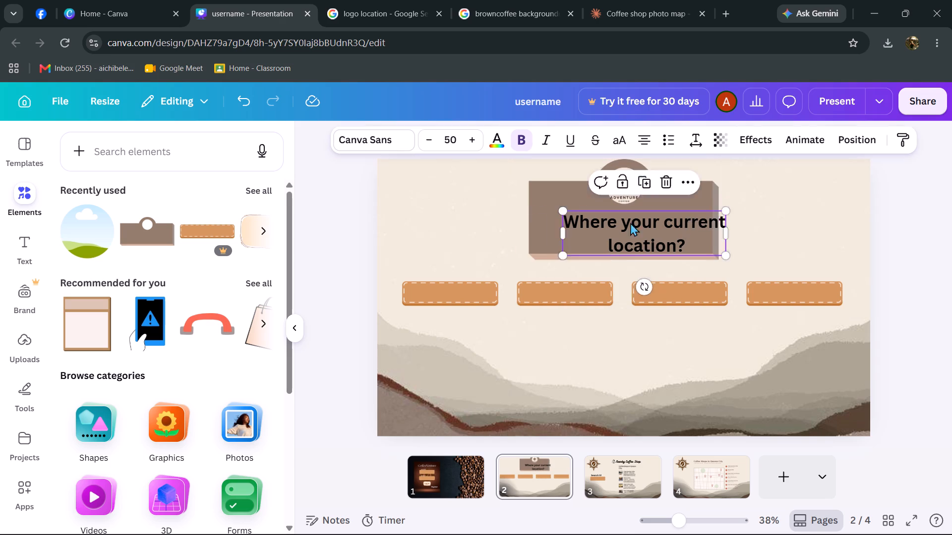
{"action": "left_click_drag", "start_coordinate": [630, 222], "coordinate": [659, 221]}
{"action": "left_click", "coordinate": [839, 222]}
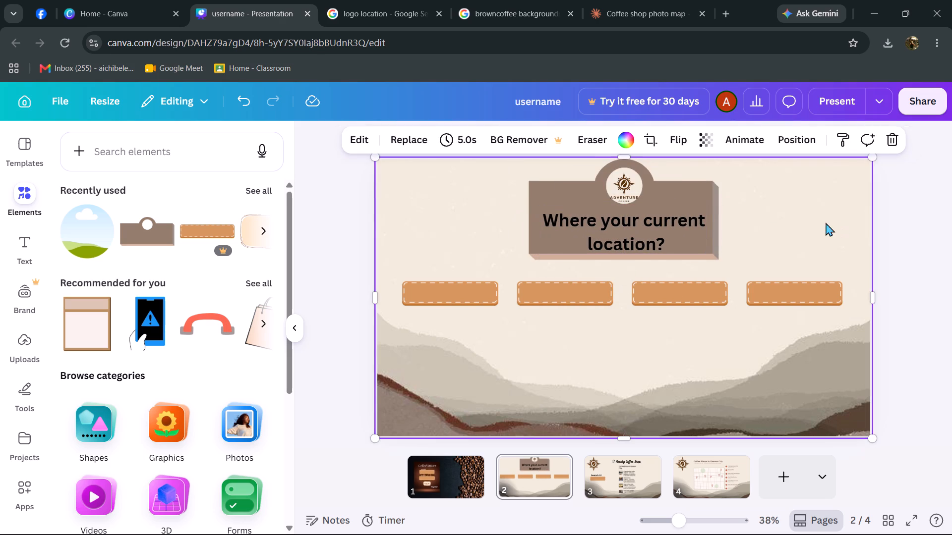
Add the uploaded Adventure Coffee logo to page 2.
{"action": "scroll", "coordinate": [112, 263], "scroll_direction": "up", "scroll_amount": 4}
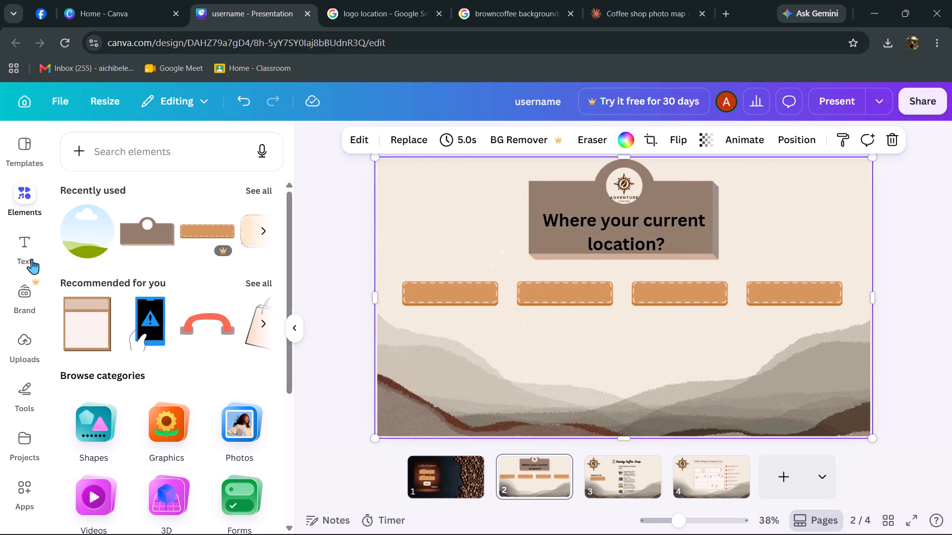
{"action": "left_click", "coordinate": [26, 350]}
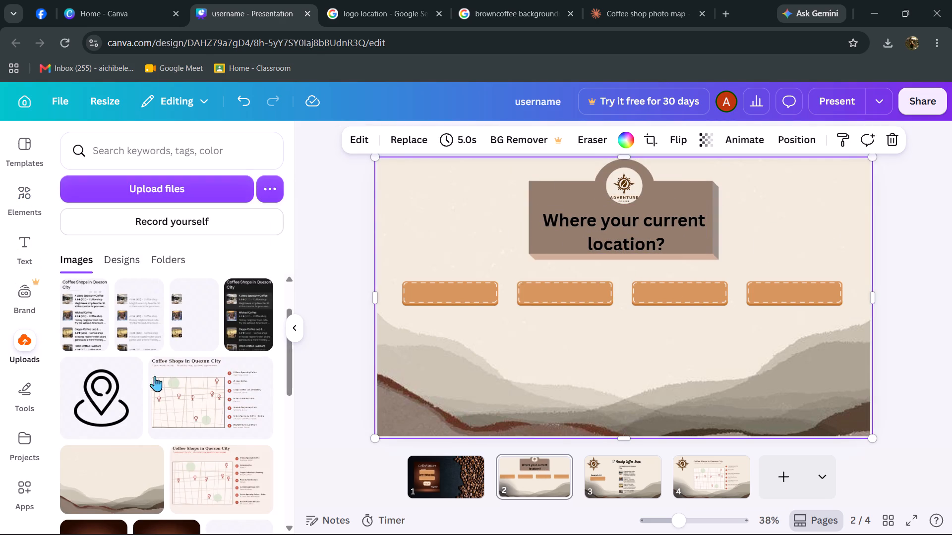
{"action": "scroll", "coordinate": [145, 402], "scroll_direction": "down", "scroll_amount": 2}
{"action": "left_click", "coordinate": [236, 407]}
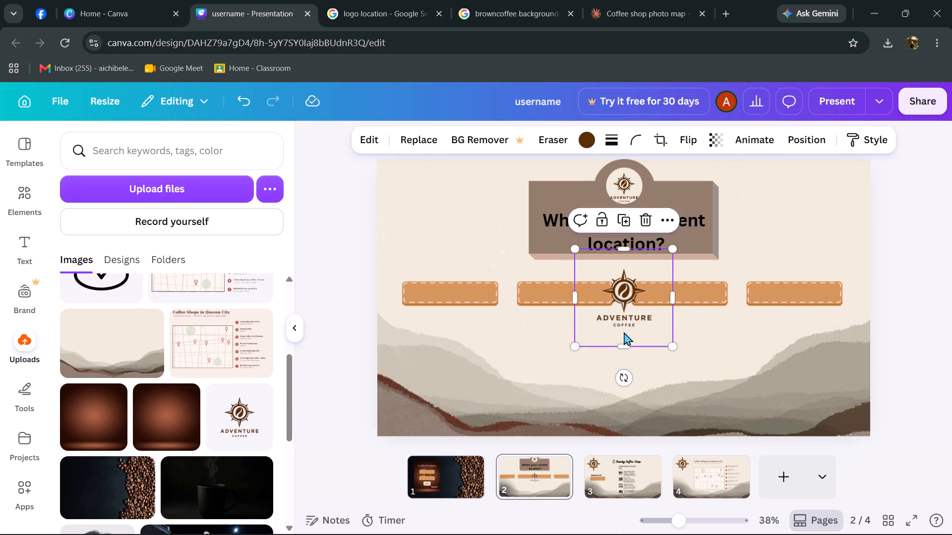
Crop the new logo to just its compass emblem, removing the wordmark and spare space above, and move it left of the sign.
{"action": "left_click_drag", "start_coordinate": [626, 346], "coordinate": [630, 316]}
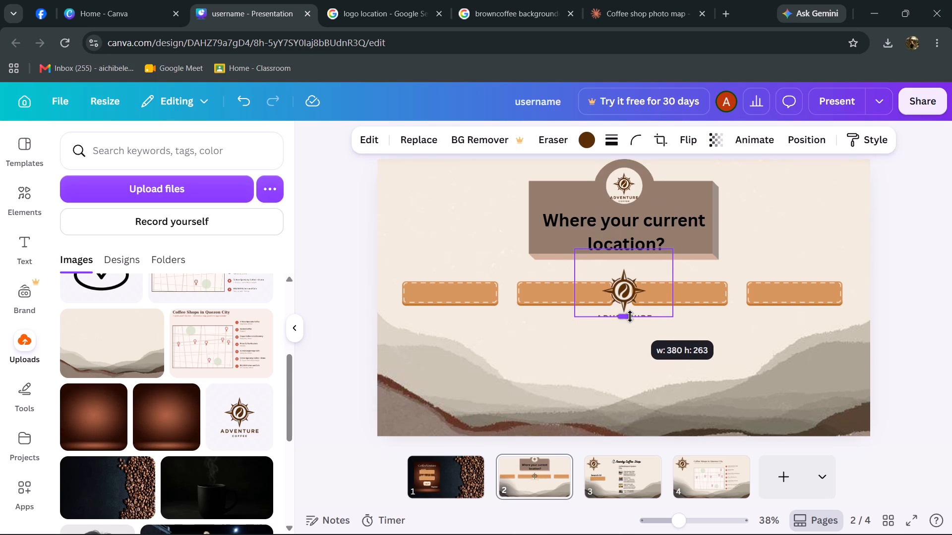
{"action": "left_click_drag", "start_coordinate": [630, 316], "coordinate": [630, 314]}
{"action": "left_click", "coordinate": [673, 329]}
{"action": "left_click_drag", "start_coordinate": [644, 287], "coordinate": [603, 333]}
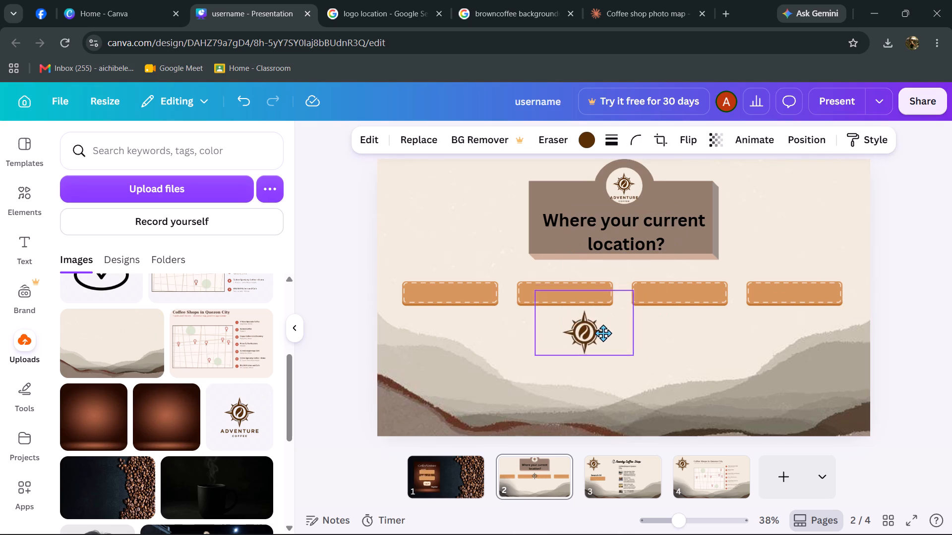
{"action": "left_click_drag", "start_coordinate": [603, 333], "coordinate": [475, 212]}
{"action": "left_click_drag", "start_coordinate": [453, 178], "coordinate": [453, 195]}
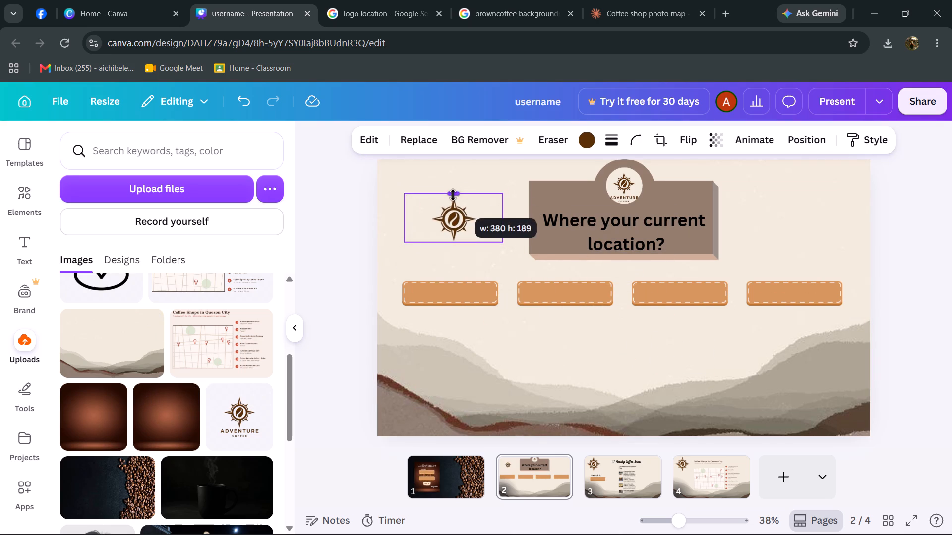
{"action": "left_click_drag", "start_coordinate": [453, 195], "coordinate": [453, 198]}
{"action": "left_click", "coordinate": [527, 281]}
Enlarge the compass emblem to about 522 by 241 and place it between the page's left edge and the brown sign.
{"action": "left_click_drag", "start_coordinate": [451, 214], "coordinate": [446, 202]}
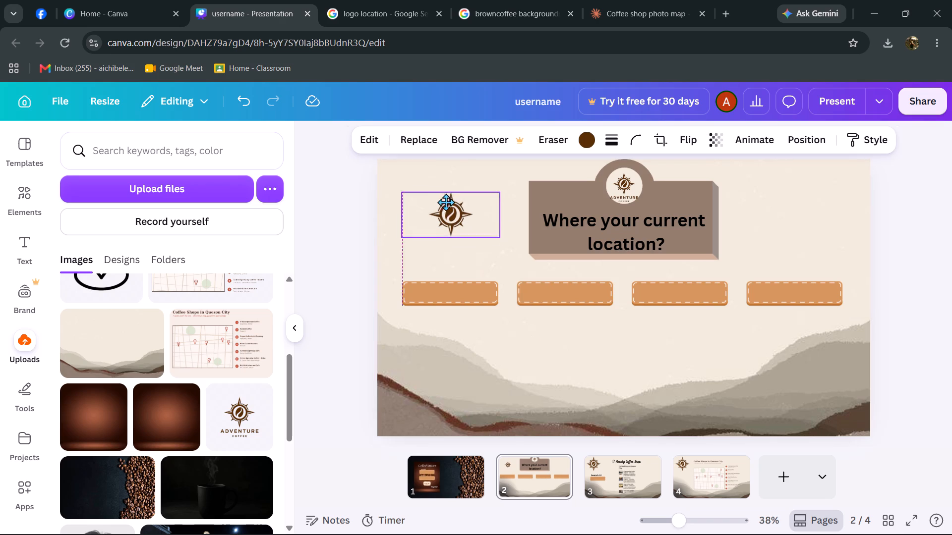
{"action": "left_click_drag", "start_coordinate": [446, 202], "coordinate": [440, 195]}
{"action": "left_click_drag", "start_coordinate": [493, 223], "coordinate": [518, 260]}
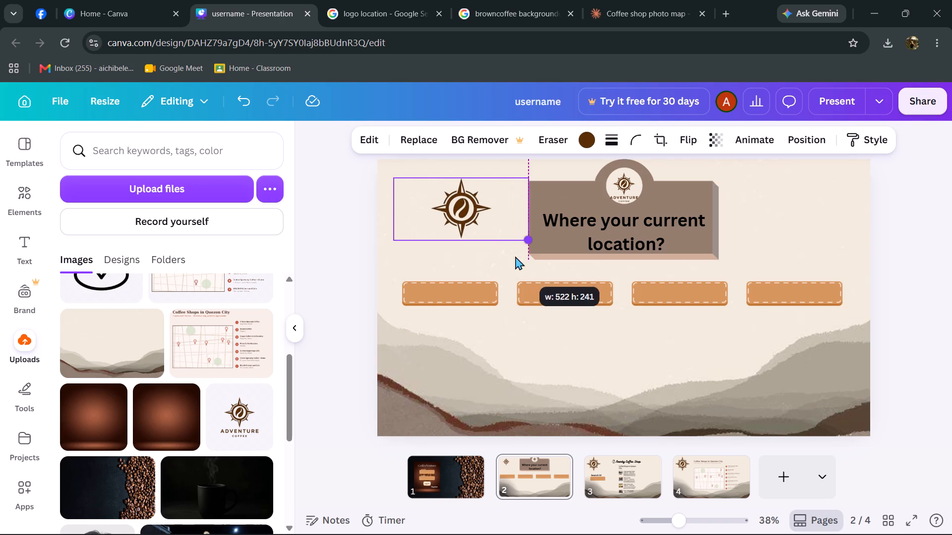
{"action": "left_click_drag", "start_coordinate": [481, 210], "coordinate": [475, 214]}
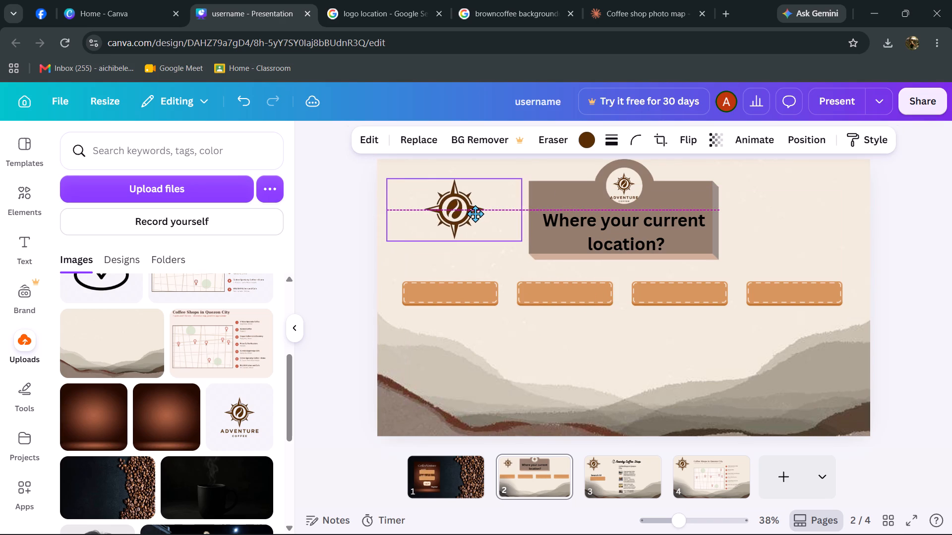
{"action": "left_click_drag", "start_coordinate": [475, 214], "coordinate": [477, 215]}
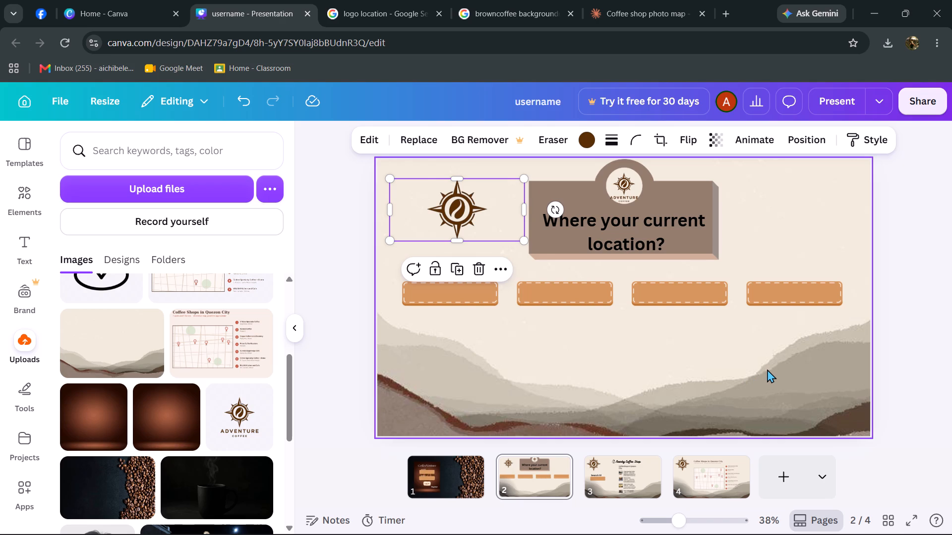
{"action": "left_click", "coordinate": [772, 354]}
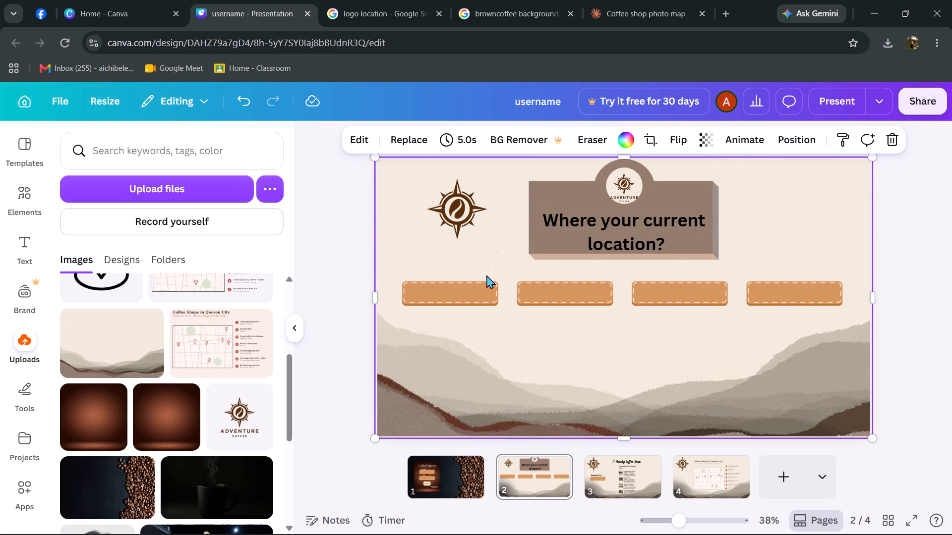
Enlarge the compass emblem slightly more and position it above the first option button, flush with the page's left edge.
{"action": "left_click_drag", "start_coordinate": [474, 213], "coordinate": [468, 227]}
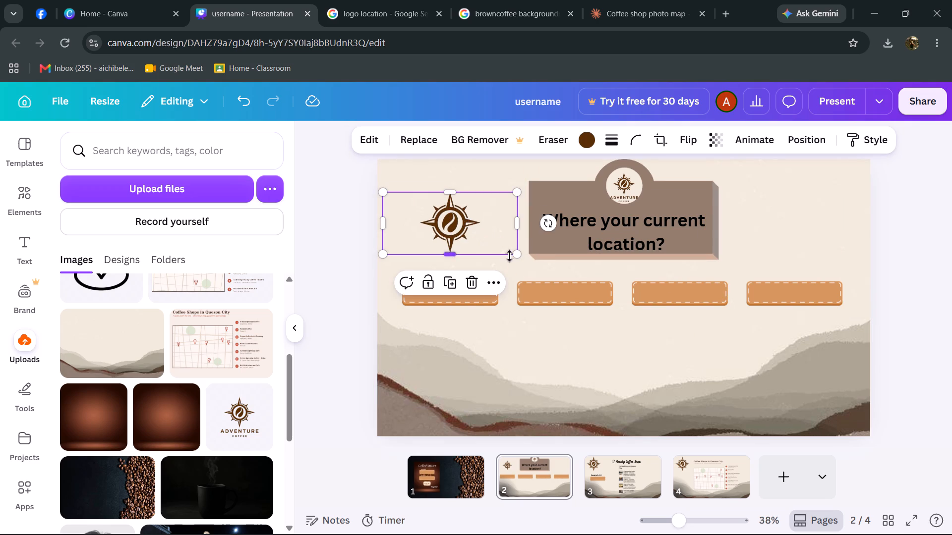
{"action": "left_click_drag", "start_coordinate": [515, 254], "coordinate": [534, 270]}
{"action": "left_click_drag", "start_coordinate": [472, 240], "coordinate": [470, 236]}
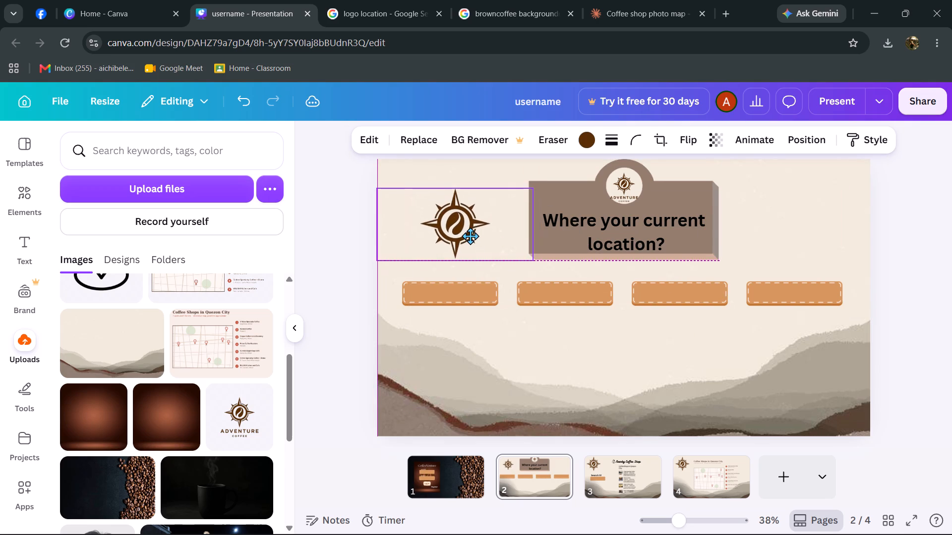
{"action": "left_click_drag", "start_coordinate": [470, 236], "coordinate": [473, 231]}
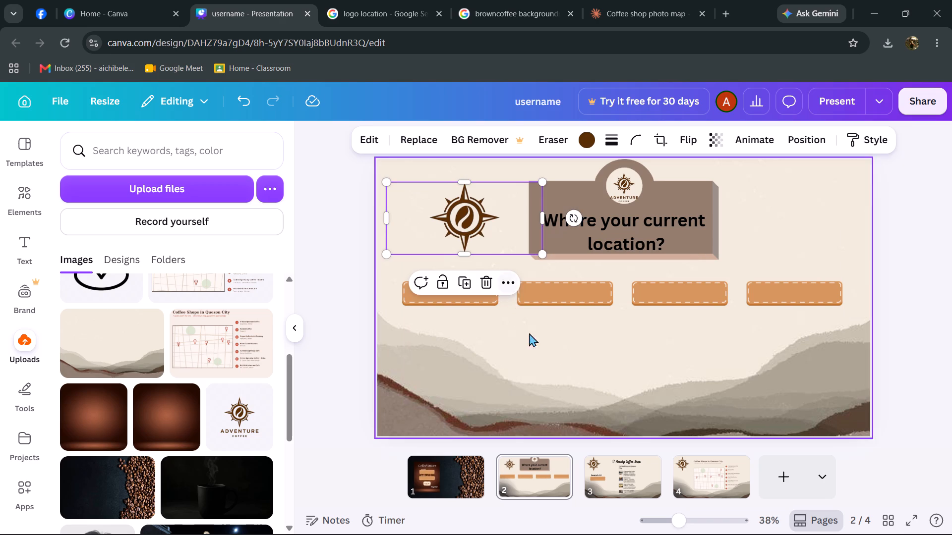
{"action": "left_click_drag", "start_coordinate": [560, 351], "coordinate": [556, 336]}
{"action": "left_click_drag", "start_coordinate": [472, 215], "coordinate": [465, 215]}
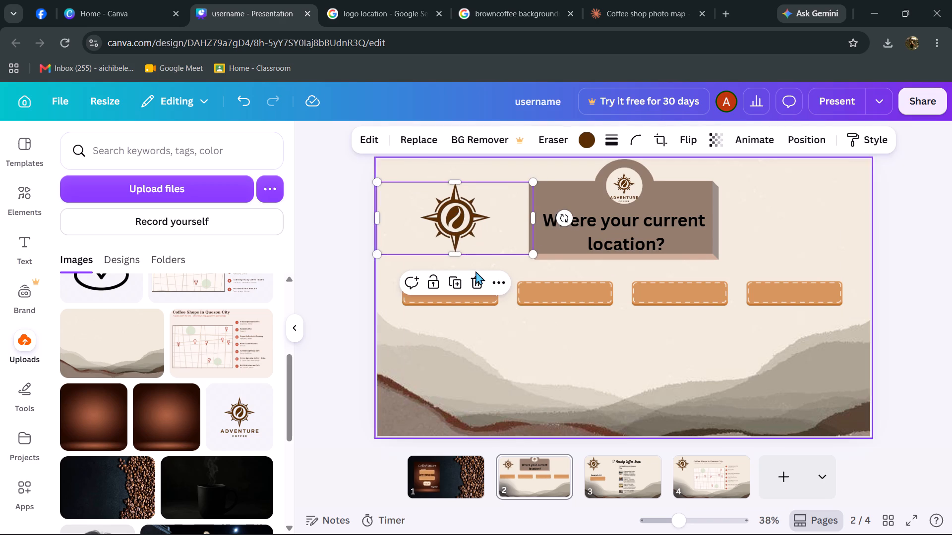
{"action": "left_click", "coordinate": [637, 329]}
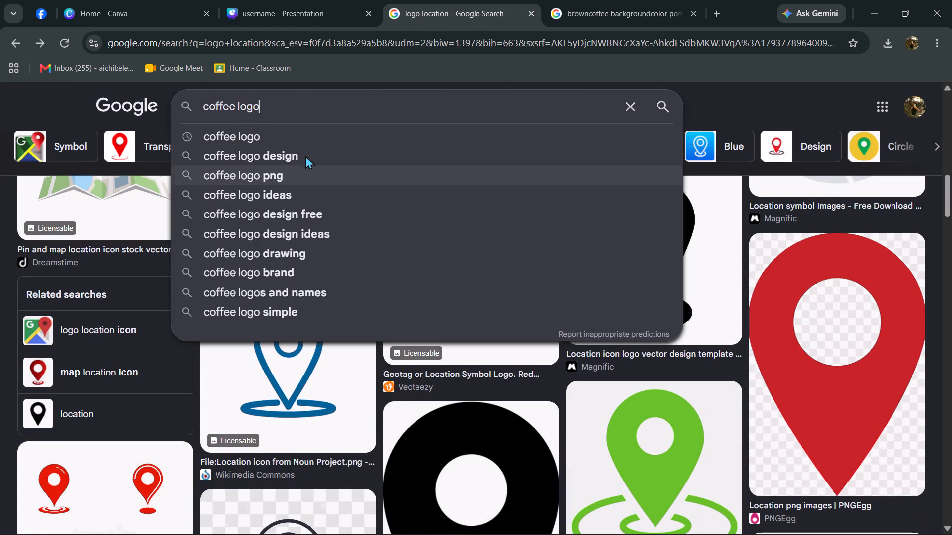
{"action": "key", "text": "Return"}
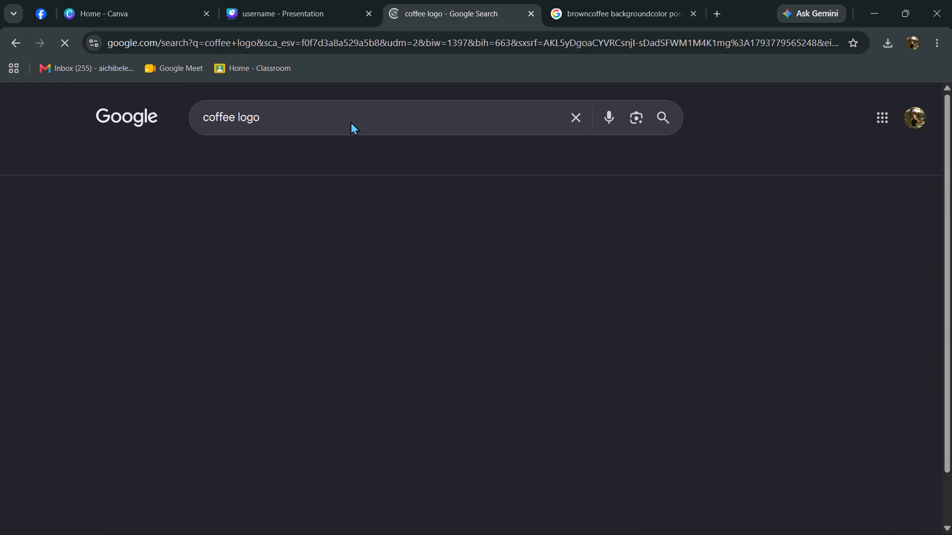
{"action": "scroll", "coordinate": [565, 291], "scroll_direction": "down", "scroll_amount": 1}
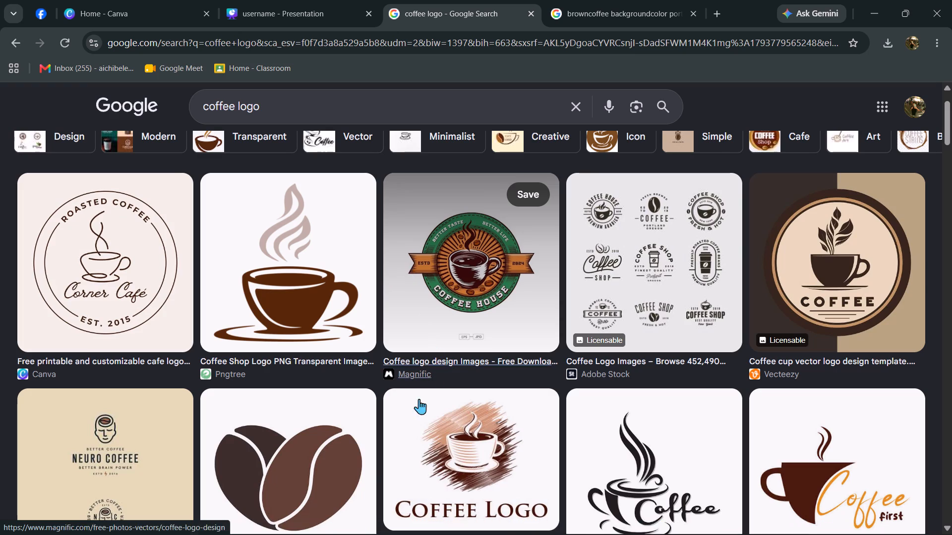
Close the unrelated video browser window.
{"action": "left_click", "coordinate": [559, 482]}
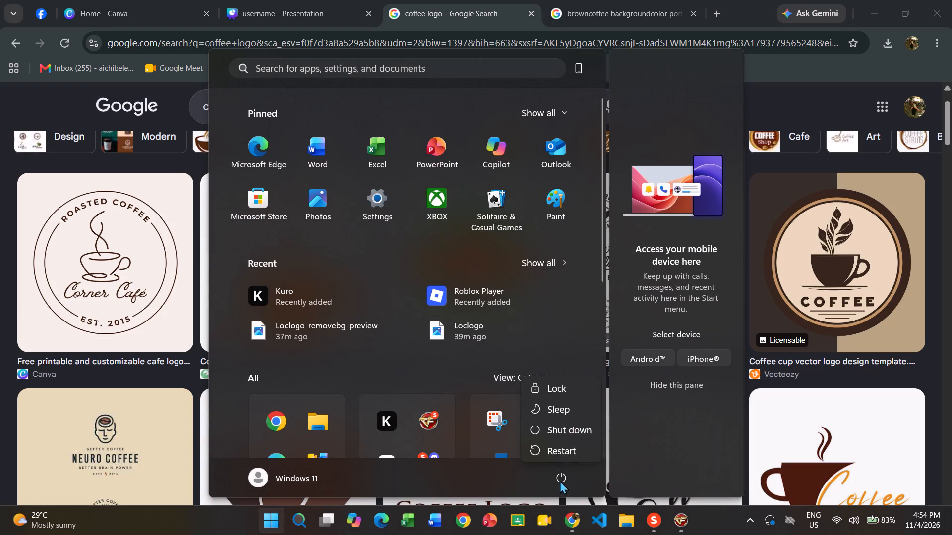
{"action": "key", "text": "alt+Tab"}
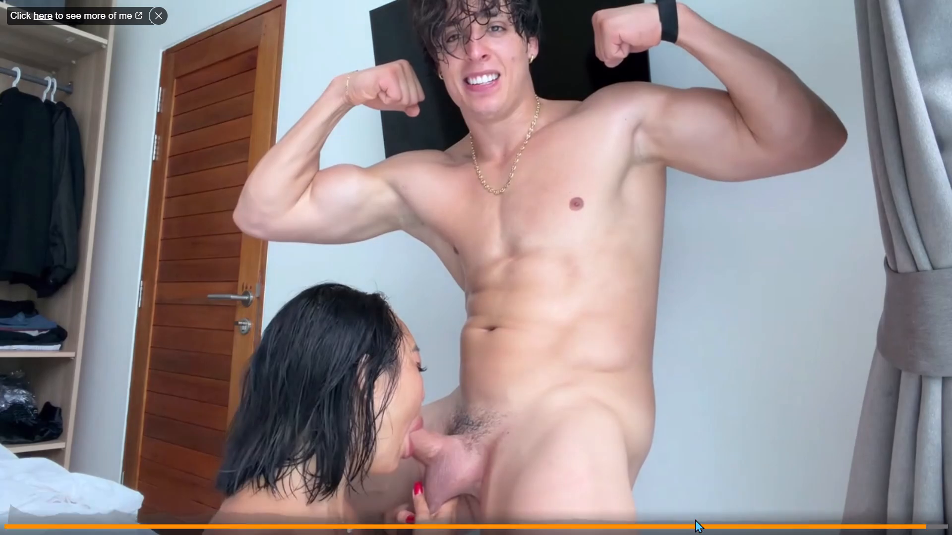
{"action": "key", "text": "alt+Tab"}
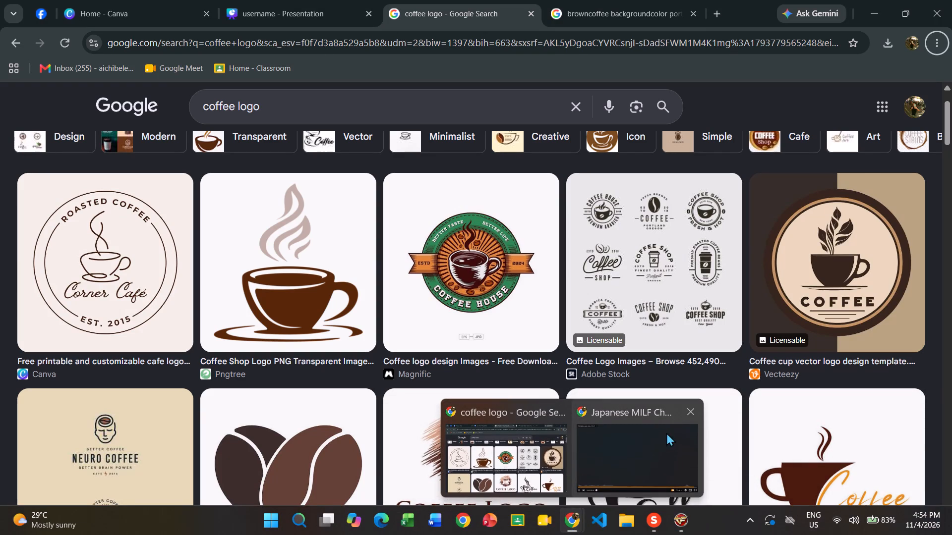
{"action": "left_click", "coordinate": [690, 405]}
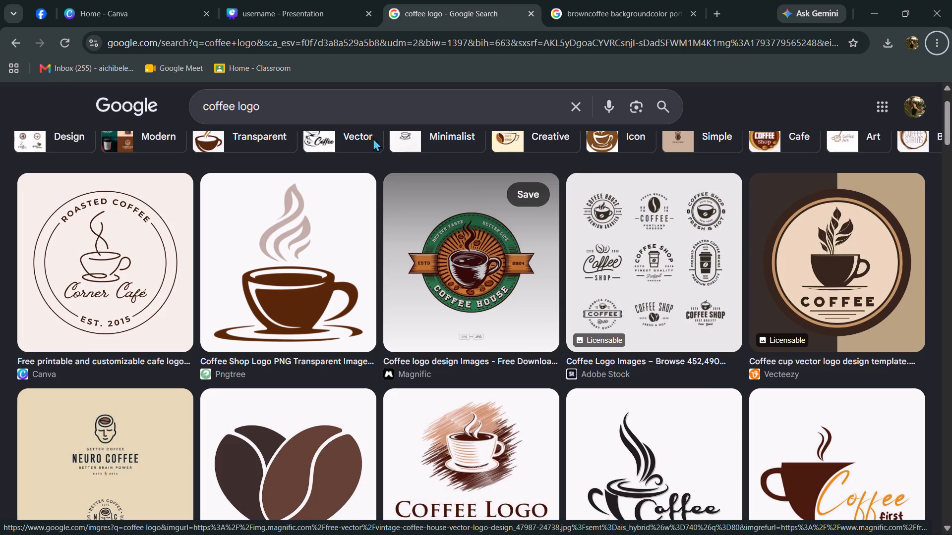
Return to the presentation, duplicate the compass emblem and place the copy right of the sign, above the fourth option button.
{"action": "left_click", "coordinate": [258, 0]}
{"action": "left_click", "coordinate": [110, 0]}
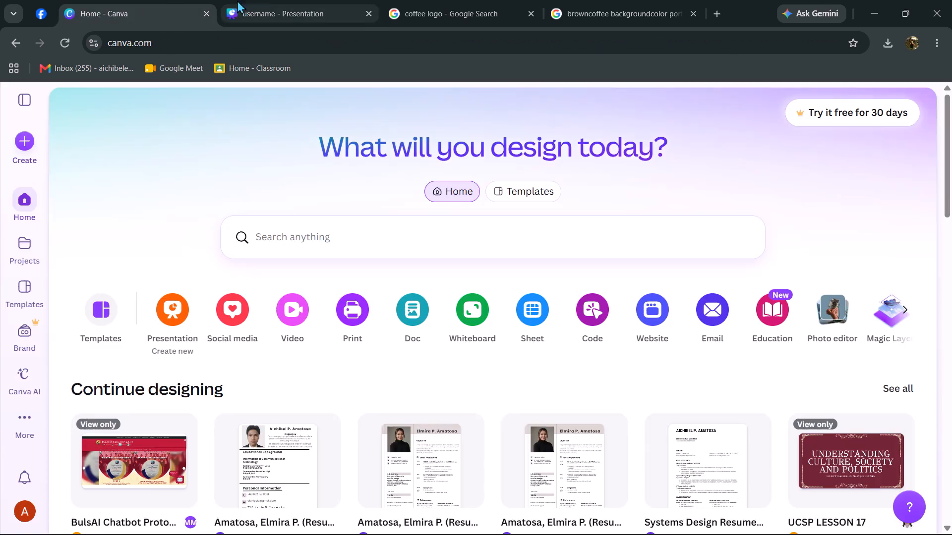
{"action": "left_click", "coordinate": [287, 0]}
{"action": "scroll", "coordinate": [862, 381], "scroll_direction": "down", "scroll_amount": 1}
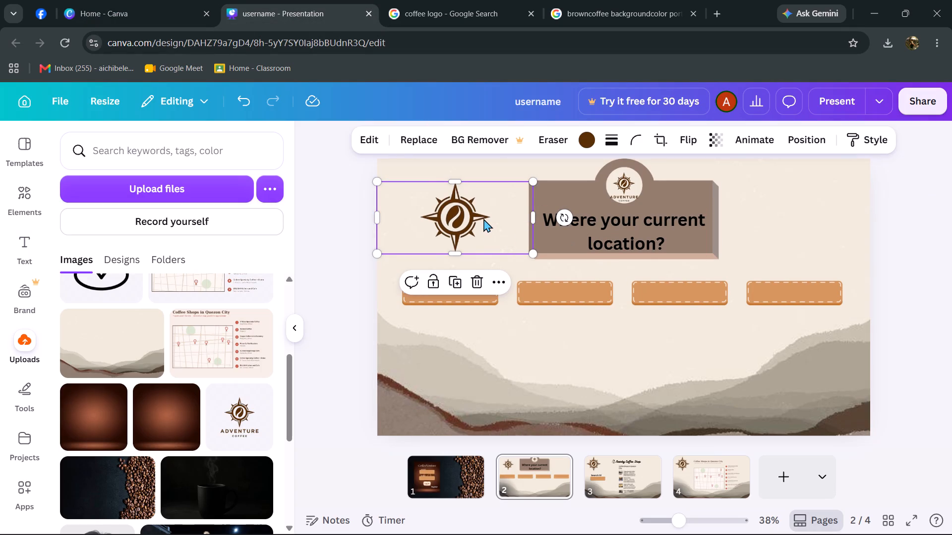
{"action": "key", "text": "ctrl+d"}
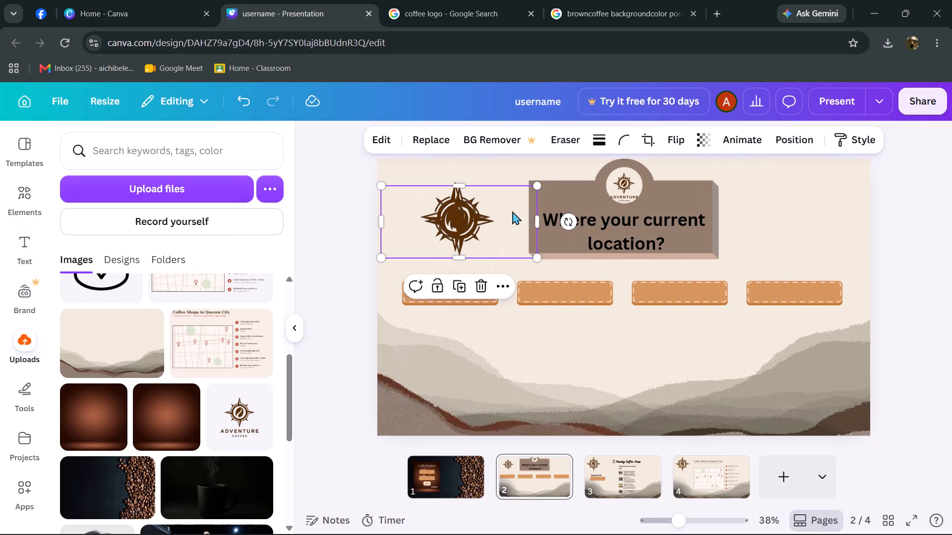
{"action": "left_click_drag", "start_coordinate": [471, 230], "coordinate": [802, 230]}
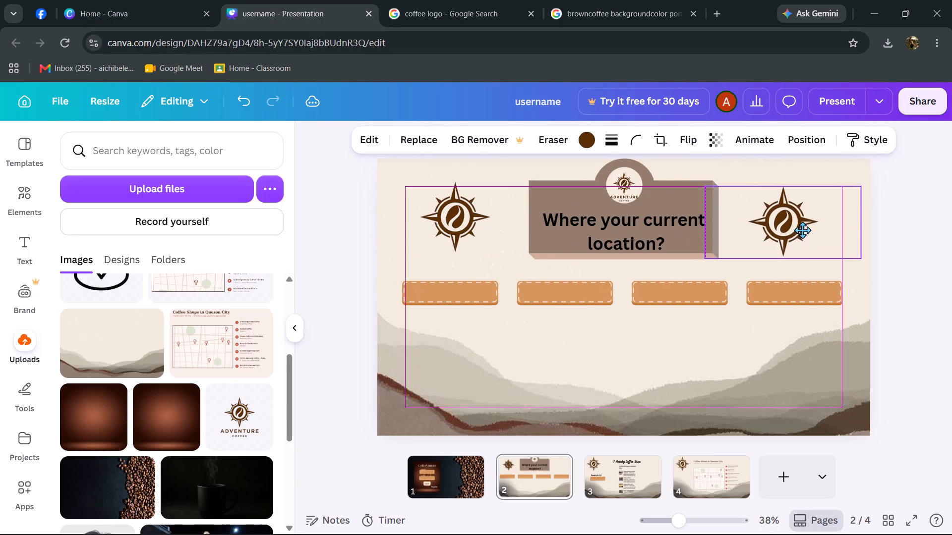
{"action": "left_click_drag", "start_coordinate": [802, 230], "coordinate": [806, 231]}
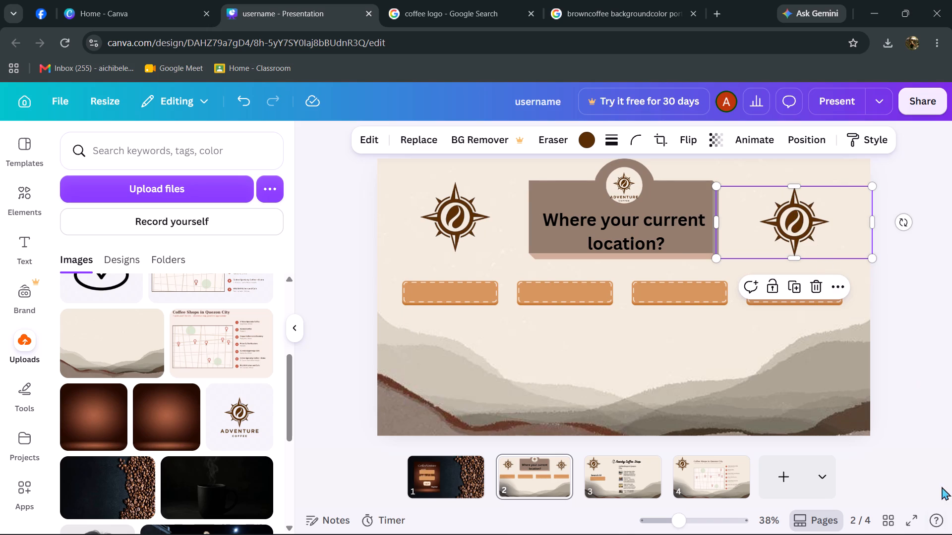
{"action": "left_click", "coordinate": [911, 380]}
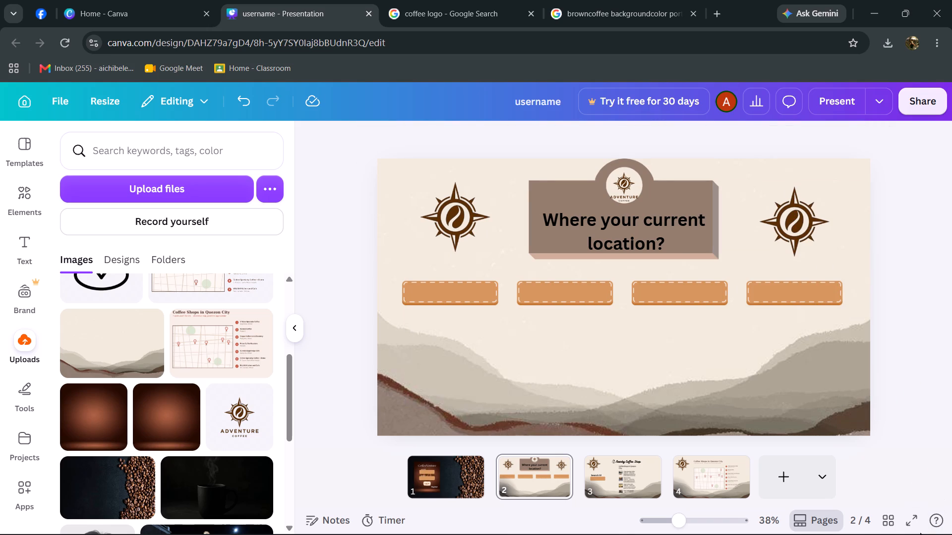
Delete the compass emblem to the right of the location question sign on page 2.
{"action": "left_click", "coordinate": [838, 228]}
{"action": "key", "text": "BackSpace"}
Look through the "coffee logo" image results for a different emblem to use beside the sign.
{"action": "left_click", "coordinate": [484, 0]}
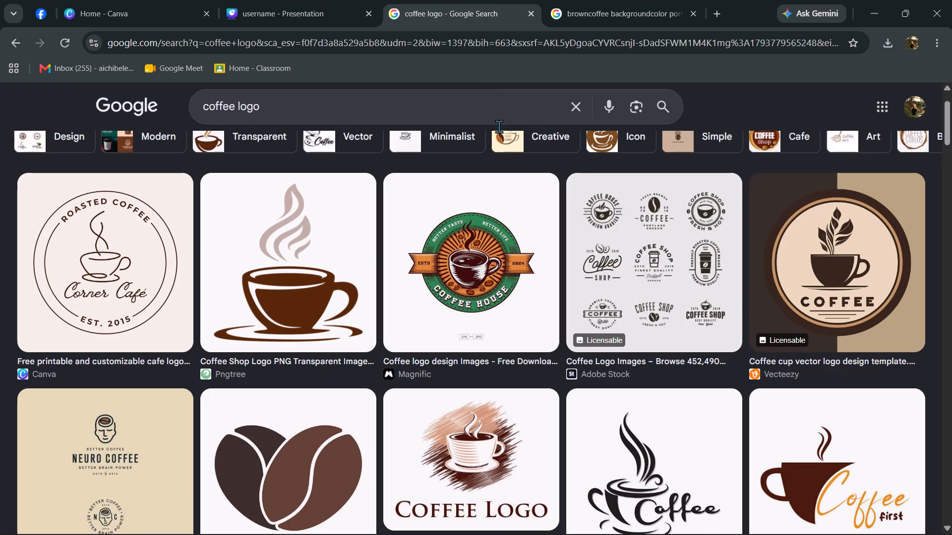
{"action": "scroll", "coordinate": [481, 327], "scroll_direction": "down", "scroll_amount": 2}
{"action": "scroll", "coordinate": [591, 298], "scroll_direction": "down", "scroll_amount": 2}
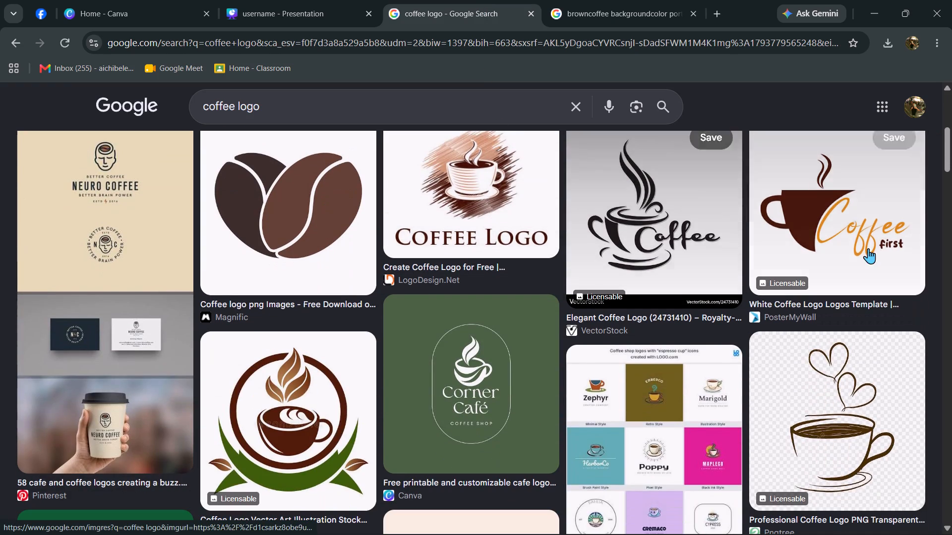
{"action": "scroll", "coordinate": [791, 236], "scroll_direction": "down", "scroll_amount": 1}
{"action": "scroll", "coordinate": [736, 212], "scroll_direction": "down", "scroll_amount": 1}
{"action": "scroll", "coordinate": [656, 222], "scroll_direction": "down", "scroll_amount": 3}
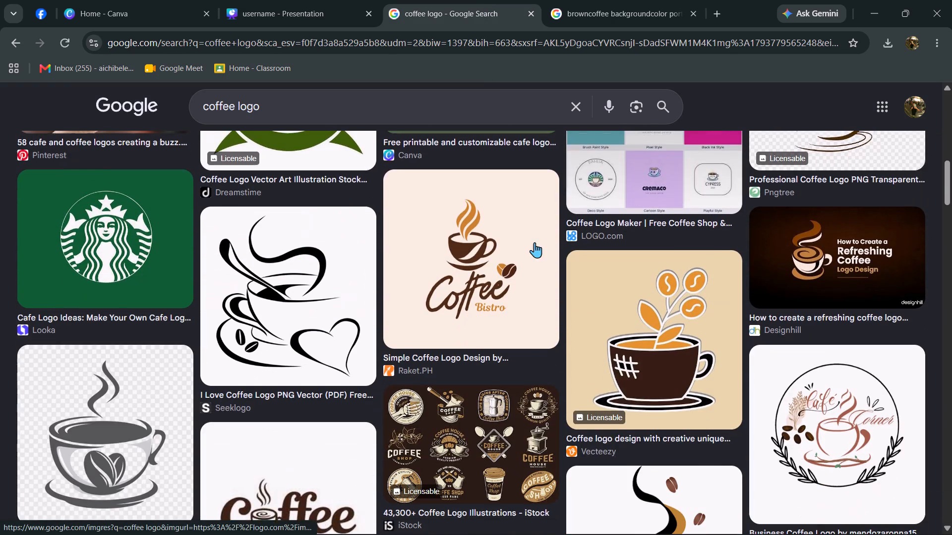
{"action": "scroll", "coordinate": [495, 242], "scroll_direction": "down", "scroll_amount": 1}
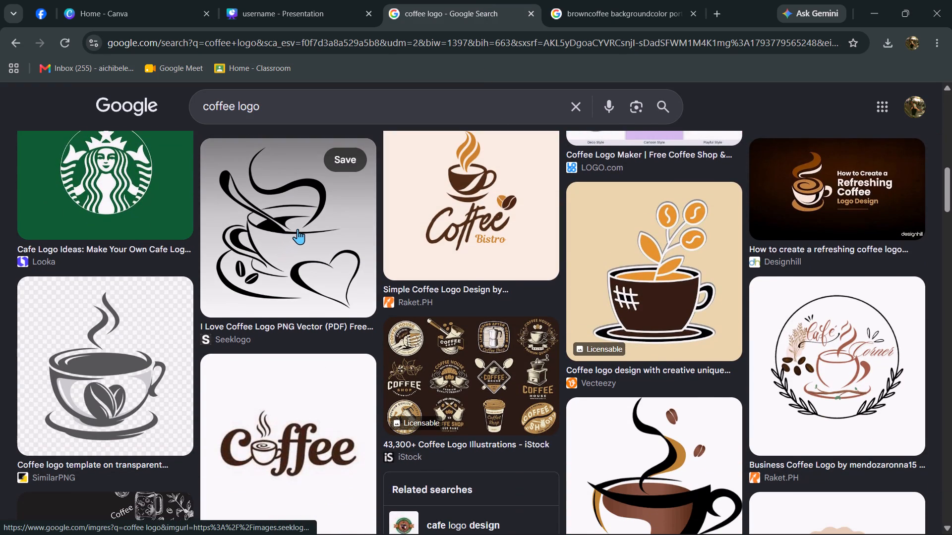
{"action": "scroll", "coordinate": [482, 224], "scroll_direction": "down", "scroll_amount": 1}
{"action": "scroll", "coordinate": [546, 233], "scroll_direction": "down", "scroll_amount": 2}
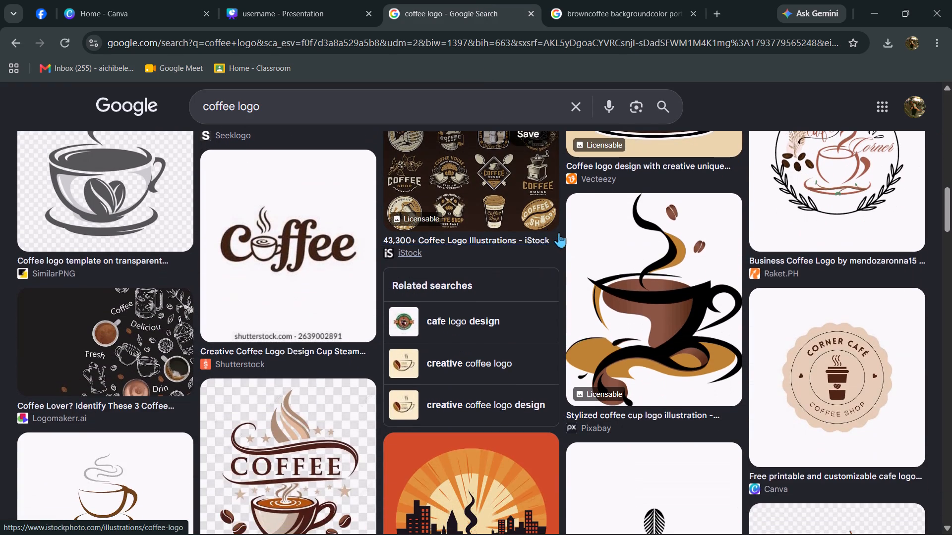
{"action": "scroll", "coordinate": [687, 272], "scroll_direction": "down", "scroll_amount": 1}
{"action": "scroll", "coordinate": [725, 374], "scroll_direction": "down", "scroll_amount": 2}
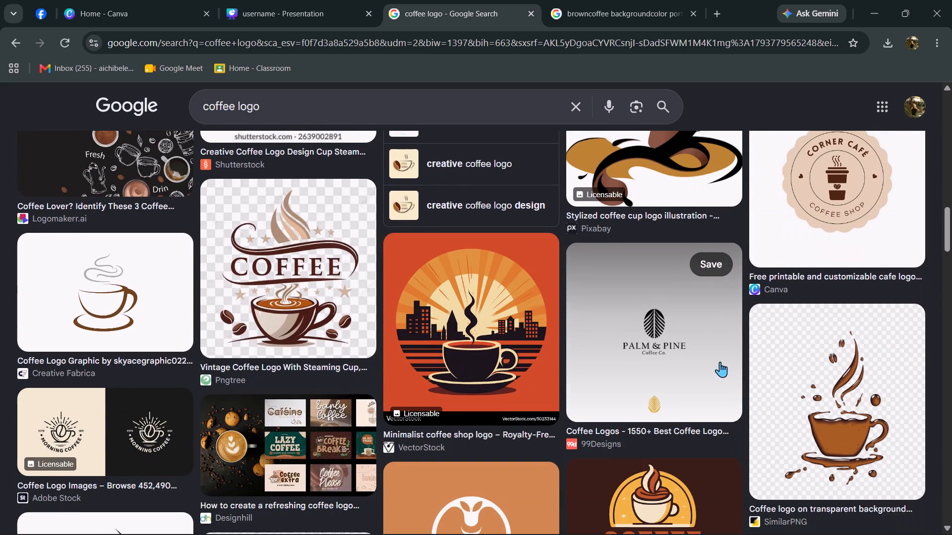
{"action": "scroll", "coordinate": [767, 286], "scroll_direction": "down", "scroll_amount": 1}
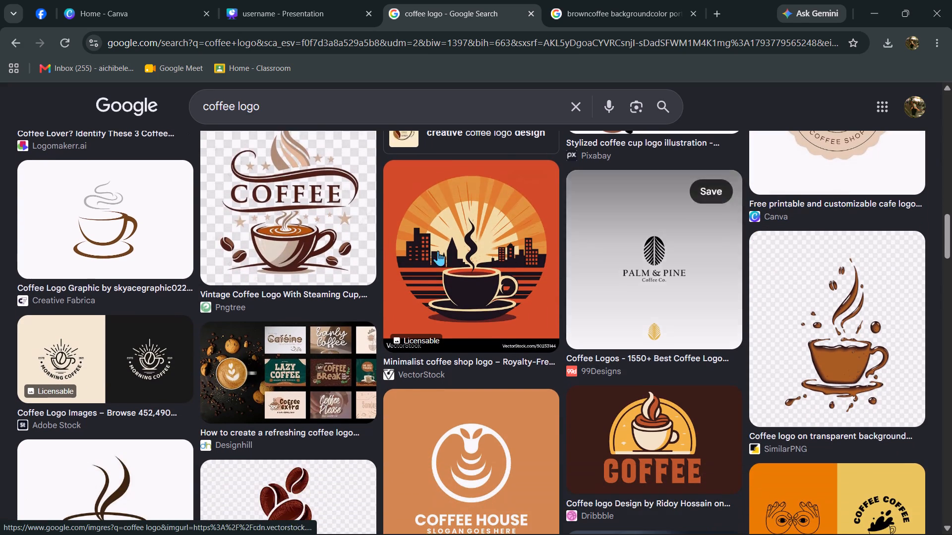
Save the Pngtree vintage coffee logo with the steaming cup to Downloads as "aasa".
{"action": "left_click", "coordinate": [294, 209]}
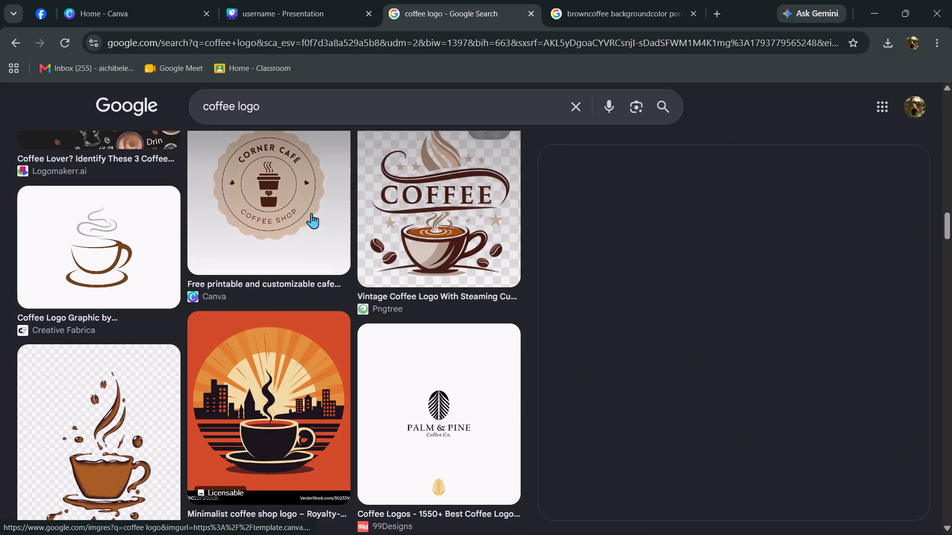
{"action": "right_click", "coordinate": [785, 276]}
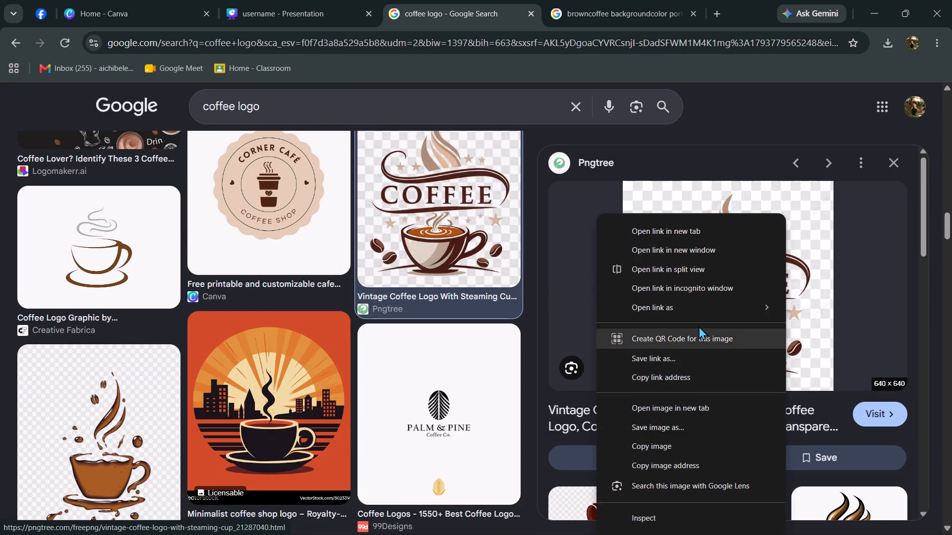
{"action": "left_click", "coordinate": [702, 426]}
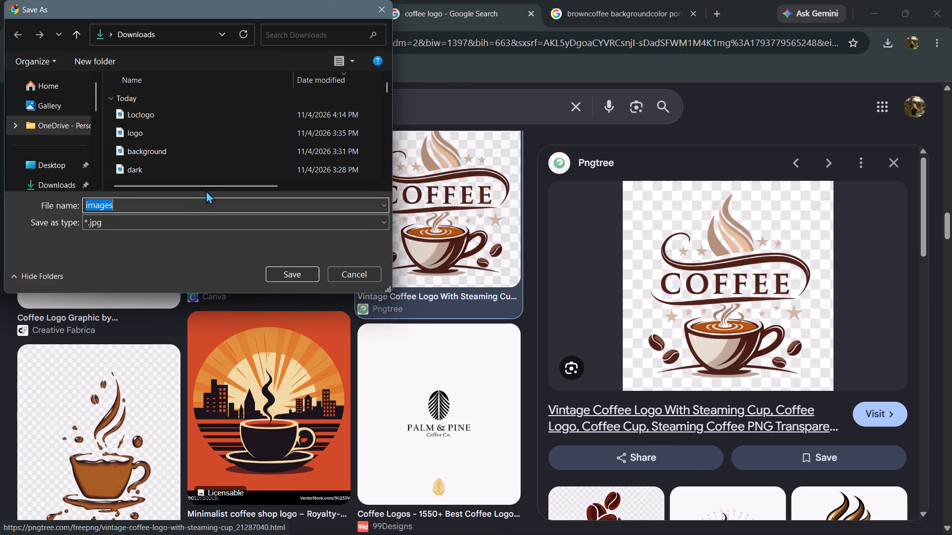
{"action": "type", "text": "aasa"}
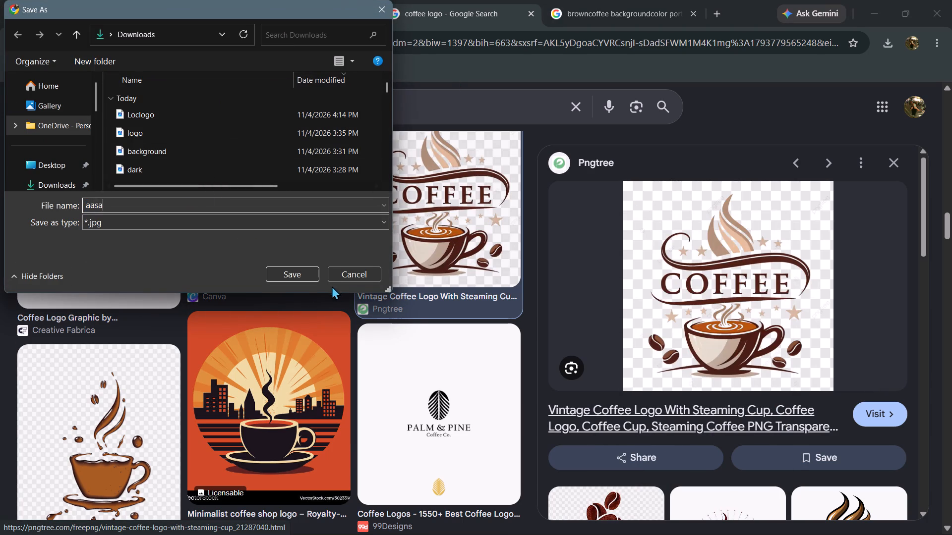
{"action": "left_click", "coordinate": [295, 273]}
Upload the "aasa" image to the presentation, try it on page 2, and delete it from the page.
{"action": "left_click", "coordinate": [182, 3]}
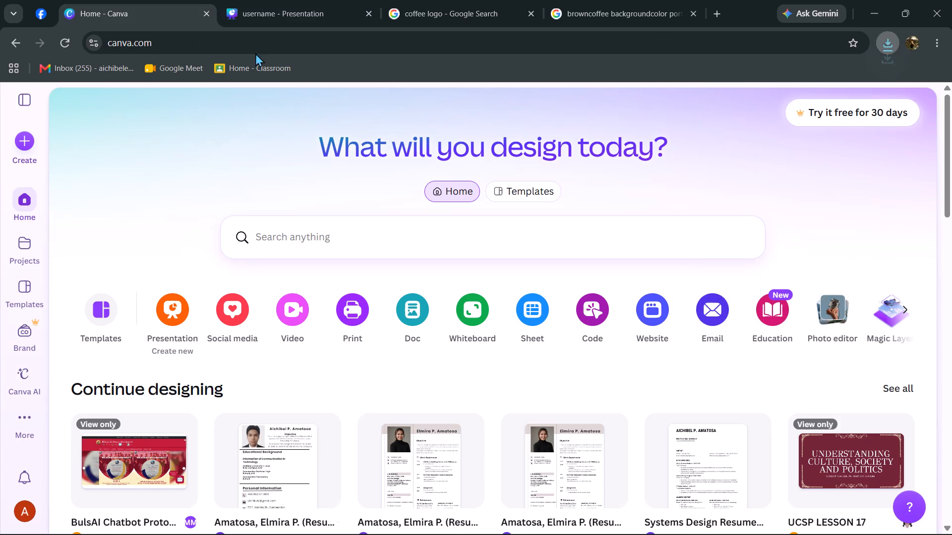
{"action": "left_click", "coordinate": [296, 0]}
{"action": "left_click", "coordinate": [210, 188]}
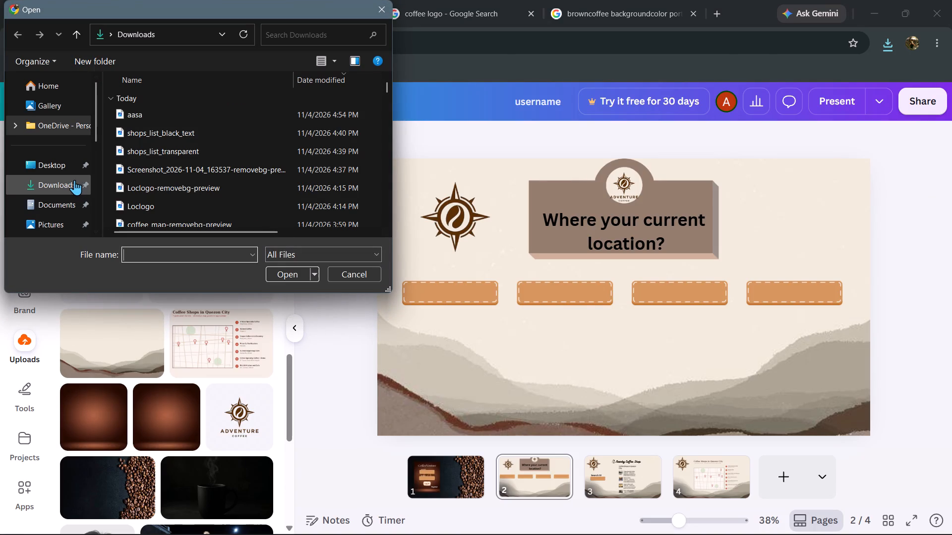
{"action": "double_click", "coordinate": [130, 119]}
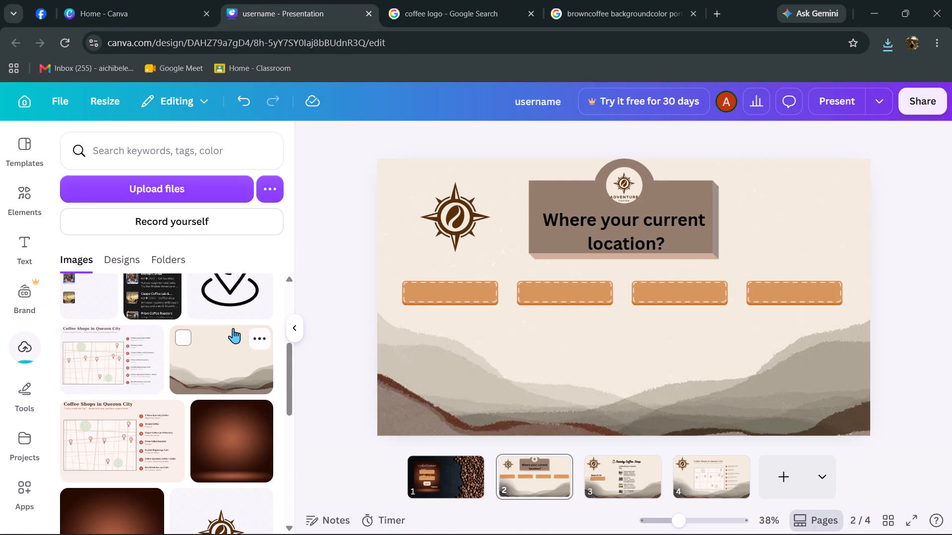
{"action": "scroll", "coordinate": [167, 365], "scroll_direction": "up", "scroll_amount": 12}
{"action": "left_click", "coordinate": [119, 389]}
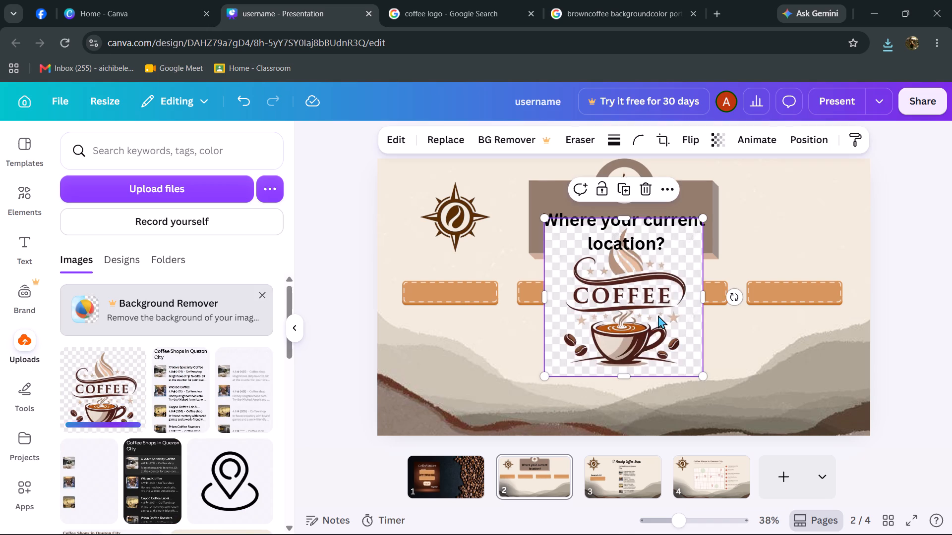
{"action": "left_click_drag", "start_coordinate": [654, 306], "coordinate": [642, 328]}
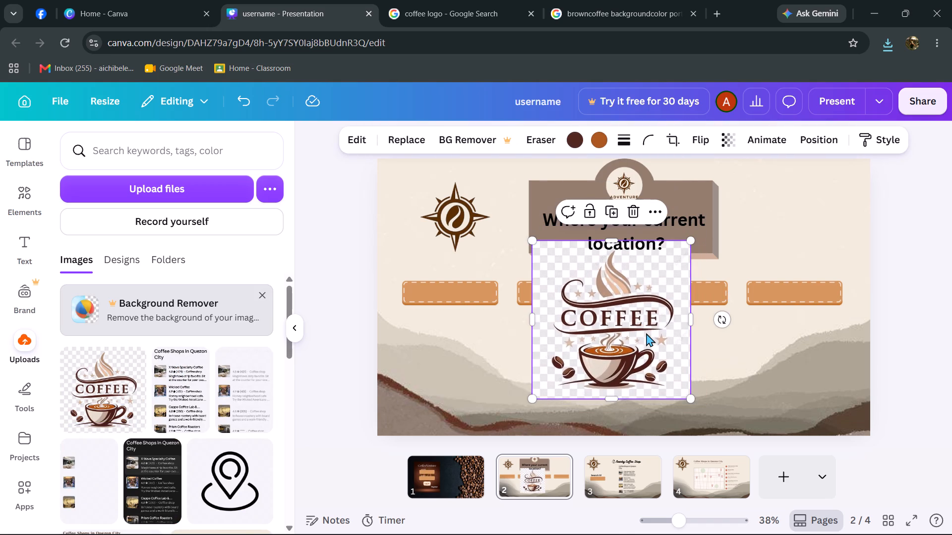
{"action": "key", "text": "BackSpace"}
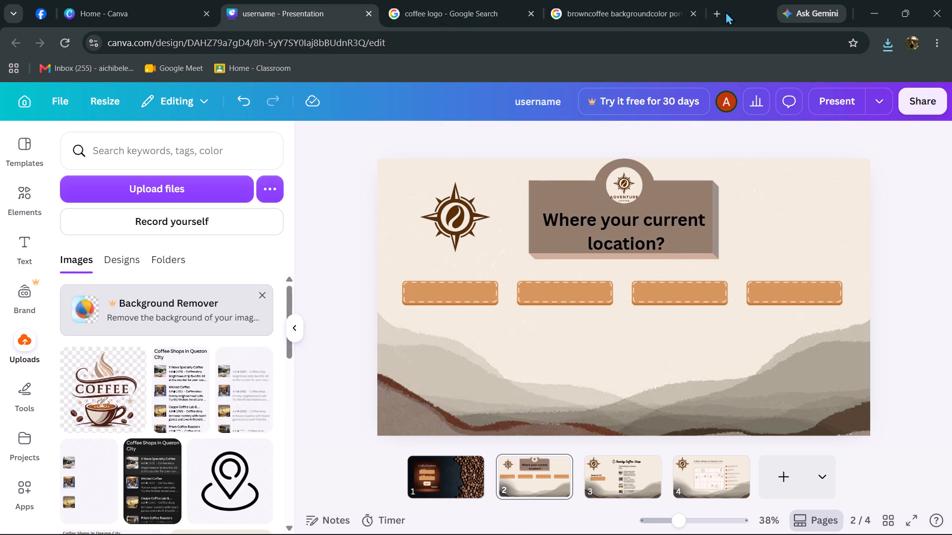
Search the web for "background remover" in a new browser page and open the remove.bg site.
{"action": "left_click", "coordinate": [715, 9]}
{"action": "type", "text": "back"}
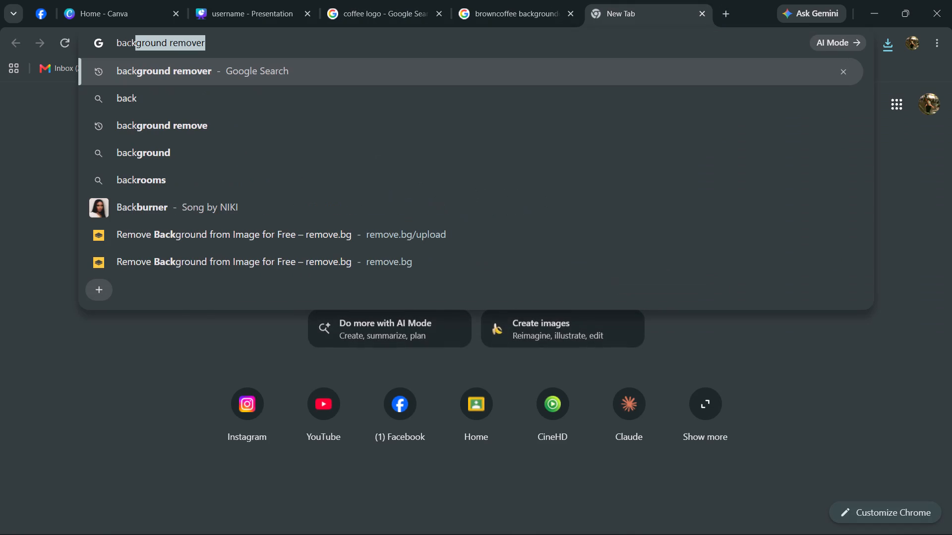
{"action": "key", "text": "Return"}
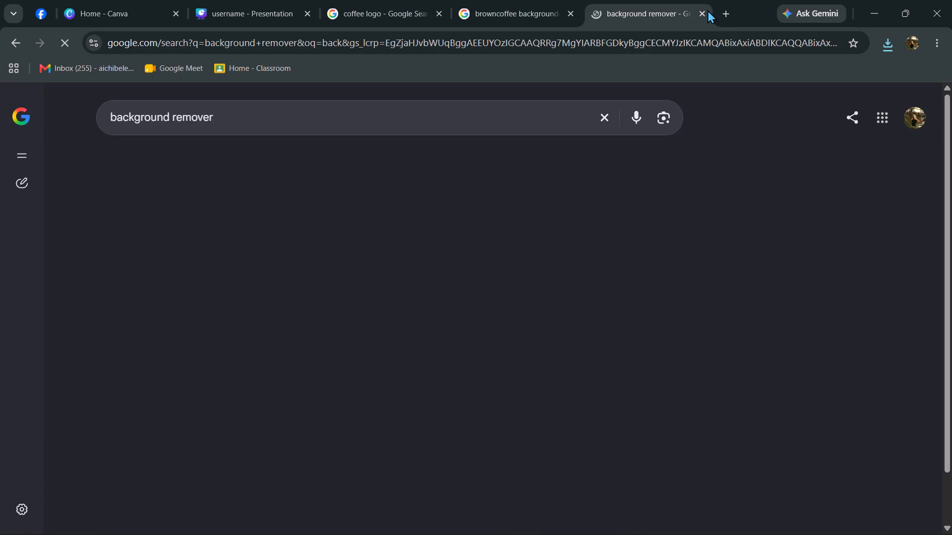
{"action": "left_click", "coordinate": [287, 266]}
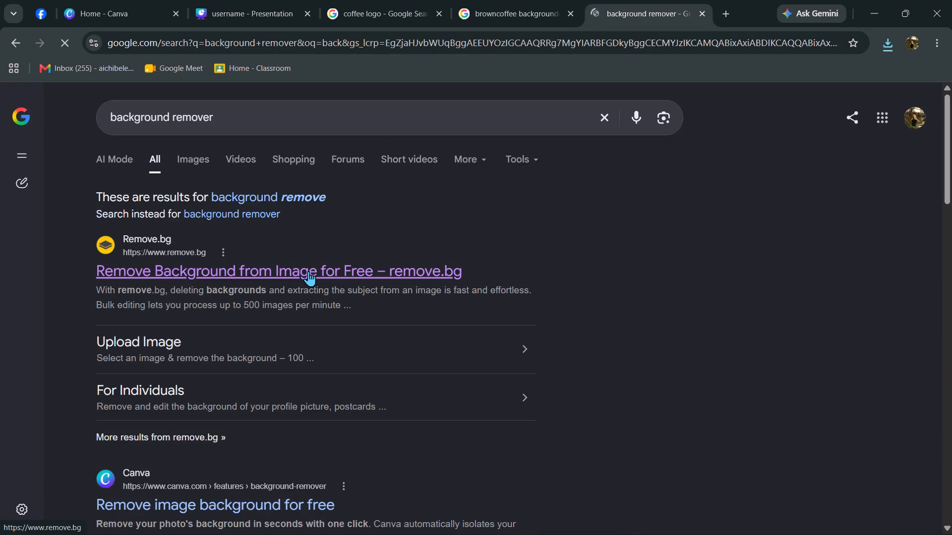
{"action": "left_click", "coordinate": [312, 270]}
{"action": "left_click", "coordinate": [313, 267]}
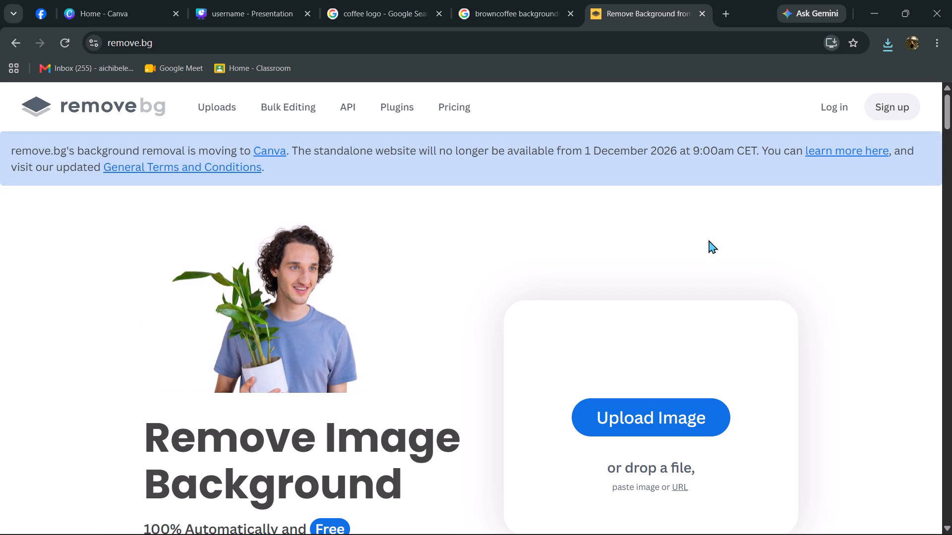
Remove the background of the "aasa" image on remove.bg and download the free 500 x 500 preview.
{"action": "left_click", "coordinate": [652, 408]}
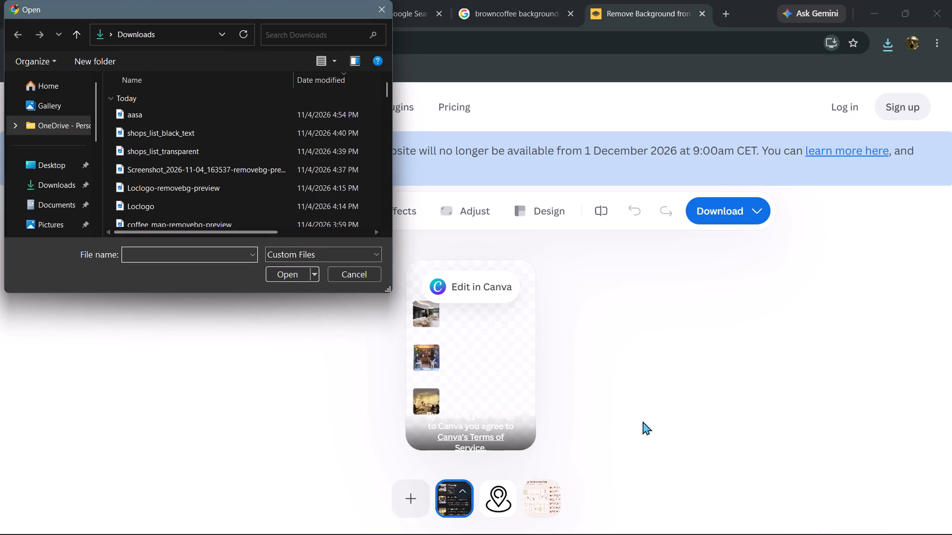
{"action": "left_click_drag", "start_coordinate": [187, 408], "coordinate": [237, 422]}
{"action": "left_click", "coordinate": [405, 498]}
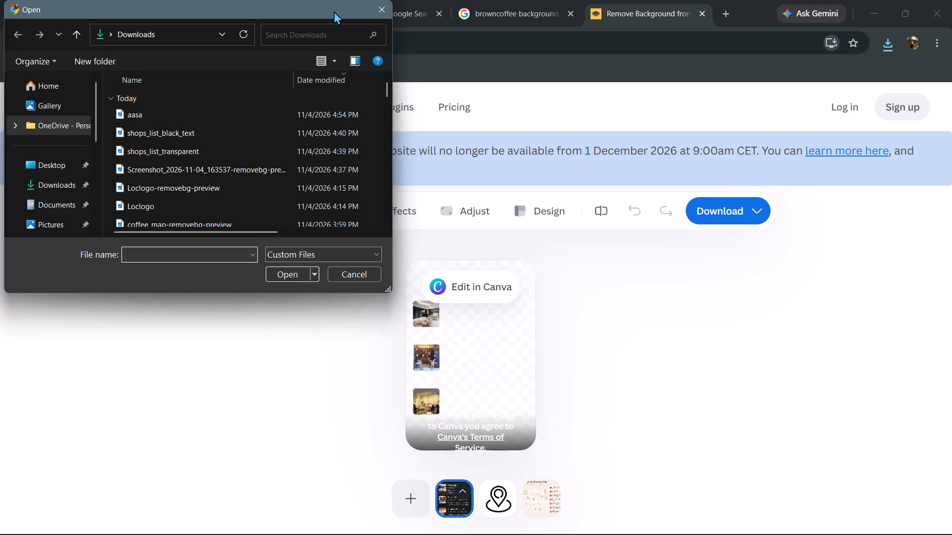
{"action": "double_click", "coordinate": [161, 112]}
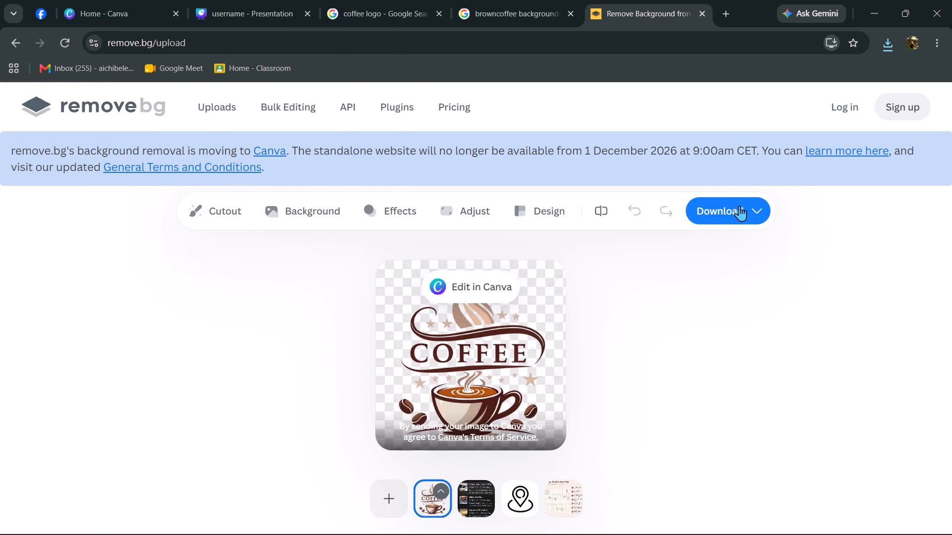
{"action": "left_click", "coordinate": [728, 213]}
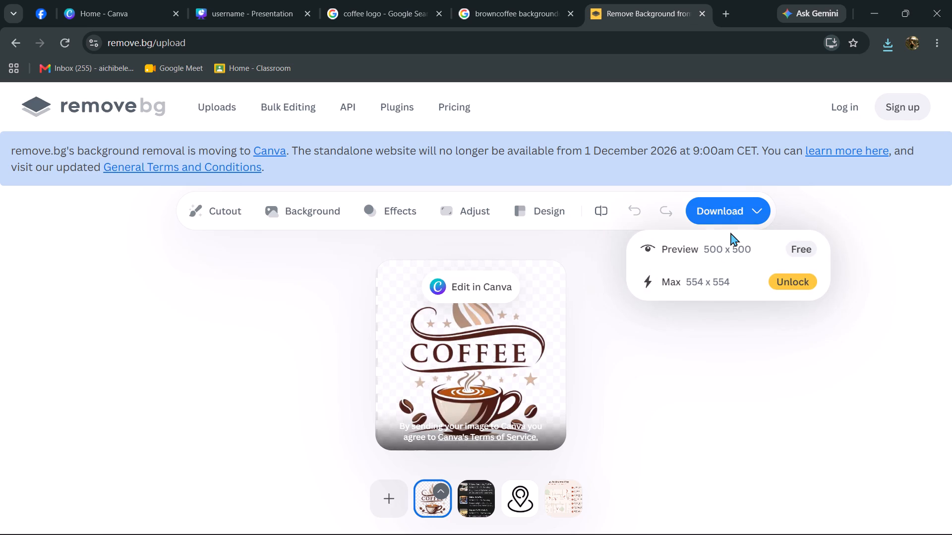
{"action": "left_click", "coordinate": [728, 244]}
{"action": "left_click", "coordinate": [739, 251]}
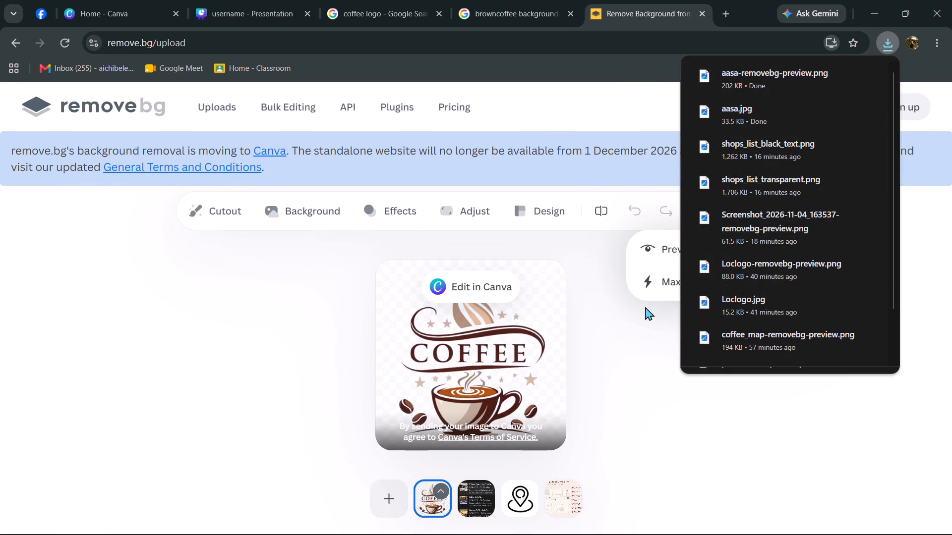
{"action": "left_click", "coordinate": [674, 430]}
Return to the presentation, upload the background-free "aasa-removebg-preview" logo and add it to page 2.
{"action": "left_click", "coordinate": [164, 0]}
{"action": "left_click", "coordinate": [214, 0]}
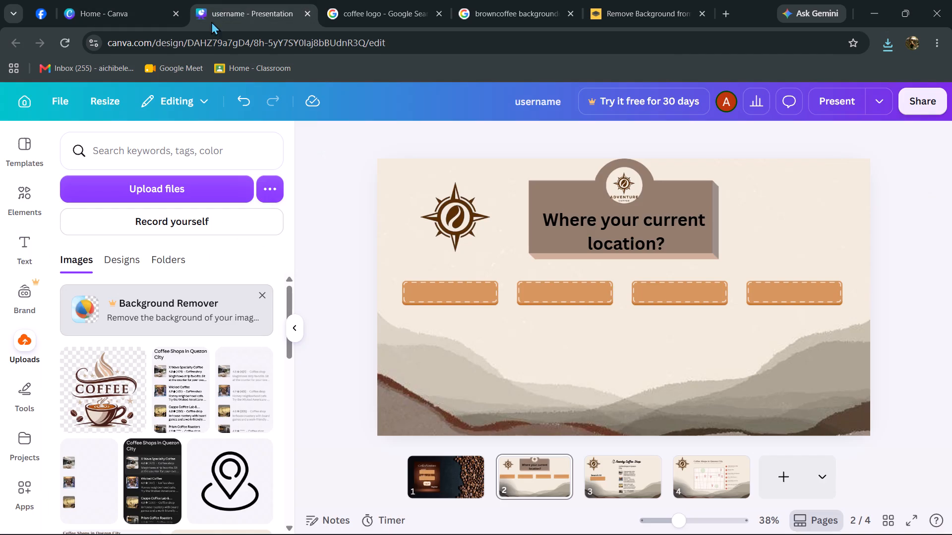
{"action": "left_click", "coordinate": [217, 190]}
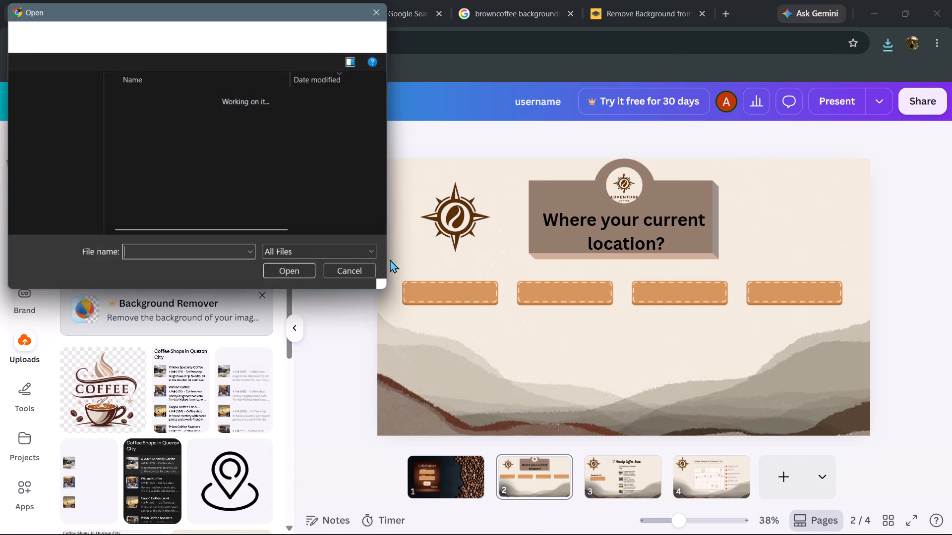
{"action": "left_click", "coordinate": [182, 104]}
{"action": "double_click", "coordinate": [183, 111]}
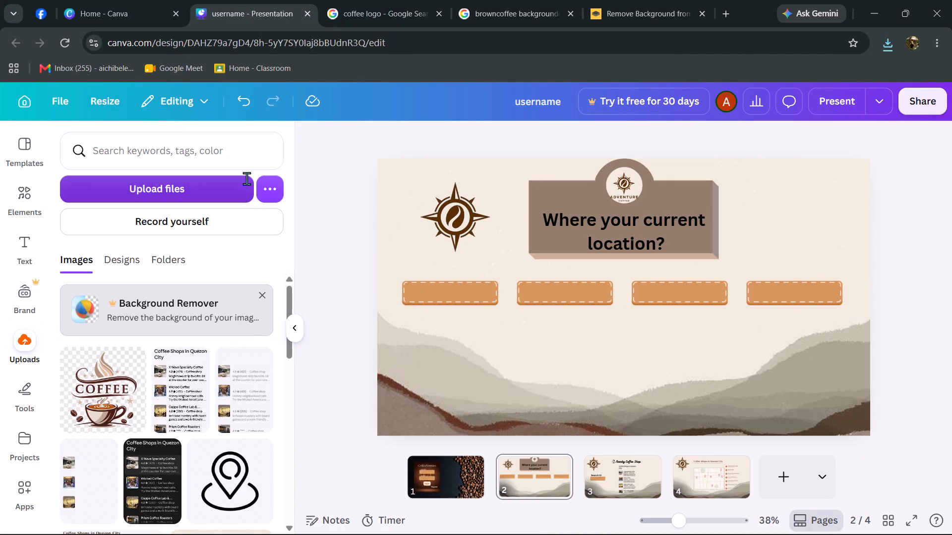
{"action": "left_click", "coordinate": [103, 375]}
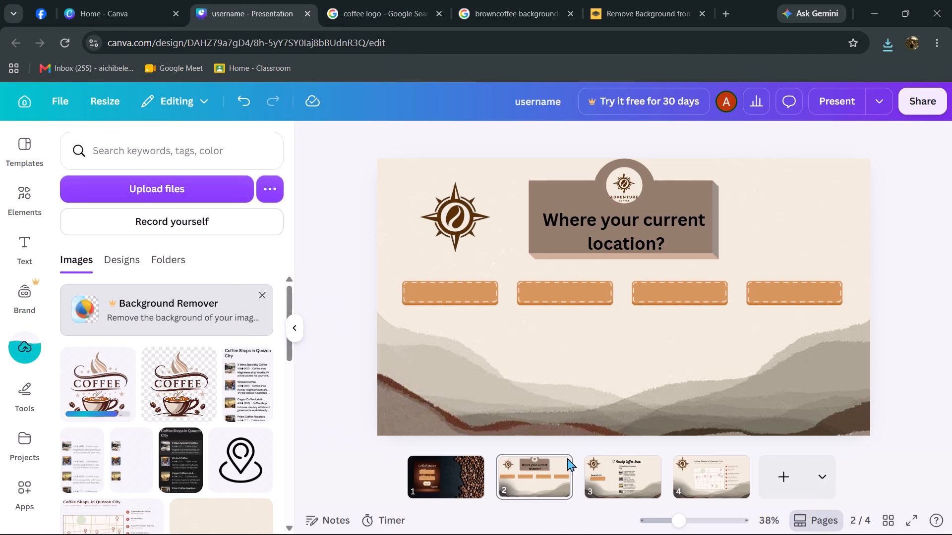
Scale the coffee cup logo to about 340 x 340 and place it right of the sign, above the fourth option button.
{"action": "left_click_drag", "start_coordinate": [635, 337], "coordinate": [658, 382]}
{"action": "left_click_drag", "start_coordinate": [725, 421], "coordinate": [700, 381]}
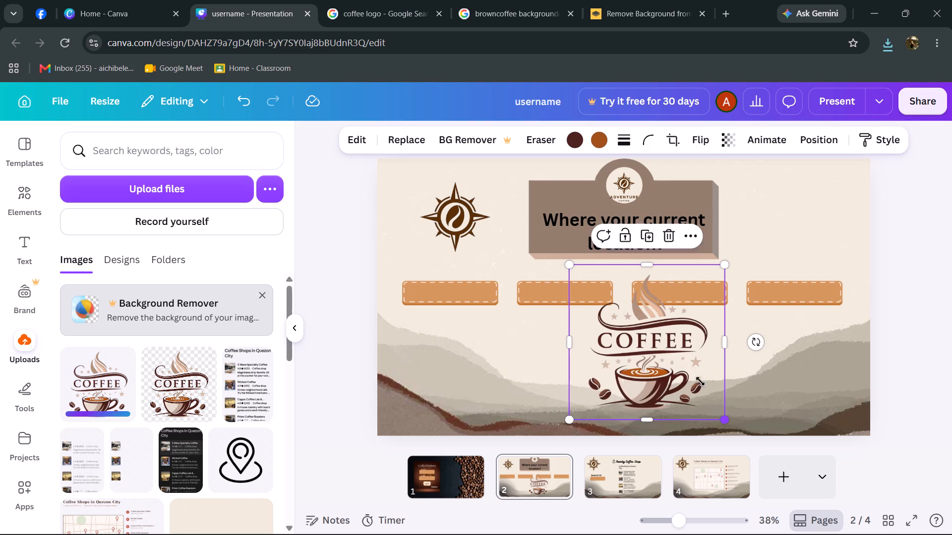
{"action": "left_click_drag", "start_coordinate": [700, 381], "coordinate": [658, 342]}
{"action": "left_click_drag", "start_coordinate": [622, 321], "coordinate": [792, 240]}
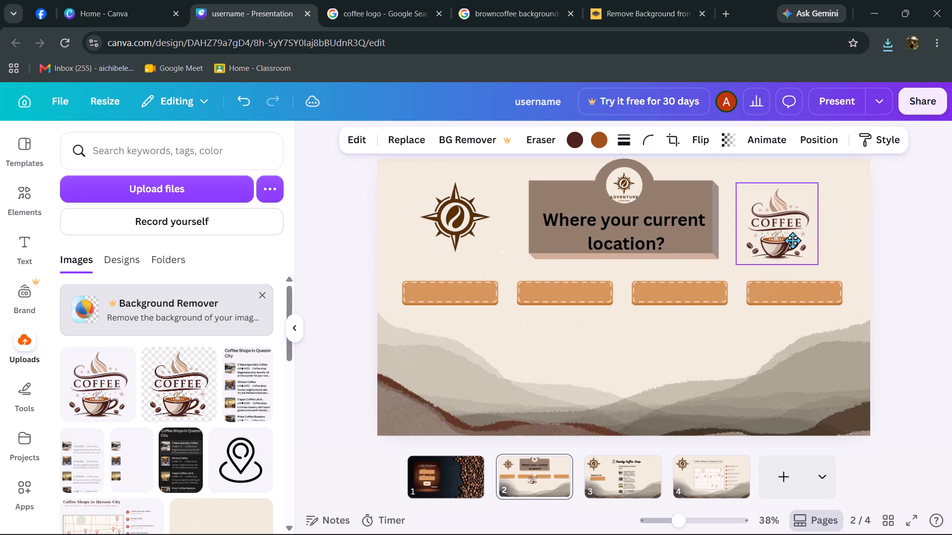
{"action": "left_click_drag", "start_coordinate": [792, 240], "coordinate": [792, 233]}
{"action": "left_click_drag", "start_coordinate": [821, 258], "coordinate": [826, 266]}
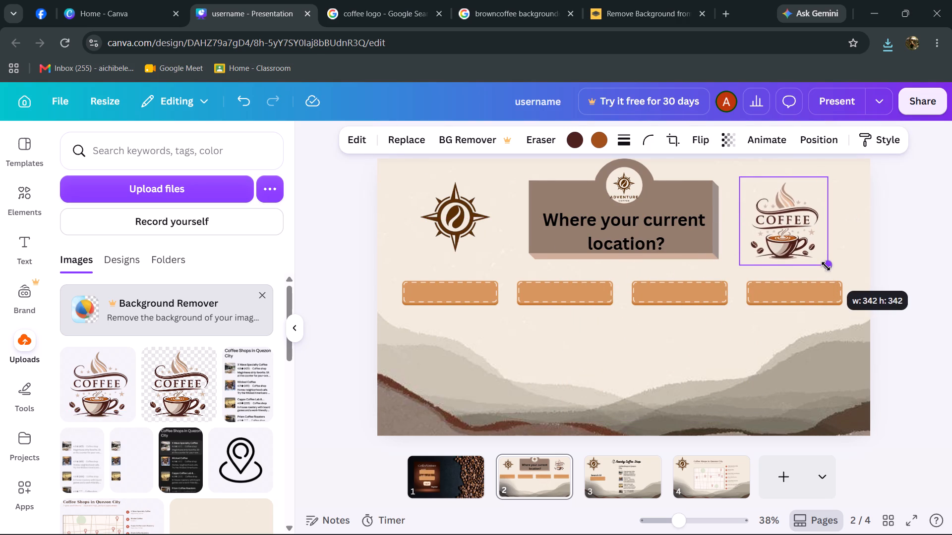
{"action": "left_click_drag", "start_coordinate": [826, 266], "coordinate": [825, 263]}
{"action": "left_click", "coordinate": [937, 272]}
{"action": "left_click_drag", "start_coordinate": [801, 236], "coordinate": [811, 236]}
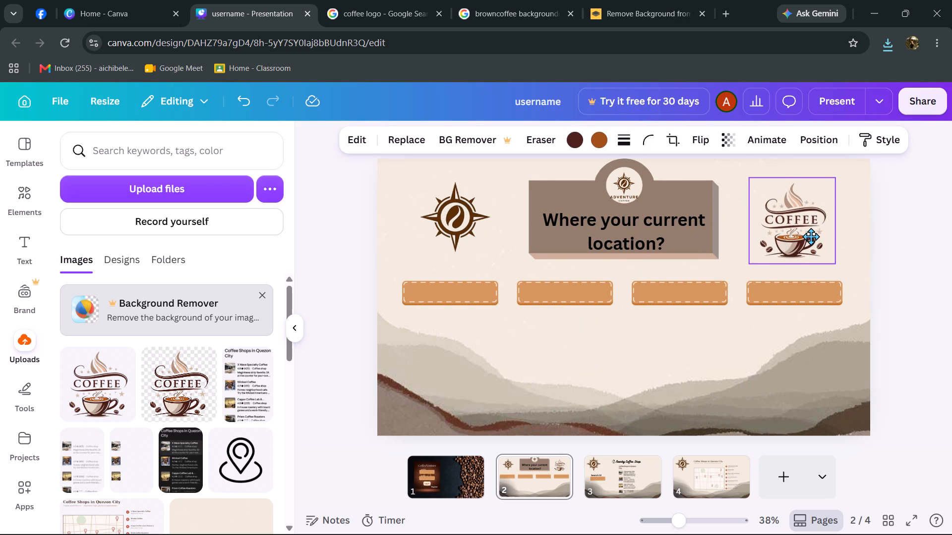
{"action": "left_click_drag", "start_coordinate": [811, 236], "coordinate": [811, 237]}
{"action": "left_click", "coordinate": [951, 314]}
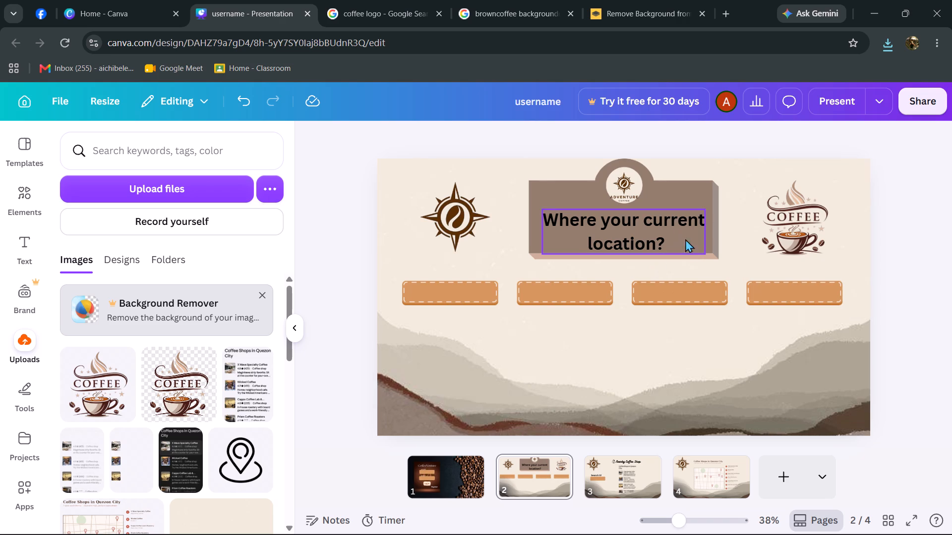
Enlarge the brown sign graphic slightly and shift it down so it stays centred behind the location question.
{"action": "left_click", "coordinate": [709, 250]}
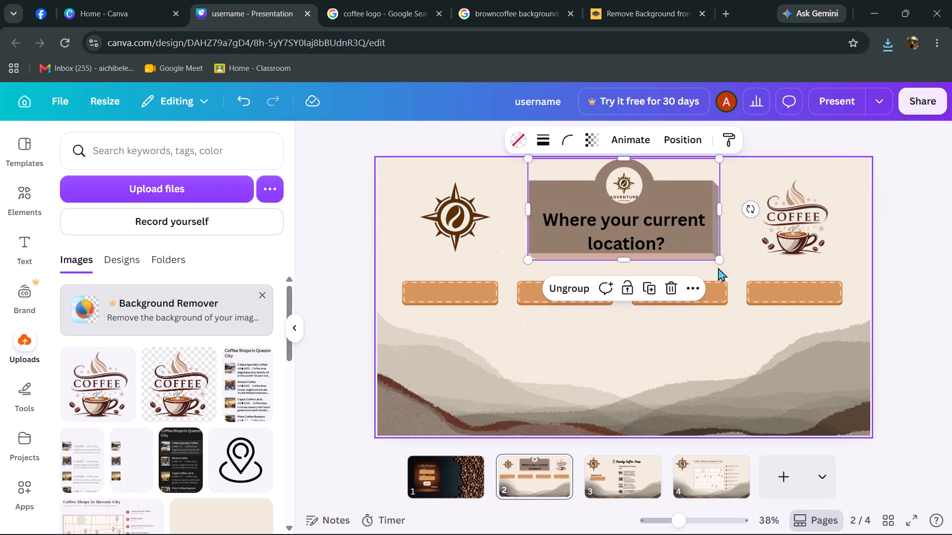
{"action": "left_click_drag", "start_coordinate": [716, 260], "coordinate": [721, 267]}
{"action": "left_click_drag", "start_coordinate": [717, 252], "coordinate": [711, 257]}
{"action": "left_click", "coordinate": [723, 384]}
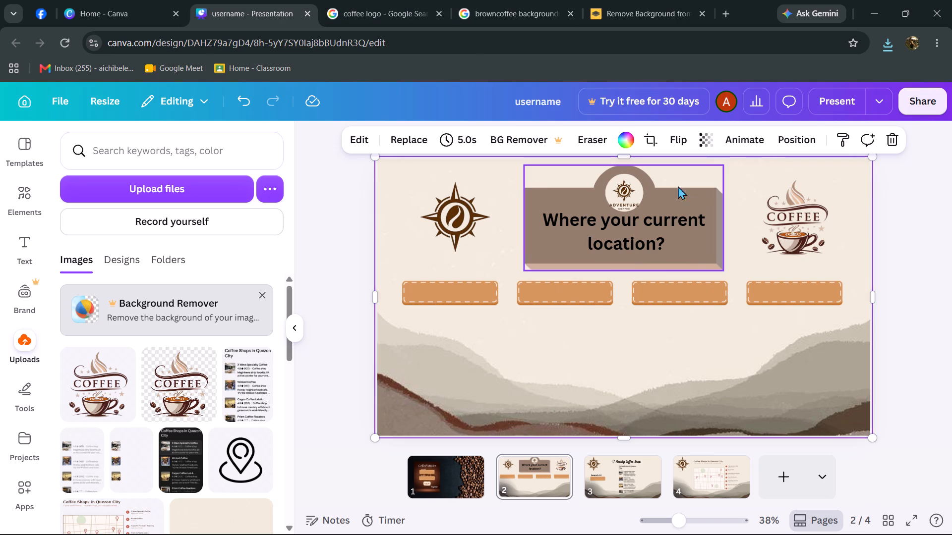
Move the "Where your current location?" text slightly down, keeping it horizontally centred on the enlarged sign.
{"action": "left_click", "coordinate": [653, 237]}
{"action": "left_click_drag", "start_coordinate": [651, 233], "coordinate": [655, 237]}
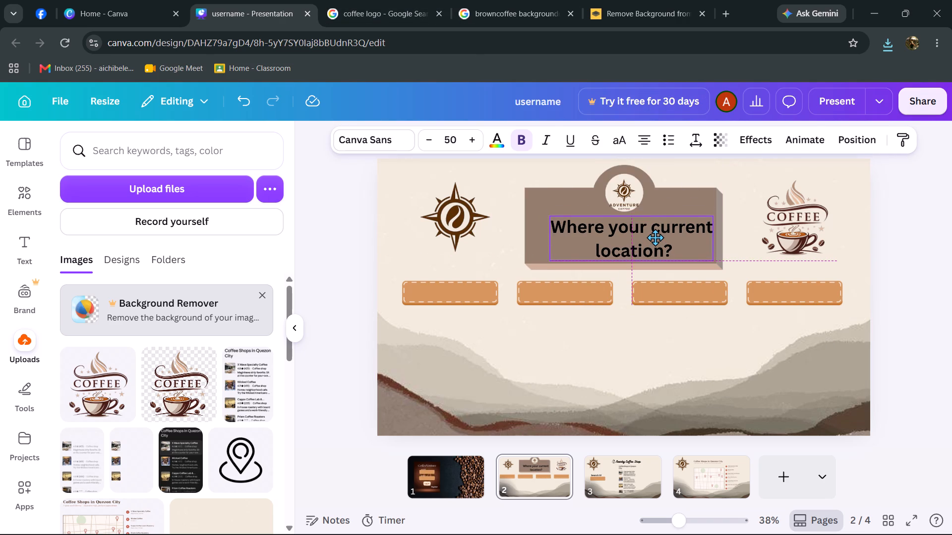
{"action": "left_click_drag", "start_coordinate": [655, 237], "coordinate": [655, 239]}
{"action": "left_click_drag", "start_coordinate": [655, 239], "coordinate": [654, 242]}
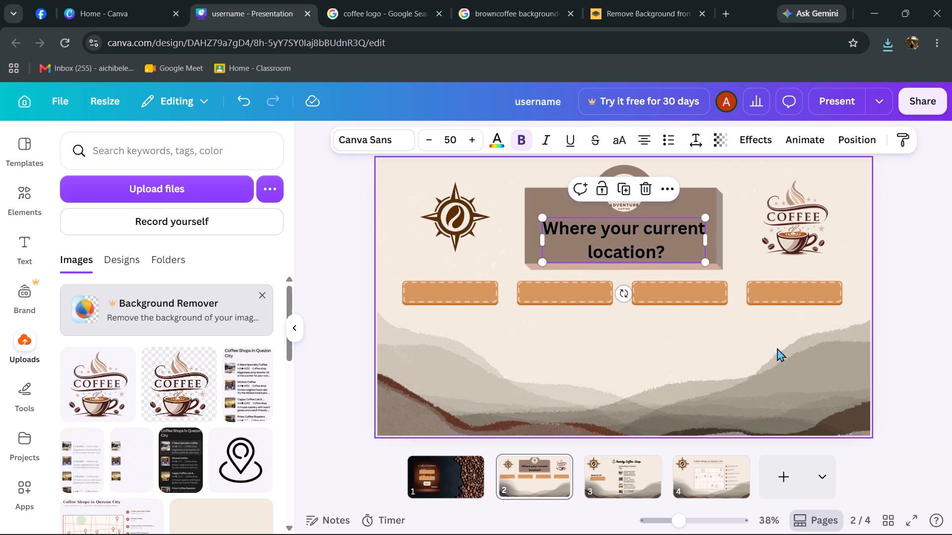
{"action": "left_click", "coordinate": [785, 363]}
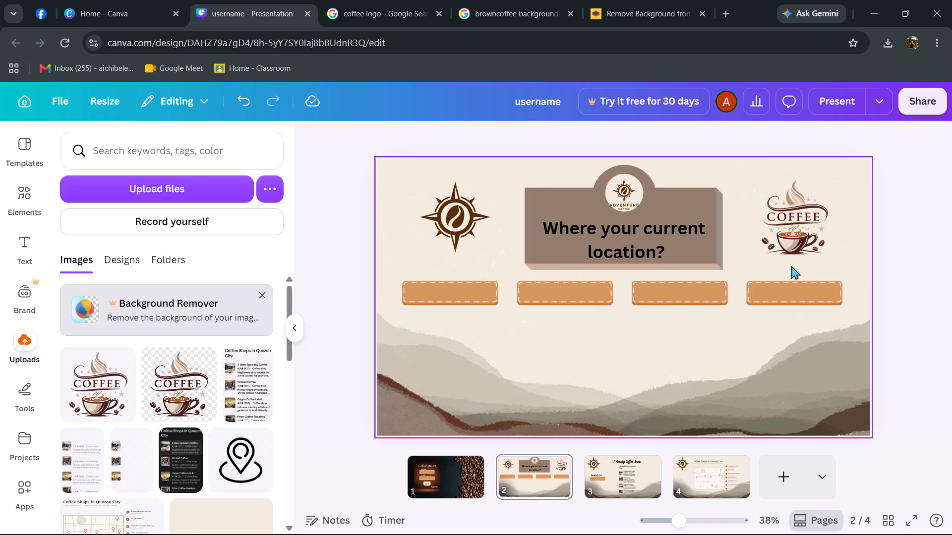
{"action": "left_click", "coordinate": [937, 381]}
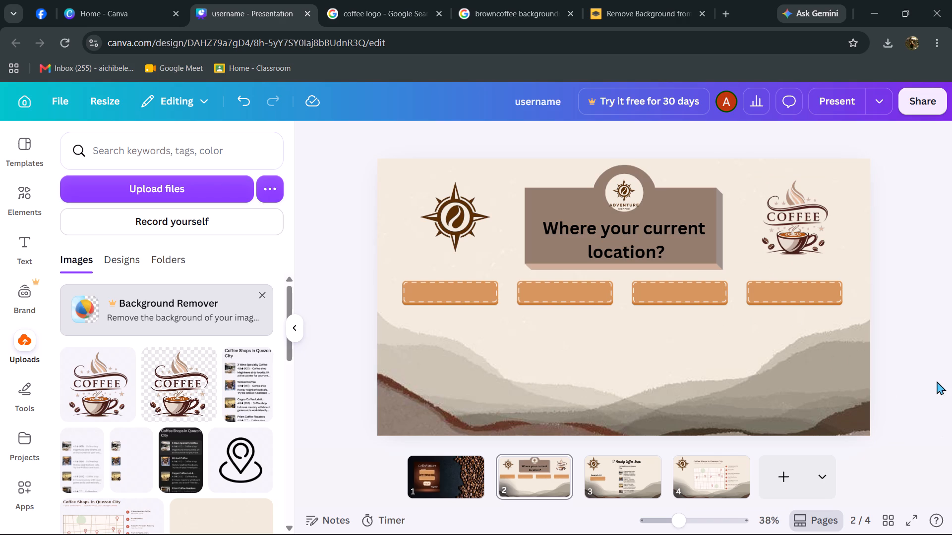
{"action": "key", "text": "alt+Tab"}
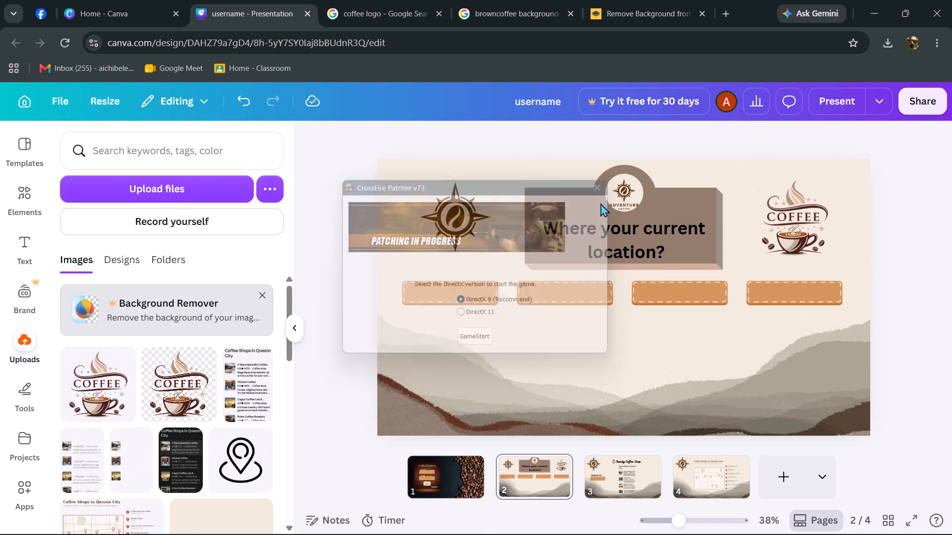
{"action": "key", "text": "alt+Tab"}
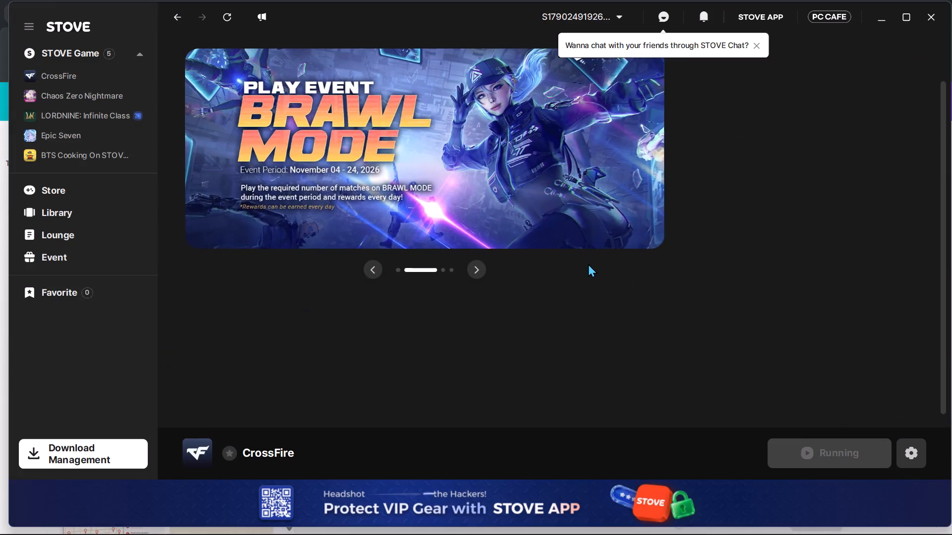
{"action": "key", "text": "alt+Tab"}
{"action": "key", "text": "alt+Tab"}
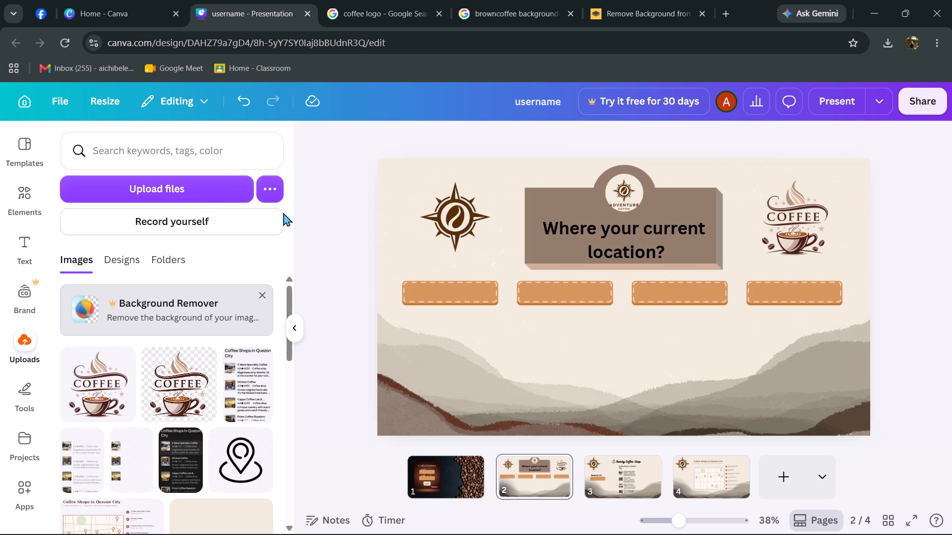
Add a subheading text to page 2 reading "Quezon City".
{"action": "left_click", "coordinate": [32, 247]}
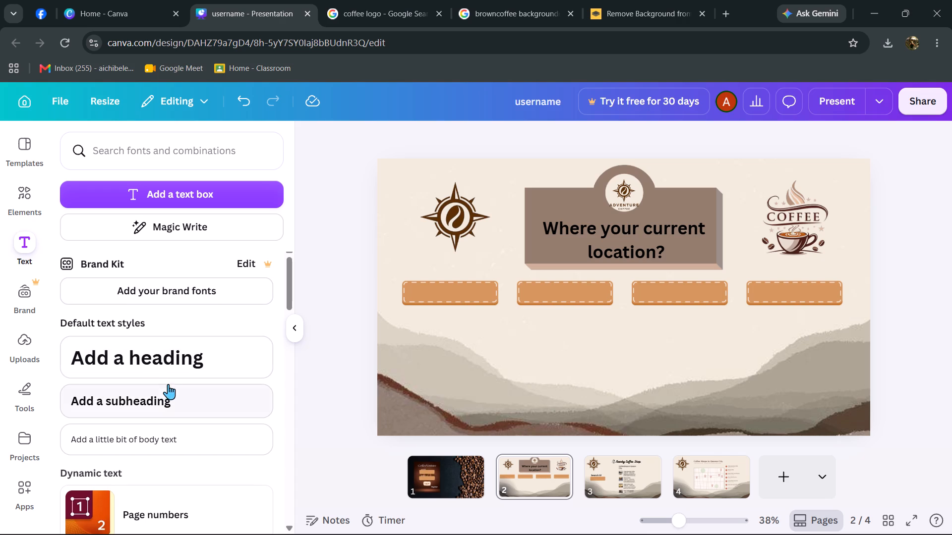
{"action": "left_click", "coordinate": [168, 390]}
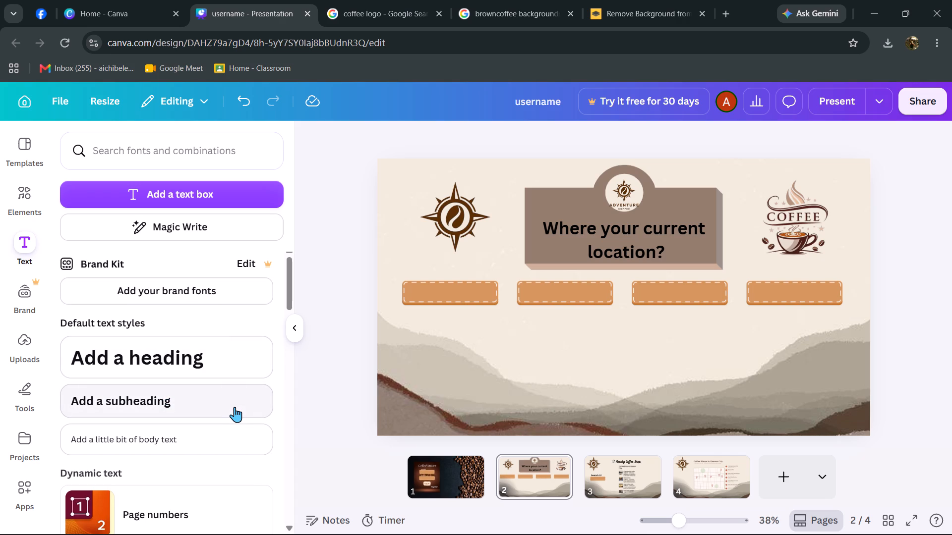
{"action": "left_click", "coordinate": [237, 401]}
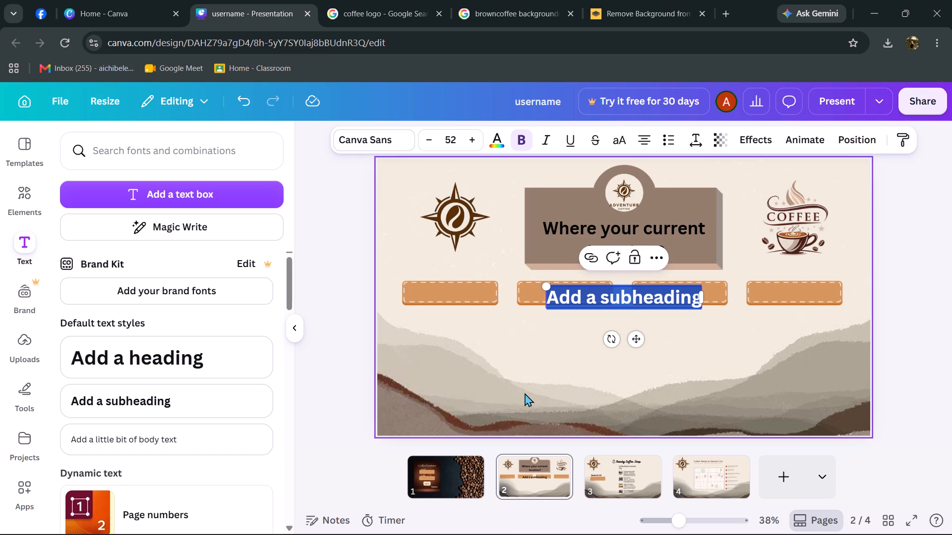
{"action": "key", "text": "shift+q"}
{"action": "type", "text": "ue"}
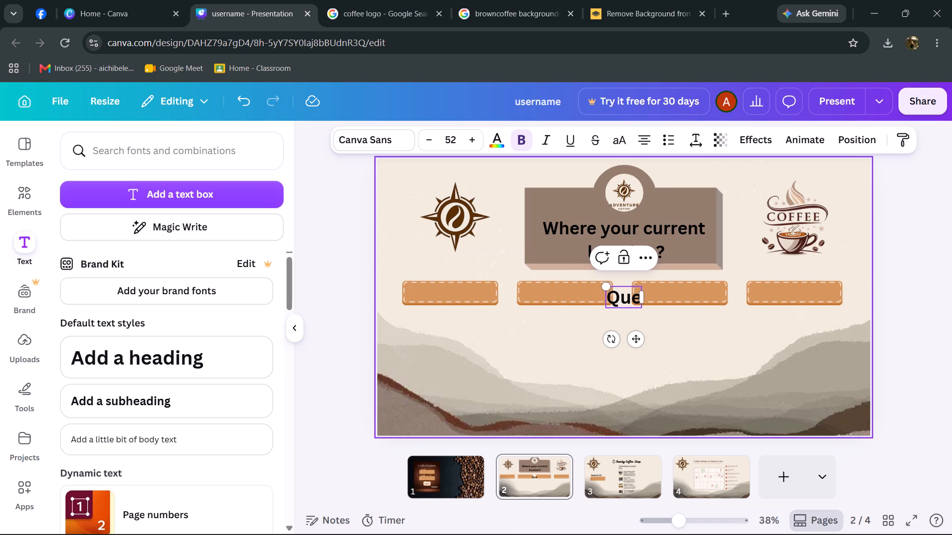
{"action": "type", "text": "zon City"}
{"action": "left_click", "coordinate": [766, 365]}
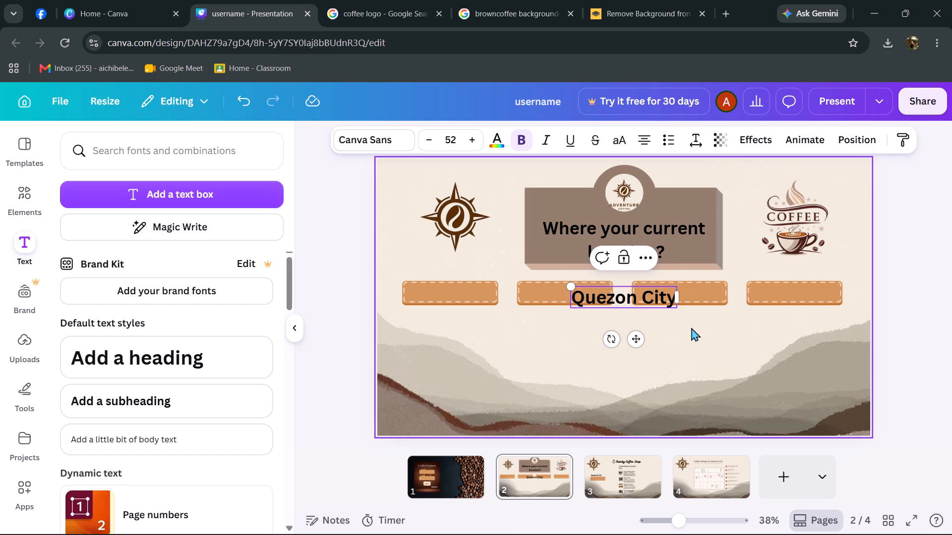
Scale the "Quezon City" text down to about size 42.7 and centre it on the first orange button.
{"action": "left_click_drag", "start_coordinate": [657, 300], "coordinate": [510, 358]}
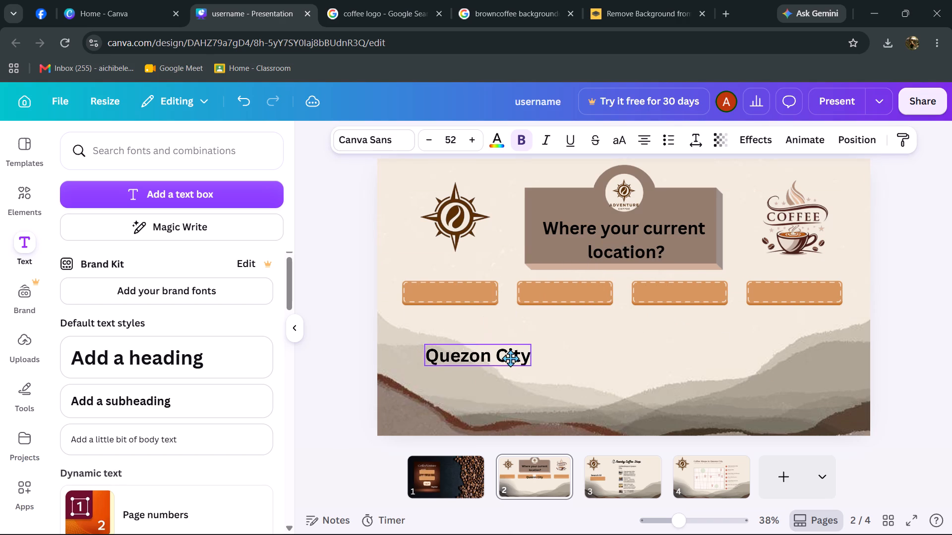
{"action": "left_click_drag", "start_coordinate": [420, 341], "coordinate": [436, 358]}
{"action": "left_click_drag", "start_coordinate": [579, 395], "coordinate": [574, 391]}
{"action": "left_click_drag", "start_coordinate": [481, 362], "coordinate": [444, 299]}
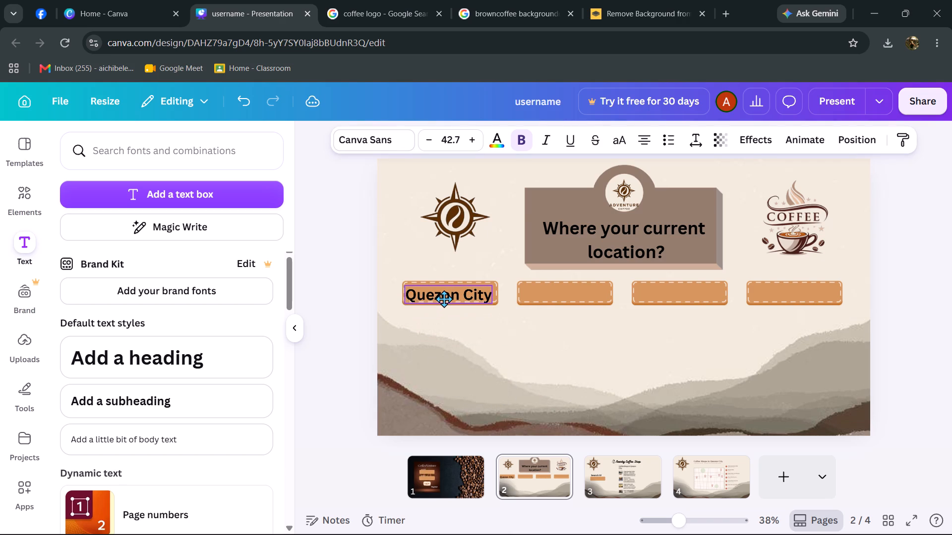
{"action": "left_click_drag", "start_coordinate": [444, 299], "coordinate": [446, 298]}
Duplicate the "Quezon City" label, change the copy's text to "Malabon" and place it on the second orange button.
{"action": "key", "text": "ctrl+d"}
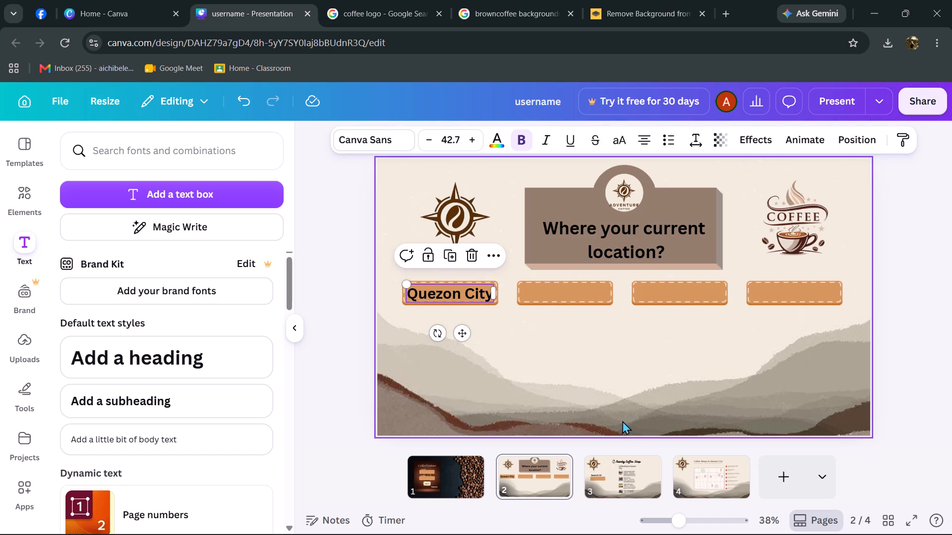
{"action": "left_click_drag", "start_coordinate": [469, 298], "coordinate": [548, 333]}
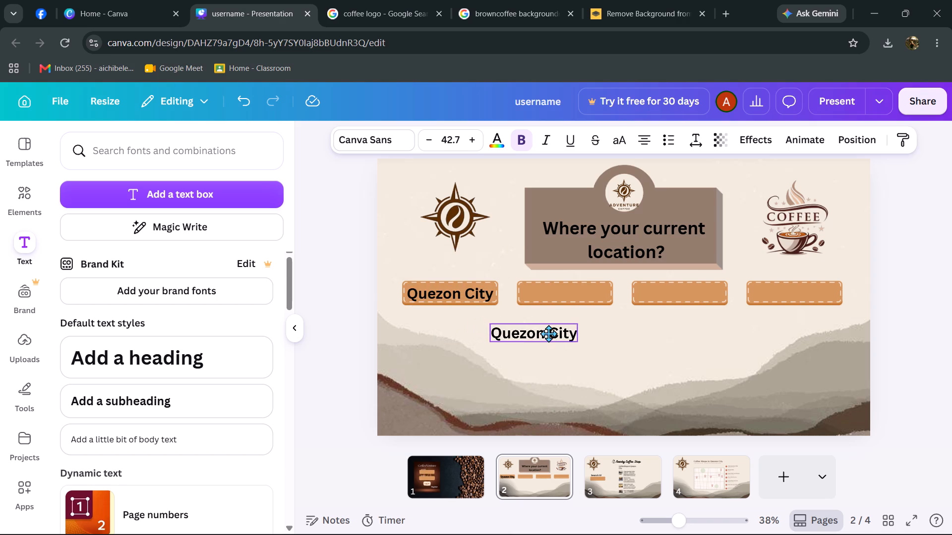
{"action": "double_click", "coordinate": [541, 334]}
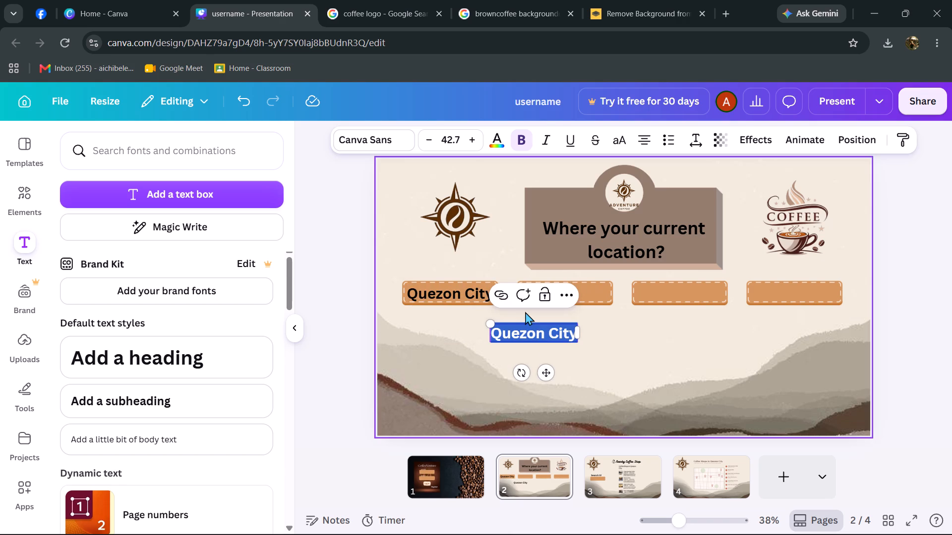
{"action": "type", "text": "Malaob"}
{"action": "key", "text": "BackSpace"}
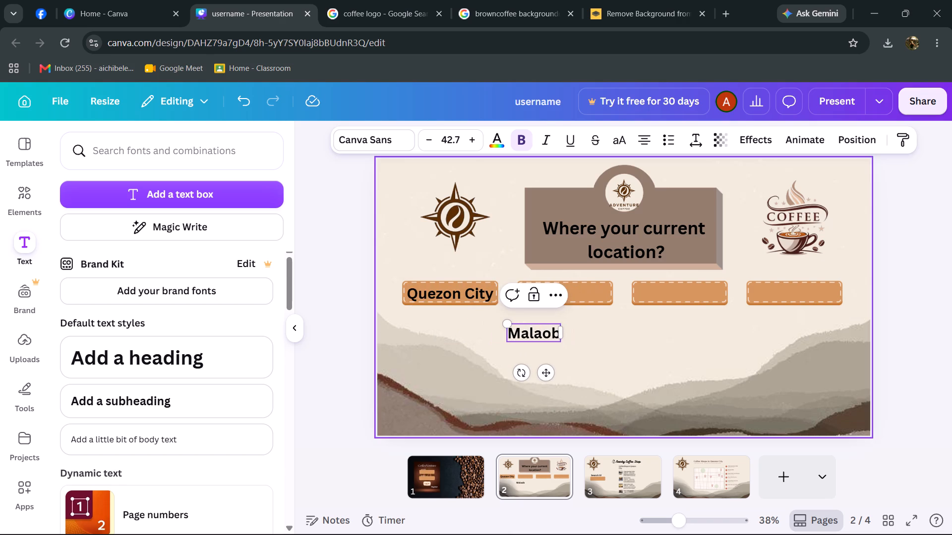
{"action": "key", "text": "BackSpace"}
{"action": "type", "text": "bon"}
{"action": "left_click", "coordinate": [657, 359]}
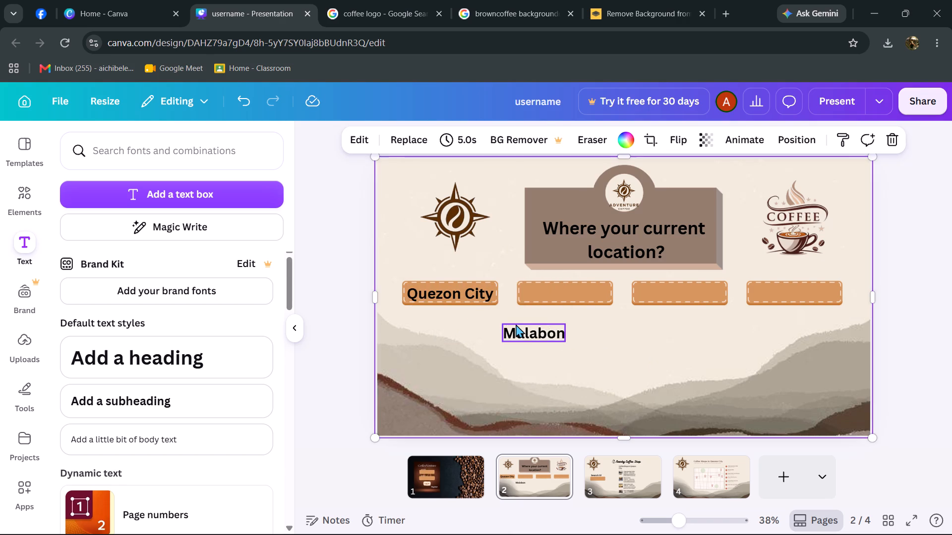
{"action": "left_click_drag", "start_coordinate": [544, 332], "coordinate": [570, 292]}
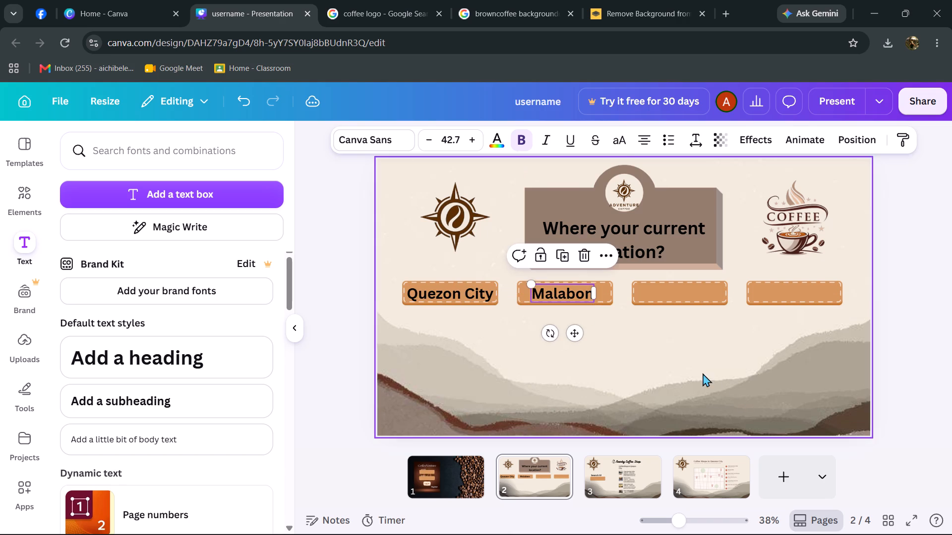
{"action": "left_click", "coordinate": [703, 373]}
Duplicate the "Malabon" label onto the third orange button, change its text to "Valenzuela" and centre it there.
{"action": "left_click", "coordinate": [574, 297]}
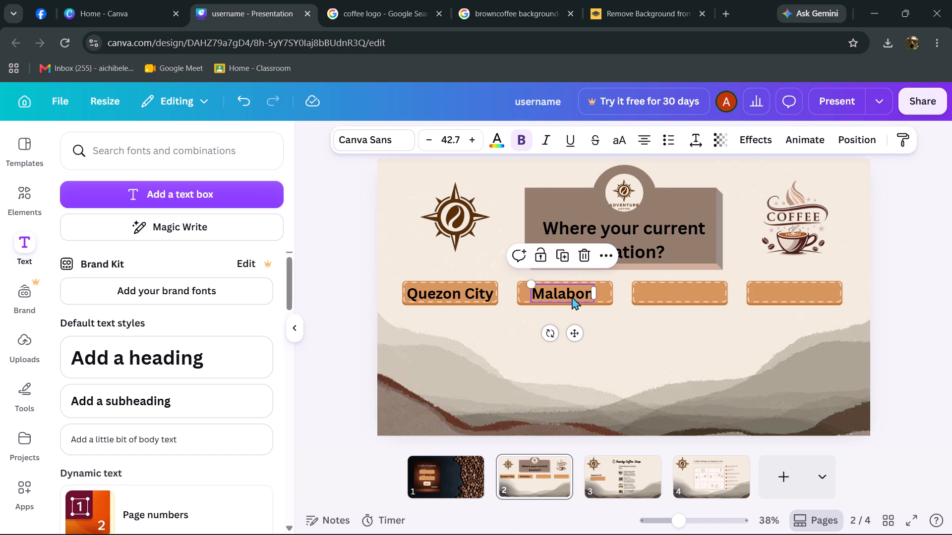
{"action": "key", "text": "ctrl+d"}
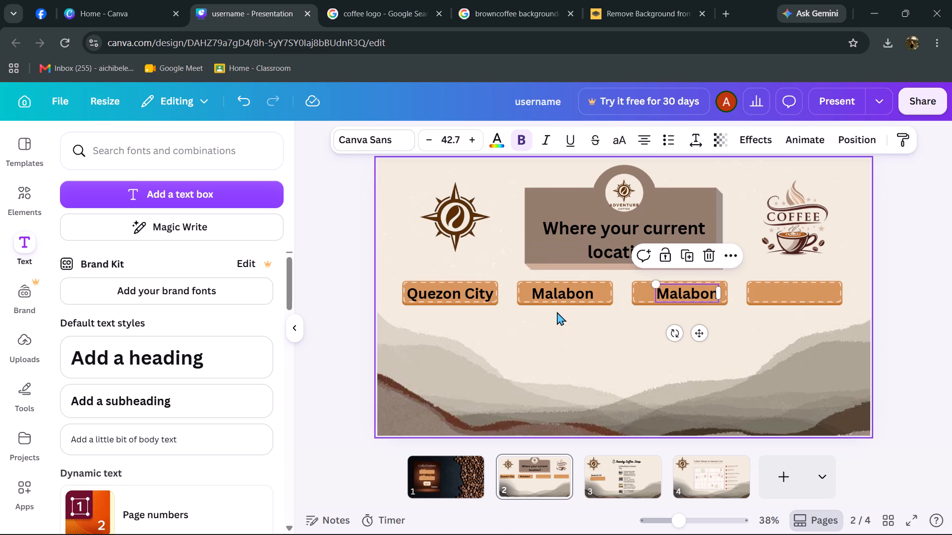
{"action": "triple_click", "coordinate": [697, 289]}
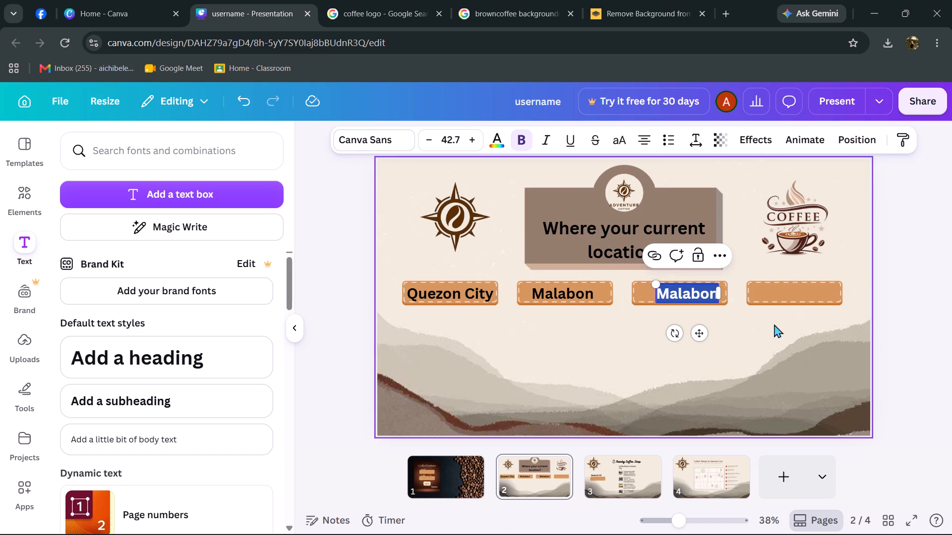
{"action": "type", "text": "valen"}
{"action": "type", "text": "zuea"}
{"action": "key", "text": "BackSpace"}
{"action": "type", "text": "la"}
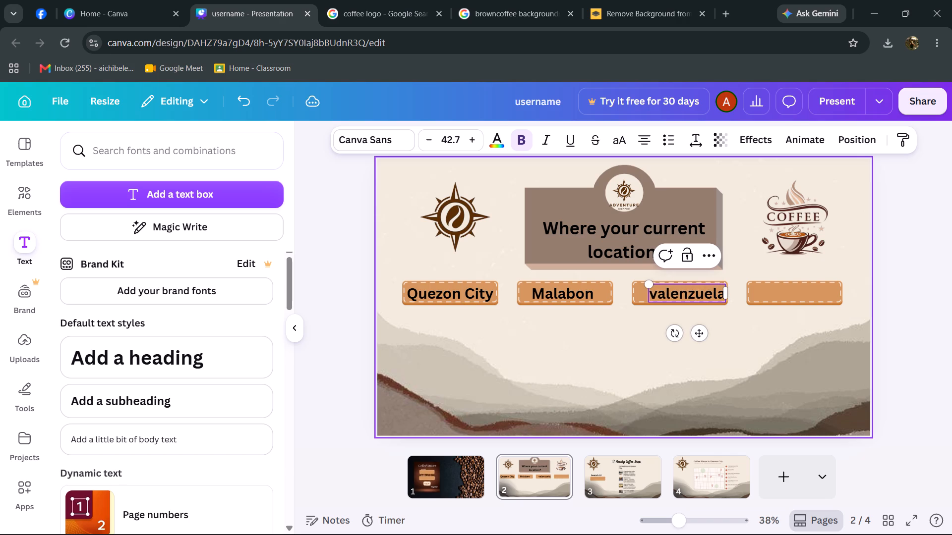
{"action": "left_click", "coordinate": [656, 297]}
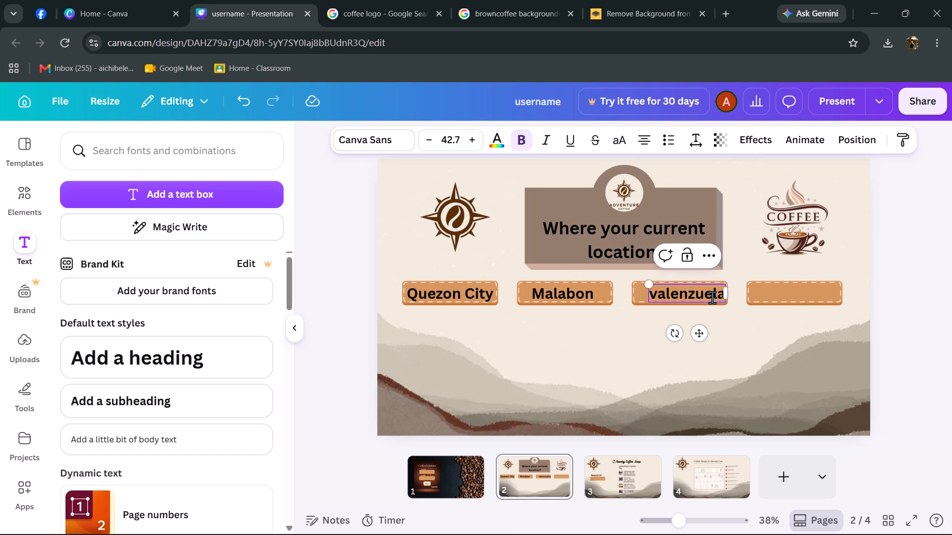
{"action": "key", "text": "BackSpace"}
{"action": "key", "text": "shift+v"}
{"action": "left_click", "coordinate": [735, 325]}
{"action": "left_click", "coordinate": [709, 300]}
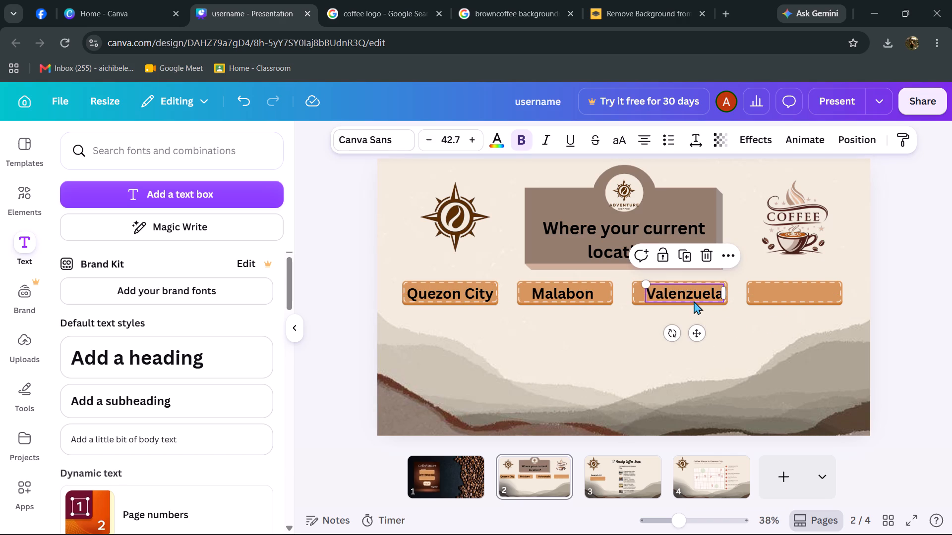
{"action": "left_click", "coordinate": [694, 301]}
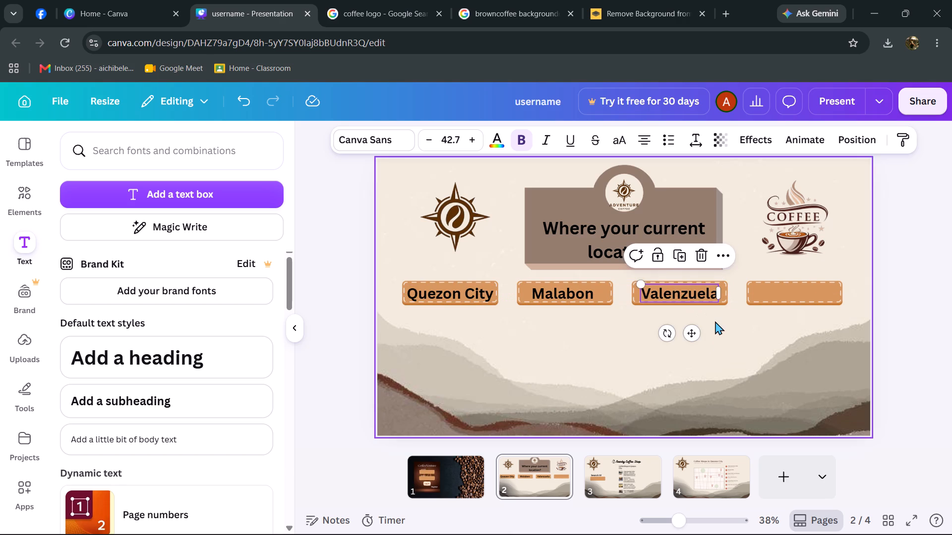
Duplicate the "Valenzuela" label onto the fourth orange button, change its text to "Manila" and centre it there.
{"action": "key", "text": "ctrl+d"}
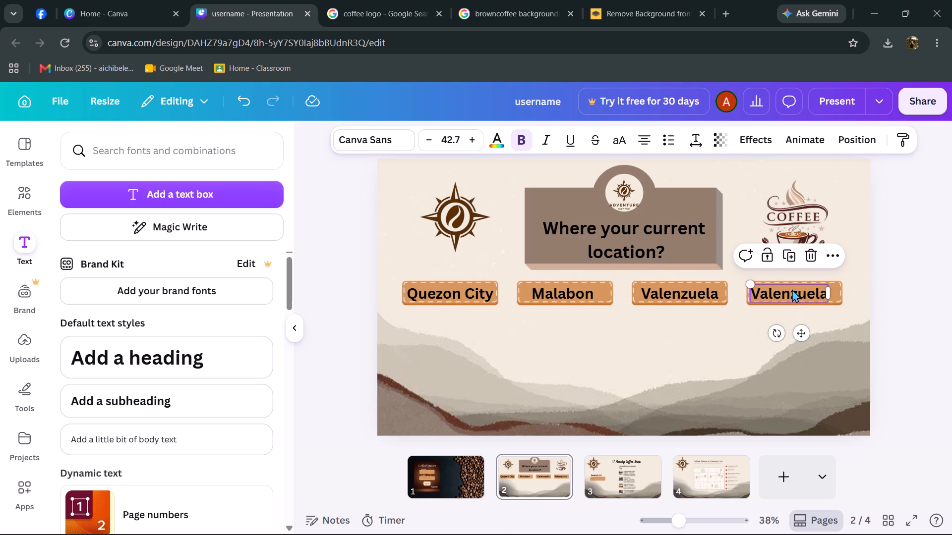
{"action": "double_click", "coordinate": [792, 289]}
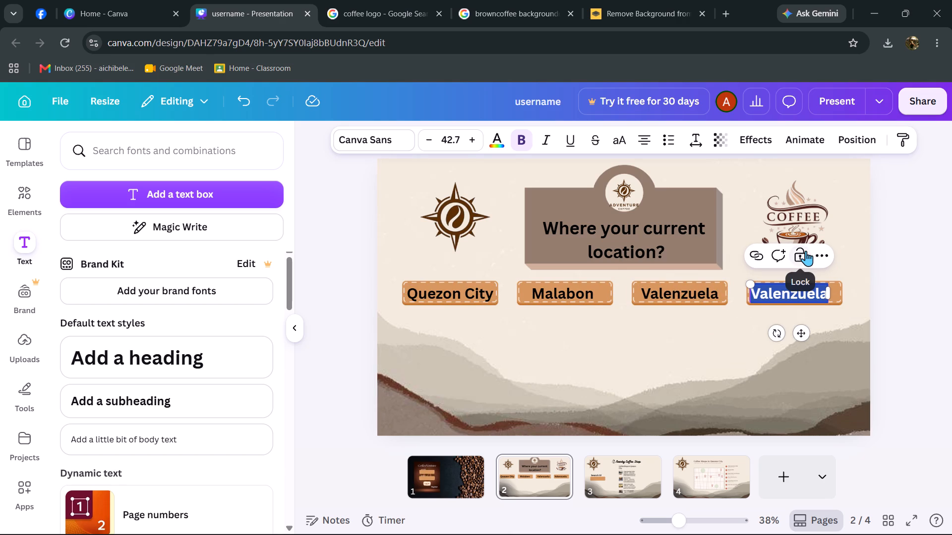
{"action": "type", "text": "Manila"}
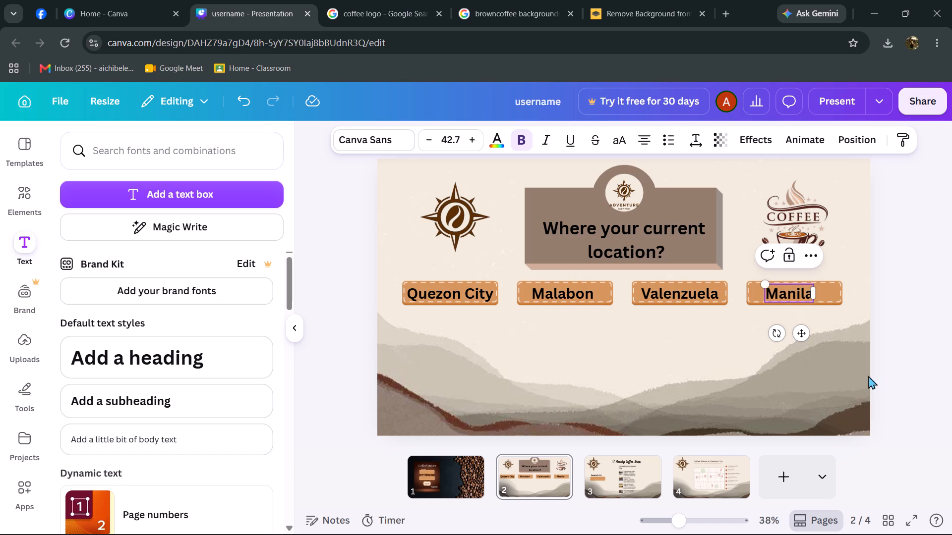
{"action": "left_click", "coordinate": [649, 358]}
{"action": "left_click_drag", "start_coordinate": [782, 292], "coordinate": [789, 291]}
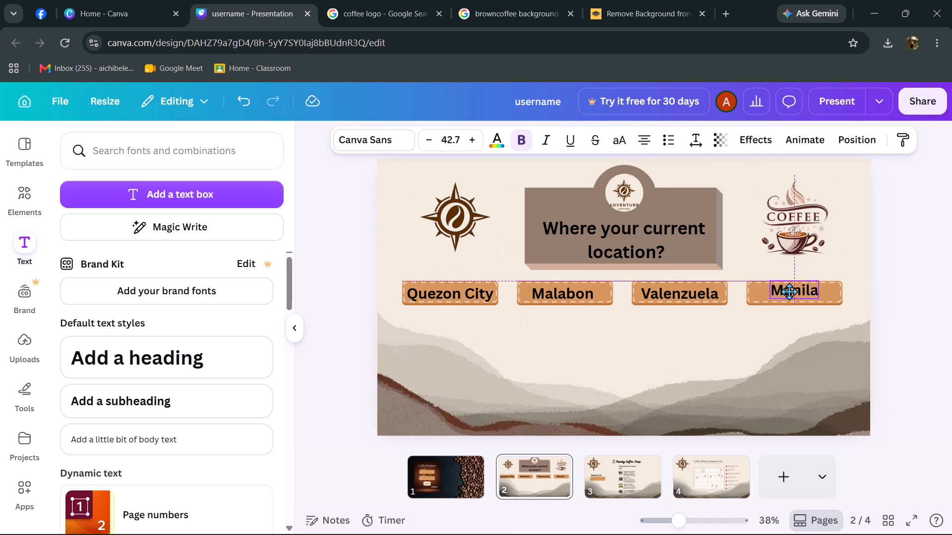
{"action": "left_click_drag", "start_coordinate": [789, 291], "coordinate": [788, 292]}
{"action": "left_click", "coordinate": [853, 380]}
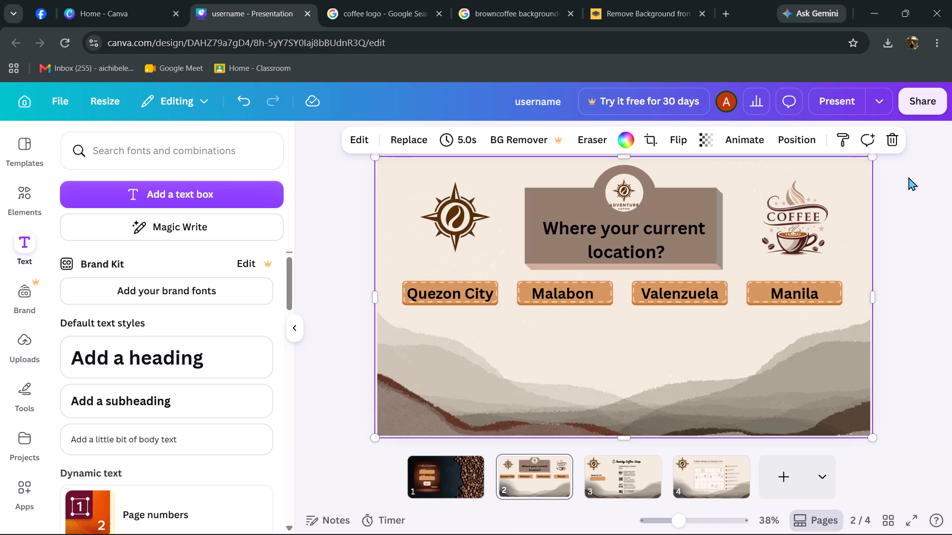
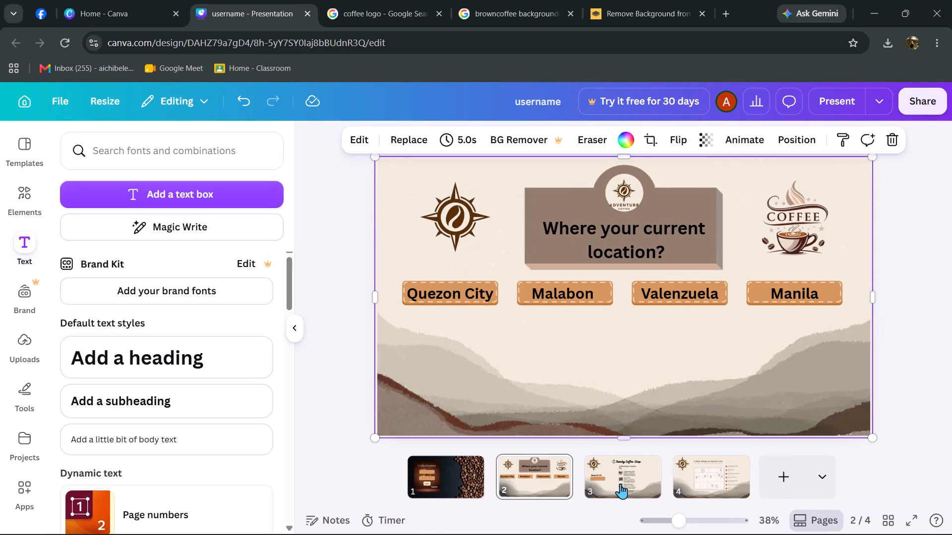
Review the presentation's four pages, comparing the cover, location question, nearby coffee shop list and Quezon City map.
{"action": "left_click", "coordinate": [621, 491]}
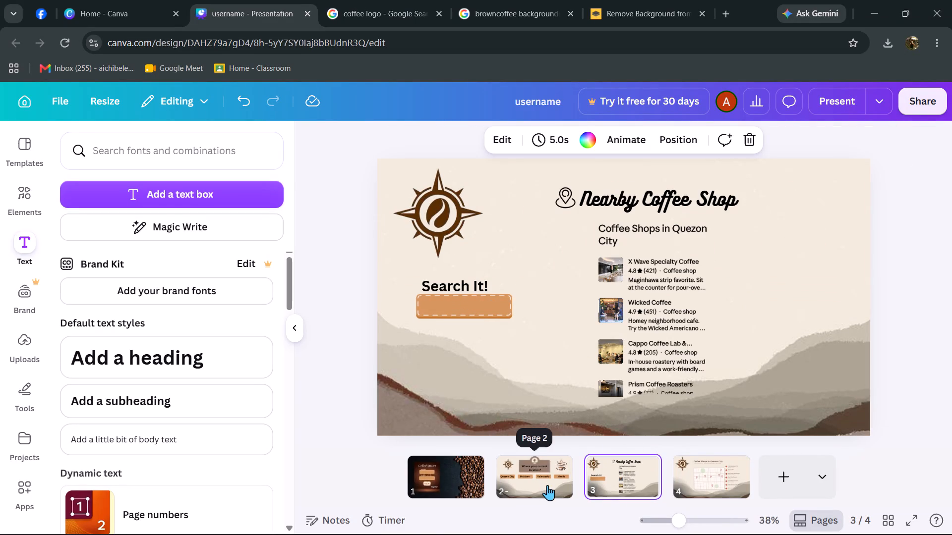
{"action": "left_click", "coordinate": [547, 485]}
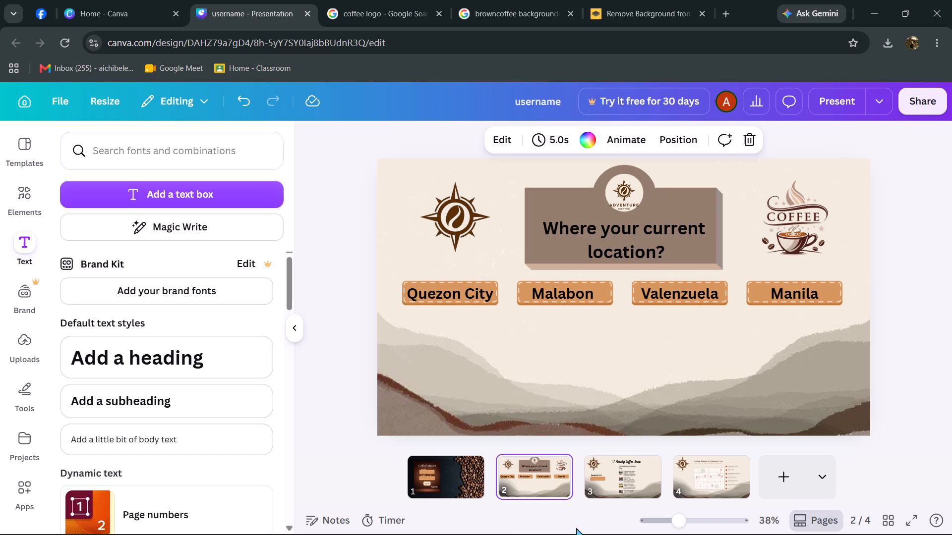
{"action": "left_click", "coordinate": [918, 345]}
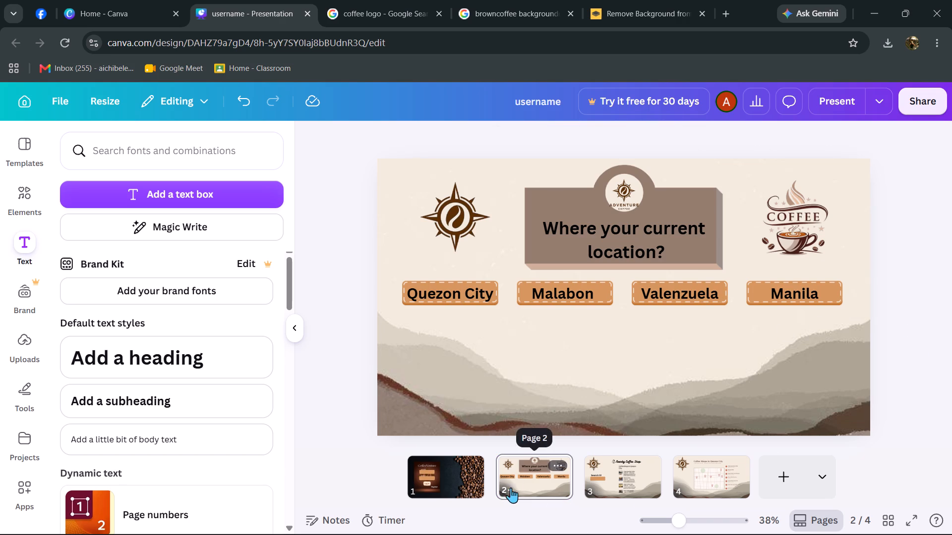
{"action": "left_click", "coordinate": [612, 475]}
{"action": "left_click", "coordinate": [529, 471]}
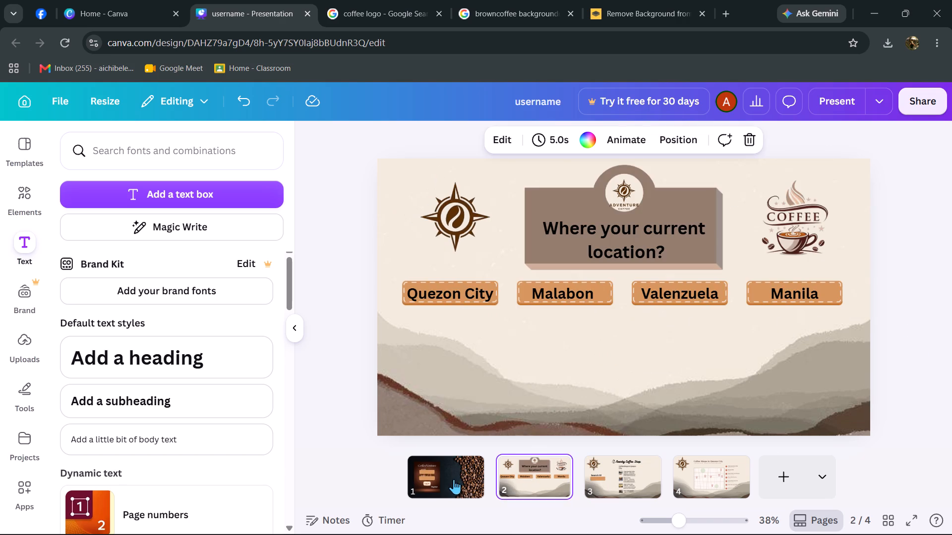
{"action": "left_click", "coordinate": [454, 479]}
{"action": "left_click", "coordinate": [624, 483]}
{"action": "left_click", "coordinate": [693, 478]}
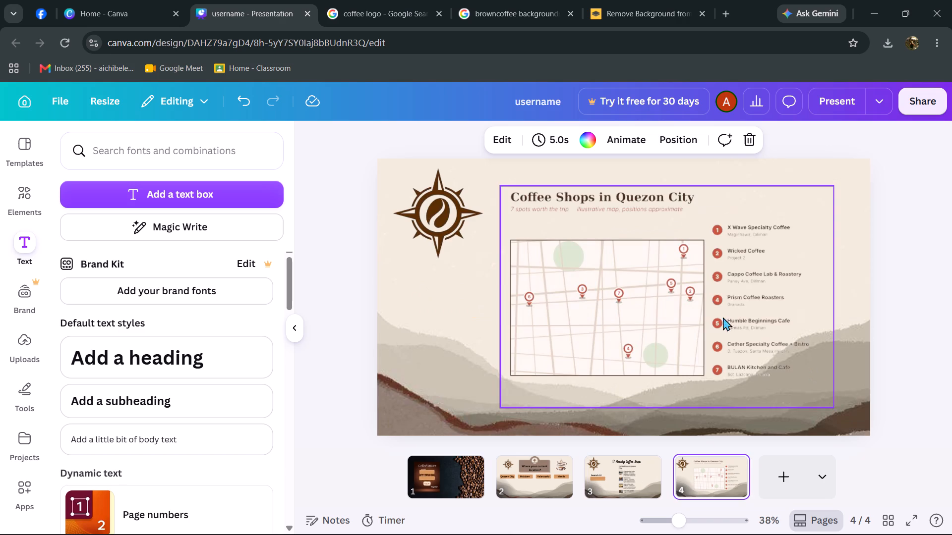
{"action": "left_click", "coordinate": [619, 476]}
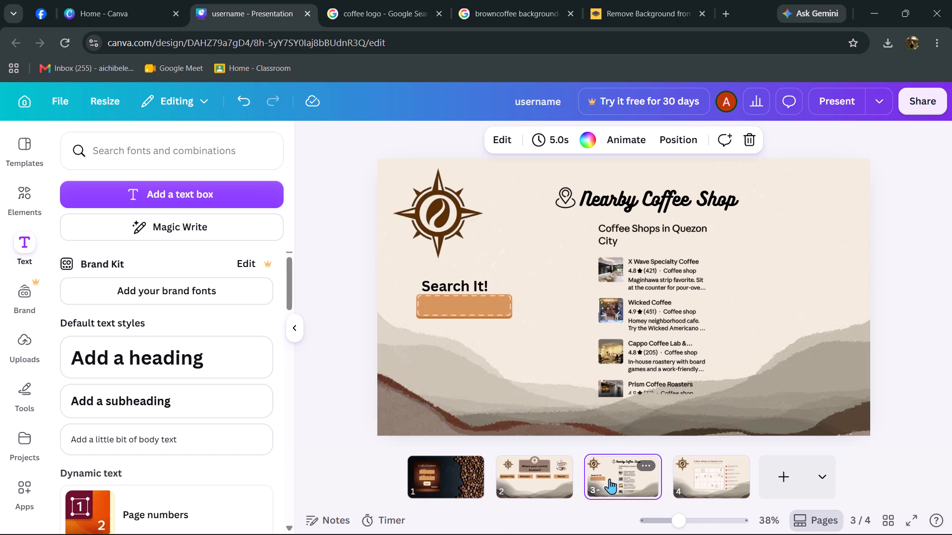
{"action": "left_click", "coordinate": [552, 479]}
{"action": "left_click", "coordinate": [695, 485]}
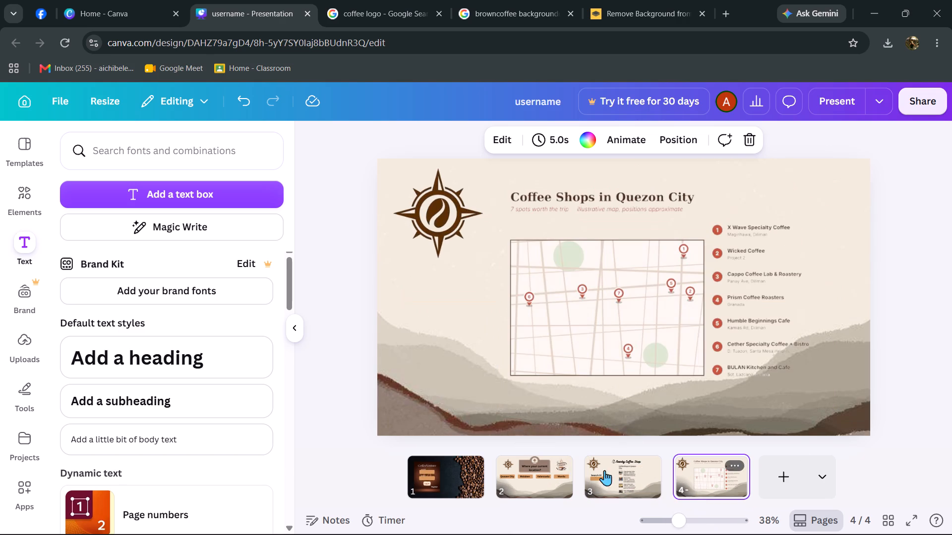
{"action": "left_click", "coordinate": [480, 481]}
{"action": "left_click", "coordinate": [715, 476]}
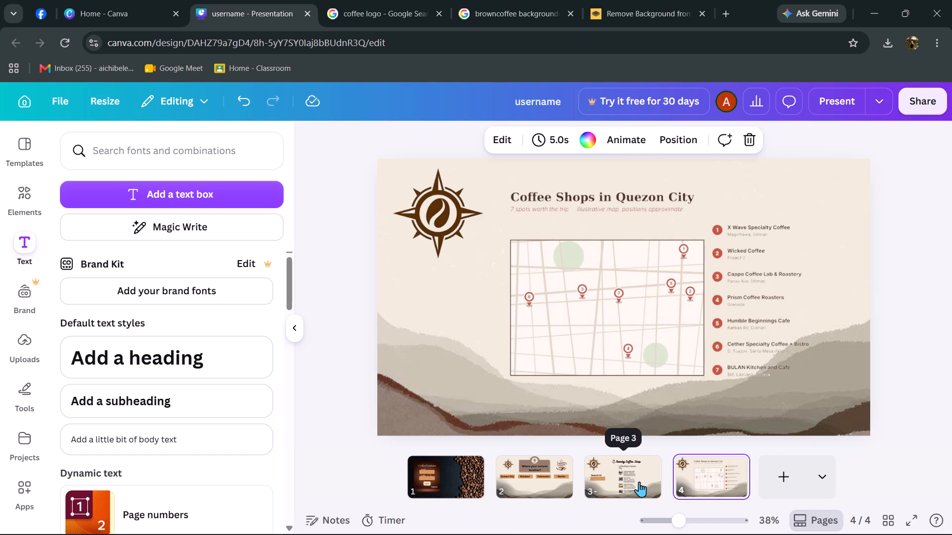
{"action": "left_click", "coordinate": [520, 476]}
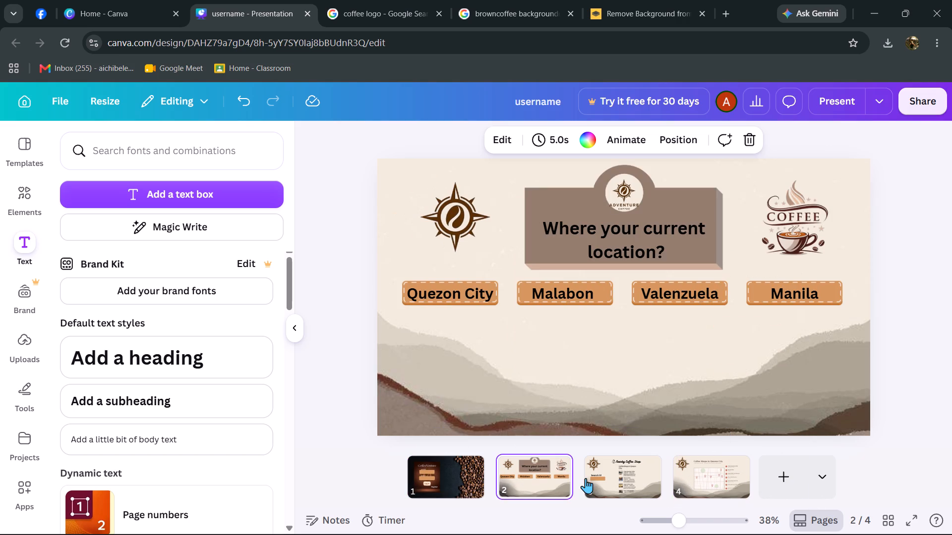
Change the font of the "Nearby Coffee Shop" heading on page 3 to Abril Fatface.
{"action": "left_click", "coordinate": [577, 488]}
{"action": "left_click", "coordinate": [629, 483]}
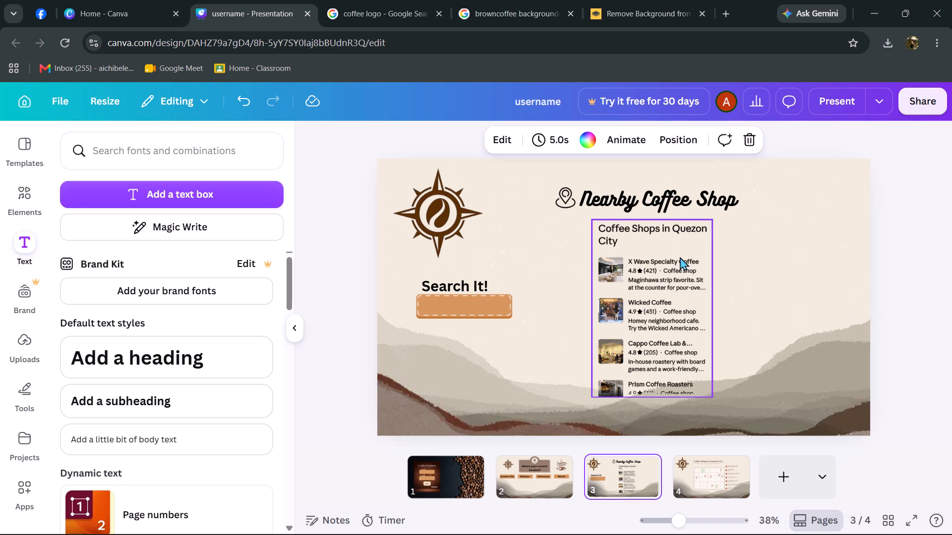
{"action": "triple_click", "coordinate": [686, 200]}
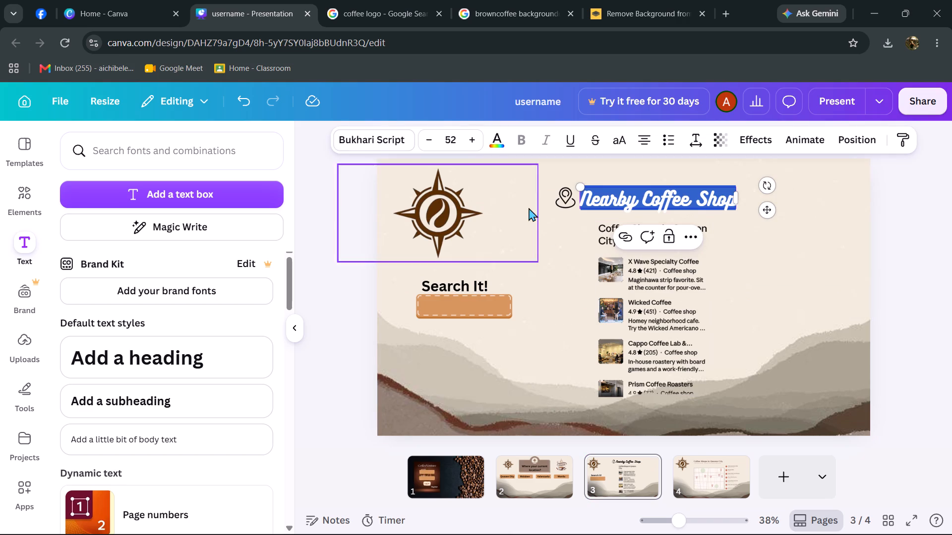
{"action": "left_click", "coordinate": [395, 135]}
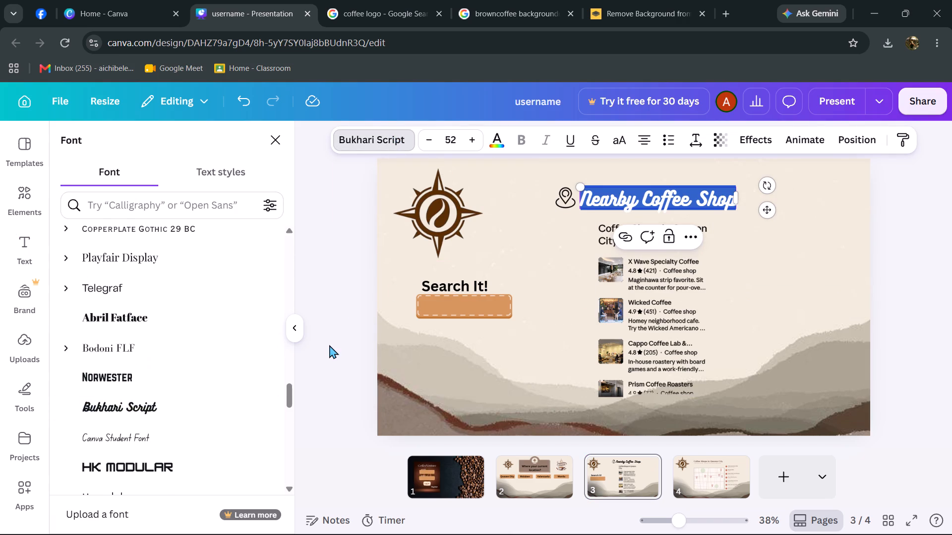
{"action": "left_click", "coordinate": [195, 318]}
{"action": "scroll", "coordinate": [195, 317], "scroll_direction": "up", "scroll_amount": 9}
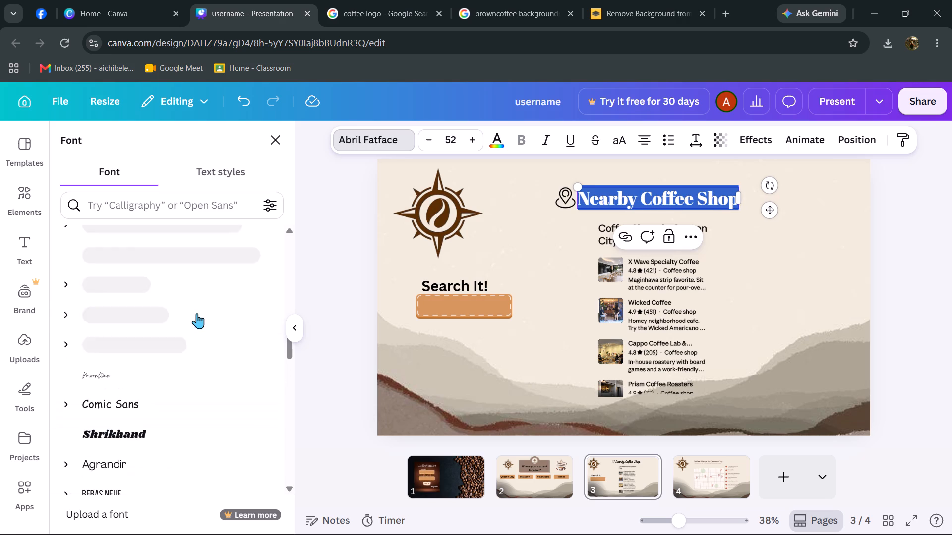
{"action": "scroll", "coordinate": [197, 313], "scroll_direction": "up", "scroll_amount": 20}
{"action": "scroll", "coordinate": [197, 313], "scroll_direction": "up", "scroll_amount": 6}
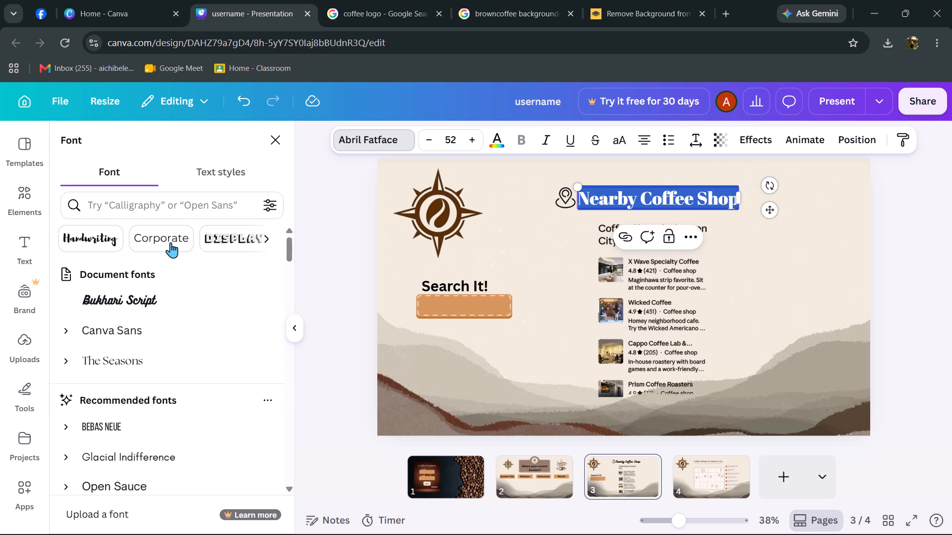
{"action": "left_click", "coordinate": [167, 239]}
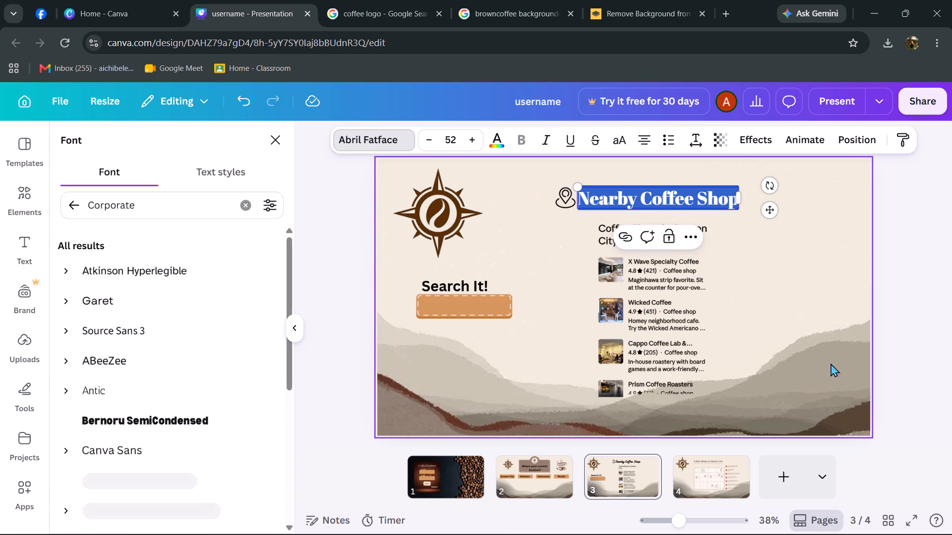
{"action": "left_click", "coordinate": [951, 321]}
{"action": "left_click", "coordinate": [890, 300]}
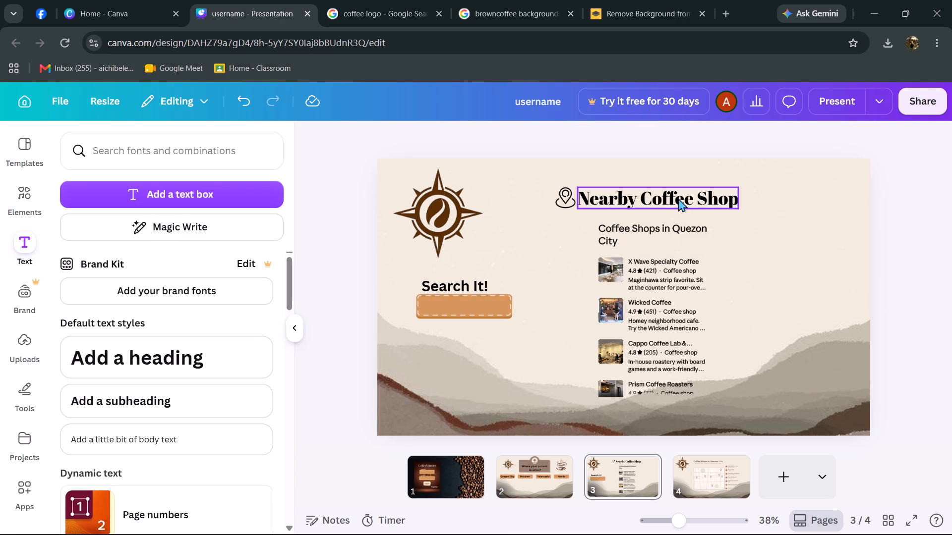
Nudge the "Nearby Coffee Shop" heading slightly to the right, away from the location pin icon.
{"action": "left_click_drag", "start_coordinate": [693, 193], "coordinate": [697, 194]}
{"action": "left_click", "coordinate": [937, 298]}
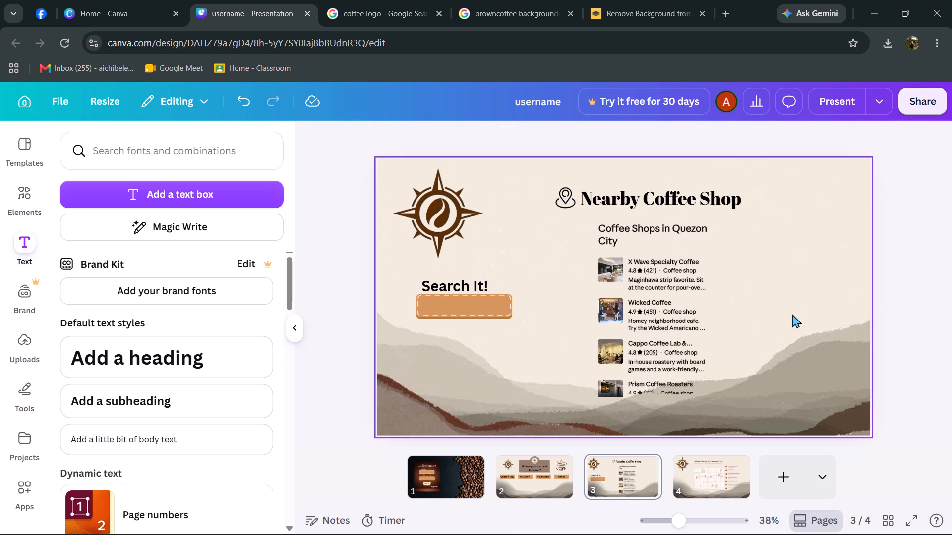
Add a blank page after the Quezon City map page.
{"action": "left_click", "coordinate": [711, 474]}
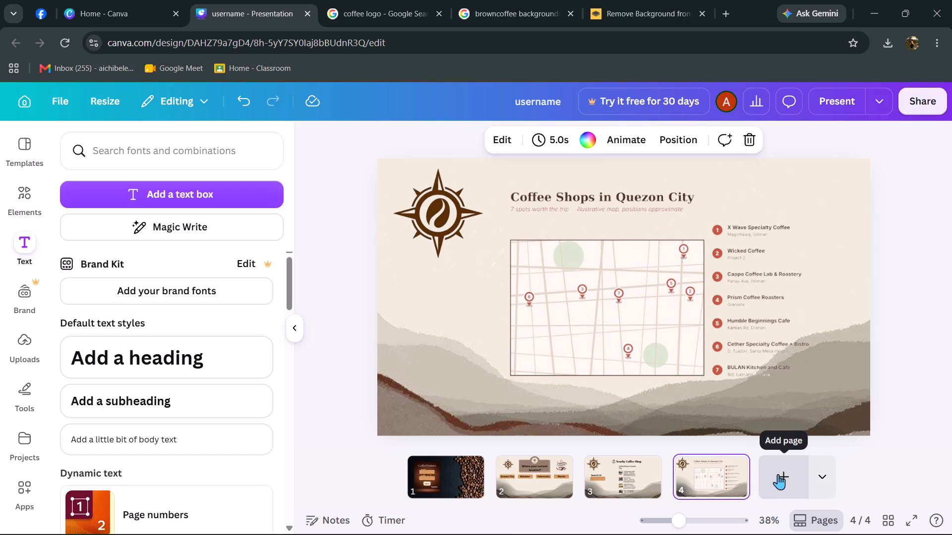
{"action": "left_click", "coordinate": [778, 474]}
Duplicate page 4, the Quezon City map page.
{"action": "left_click", "coordinate": [654, 484]}
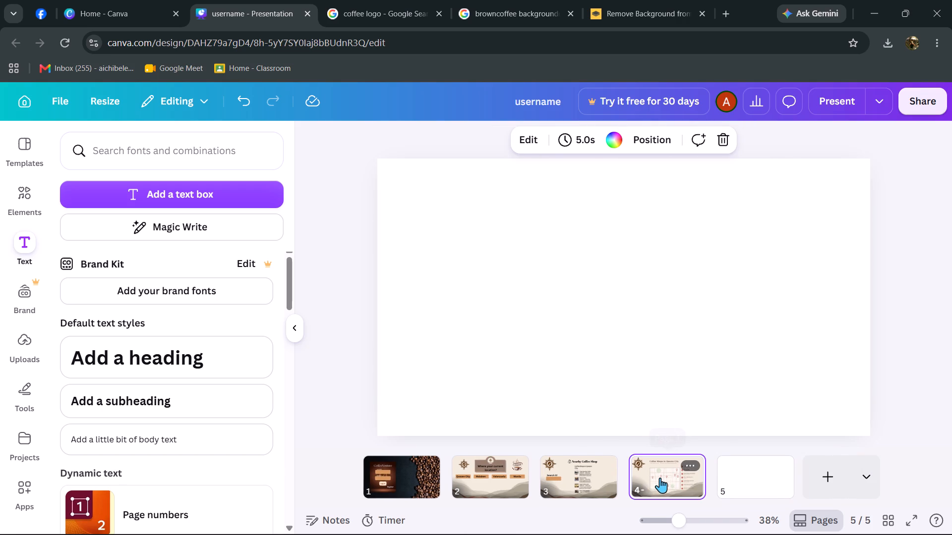
{"action": "key", "text": "ctrl+d"}
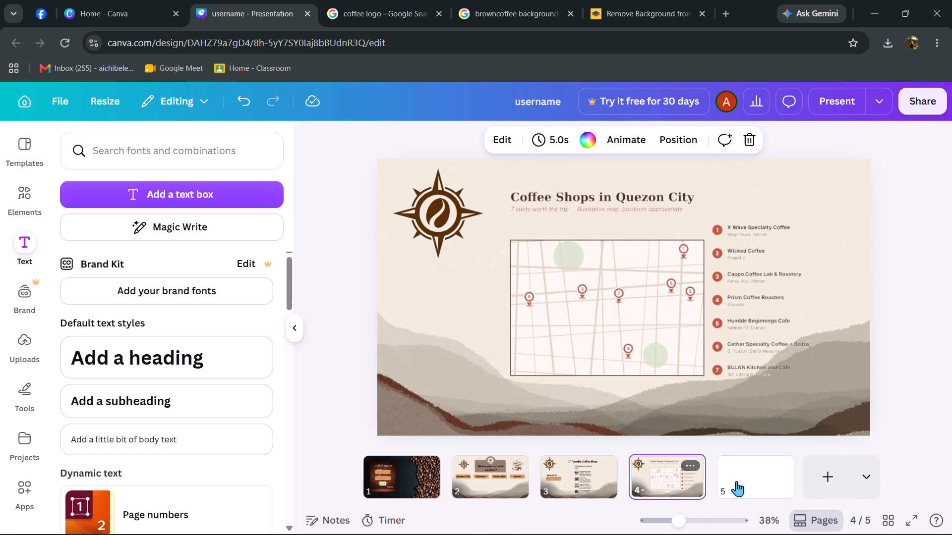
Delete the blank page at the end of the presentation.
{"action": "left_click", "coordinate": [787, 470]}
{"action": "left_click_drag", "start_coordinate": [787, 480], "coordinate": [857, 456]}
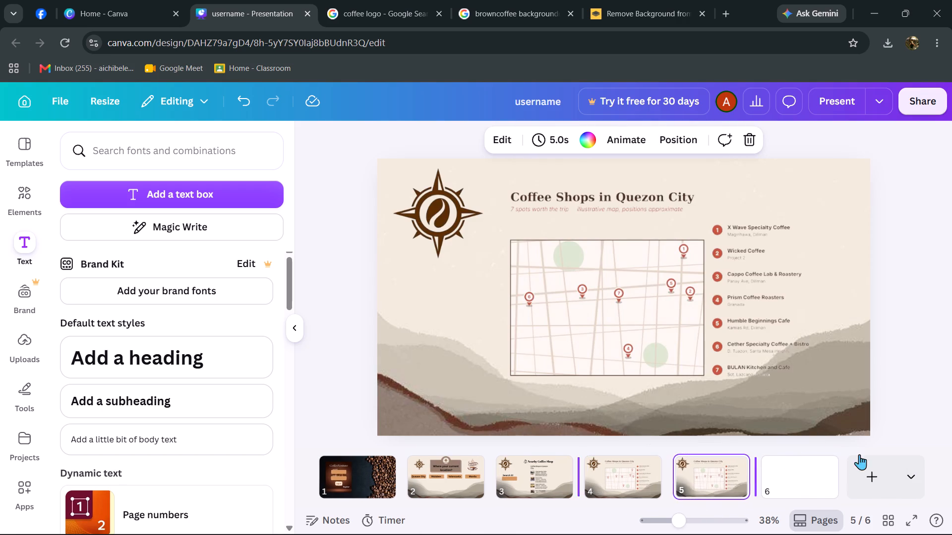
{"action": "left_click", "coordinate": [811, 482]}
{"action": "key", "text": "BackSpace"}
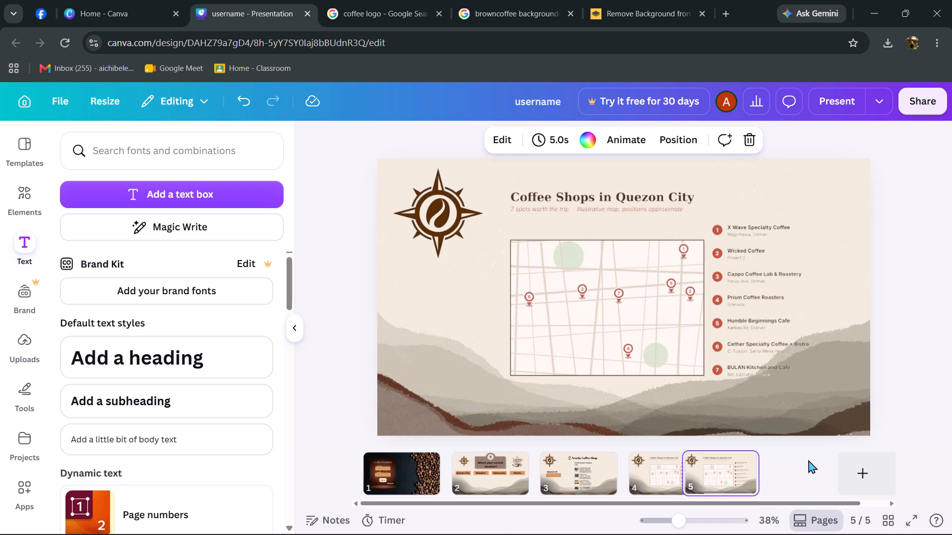
Delete the "Coffee Shops in Quezon City" map graphic from page 5, keeping the compass logo and background.
{"action": "left_click_drag", "start_coordinate": [641, 374], "coordinate": [647, 368]}
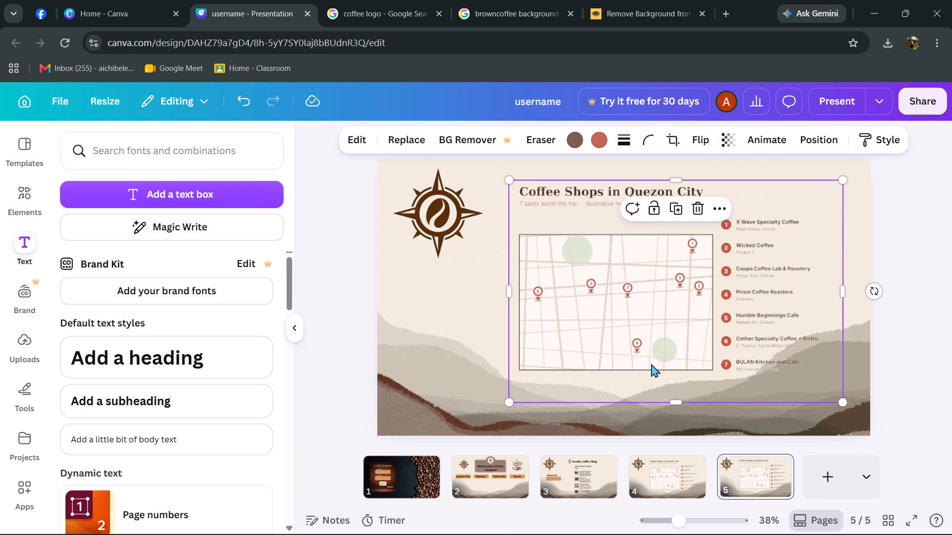
{"action": "key", "text": "backslash"}
{"action": "key", "text": "BackSpace"}
{"action": "left_click_drag", "start_coordinate": [665, 245], "coordinate": [669, 251]}
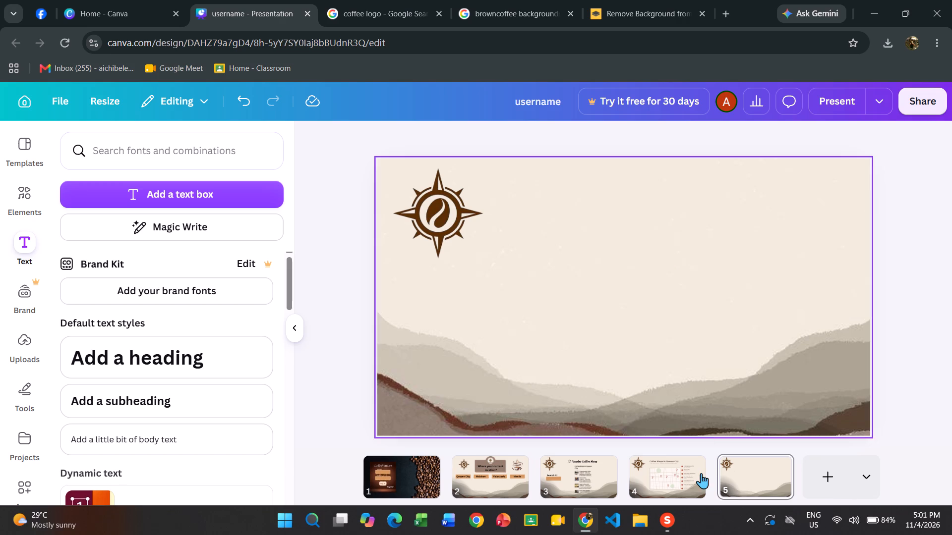
Review pages 2 to 5, comparing the city buttons, coffee shop list and map with the new page.
{"action": "left_click", "coordinate": [630, 483]}
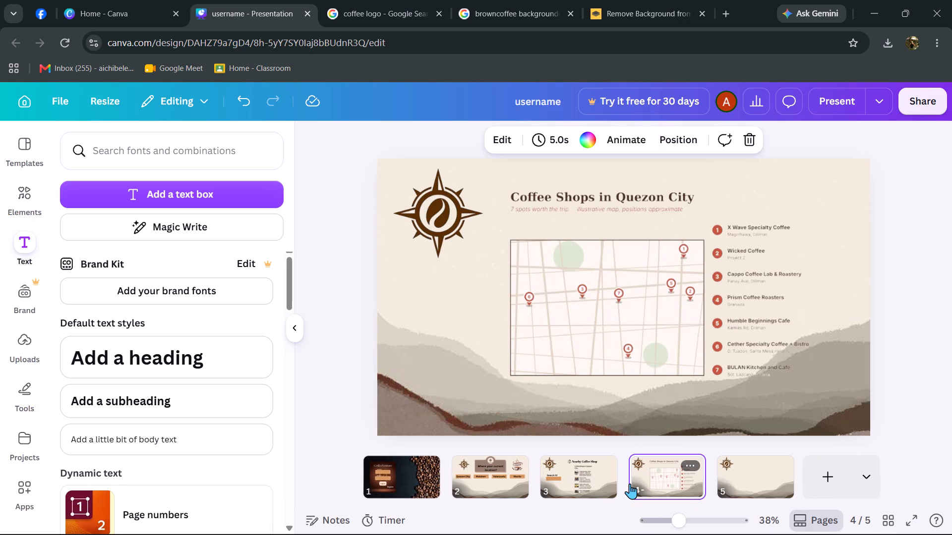
{"action": "left_click", "coordinate": [557, 487]}
{"action": "left_click", "coordinate": [549, 484]}
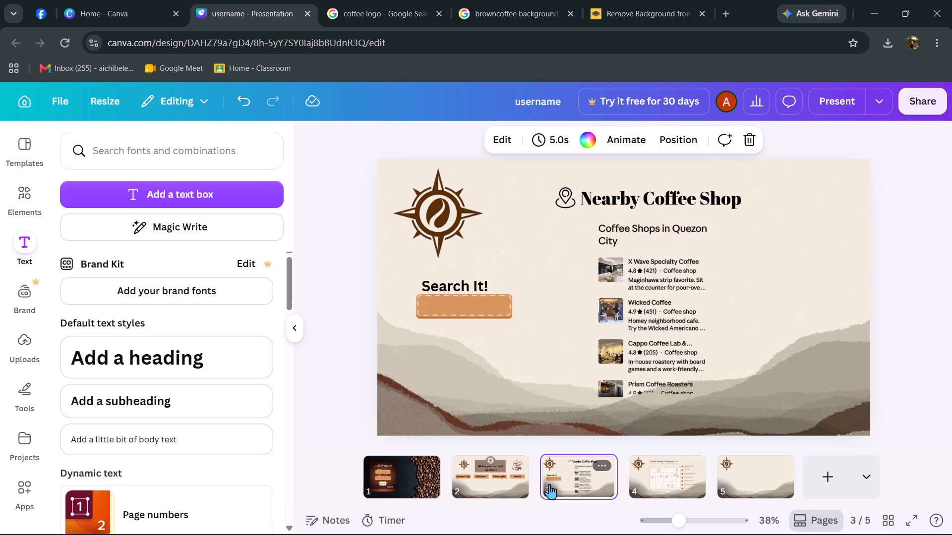
{"action": "left_click", "coordinate": [500, 483]}
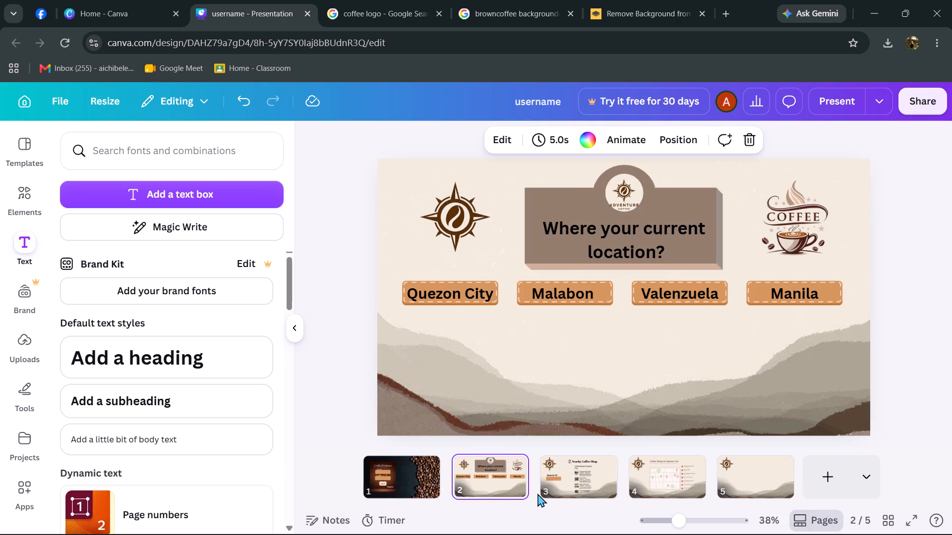
{"action": "left_click", "coordinate": [557, 477]}
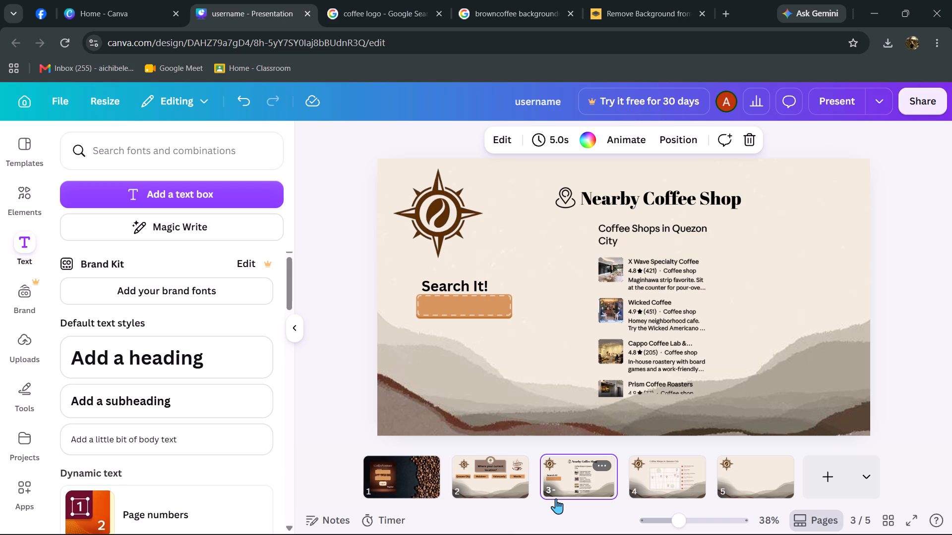
{"action": "left_click_drag", "start_coordinate": [657, 459], "coordinate": [661, 458]}
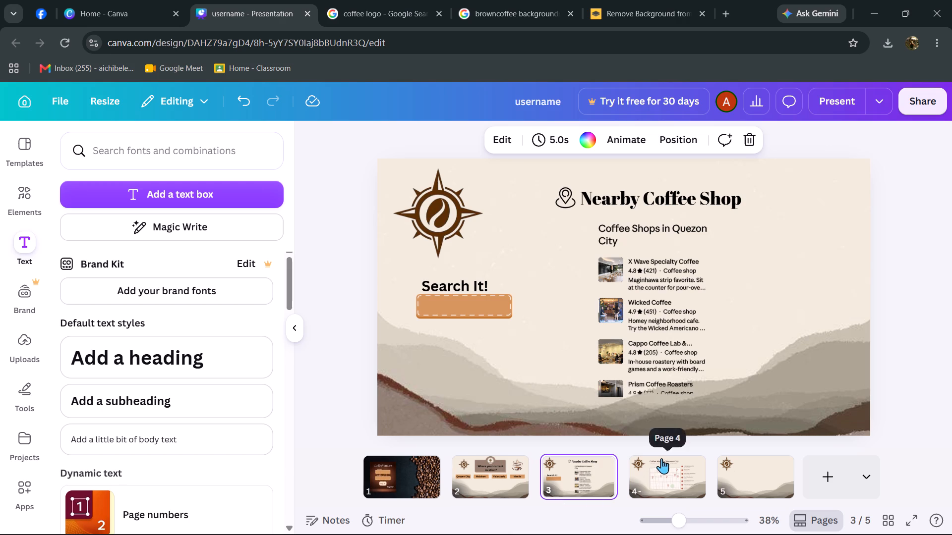
{"action": "left_click_drag", "start_coordinate": [661, 458], "coordinate": [662, 458]}
{"action": "left_click", "coordinate": [659, 467]}
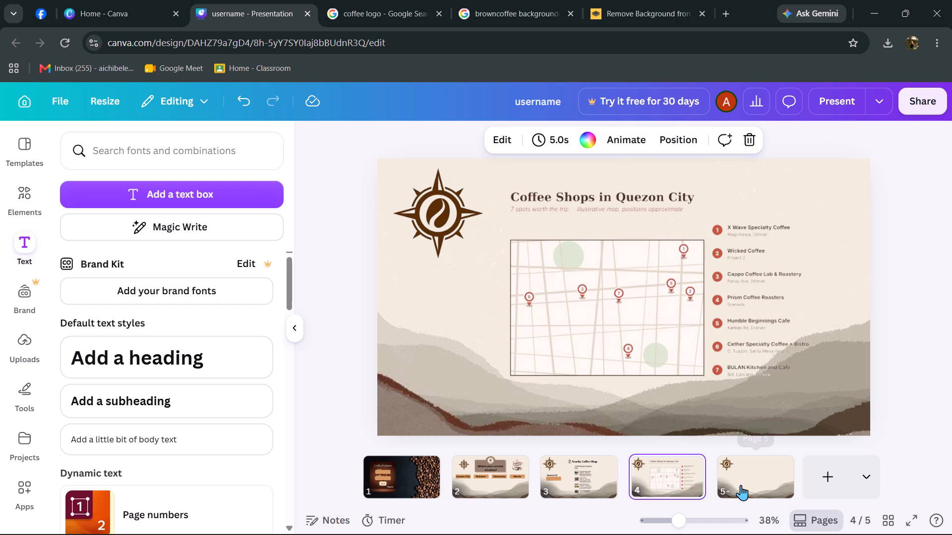
{"action": "left_click", "coordinate": [741, 484]}
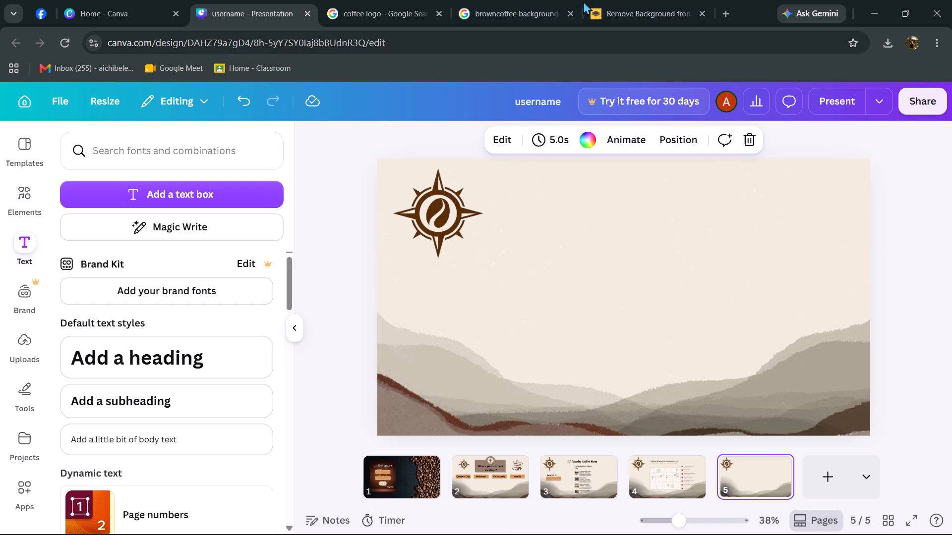
{"action": "left_click", "coordinate": [673, 472]}
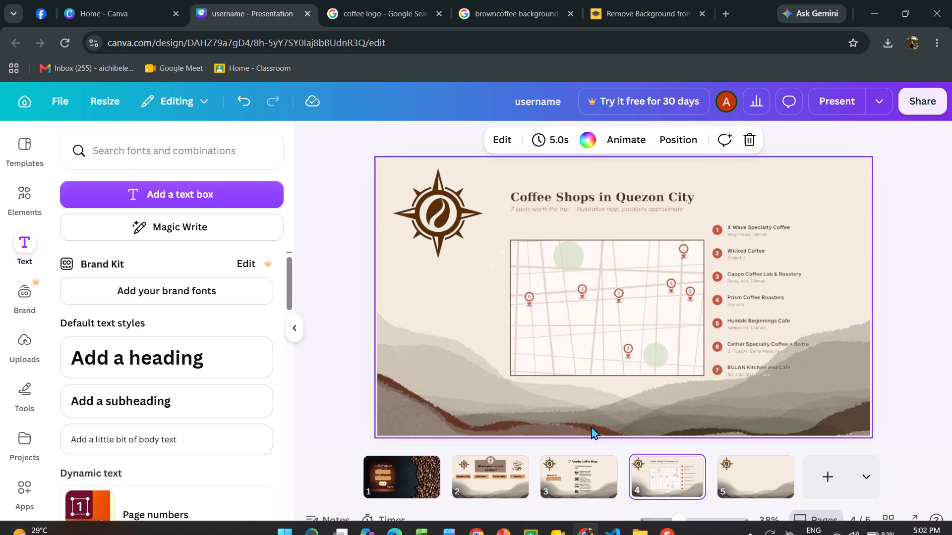
{"action": "left_click", "coordinate": [583, 463]}
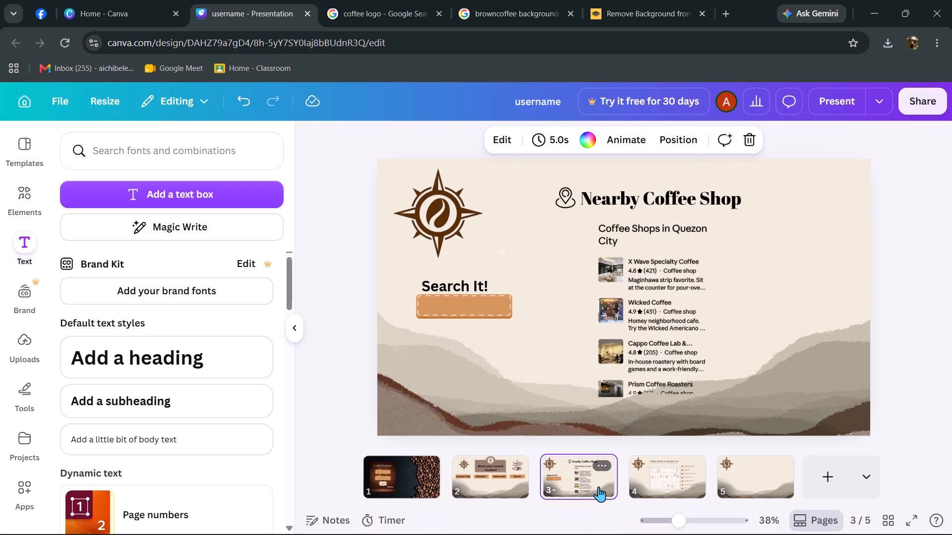
Search Google Images for "x wave specialty coffee" in the coffee logo search tab.
{"action": "left_click", "coordinate": [647, 5]}
{"action": "left_click", "coordinate": [564, 0]}
{"action": "left_click", "coordinate": [393, 4]}
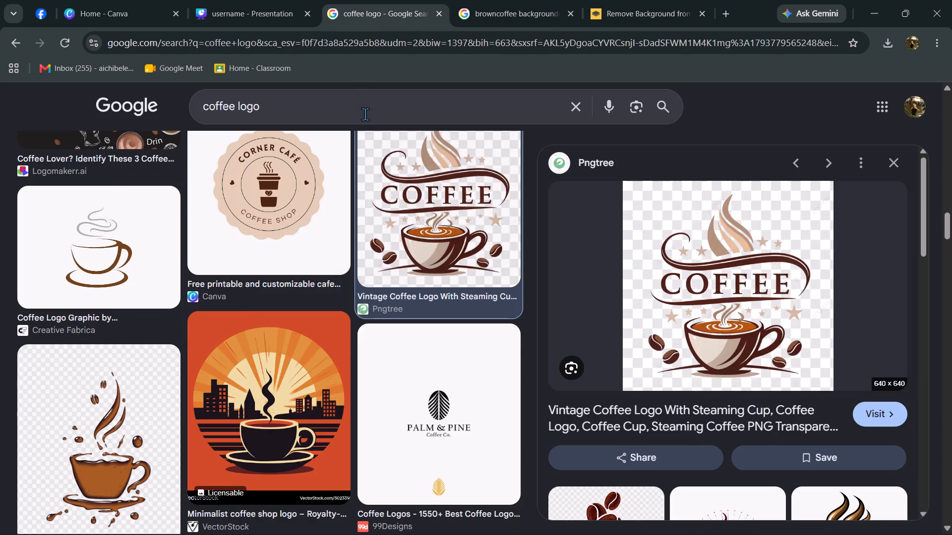
{"action": "triple_click", "coordinate": [365, 114]}
{"action": "type", "text": "x wave"}
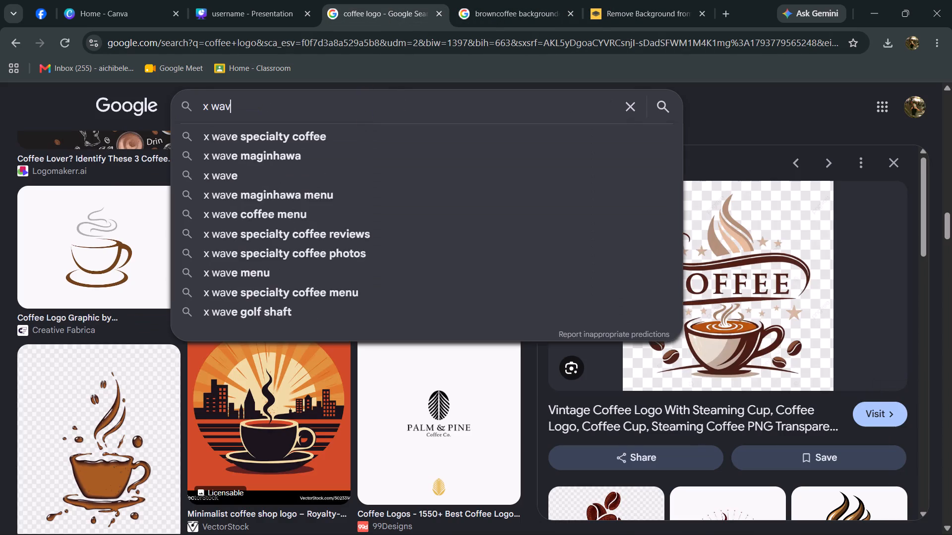
{"action": "key", "text": "space"}
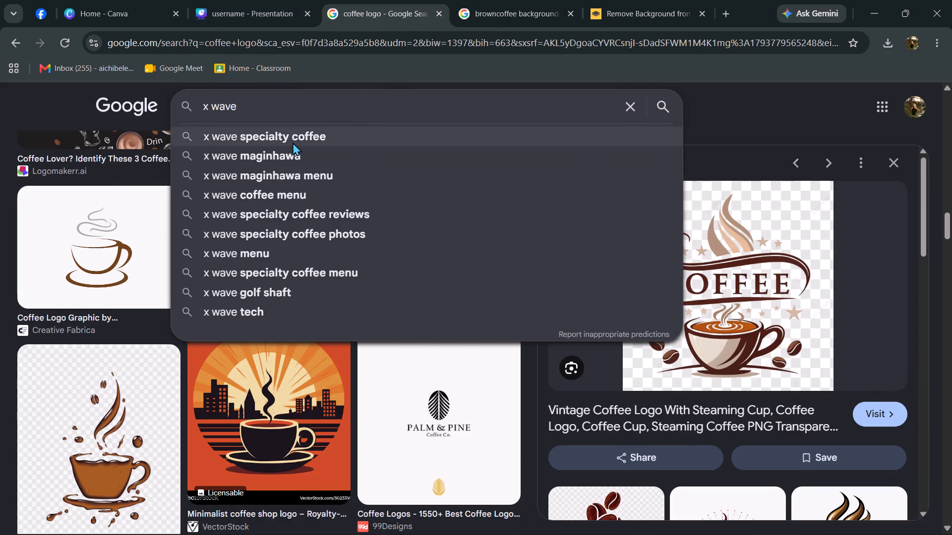
{"action": "left_click", "coordinate": [294, 142]}
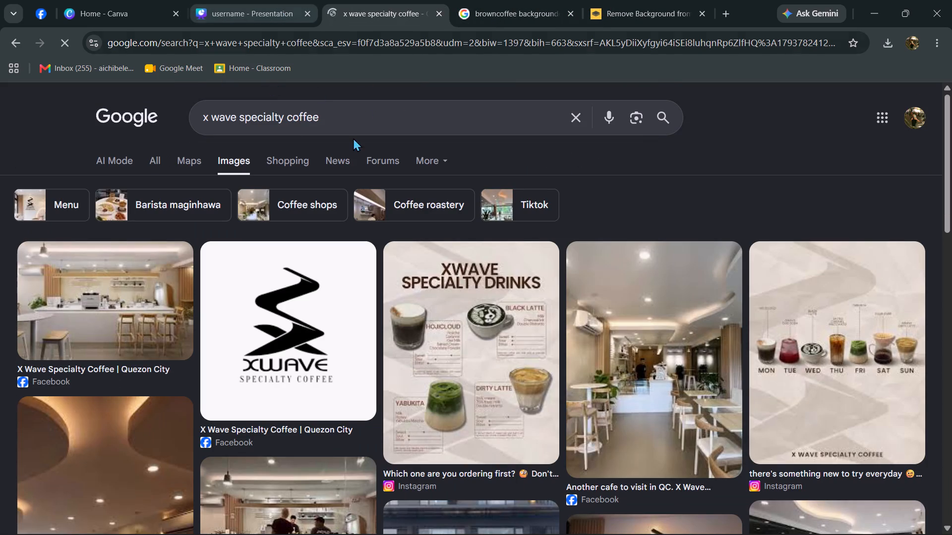
Browse the X Wave Specialty Coffee image results for photos suitable for page 5.
{"action": "scroll", "coordinate": [484, 257], "scroll_direction": "down", "scroll_amount": 4}
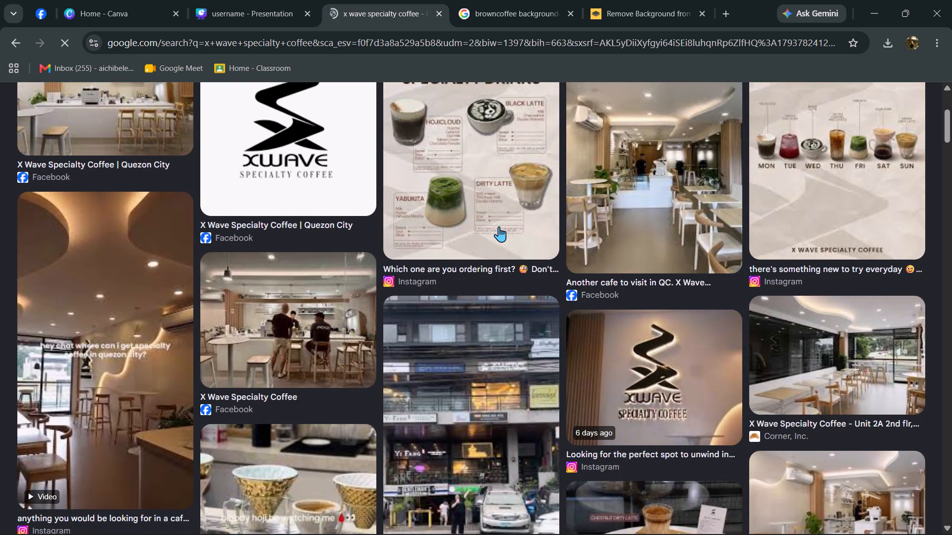
{"action": "scroll", "coordinate": [500, 216], "scroll_direction": "down", "scroll_amount": 5}
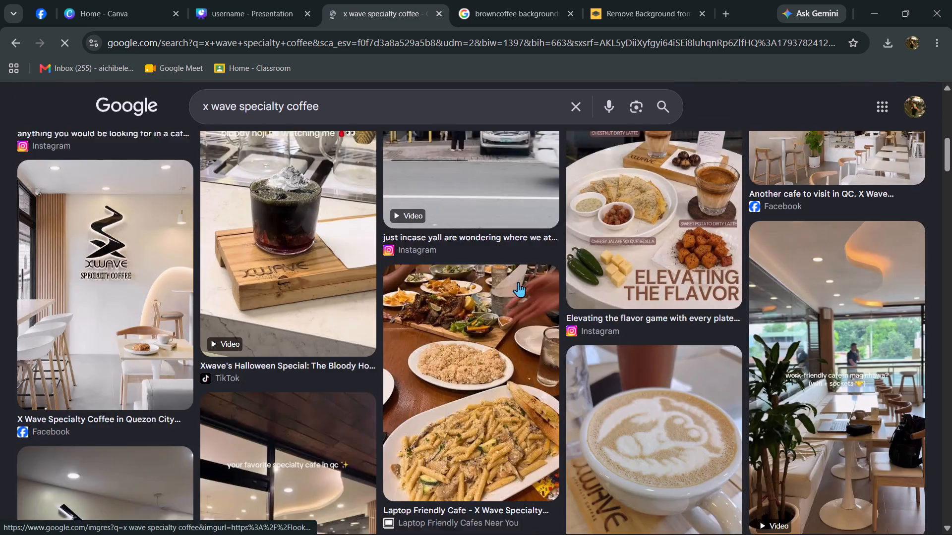
{"action": "scroll", "coordinate": [511, 276], "scroll_direction": "up", "scroll_amount": 4}
{"action": "scroll", "coordinate": [750, 294], "scroll_direction": "down", "scroll_amount": 1}
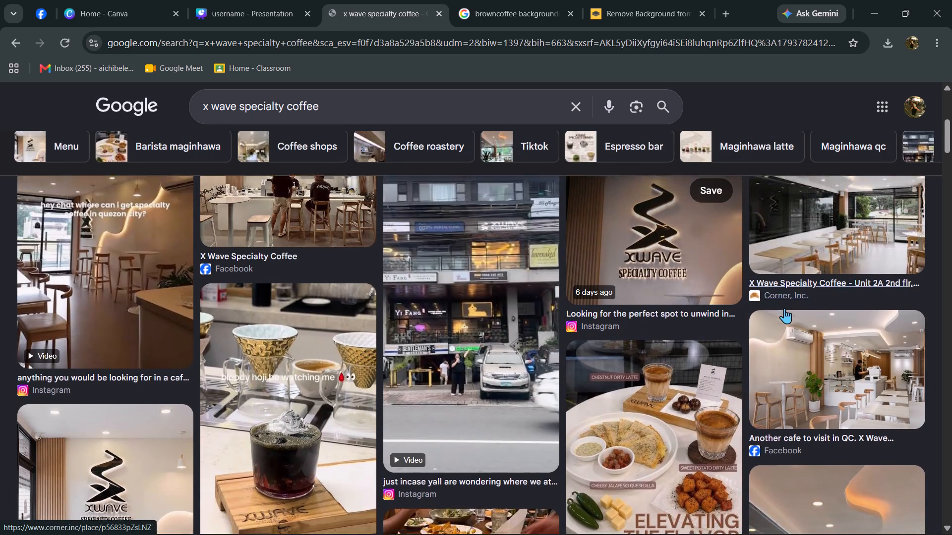
{"action": "scroll", "coordinate": [792, 308], "scroll_direction": "down", "scroll_amount": 5}
{"action": "scroll", "coordinate": [623, 350], "scroll_direction": "down", "scroll_amount": 2}
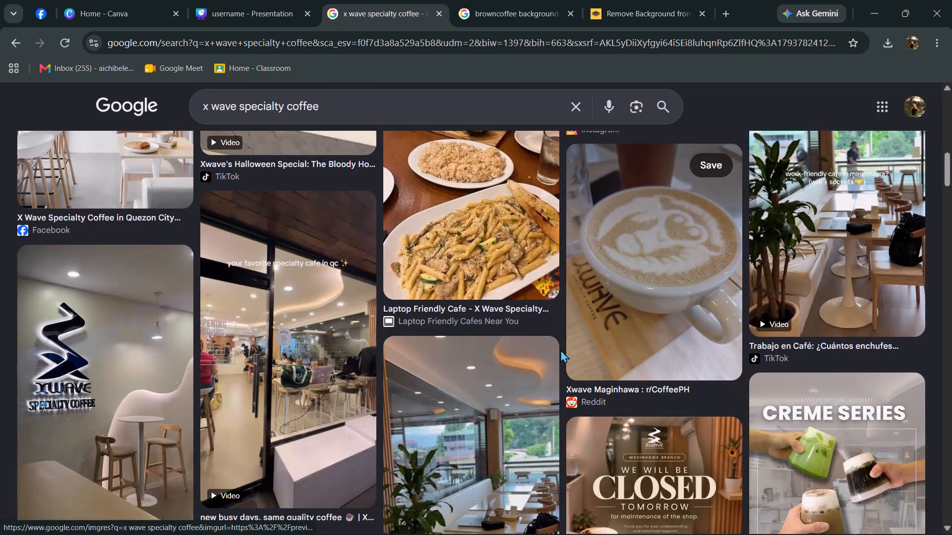
{"action": "scroll", "coordinate": [546, 353], "scroll_direction": "down", "scroll_amount": 3}
Refine the image search to "x wave specialty coffee landscape photo".
{"action": "left_click", "coordinate": [380, 110]}
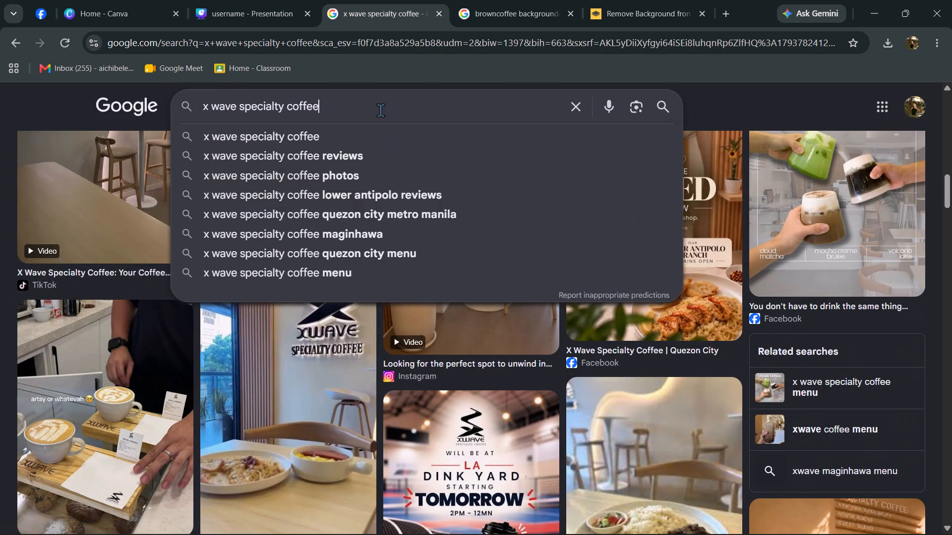
{"action": "key", "text": "space"}
{"action": "type", "text": "landa"}
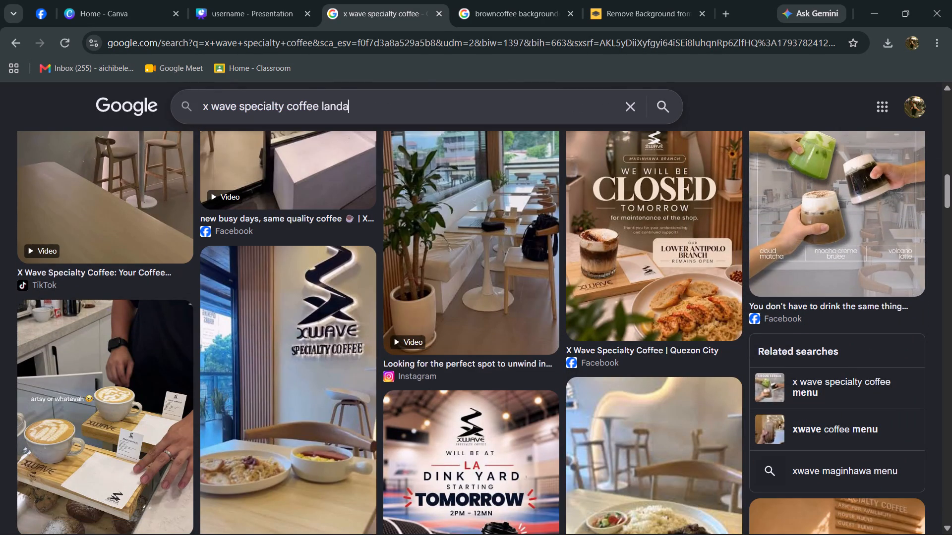
{"action": "key", "text": "BackSpace"}
{"action": "type", "text": "scape photo"}
{"action": "key", "text": "Return"}
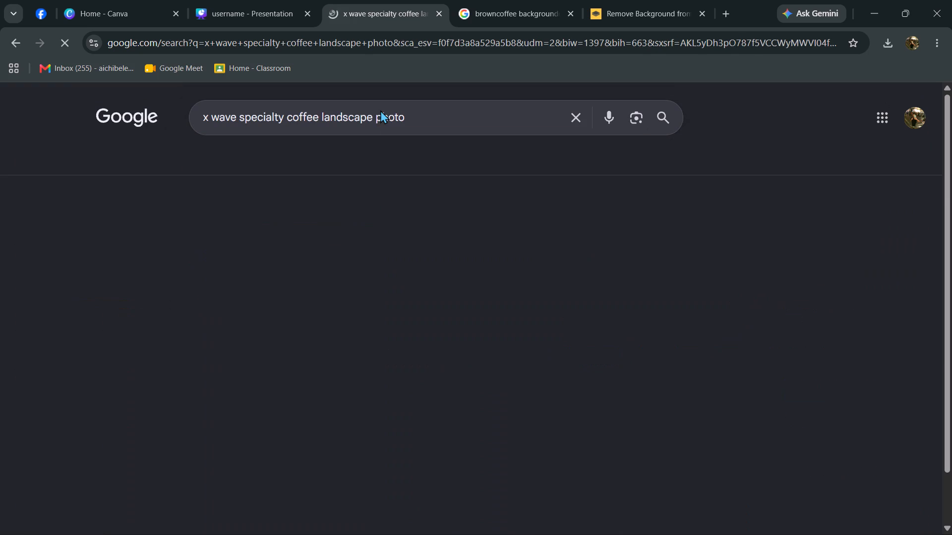
Find the X Wave café counter photo with the hanging wooden light among the image results and copy it.
{"action": "scroll", "coordinate": [538, 190], "scroll_direction": "down", "scroll_amount": 1}
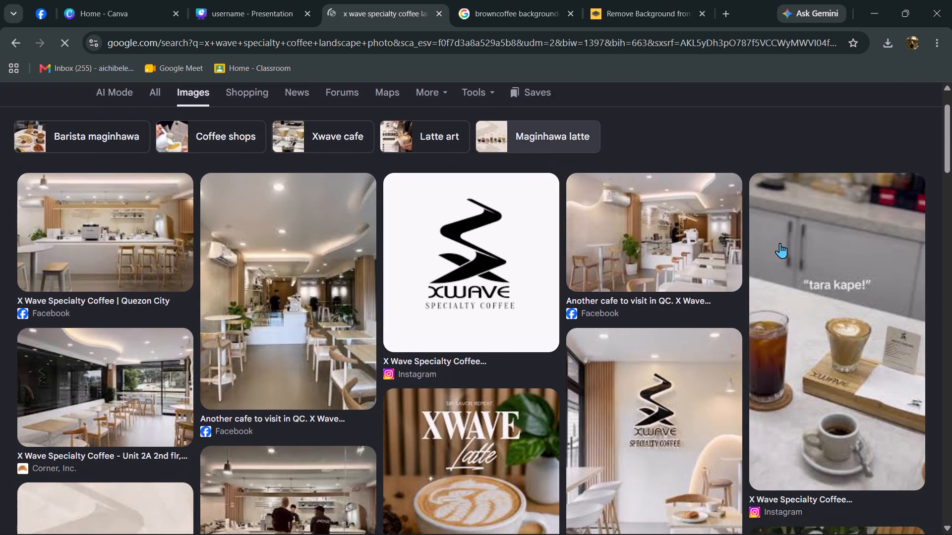
{"action": "scroll", "coordinate": [778, 244], "scroll_direction": "down", "scroll_amount": 6}
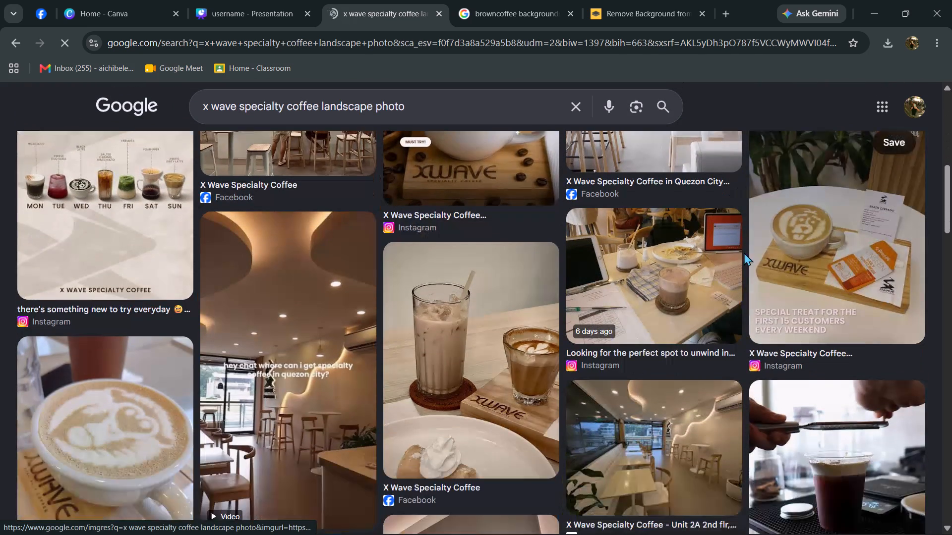
{"action": "scroll", "coordinate": [740, 252], "scroll_direction": "down", "scroll_amount": 5}
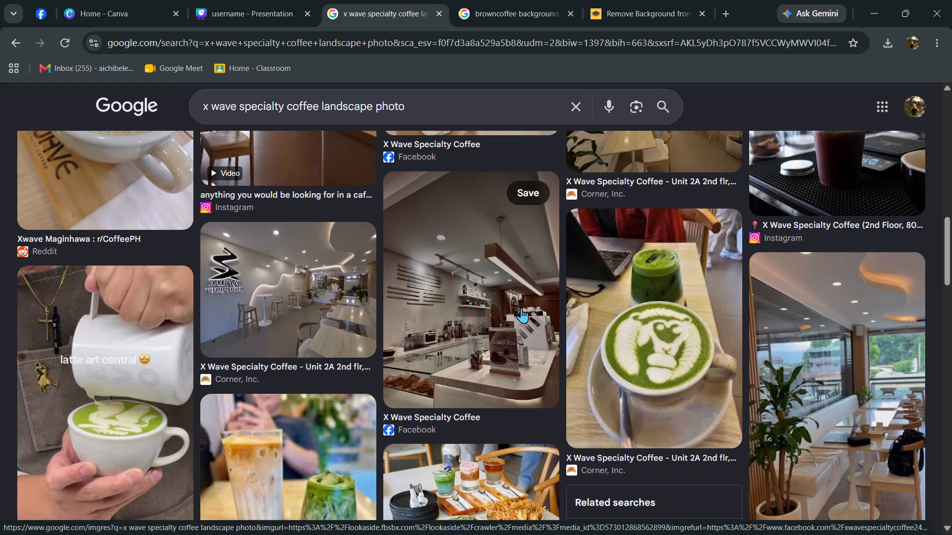
{"action": "right_click", "coordinate": [463, 317]}
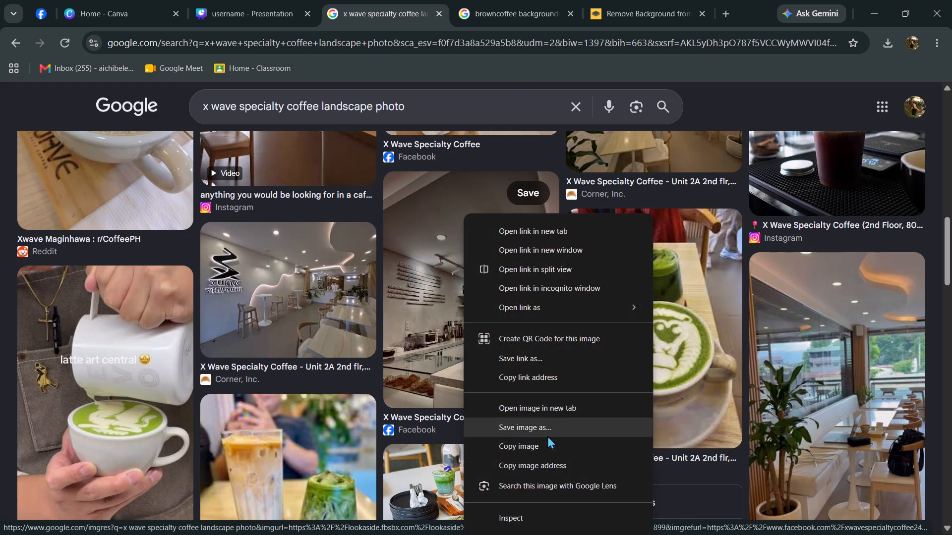
{"action": "left_click", "coordinate": [543, 447]}
Paste the copied café counter photo onto page 5 of the presentation.
{"action": "left_click", "coordinate": [243, 0]}
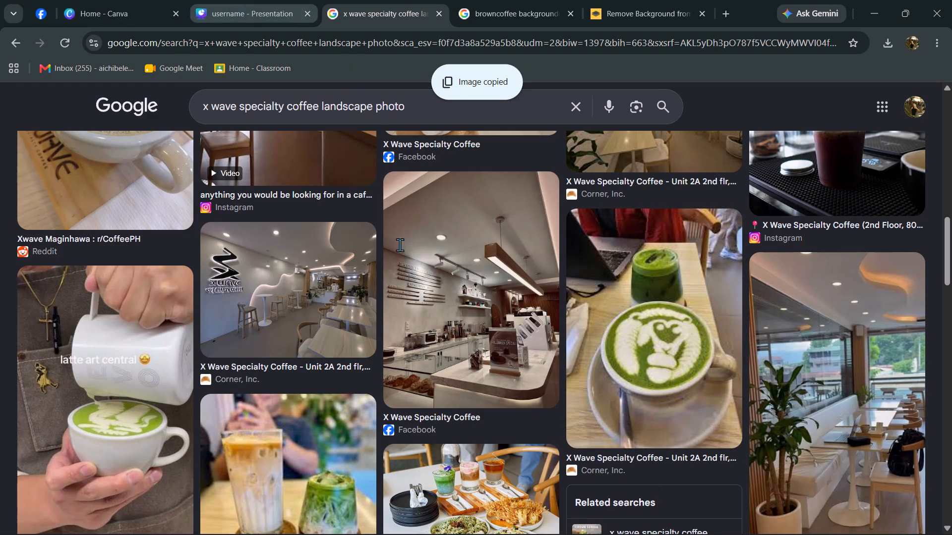
{"action": "left_click", "coordinate": [747, 481]}
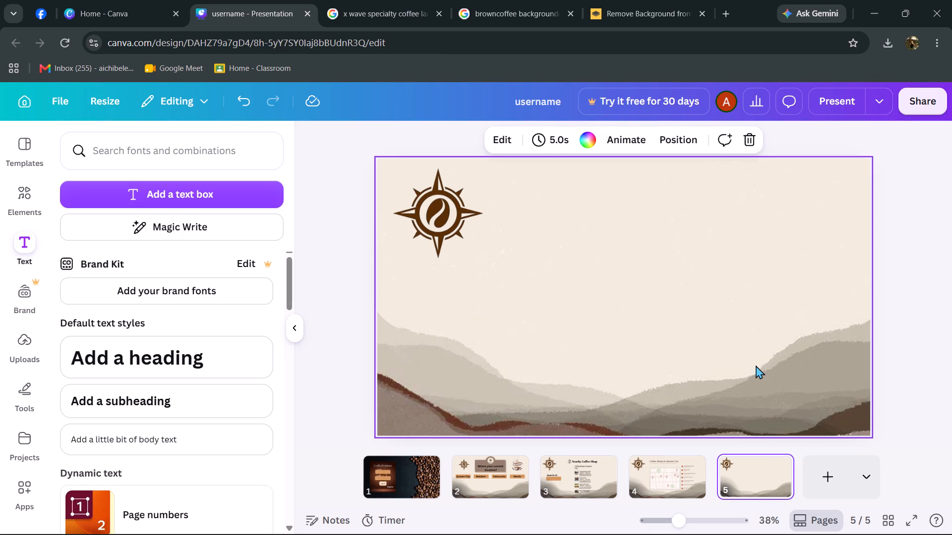
{"action": "left_click", "coordinate": [751, 313]}
{"action": "left_click", "coordinate": [696, 315]}
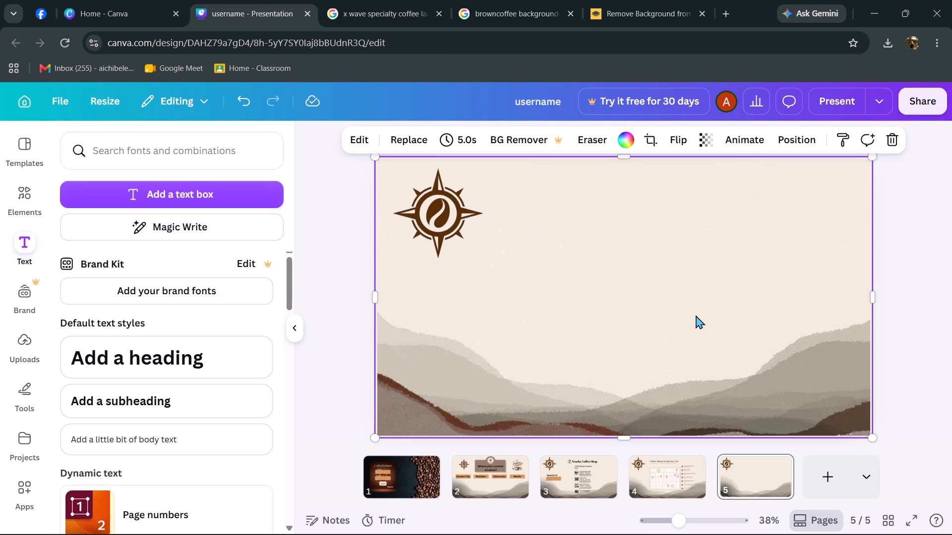
{"action": "key", "text": "ctrl+v"}
{"action": "left_click", "coordinate": [698, 316]}
{"action": "key", "text": "ctrl+v"}
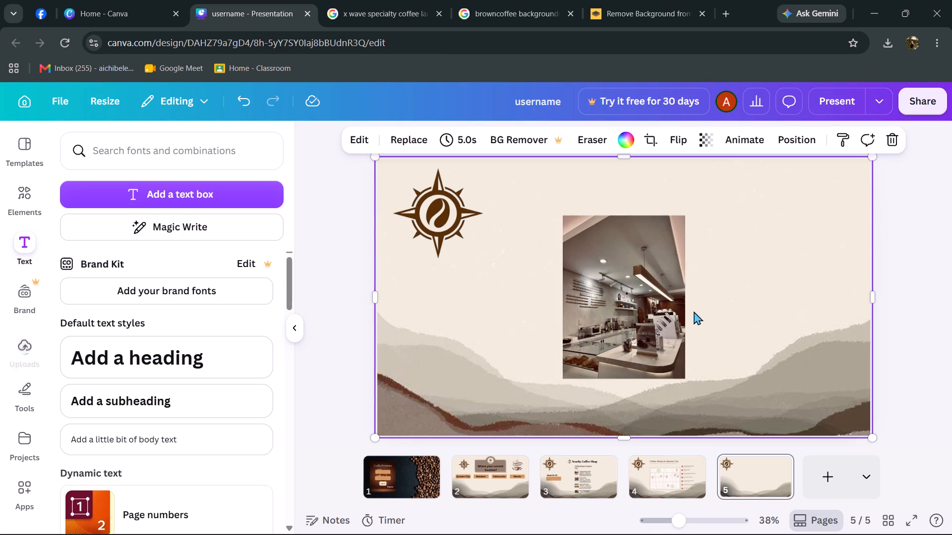
Separate the overlapping café counter photos on page 5 and delete the duplicate, keeping a single copy.
{"action": "left_click_drag", "start_coordinate": [620, 292], "coordinate": [711, 283]}
{"action": "left_click_drag", "start_coordinate": [675, 288], "coordinate": [689, 299]}
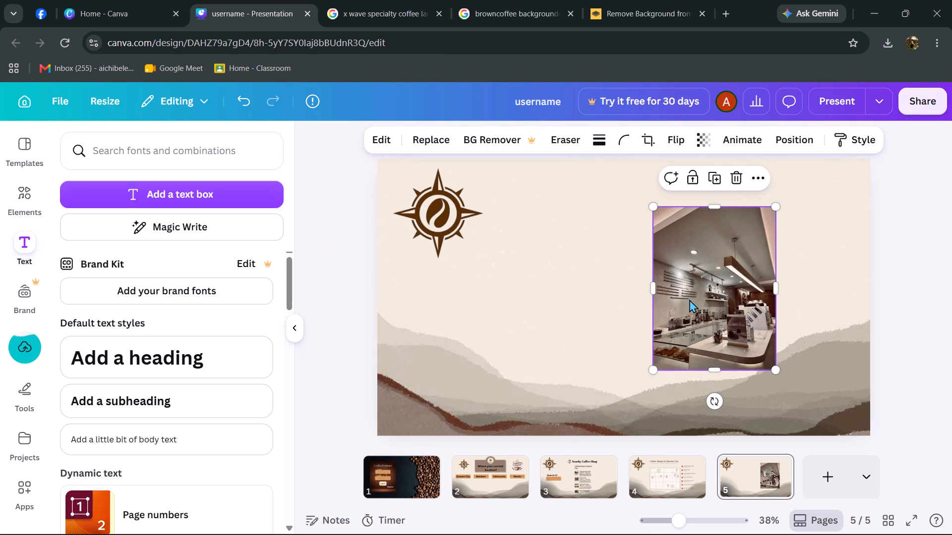
{"action": "left_click_drag", "start_coordinate": [689, 299], "coordinate": [689, 292]}
{"action": "left_click", "coordinate": [621, 285]}
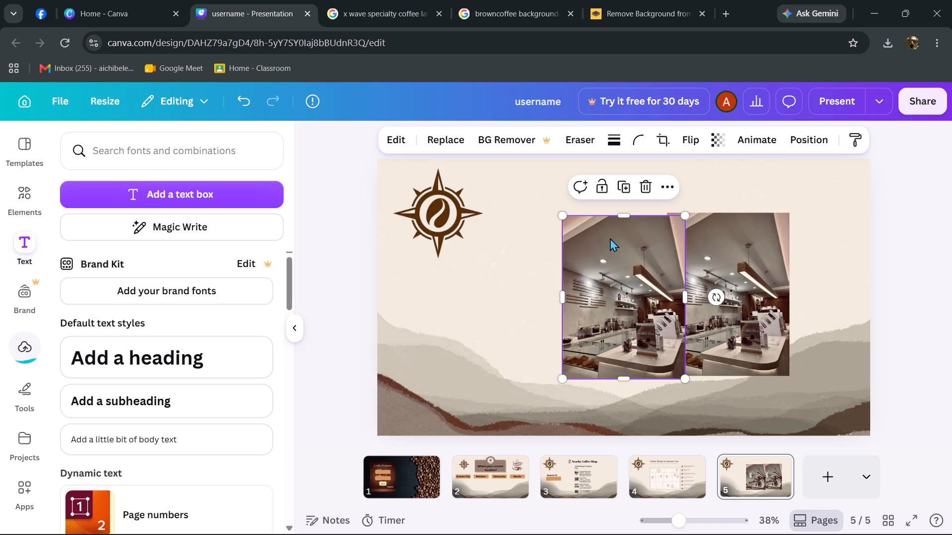
{"action": "key", "text": "BackSpace"}
{"action": "left_click", "coordinate": [759, 296]}
{"action": "left_click", "coordinate": [634, 303]}
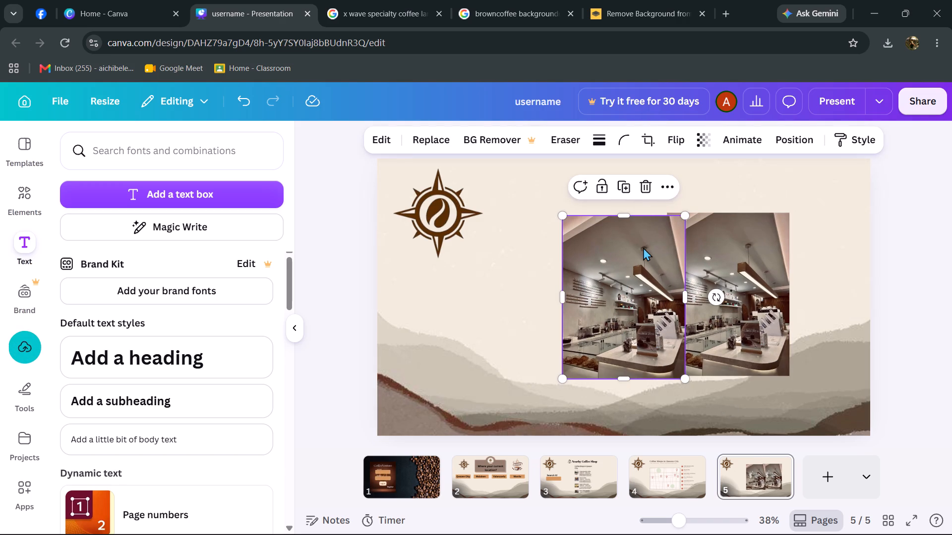
{"action": "key", "text": "BackSpace"}
Shrink the café counter photo slightly and place it just right of the compass logo on page 5.
{"action": "left_click", "coordinate": [711, 271]}
{"action": "left_click_drag", "start_coordinate": [712, 280], "coordinate": [572, 297]}
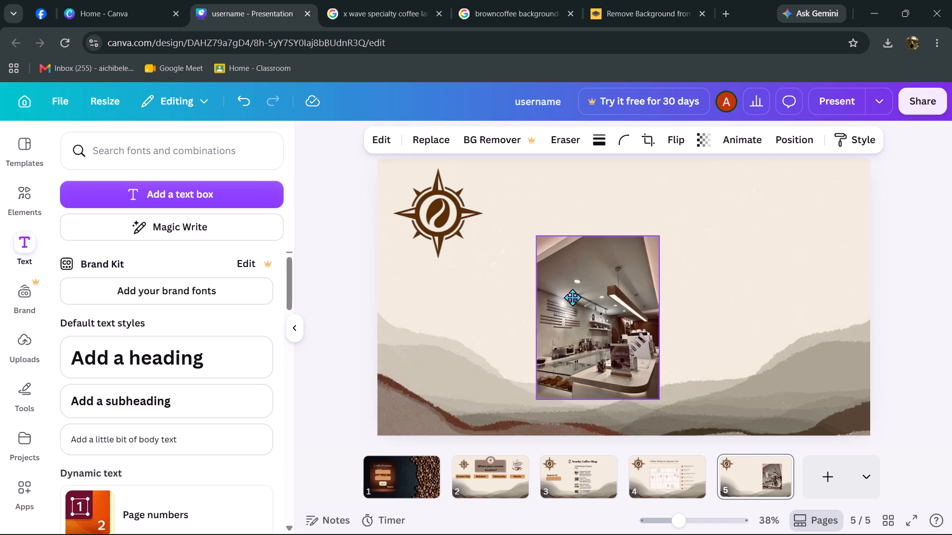
{"action": "left_click_drag", "start_coordinate": [572, 297], "coordinate": [570, 296]}
{"action": "left_click_drag", "start_coordinate": [646, 390], "coordinate": [657, 351]}
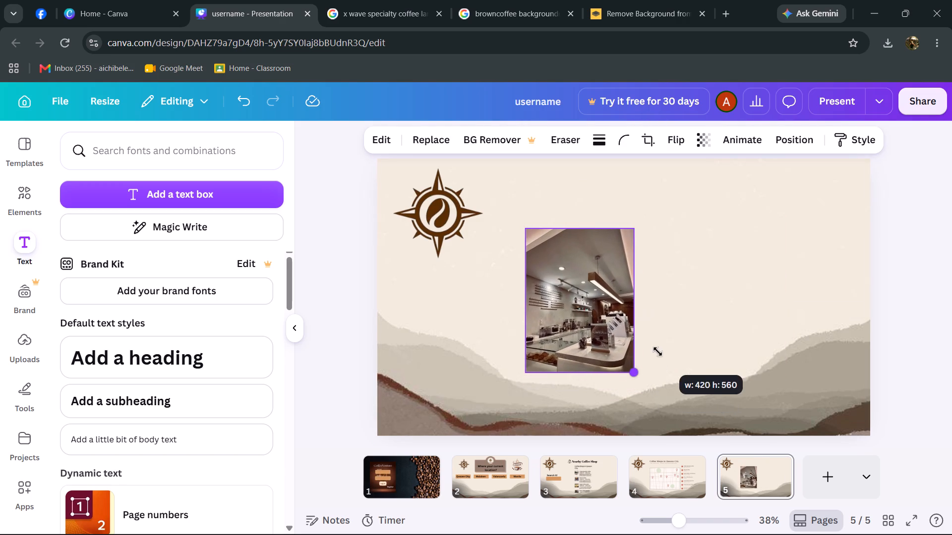
{"action": "left_click_drag", "start_coordinate": [657, 351], "coordinate": [655, 363]}
{"action": "left_click_drag", "start_coordinate": [577, 302], "coordinate": [577, 278]}
{"action": "left_click_drag", "start_coordinate": [577, 278], "coordinate": [567, 291]}
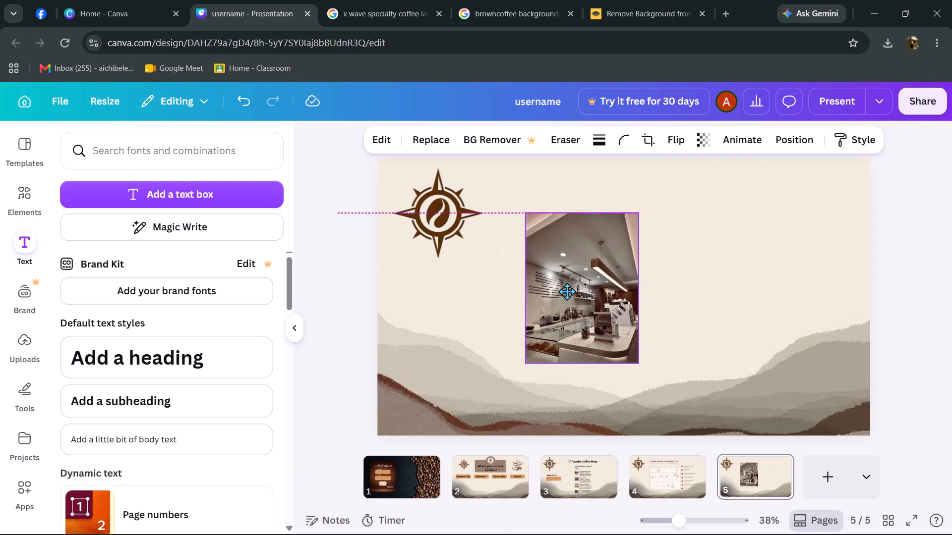
{"action": "left_click_drag", "start_coordinate": [567, 291], "coordinate": [567, 292]}
Copy the X Wave matcha latte art photo from the image results and paste it onto page 5.
{"action": "left_click_drag", "start_coordinate": [361, 10], "coordinate": [366, 6]}
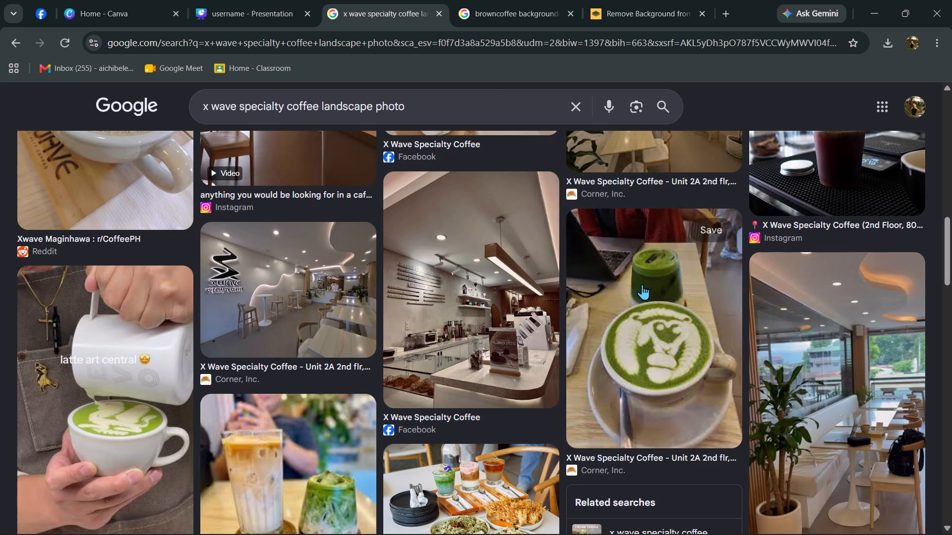
{"action": "left_click", "coordinate": [648, 289]}
{"action": "right_click", "coordinate": [648, 287]}
{"action": "left_click", "coordinate": [489, 280]}
{"action": "right_click", "coordinate": [716, 256]}
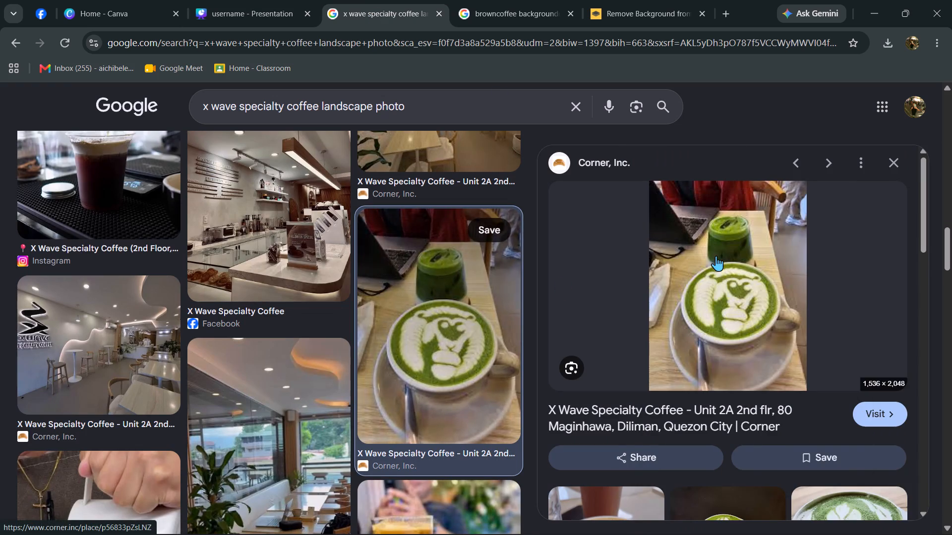
{"action": "left_click", "coordinate": [794, 444]}
{"action": "left_click", "coordinate": [258, 0]}
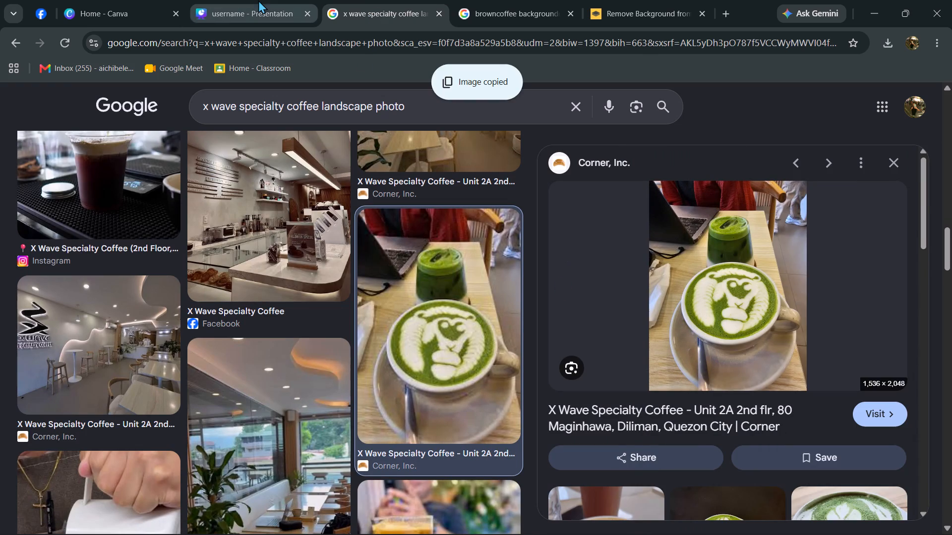
{"action": "left_click", "coordinate": [751, 305]}
{"action": "key", "text": "ctrl+v"}
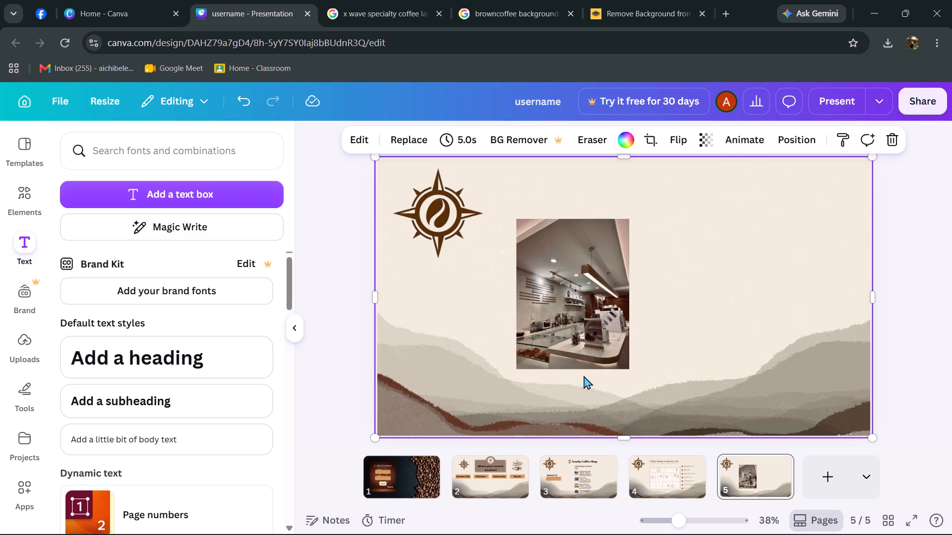
Scale the matcha latte photo to about the café photo's size and place it to its right, slightly lower.
{"action": "left_click_drag", "start_coordinate": [645, 332], "coordinate": [735, 319]}
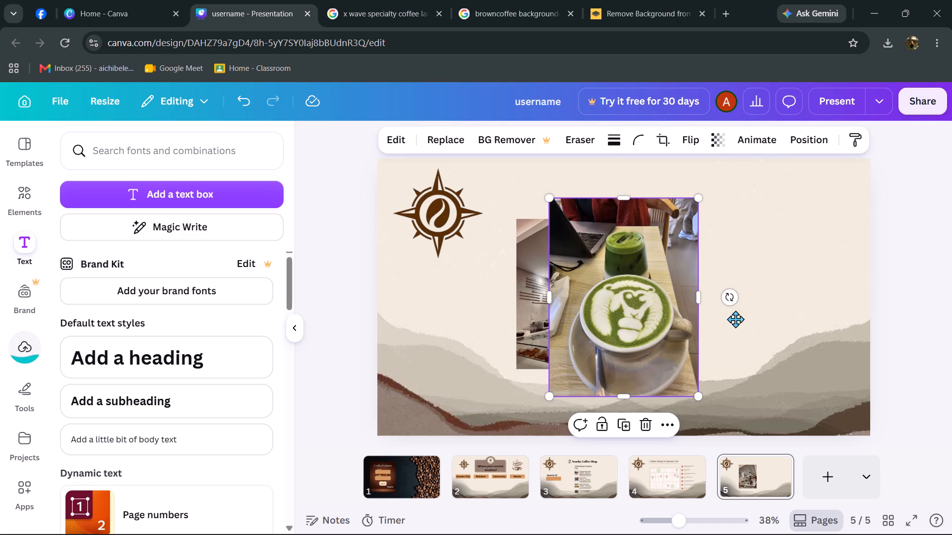
{"action": "left_click_drag", "start_coordinate": [735, 319], "coordinate": [756, 333]}
{"action": "left_click_drag", "start_coordinate": [812, 398], "coordinate": [812, 397]}
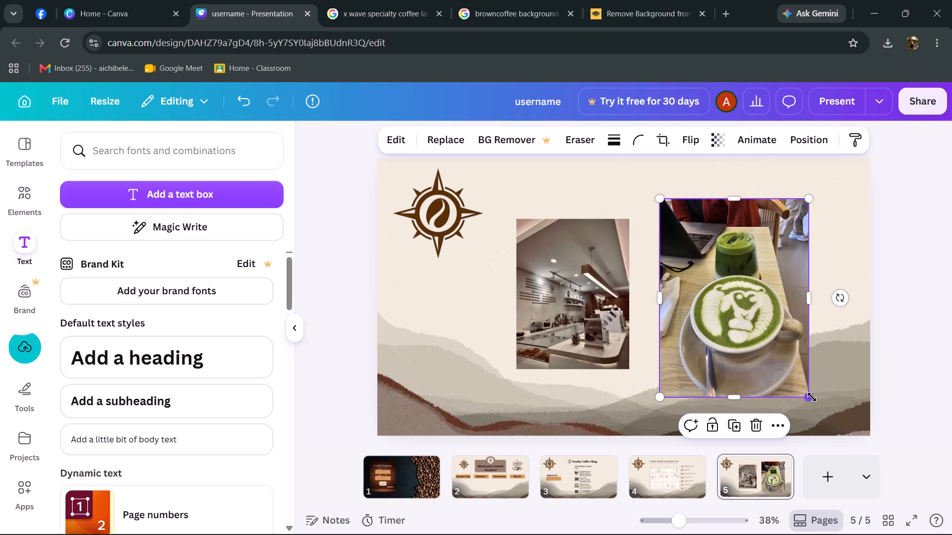
{"action": "left_click_drag", "start_coordinate": [812, 397], "coordinate": [782, 348]}
{"action": "left_click_drag", "start_coordinate": [705, 282], "coordinate": [733, 337]}
{"action": "left_click_drag", "start_coordinate": [711, 288], "coordinate": [703, 307]}
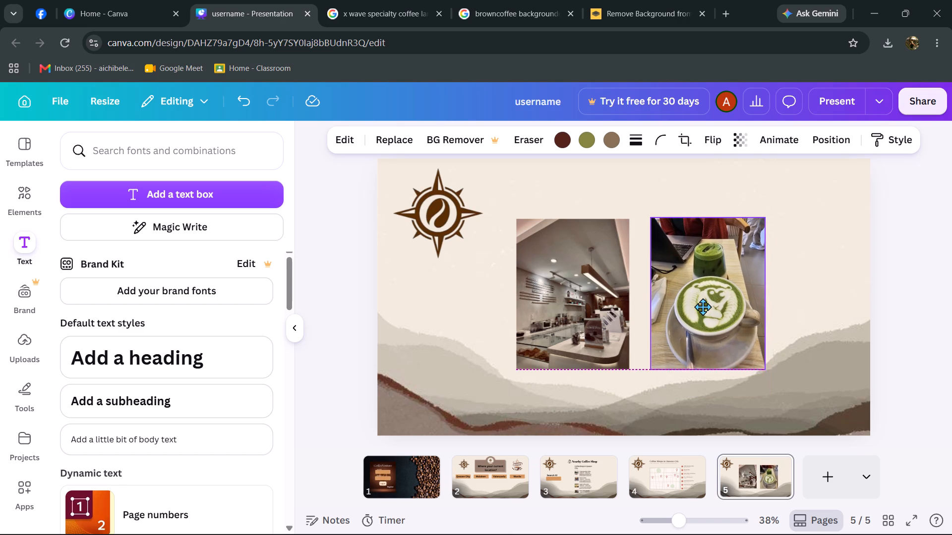
{"action": "left_click_drag", "start_coordinate": [703, 307], "coordinate": [699, 325]}
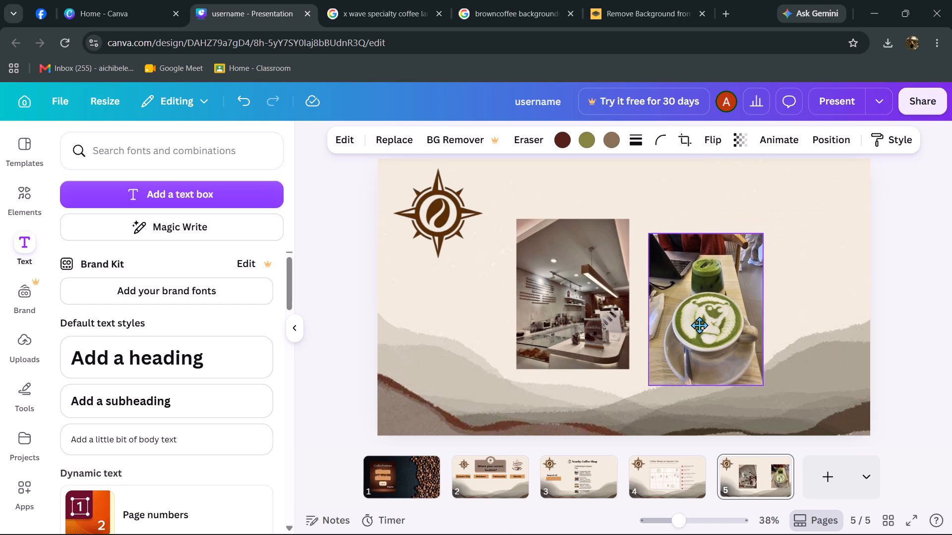
{"action": "left_click_drag", "start_coordinate": [699, 325], "coordinate": [695, 340]}
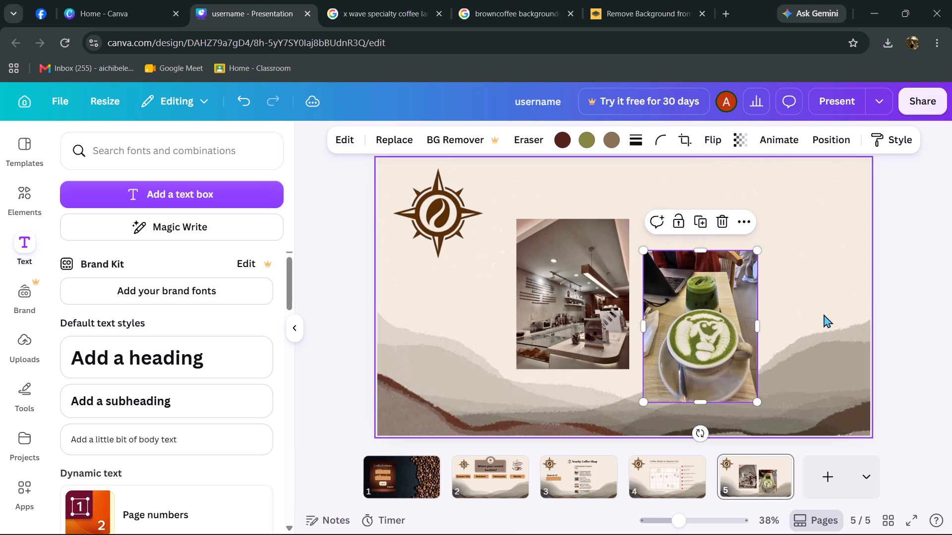
Move the café counter photo left and slightly lower on page 5, and shift the matcha latte photo beside it, a little lower.
{"action": "left_click", "coordinate": [824, 314]}
{"action": "left_click_drag", "start_coordinate": [604, 289], "coordinate": [571, 300]}
{"action": "left_click_drag", "start_coordinate": [717, 311], "coordinate": [701, 328]}
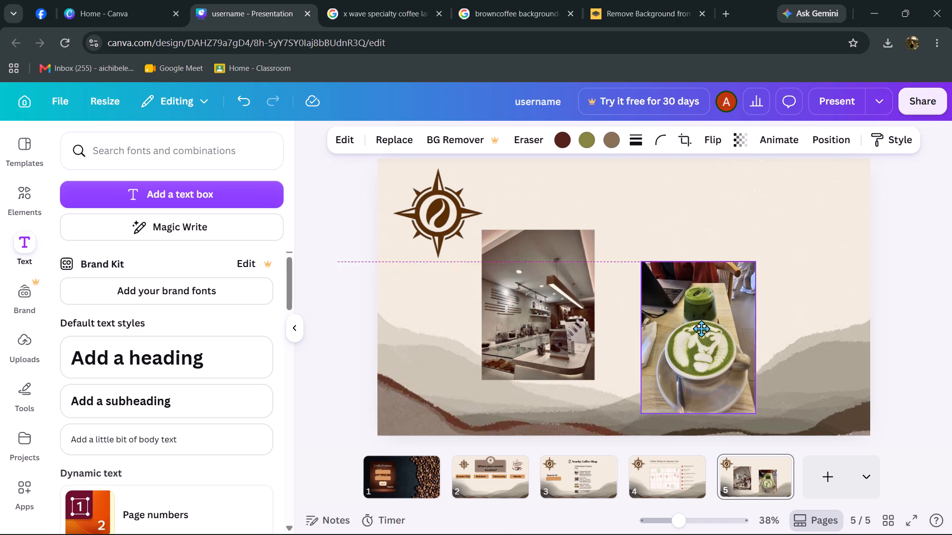
{"action": "left_click_drag", "start_coordinate": [701, 328], "coordinate": [684, 326]}
{"action": "left_click", "coordinate": [795, 299]}
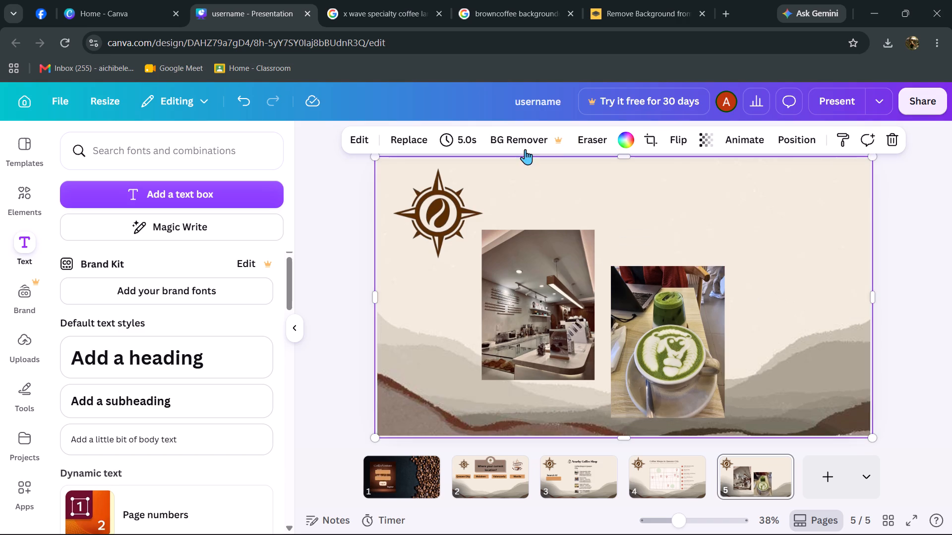
Switch to the Google Images results and change the search to "x wave specialty coffee menu".
{"action": "left_click", "coordinate": [366, 0]}
{"action": "scroll", "coordinate": [447, 359], "scroll_direction": "down", "scroll_amount": 3}
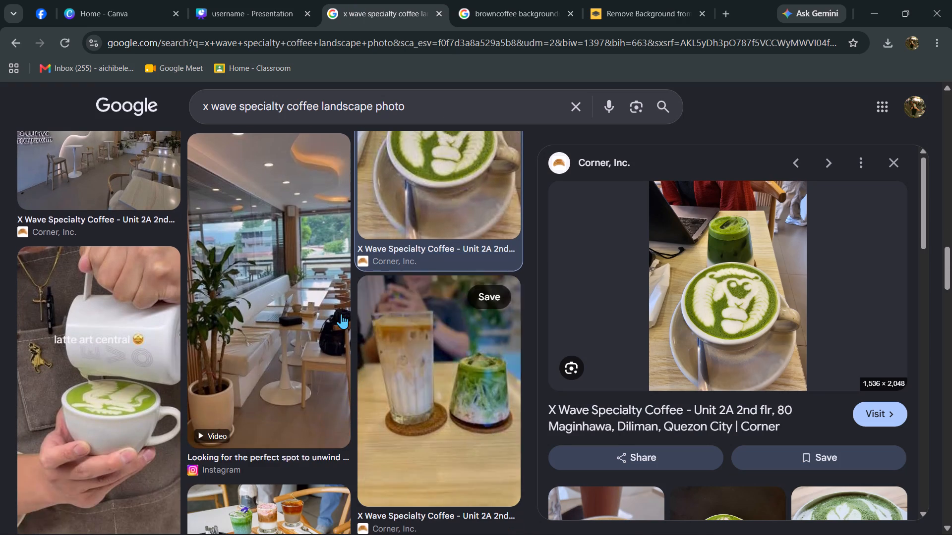
{"action": "scroll", "coordinate": [408, 309], "scroll_direction": "down", "scroll_amount": 1}
{"action": "scroll", "coordinate": [509, 343], "scroll_direction": "down", "scroll_amount": 2}
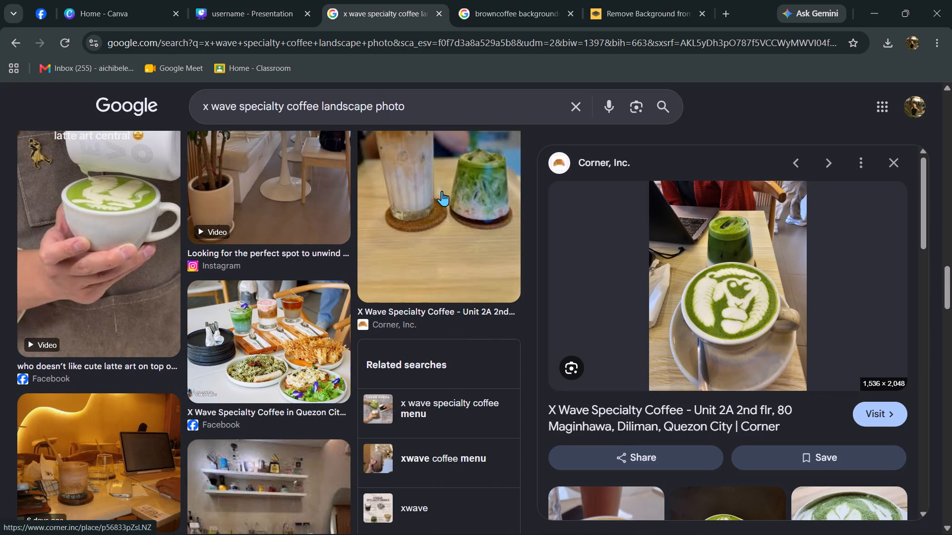
{"action": "right_click", "coordinate": [442, 191]}
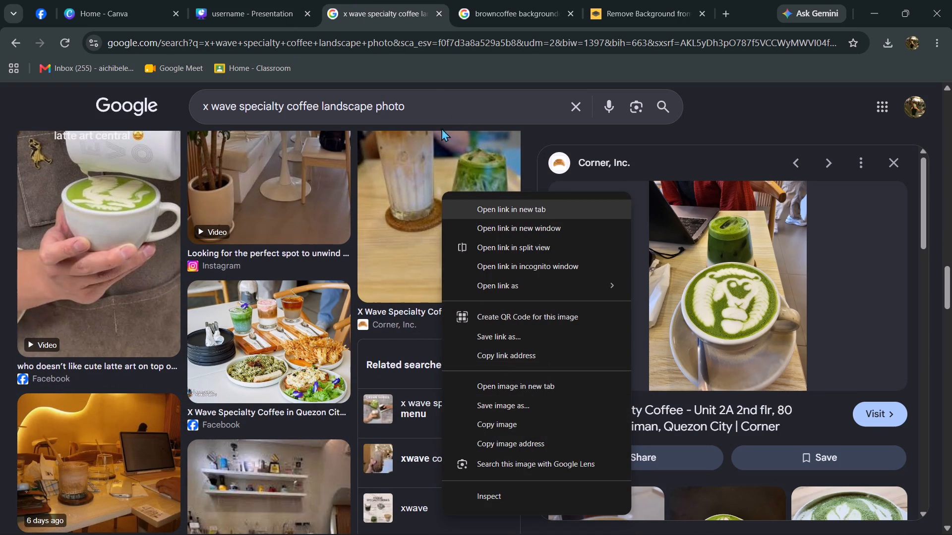
{"action": "left_click", "coordinate": [433, 98]}
{"action": "left_click_drag", "start_coordinate": [470, 97], "coordinate": [342, 110]}
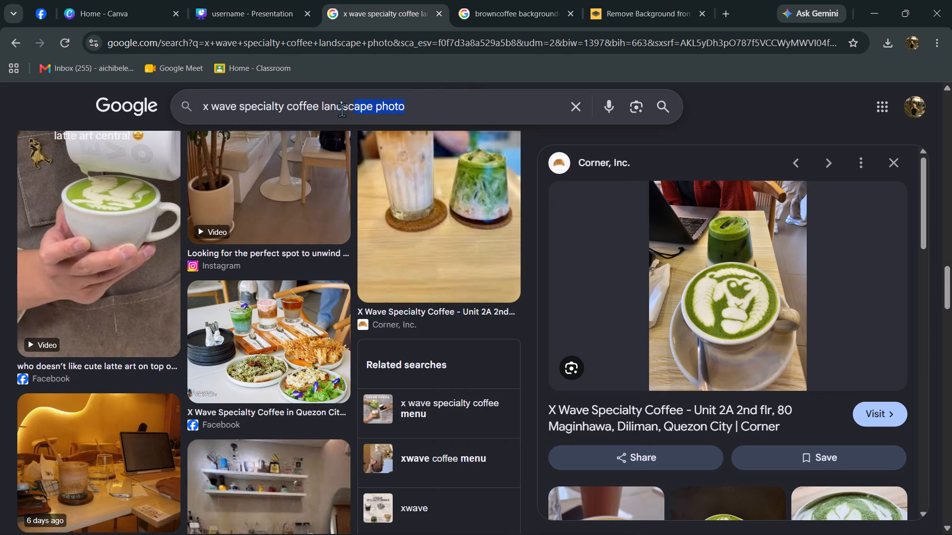
{"action": "left_click_drag", "start_coordinate": [342, 110], "coordinate": [322, 109]}
{"action": "type", "text": "menu"}
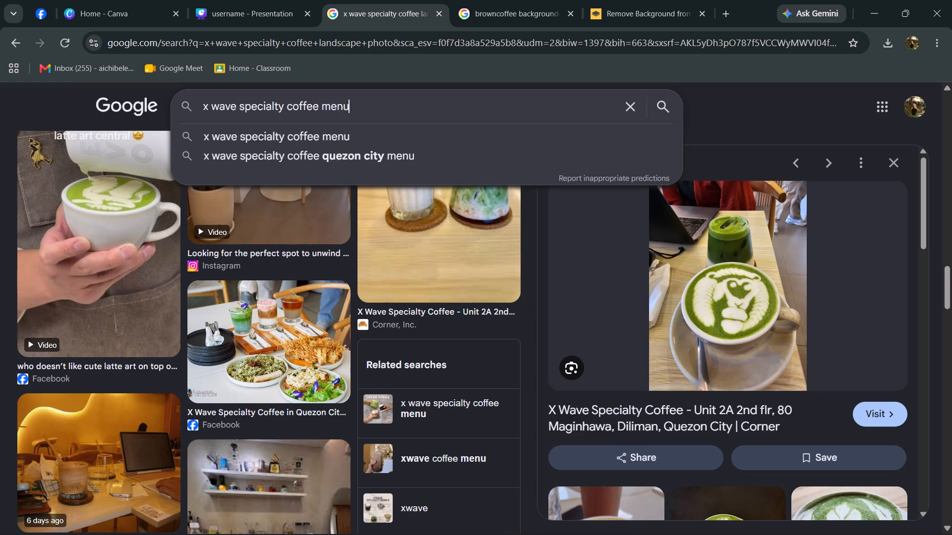
{"action": "key", "text": "Return"}
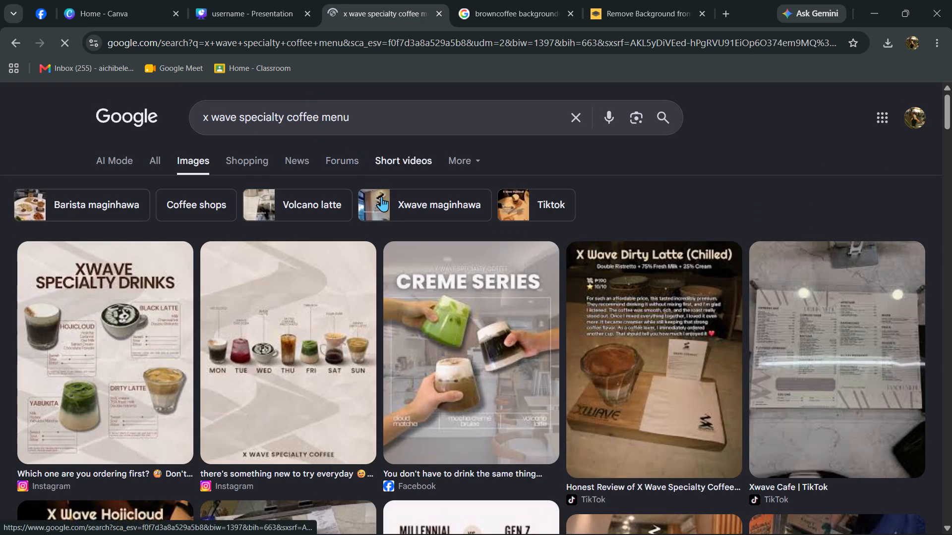
Copy the XWAVE Specialty Drinks menu poster from the image results and paste it onto page 5 of the Canva presentation.
{"action": "scroll", "coordinate": [381, 222], "scroll_direction": "down", "scroll_amount": 1}
{"action": "scroll", "coordinate": [940, 220], "scroll_direction": "down", "scroll_amount": 1}
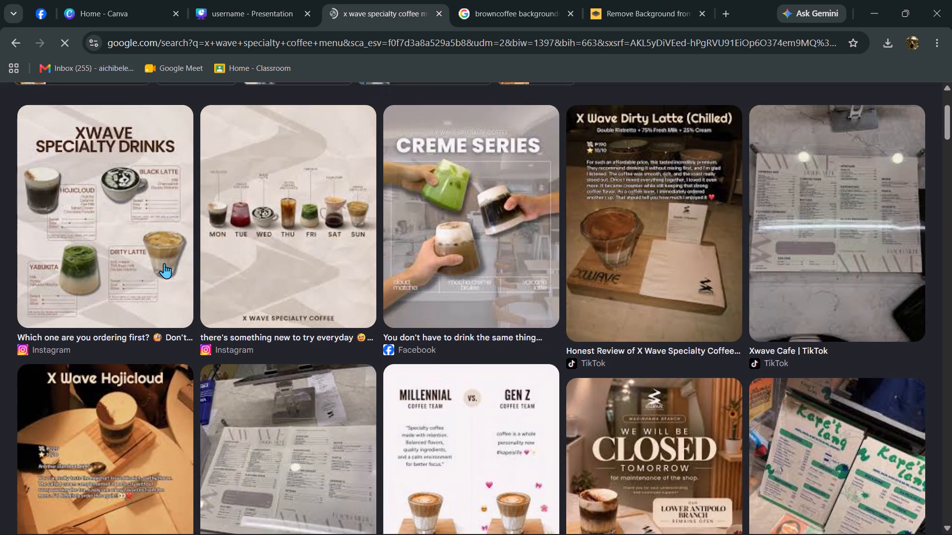
{"action": "left_click", "coordinate": [98, 225]}
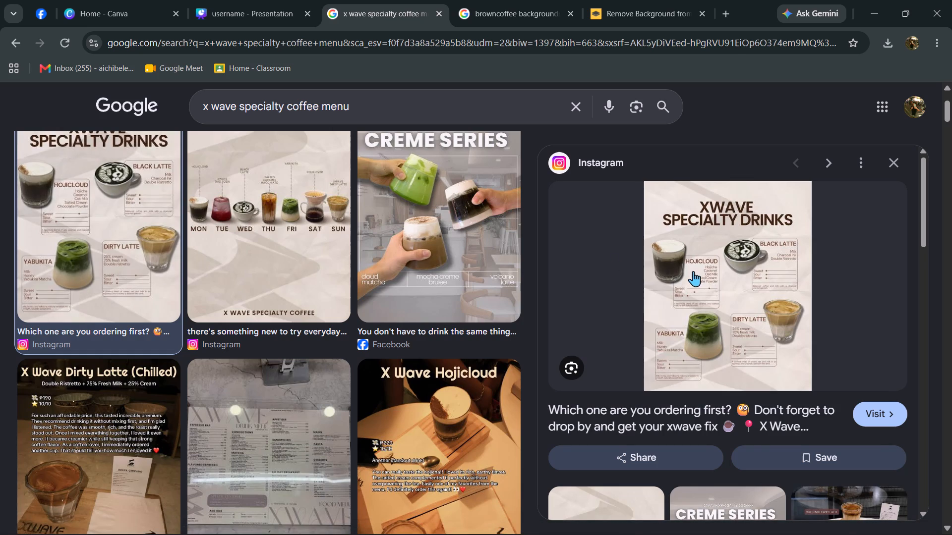
{"action": "right_click", "coordinate": [693, 271]}
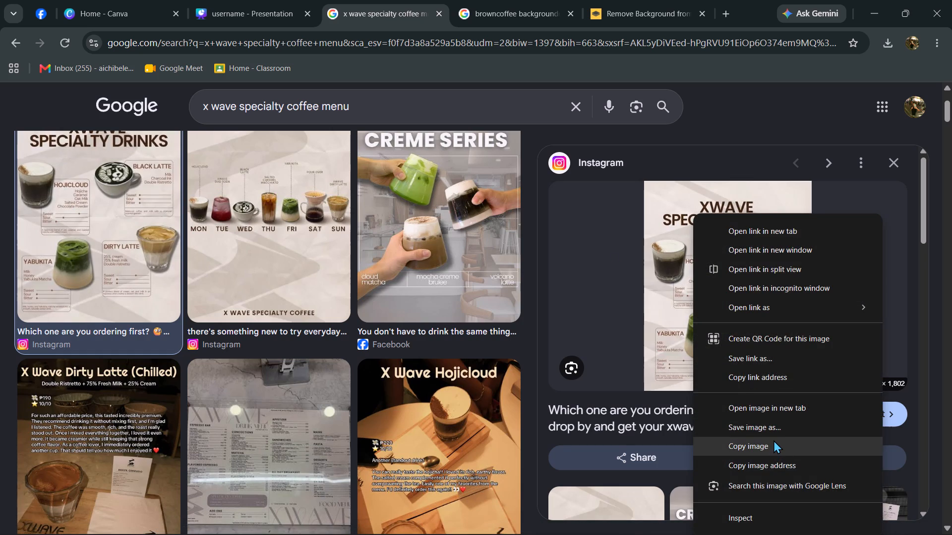
{"action": "left_click", "coordinate": [774, 443]}
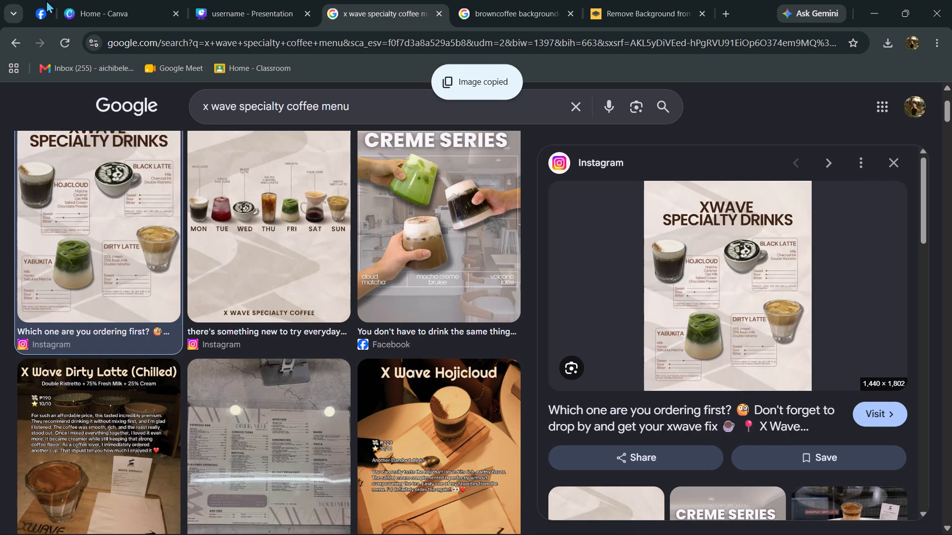
{"action": "left_click", "coordinate": [269, 0]}
{"action": "left_click", "coordinate": [773, 292]}
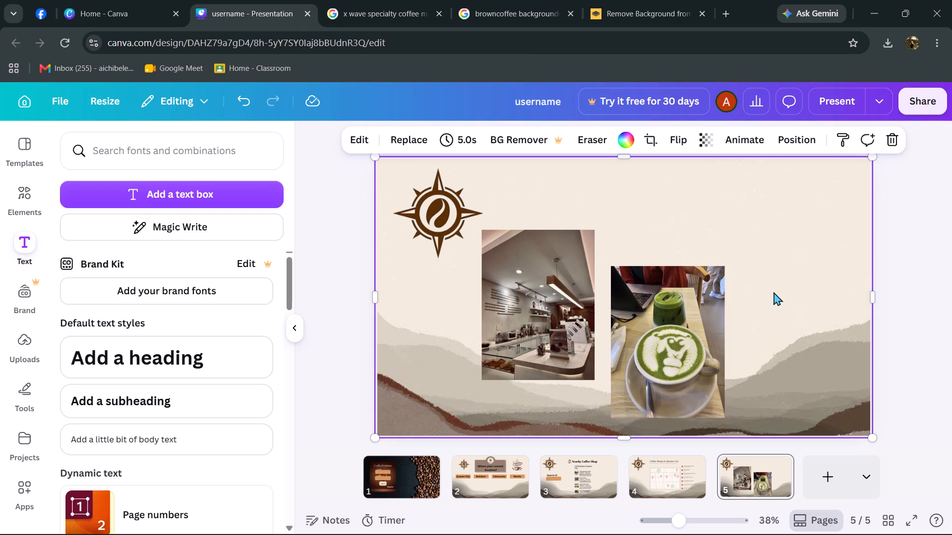
{"action": "key", "text": "shift+v"}
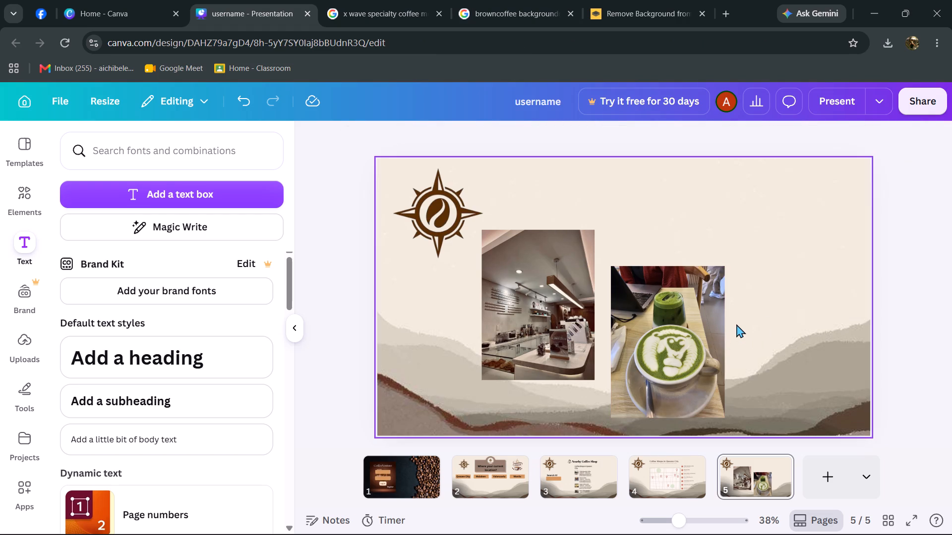
{"action": "key", "text": "ctrl+v"}
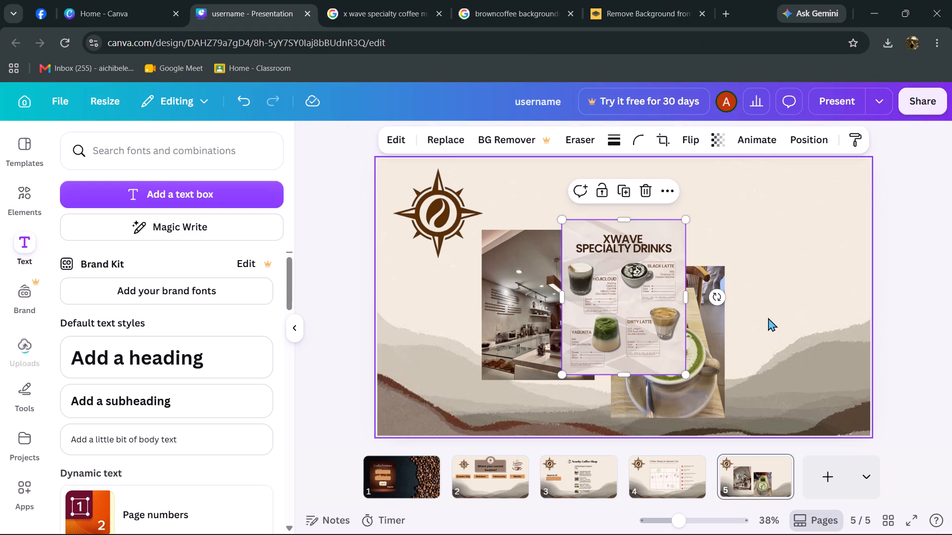
{"action": "left_click", "coordinate": [769, 315]}
Move the matcha latte photo to page 5's right side and place the drinks menu poster between the two photos, slightly lower.
{"action": "left_click_drag", "start_coordinate": [714, 371], "coordinate": [808, 339]}
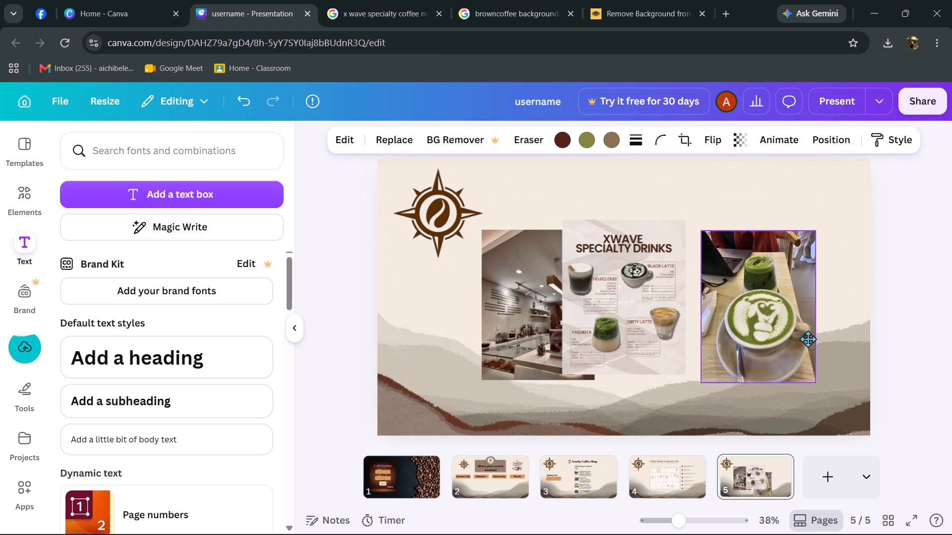
{"action": "left_click_drag", "start_coordinate": [808, 339], "coordinate": [824, 338]}
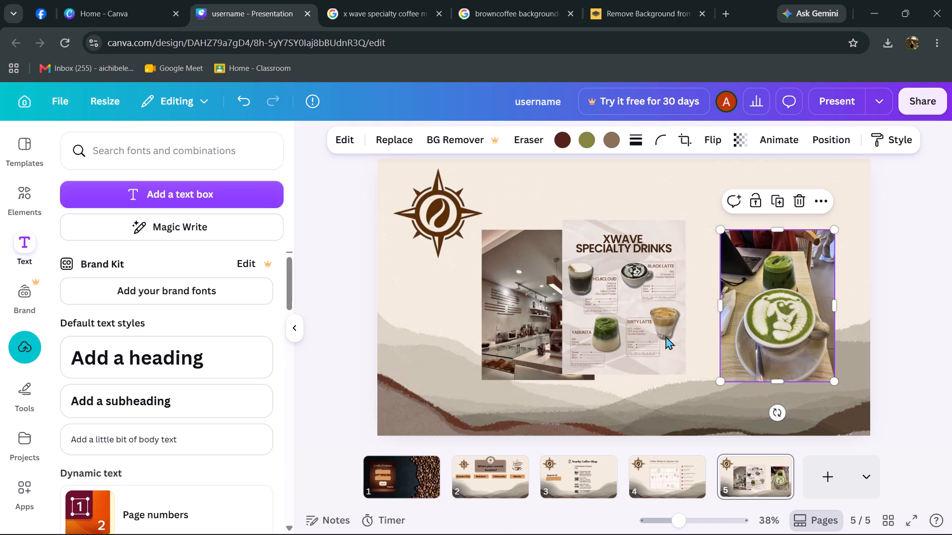
{"action": "left_click_drag", "start_coordinate": [647, 312], "coordinate": [680, 352]}
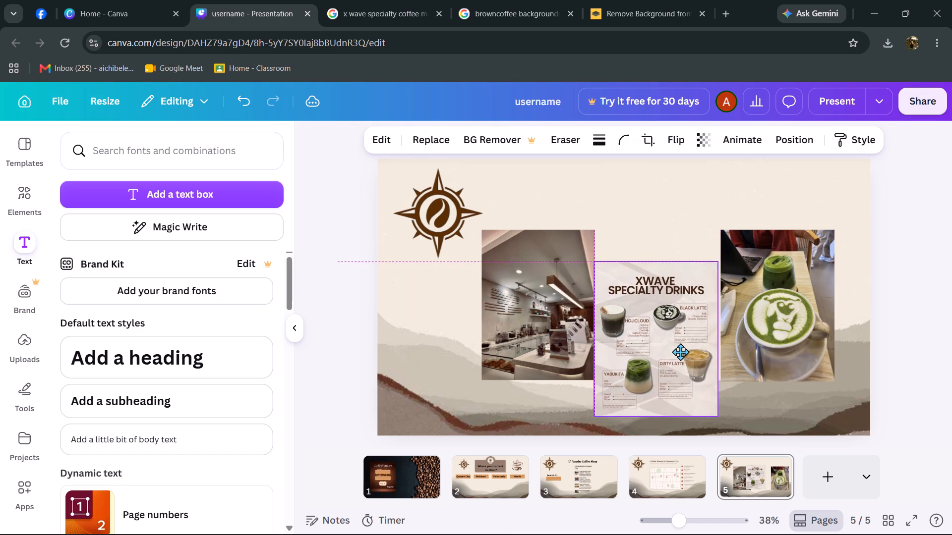
{"action": "left_click_drag", "start_coordinate": [680, 352], "coordinate": [685, 354]}
{"action": "left_click_drag", "start_coordinate": [761, 312], "coordinate": [779, 311]}
{"action": "left_click_drag", "start_coordinate": [671, 356], "coordinate": [677, 360]}
{"action": "left_click", "coordinate": [714, 184]}
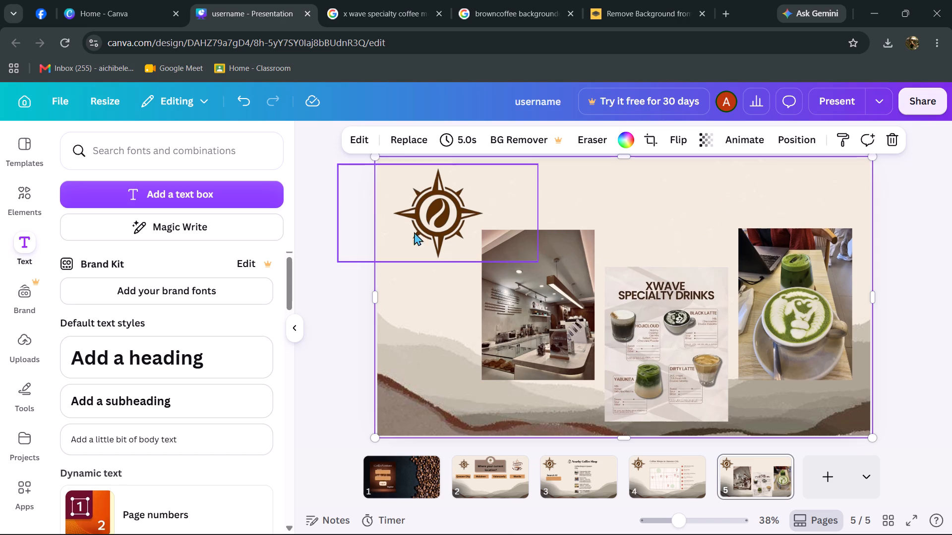
Add a subheading to page 5 reading "X wave Specialty Coffee".
{"action": "left_click", "coordinate": [156, 409]}
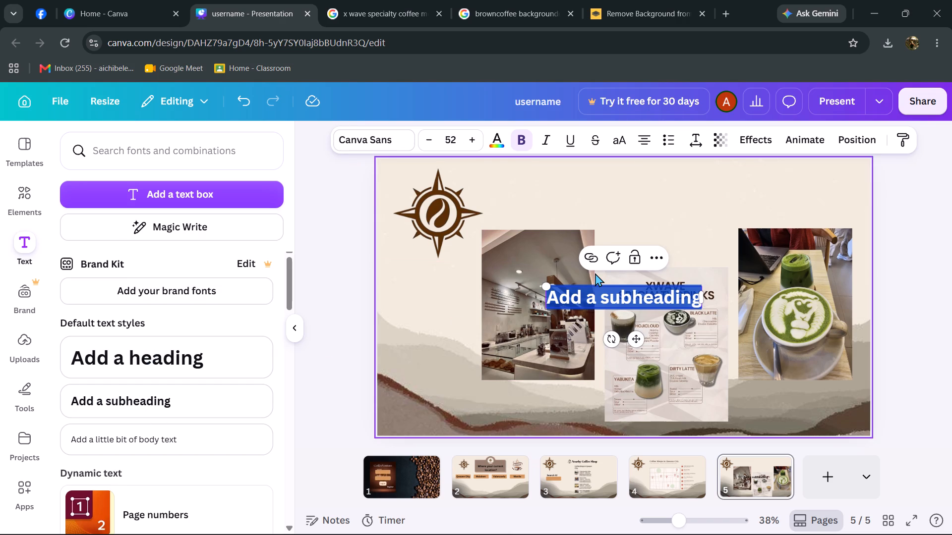
{"action": "type", "text": "x ==X"}
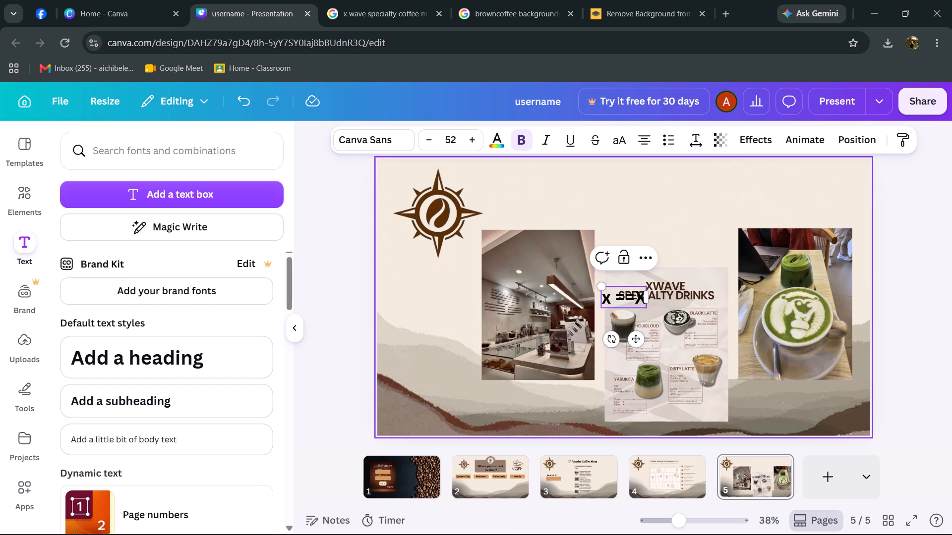
{"action": "key", "text": "BackSpace"}
{"action": "key", "text": "BackSpace"}
{"action": "key", "text": "BackSpace"}
{"action": "key", "text": "BackSpace"}
{"action": "key", "text": "shift+x"}
{"action": "key", "text": "BackSpace"}
{"action": "key", "text": "BackSpace"}
{"action": "type", "text": "X"}
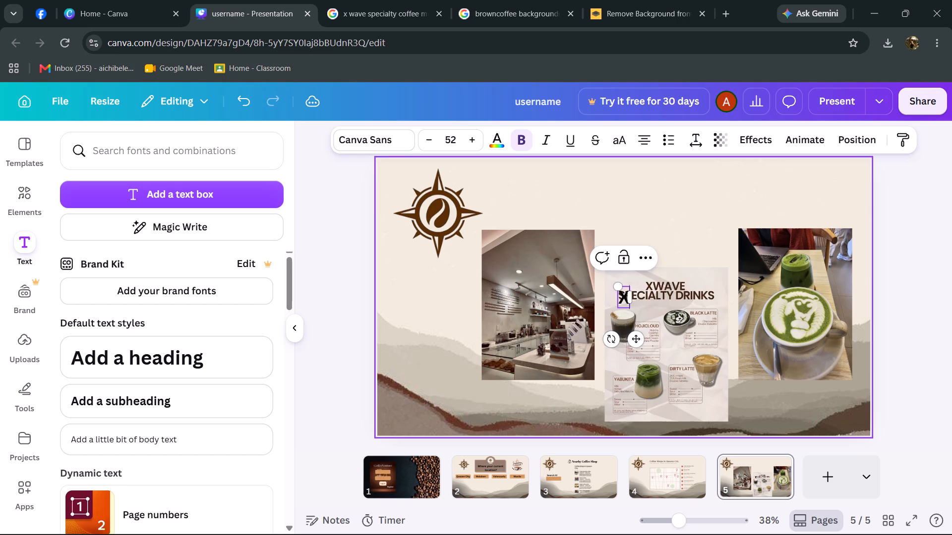
{"action": "key", "text": "space"}
{"action": "type", "text": "wave S"}
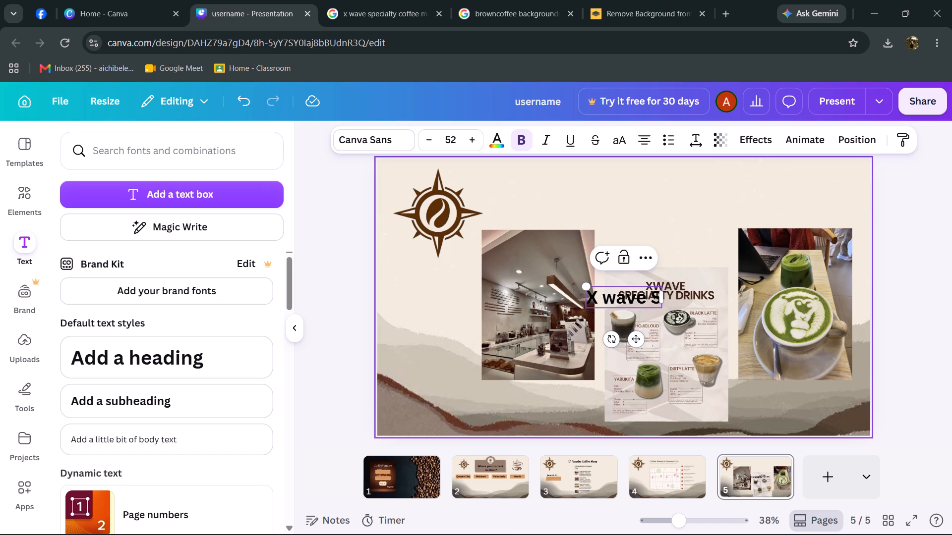
{"action": "type", "text": "pecialty Coffee"}
{"action": "left_click", "coordinate": [683, 231]}
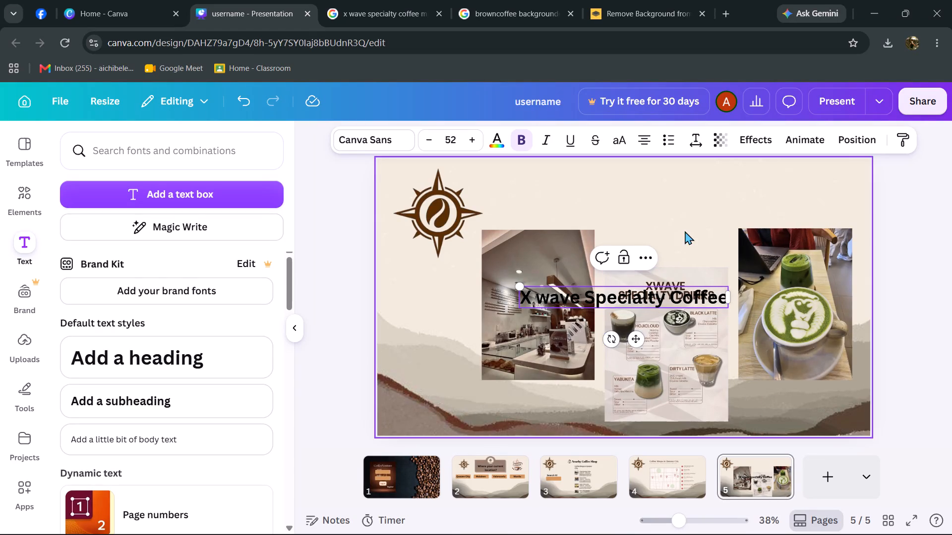
Move the "X wave Specialty Coffee" subheading above the three photos, to the right of the compass logo.
{"action": "left_click_drag", "start_coordinate": [661, 301], "coordinate": [679, 201]}
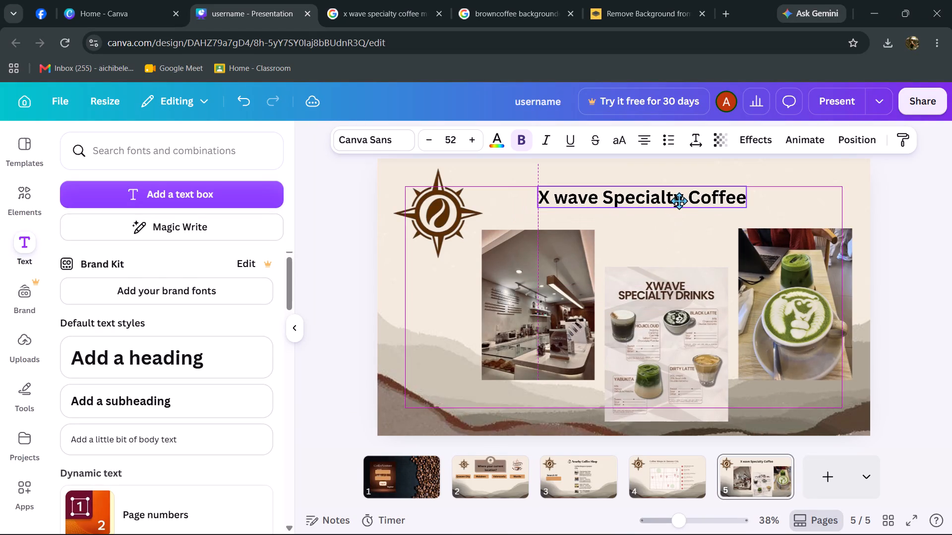
{"action": "left_click_drag", "start_coordinate": [679, 201], "coordinate": [682, 203]}
Try the Bernoru SemiCondensed font on the "X wave Specialty Coffee" title, settling on Neue Machina from the Corporate font results.
{"action": "triple_click", "coordinate": [678, 203]}
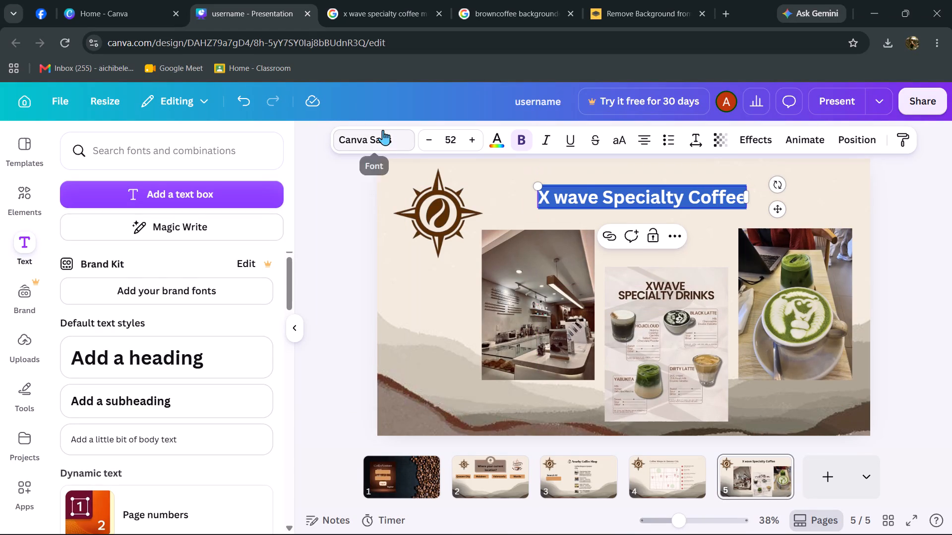
{"action": "double_click", "coordinate": [383, 128]}
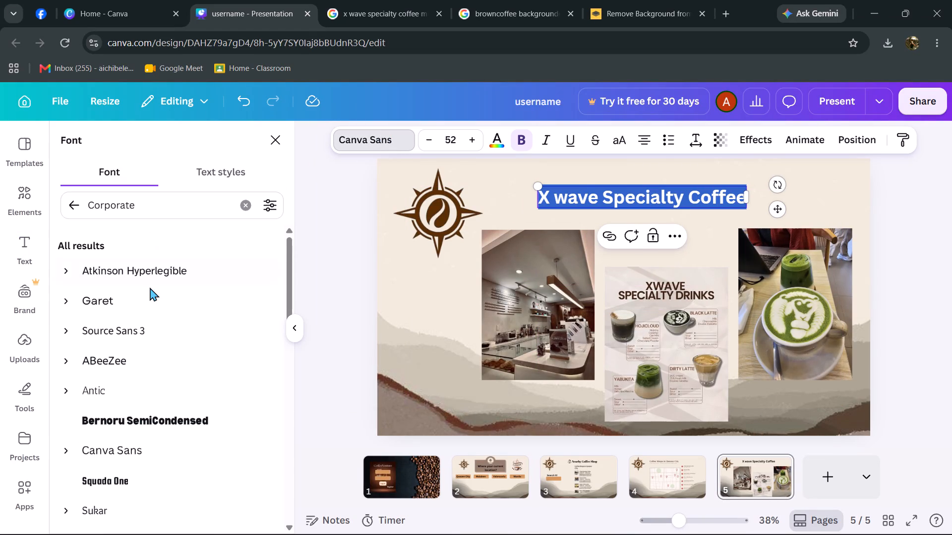
{"action": "scroll", "coordinate": [146, 261], "scroll_direction": "up", "scroll_amount": 6}
{"action": "left_click", "coordinate": [175, 210]}
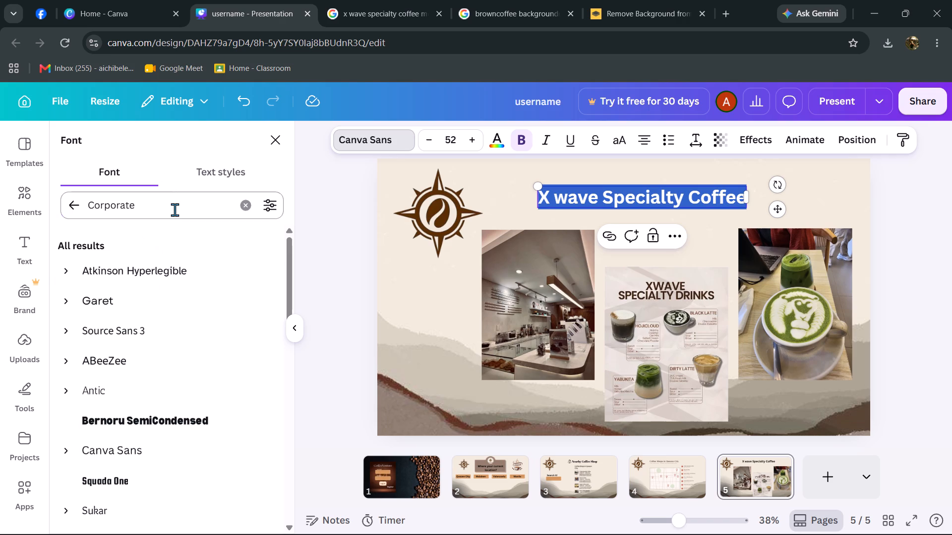
{"action": "scroll", "coordinate": [188, 313], "scroll_direction": "down", "scroll_amount": 4}
{"action": "scroll", "coordinate": [188, 311], "scroll_direction": "up", "scroll_amount": 6}
{"action": "left_click", "coordinate": [204, 174]}
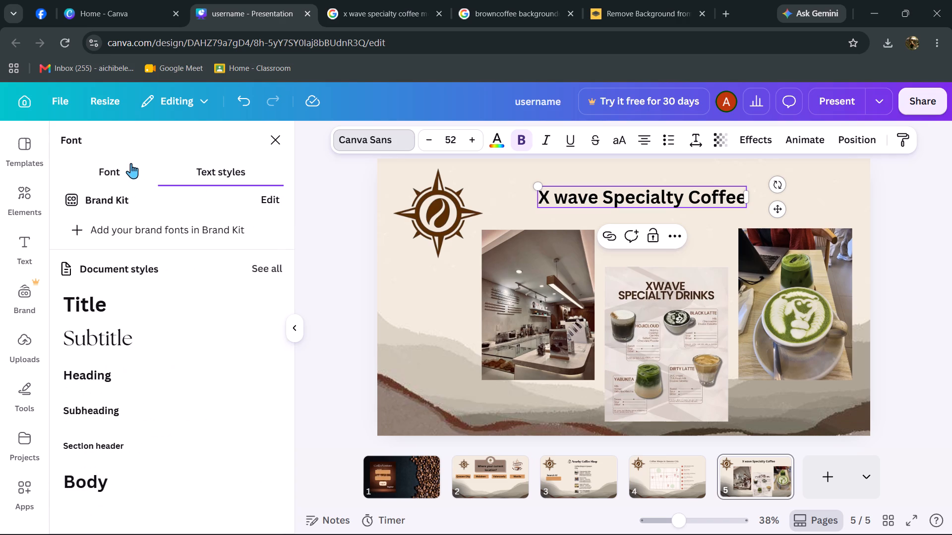
{"action": "left_click", "coordinate": [131, 162]}
{"action": "scroll", "coordinate": [160, 267], "scroll_direction": "down", "scroll_amount": 1}
{"action": "scroll", "coordinate": [160, 267], "scroll_direction": "up", "scroll_amount": 8}
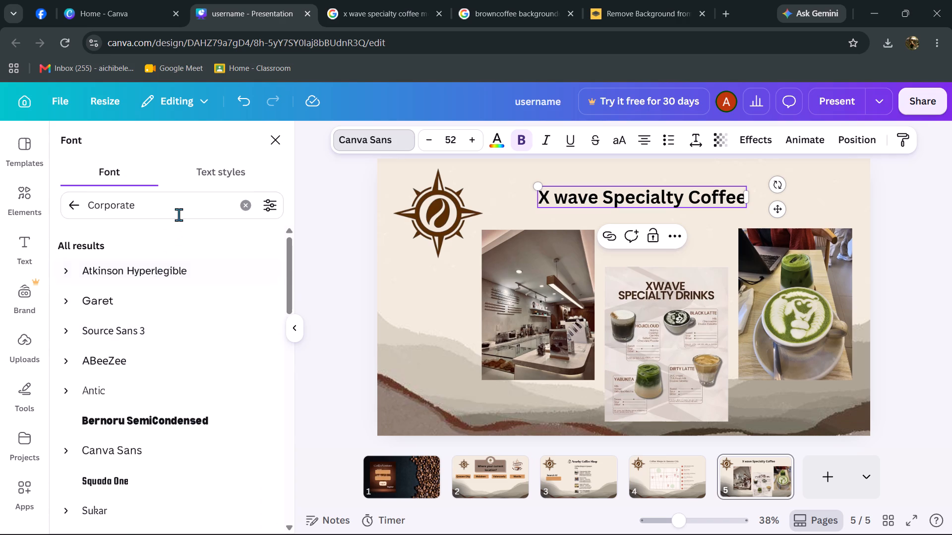
{"action": "left_click", "coordinate": [271, 206]}
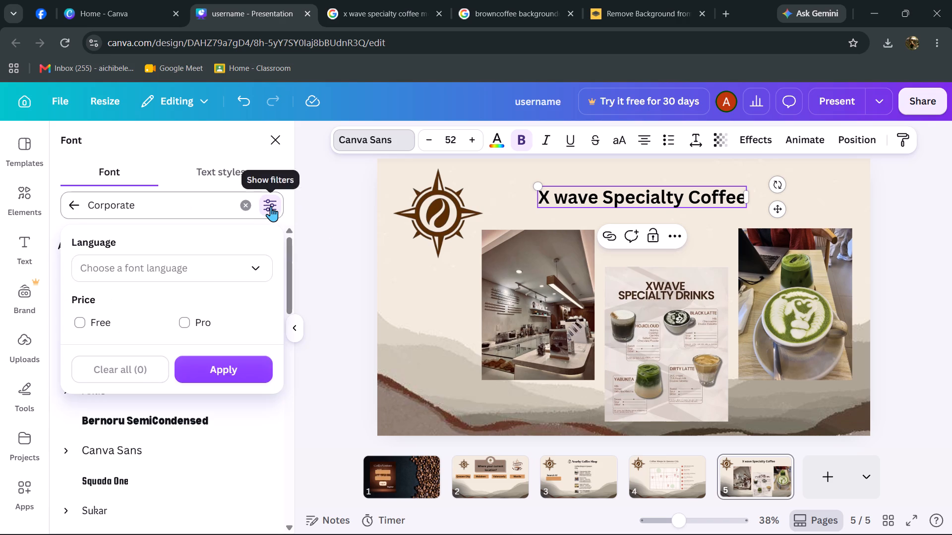
{"action": "left_click", "coordinate": [271, 206]}
{"action": "scroll", "coordinate": [157, 273], "scroll_direction": "down", "scroll_amount": 2}
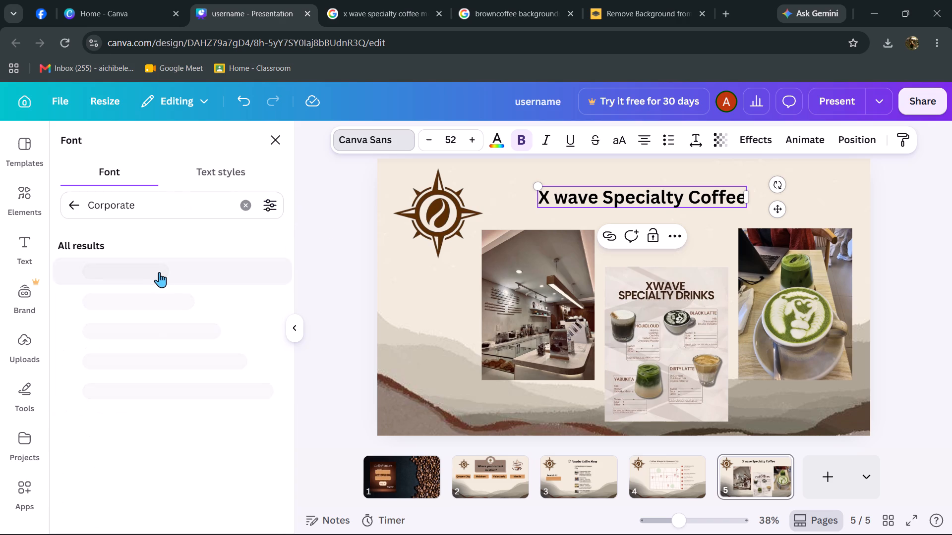
{"action": "scroll", "coordinate": [160, 271], "scroll_direction": "down", "scroll_amount": 2}
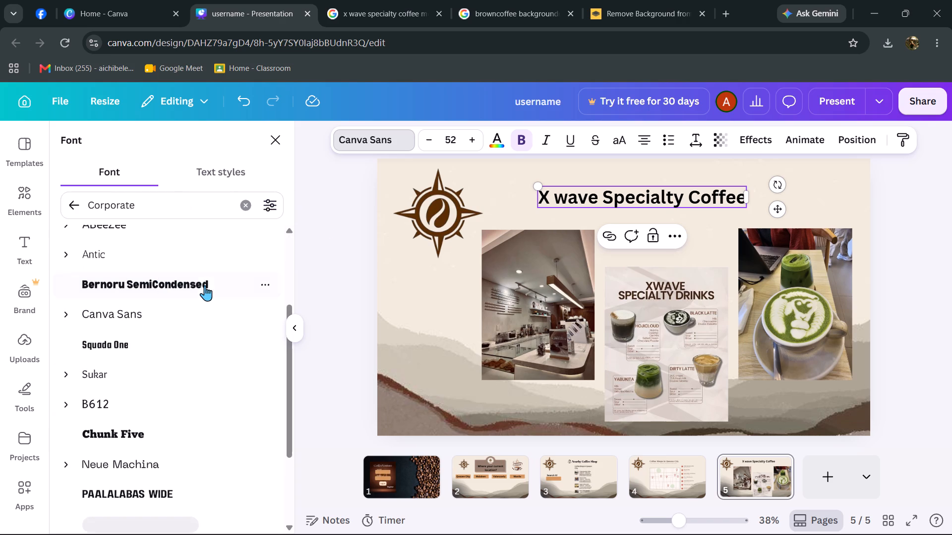
{"action": "left_click", "coordinate": [205, 282]}
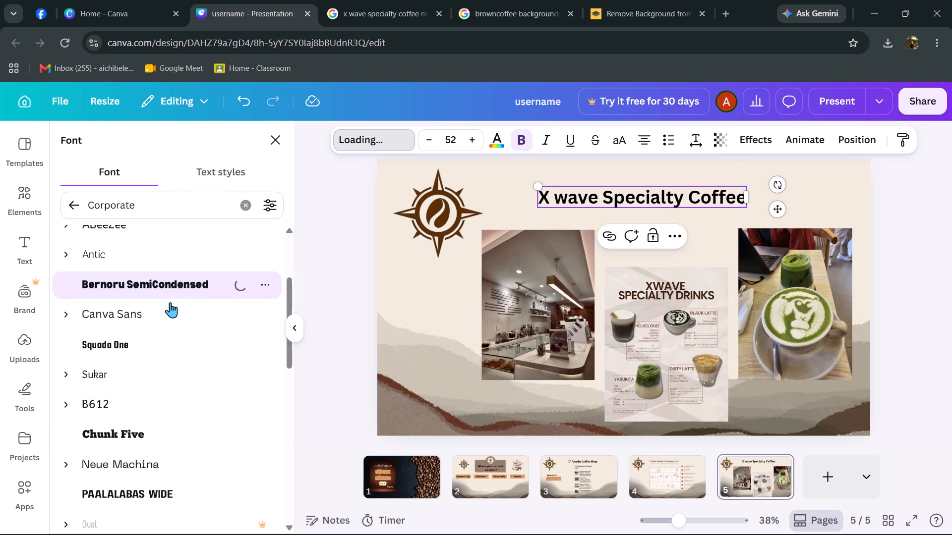
{"action": "scroll", "coordinate": [170, 303], "scroll_direction": "down", "scroll_amount": 1}
{"action": "left_click", "coordinate": [155, 391]}
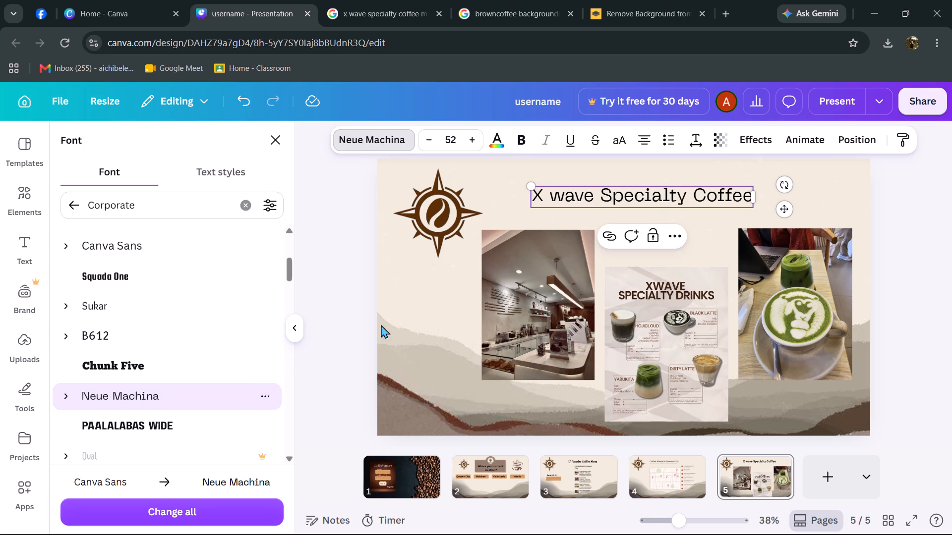
Try the Hammersmith One font on the "X wave Specialty Coffee" title, settling on Odibee Sans.
{"action": "scroll", "coordinate": [137, 374], "scroll_direction": "down", "scroll_amount": 3}
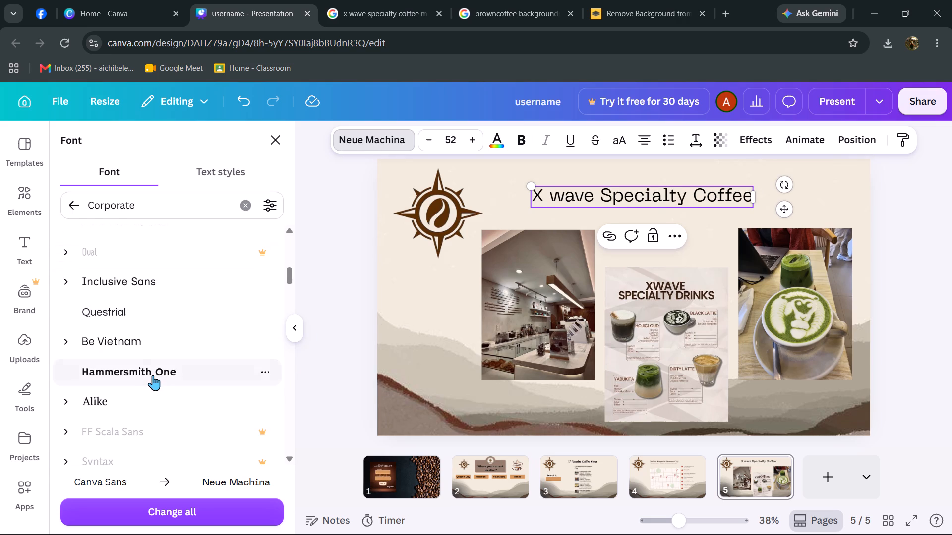
{"action": "left_click", "coordinate": [184, 368]}
{"action": "scroll", "coordinate": [197, 364], "scroll_direction": "down", "scroll_amount": 2}
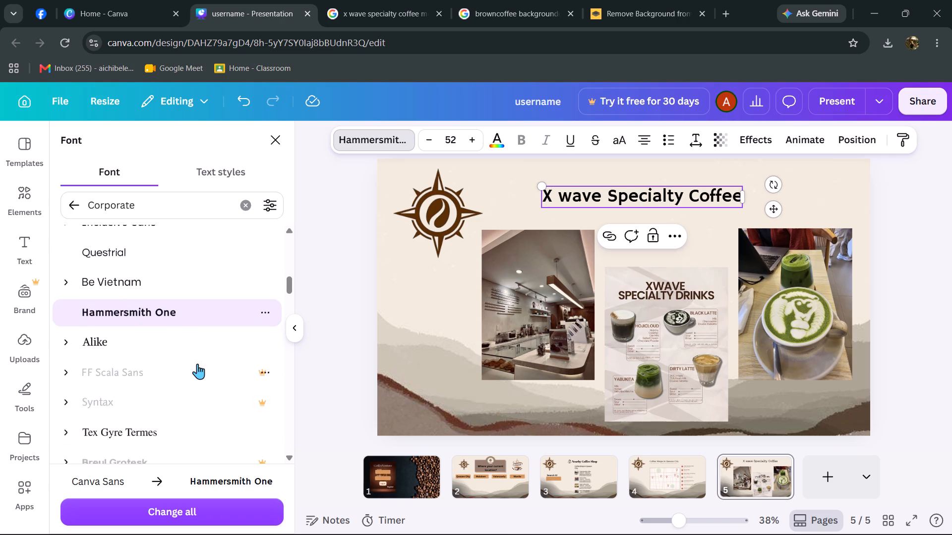
{"action": "scroll", "coordinate": [197, 364], "scroll_direction": "down", "scroll_amount": 1}
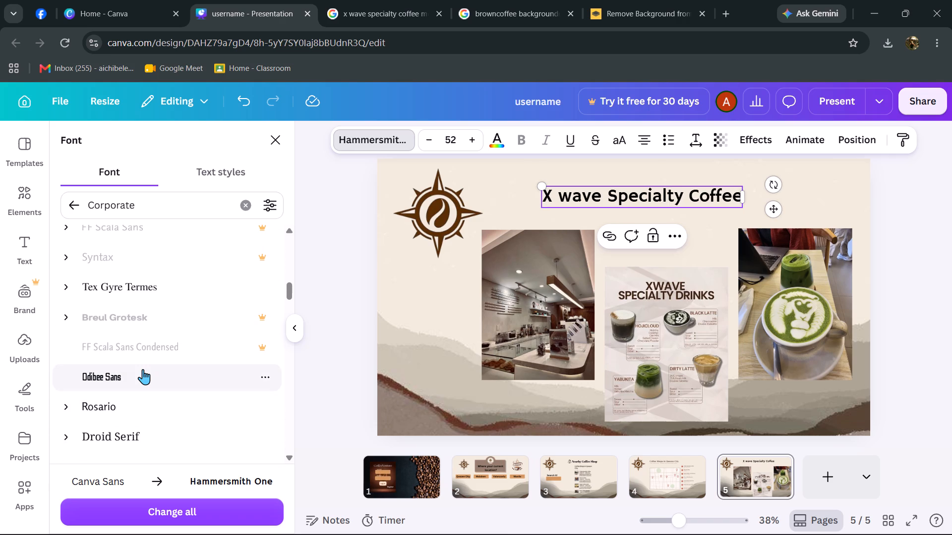
{"action": "scroll", "coordinate": [143, 369], "scroll_direction": "down", "scroll_amount": 1}
{"action": "left_click", "coordinate": [142, 306]}
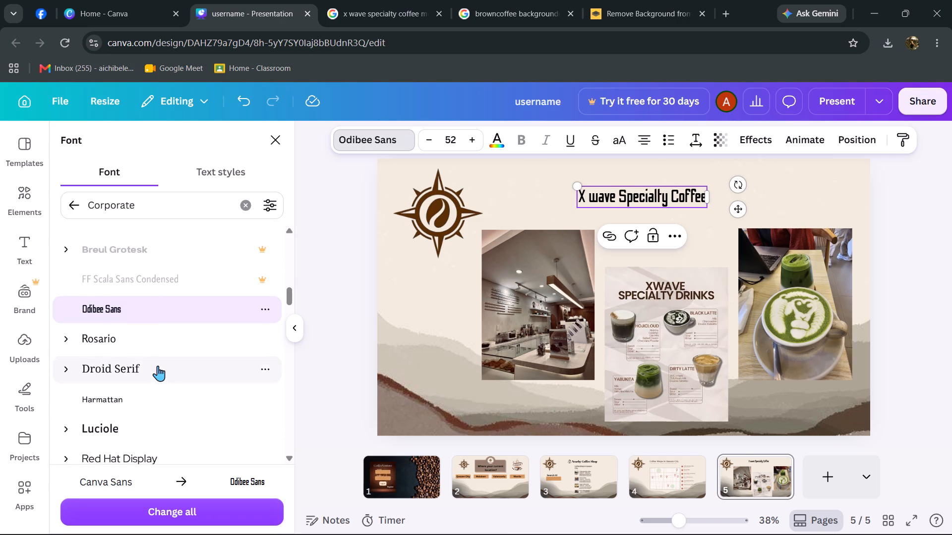
{"action": "scroll", "coordinate": [111, 423], "scroll_direction": "down", "scroll_amount": 1}
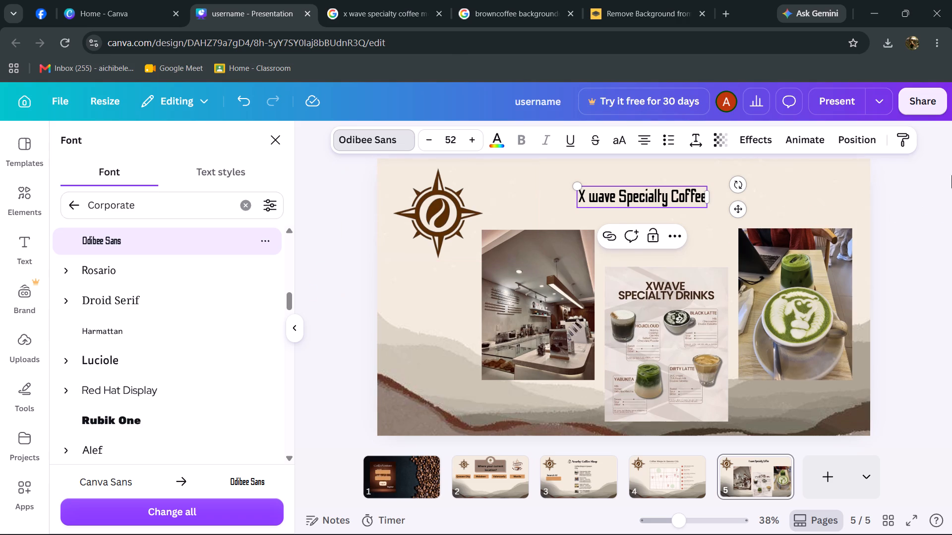
{"action": "left_click", "coordinate": [893, 176]}
Widen the "X wave Specialty Coffee" title's text box to the right so it extends over the matcha photo.
{"action": "left_click", "coordinate": [659, 192]}
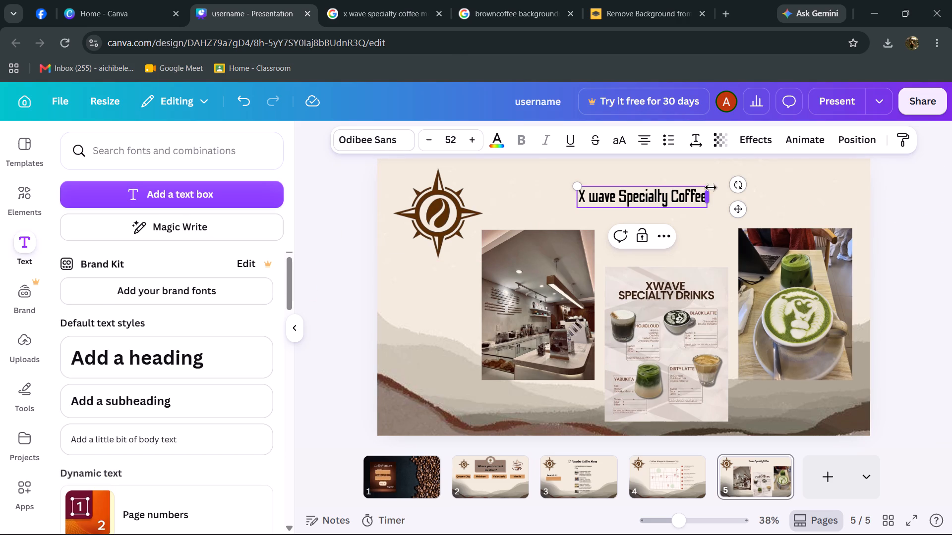
{"action": "left_click", "coordinate": [712, 192]}
{"action": "left_click_drag", "start_coordinate": [707, 199], "coordinate": [715, 199]}
{"action": "left_click_drag", "start_coordinate": [714, 197], "coordinate": [733, 191]}
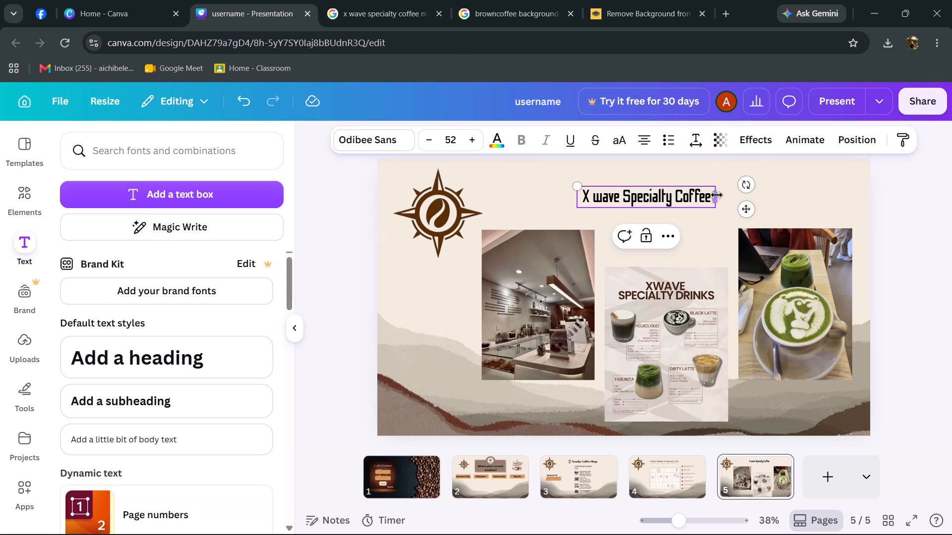
{"action": "left_click_drag", "start_coordinate": [716, 195], "coordinate": [791, 198]}
{"action": "left_click_drag", "start_coordinate": [948, 192], "coordinate": [942, 194]}
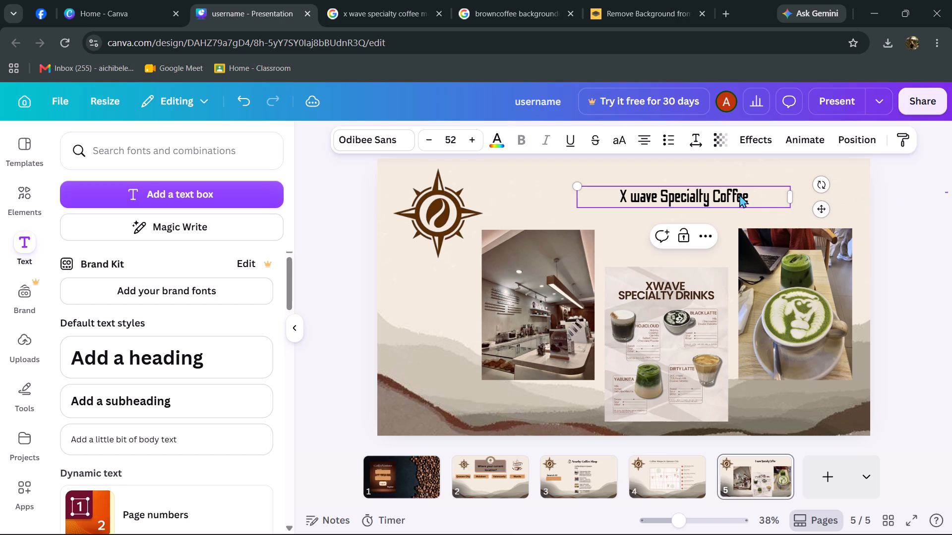
Move the widened title back to the left and slightly lower, keeping it above the three images on page 5.
{"action": "left_click_drag", "start_coordinate": [769, 195], "coordinate": [734, 194]}
{"action": "left_click", "coordinate": [951, 242]}
{"action": "left_click", "coordinate": [722, 195]}
{"action": "left_click_drag", "start_coordinate": [722, 195], "coordinate": [728, 195]}
{"action": "left_click", "coordinate": [938, 222]}
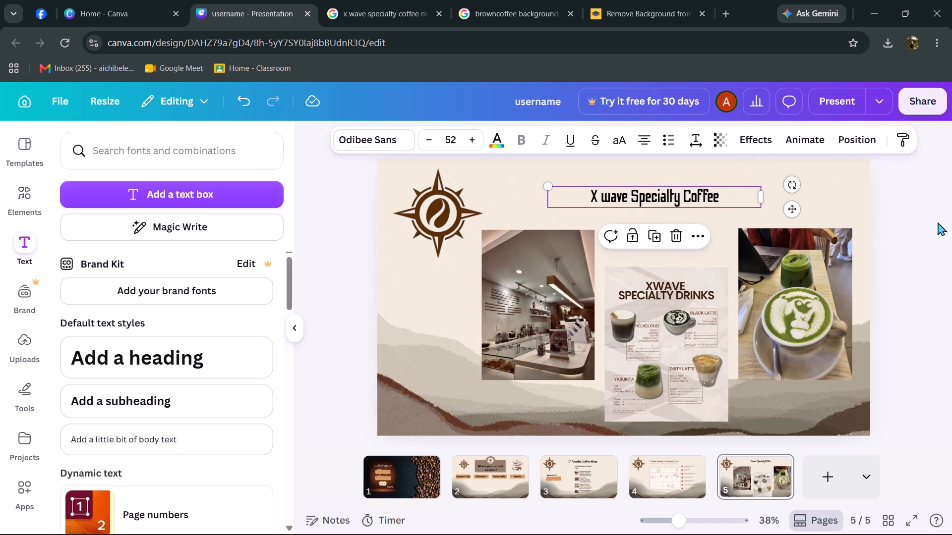
{"action": "left_click_drag", "start_coordinate": [729, 198], "coordinate": [735, 203]}
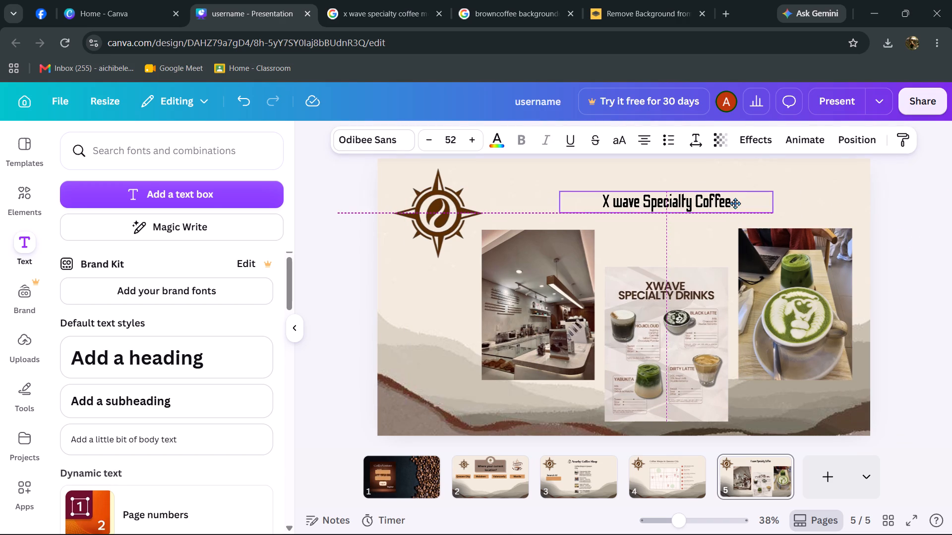
{"action": "left_click_drag", "start_coordinate": [735, 203], "coordinate": [720, 203]}
{"action": "left_click", "coordinate": [941, 231]}
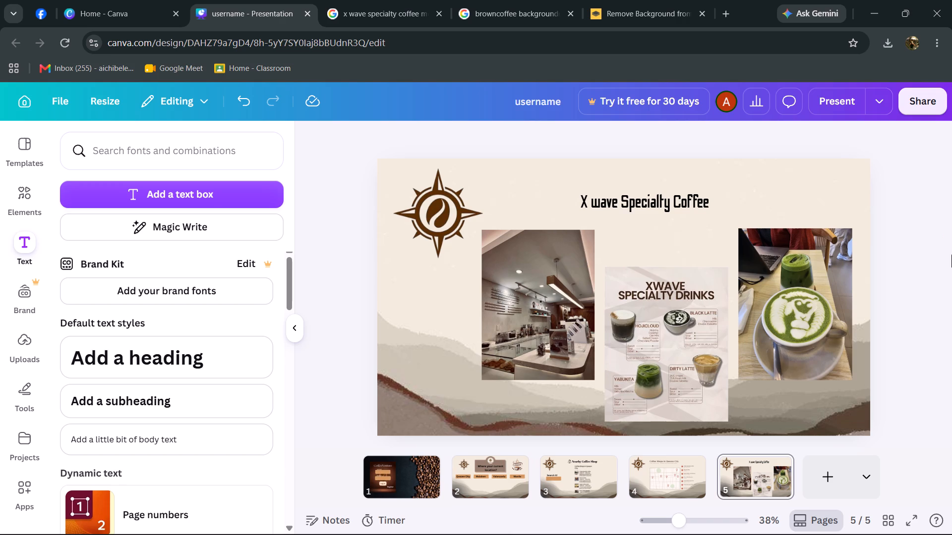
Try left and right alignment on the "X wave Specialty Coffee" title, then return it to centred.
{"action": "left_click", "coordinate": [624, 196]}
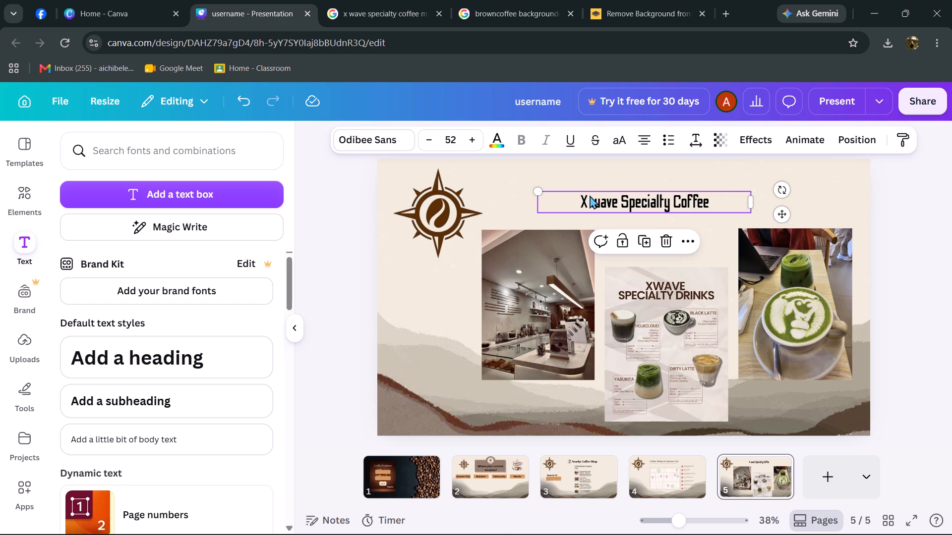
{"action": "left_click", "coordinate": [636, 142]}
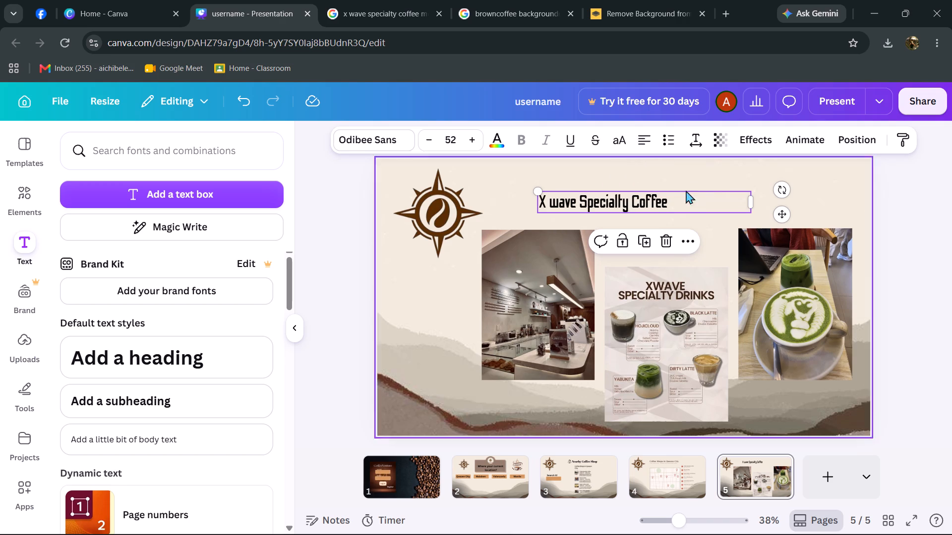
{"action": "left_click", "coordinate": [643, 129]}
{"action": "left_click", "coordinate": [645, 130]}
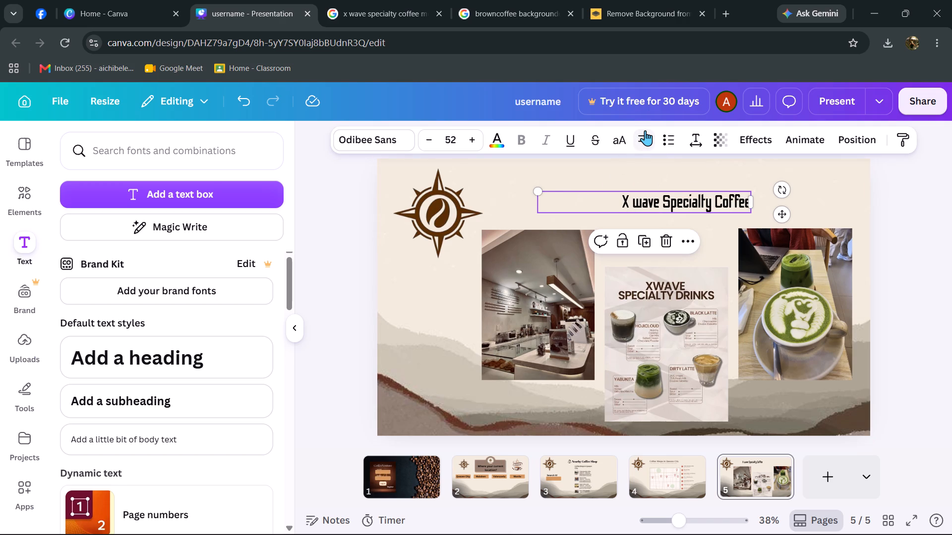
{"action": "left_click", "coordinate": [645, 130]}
Shrink the café interior photo on page 5 and shift it slightly left and down.
{"action": "left_click", "coordinate": [663, 295]}
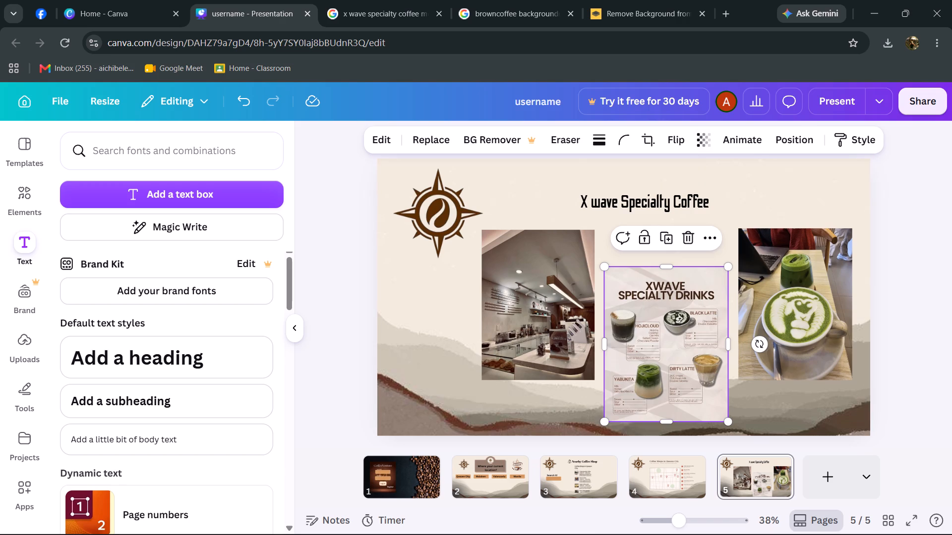
{"action": "left_click", "coordinate": [515, 265]}
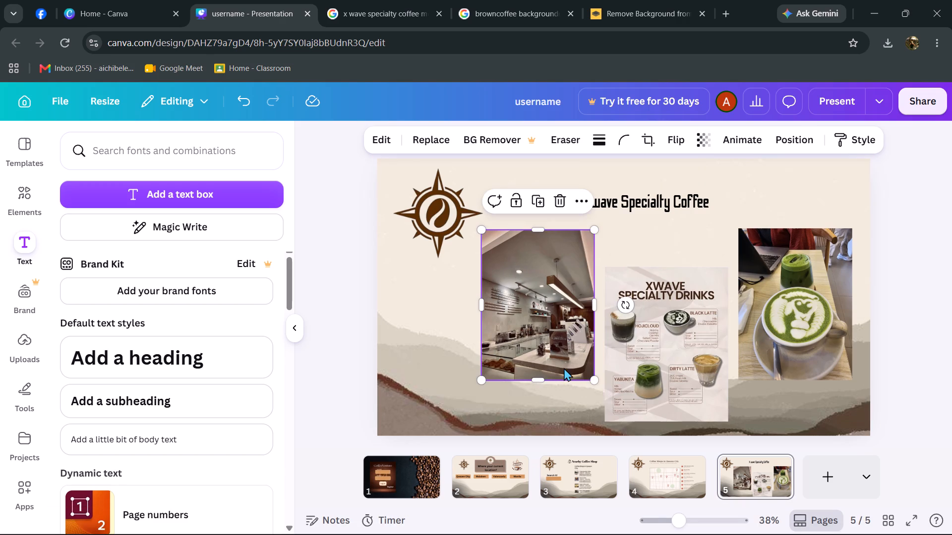
{"action": "left_click_drag", "start_coordinate": [593, 381], "coordinate": [573, 355]}
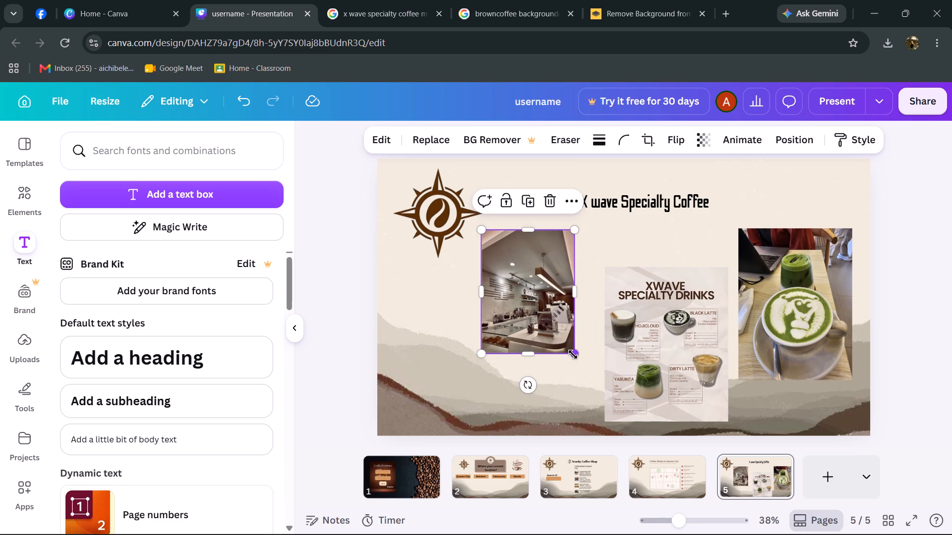
{"action": "left_click_drag", "start_coordinate": [548, 305], "coordinate": [537, 316]}
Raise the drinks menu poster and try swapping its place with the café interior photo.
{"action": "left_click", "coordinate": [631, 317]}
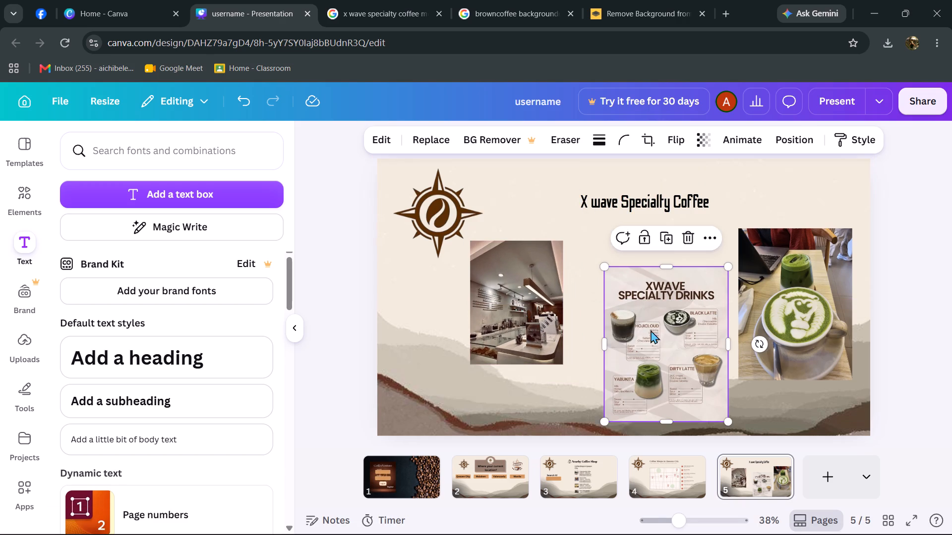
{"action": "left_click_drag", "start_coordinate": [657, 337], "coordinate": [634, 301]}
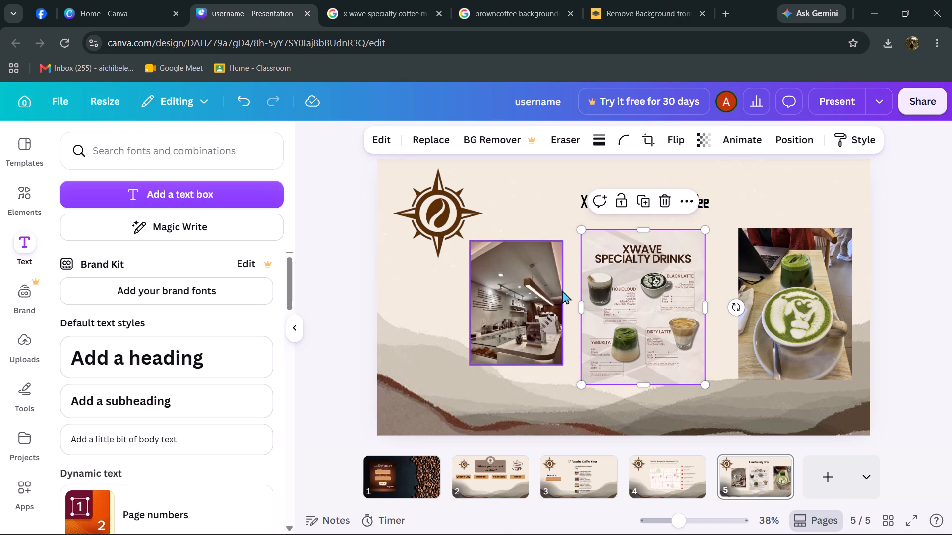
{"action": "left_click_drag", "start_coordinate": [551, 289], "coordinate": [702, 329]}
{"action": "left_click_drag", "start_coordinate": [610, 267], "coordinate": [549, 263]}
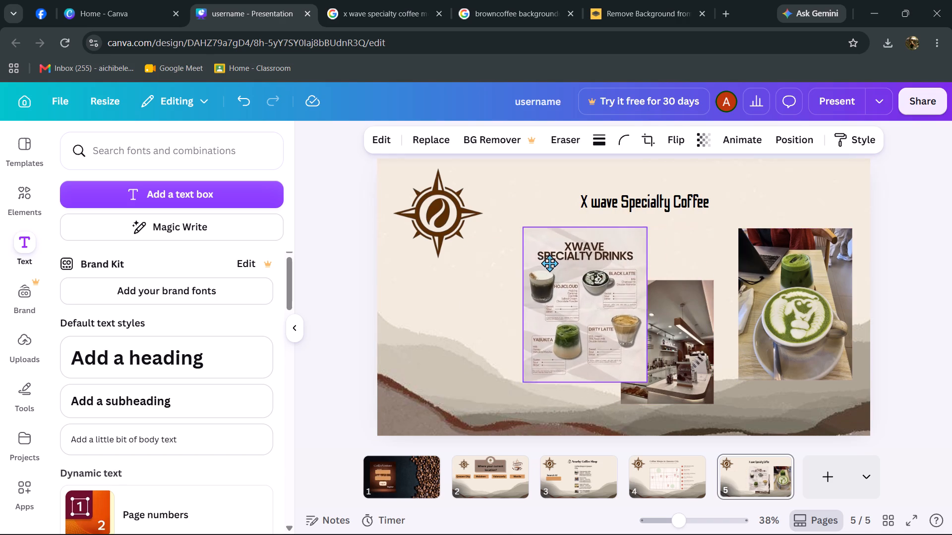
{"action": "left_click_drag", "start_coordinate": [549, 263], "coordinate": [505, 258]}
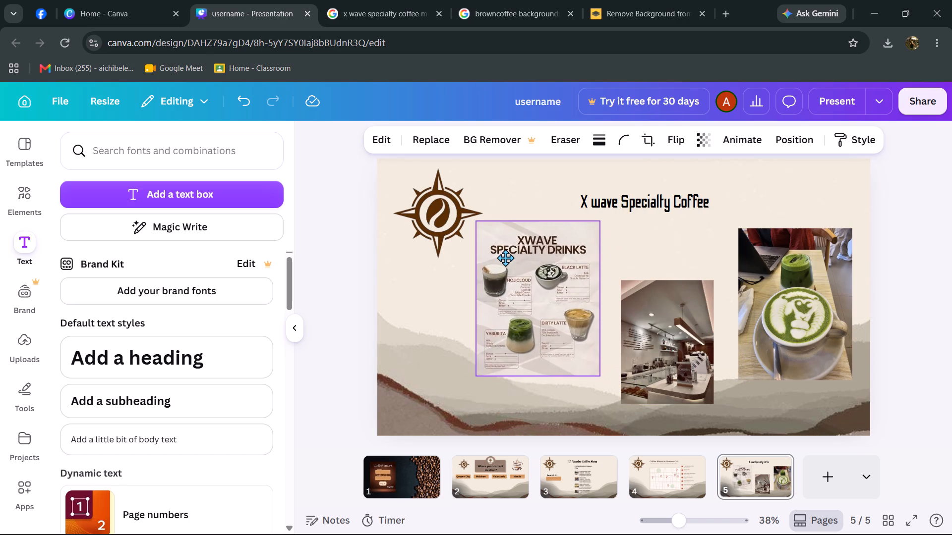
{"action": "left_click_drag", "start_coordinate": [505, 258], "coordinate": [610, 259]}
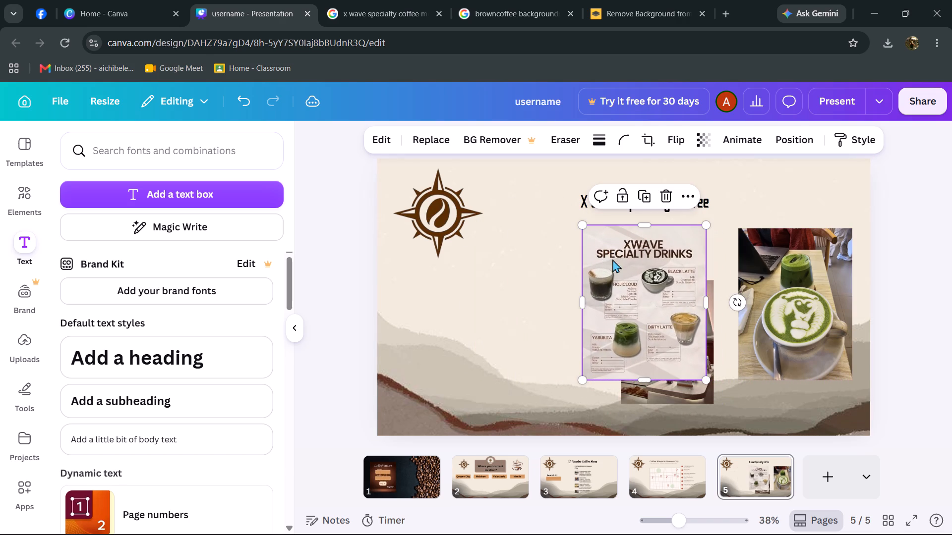
Line up the café photo, drinks menu poster and matcha photo in an evenly spaced row with level top edges.
{"action": "left_click_drag", "start_coordinate": [689, 393], "coordinate": [545, 340]}
{"action": "left_click_drag", "start_coordinate": [645, 324], "coordinate": [645, 331]}
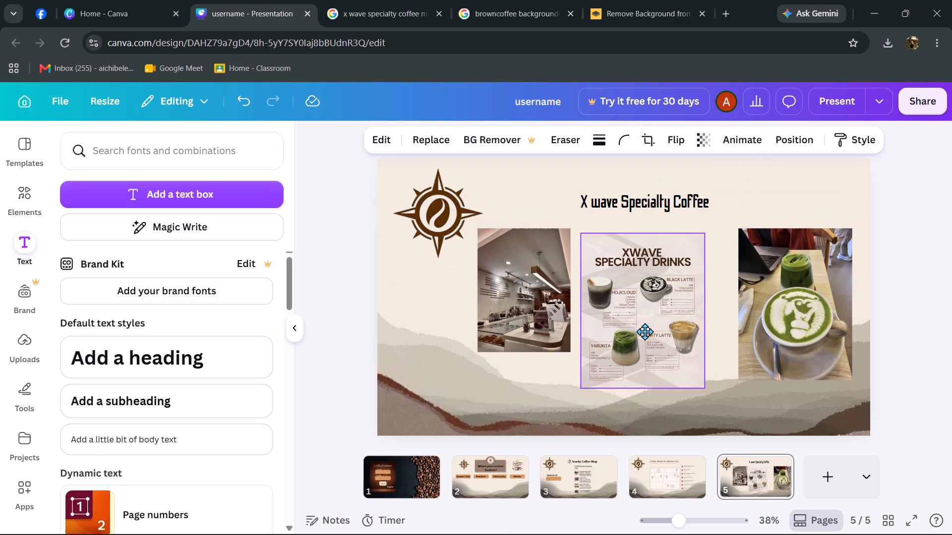
{"action": "left_click_drag", "start_coordinate": [645, 331], "coordinate": [646, 329]}
{"action": "left_click_drag", "start_coordinate": [777, 295], "coordinate": [762, 293]}
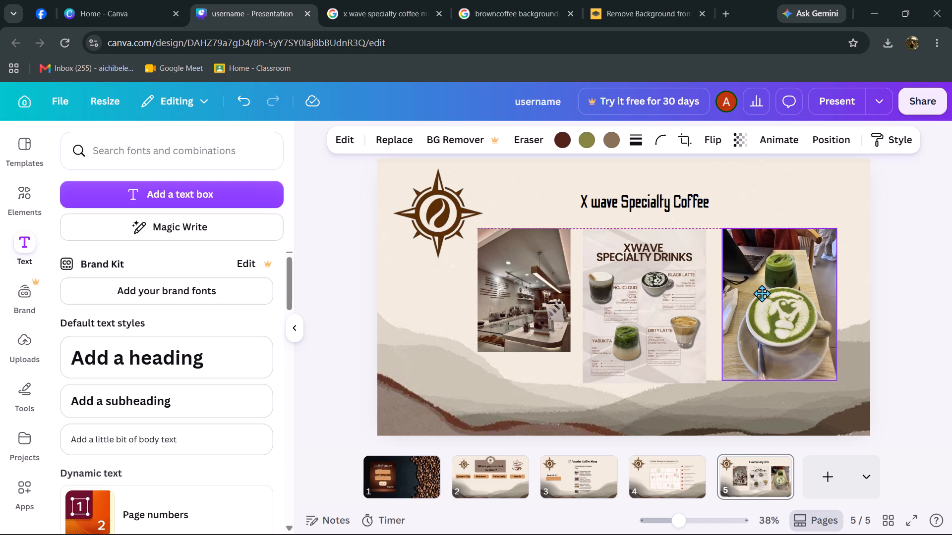
{"action": "left_click_drag", "start_coordinate": [762, 293], "coordinate": [760, 292]}
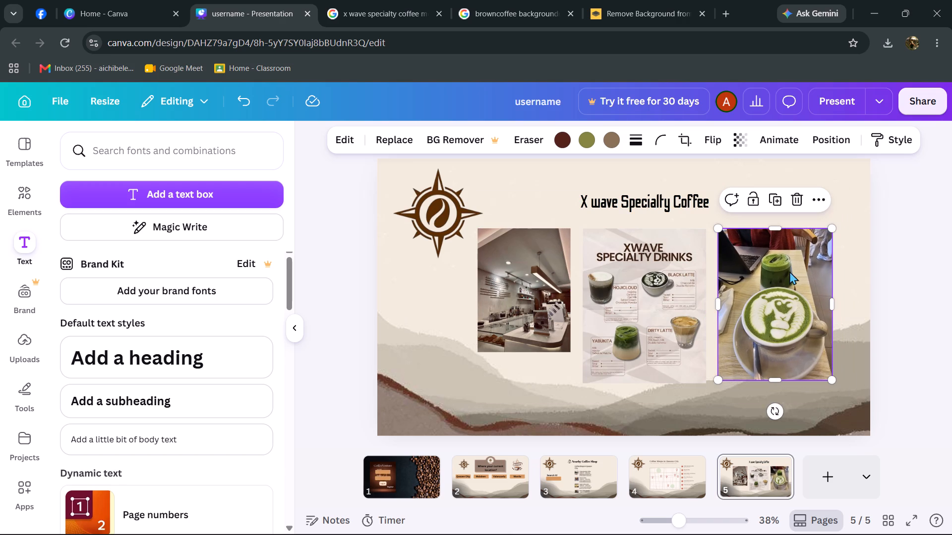
Shrink the matcha latte photo to match the café photo's size, keeping its top edge level with the row.
{"action": "left_click", "coordinate": [532, 306]}
{"action": "left_click", "coordinate": [761, 315]}
{"action": "left_click_drag", "start_coordinate": [829, 374], "coordinate": [825, 358]}
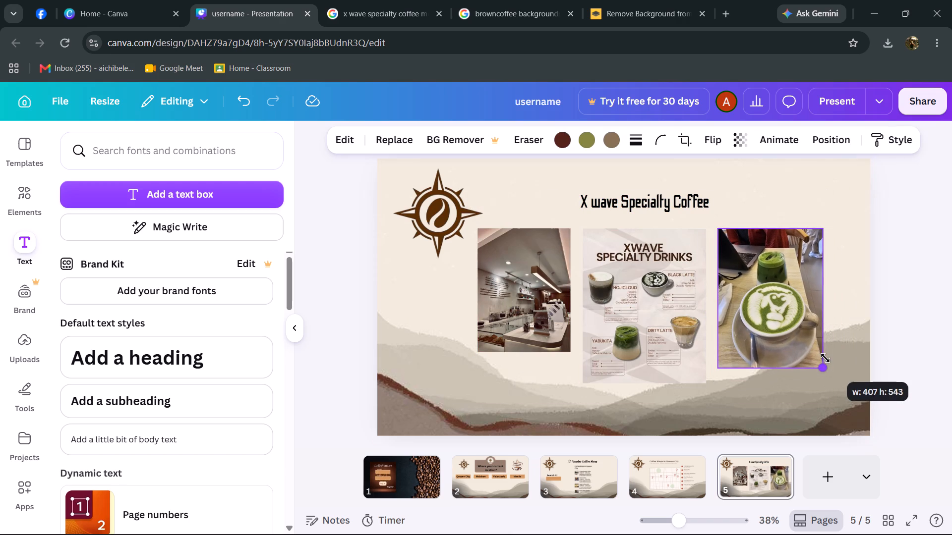
{"action": "left_click_drag", "start_coordinate": [825, 358], "coordinate": [816, 334]}
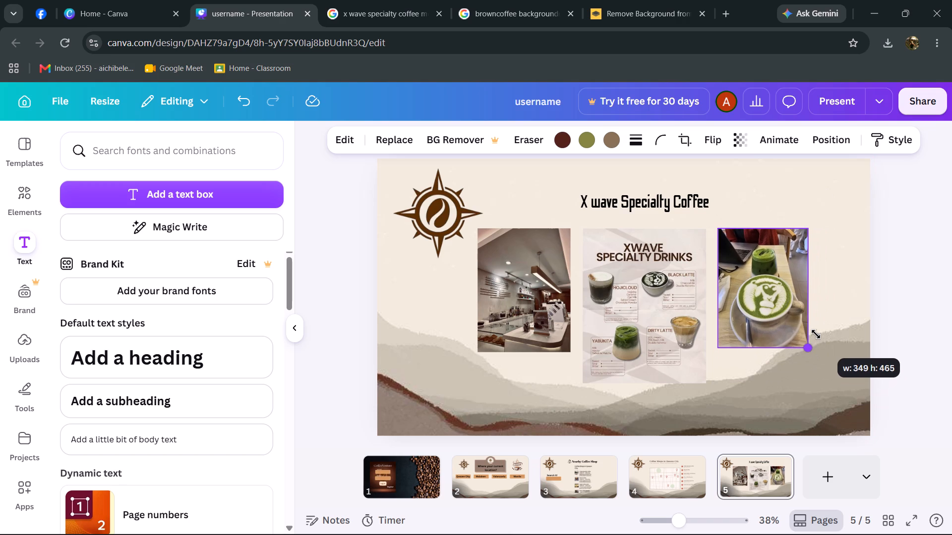
{"action": "left_click_drag", "start_coordinate": [816, 334], "coordinate": [819, 336]}
{"action": "left_click", "coordinate": [786, 402]}
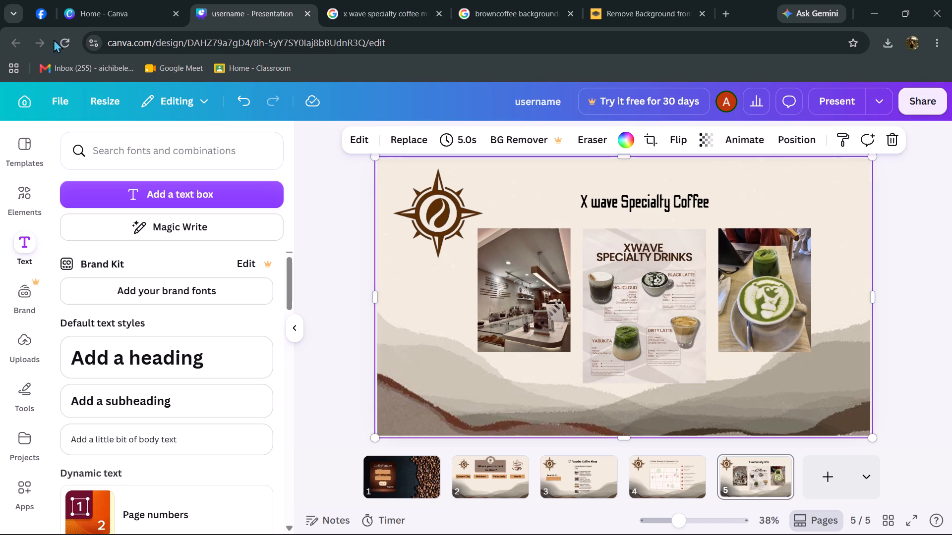
Duplicate page 4, the "Coffee Shops in Quezon City" map page.
{"action": "left_click", "coordinate": [678, 480]}
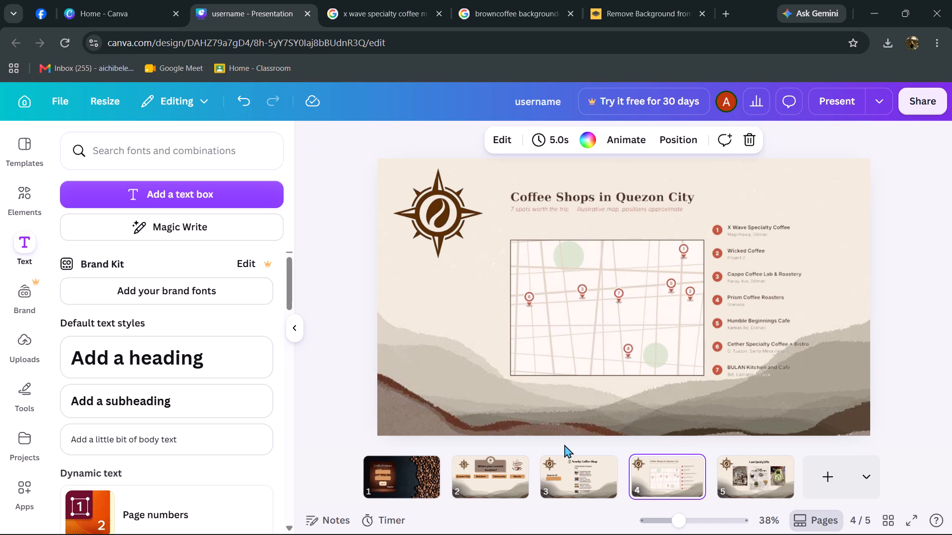
{"action": "key", "text": "ctrl+d"}
{"action": "left_click", "coordinate": [717, 477]}
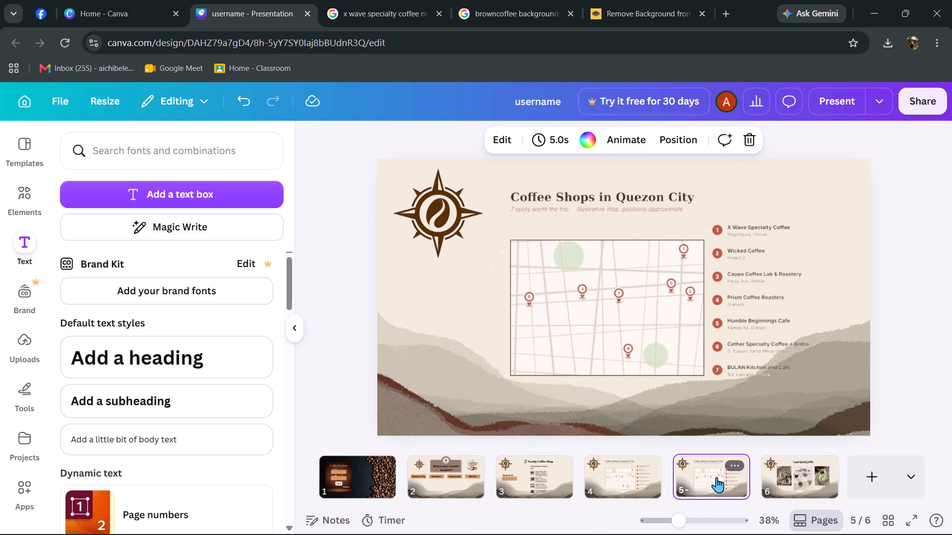
Set the "X wave Specialty Coffee" title on page 6 to Abril Fatface, matching the "Nearby Coffee Shop" heading on page 3.
{"action": "left_click", "coordinate": [628, 482]}
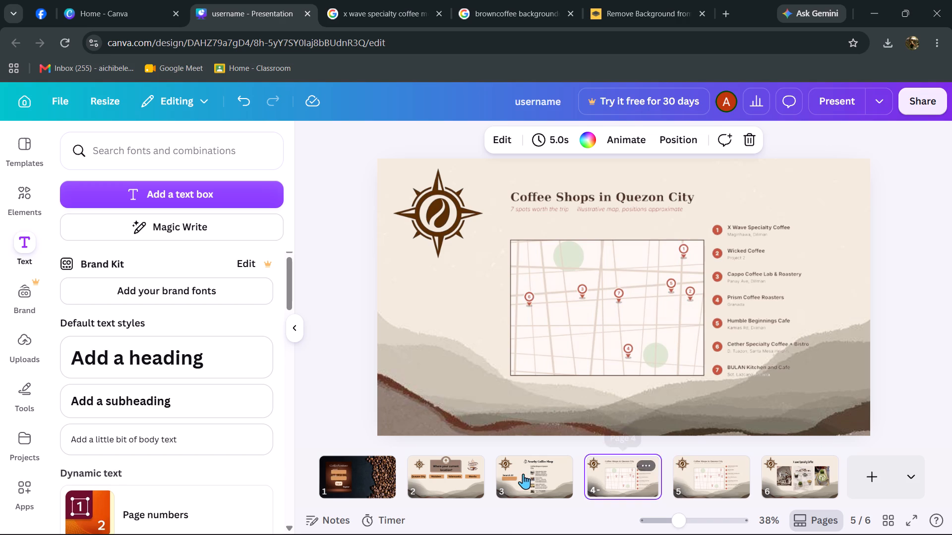
{"action": "left_click", "coordinate": [525, 474]}
{"action": "left_click", "coordinate": [615, 191]}
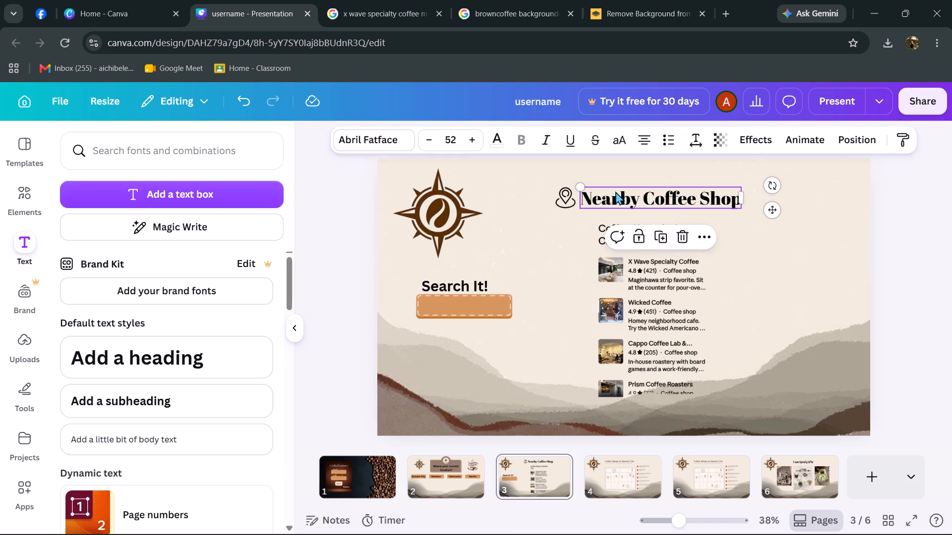
{"action": "left_click", "coordinate": [618, 199]}
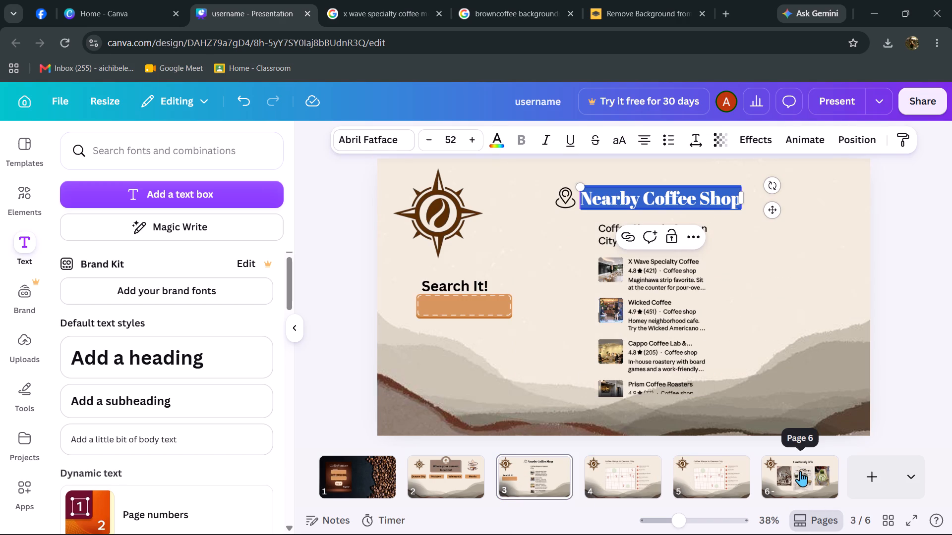
{"action": "left_click", "coordinate": [800, 471]}
{"action": "left_click", "coordinate": [670, 197]}
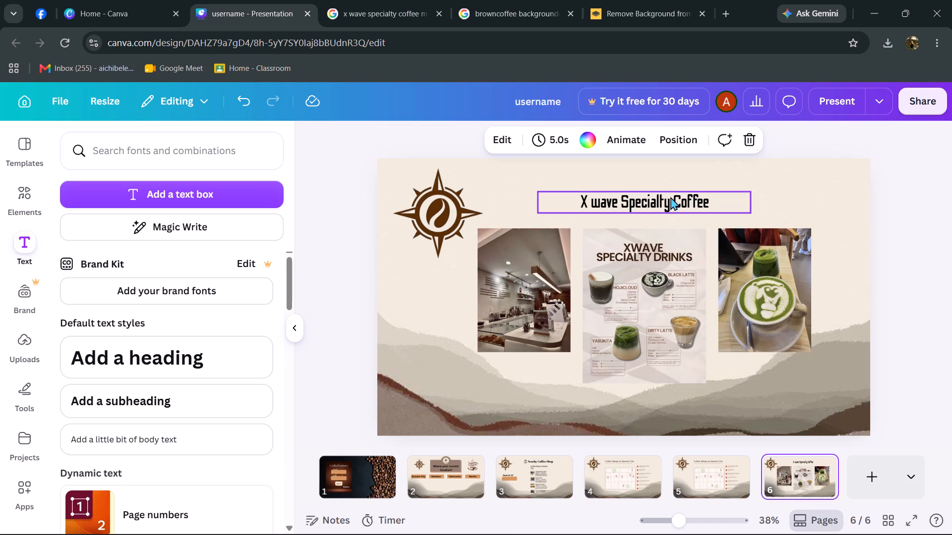
{"action": "triple_click", "coordinate": [670, 197]}
{"action": "left_click", "coordinate": [385, 136]}
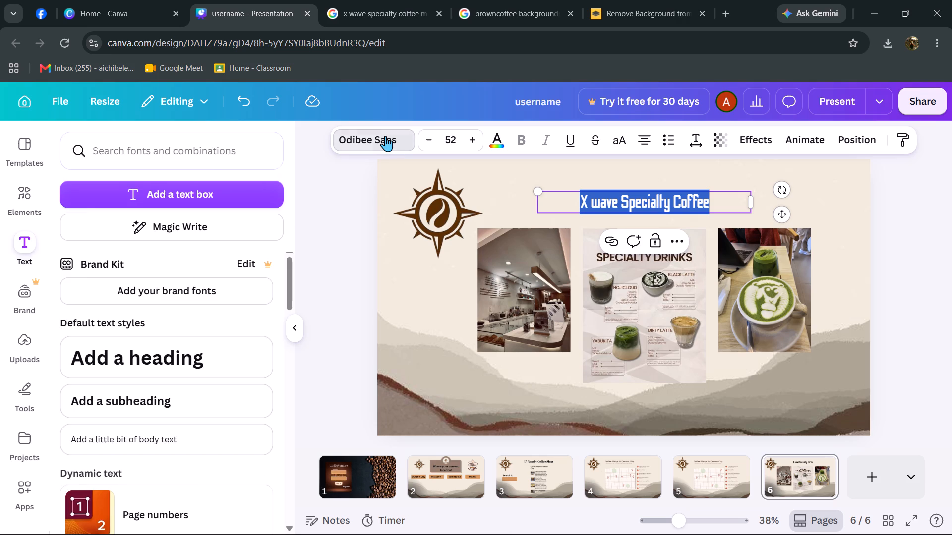
{"action": "double_click", "coordinate": [178, 200]}
{"action": "type", "text": "abril"}
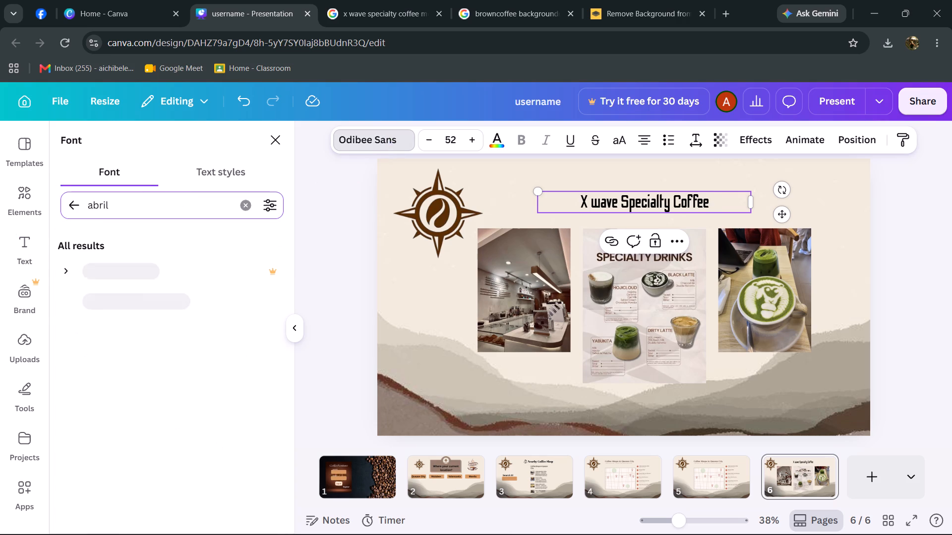
{"action": "left_click", "coordinate": [169, 294]}
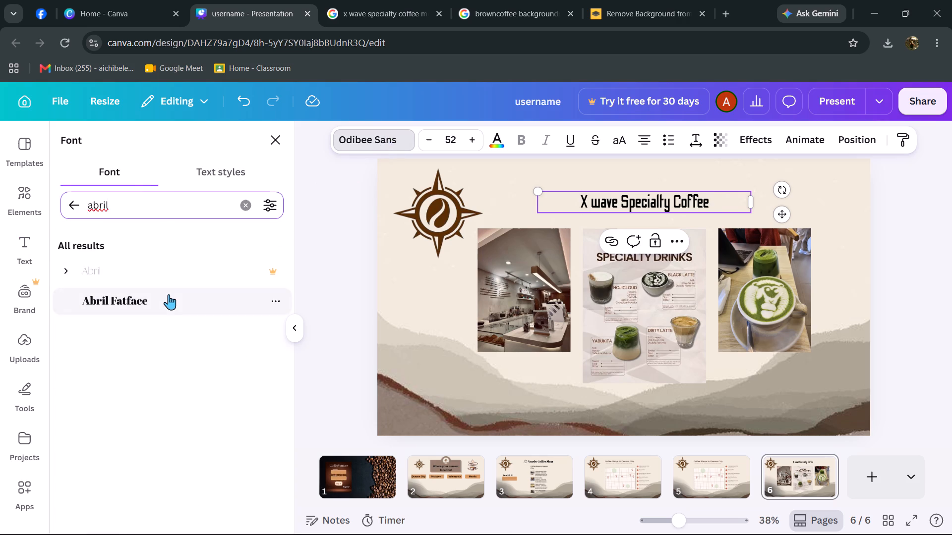
{"action": "left_click", "coordinate": [930, 228]}
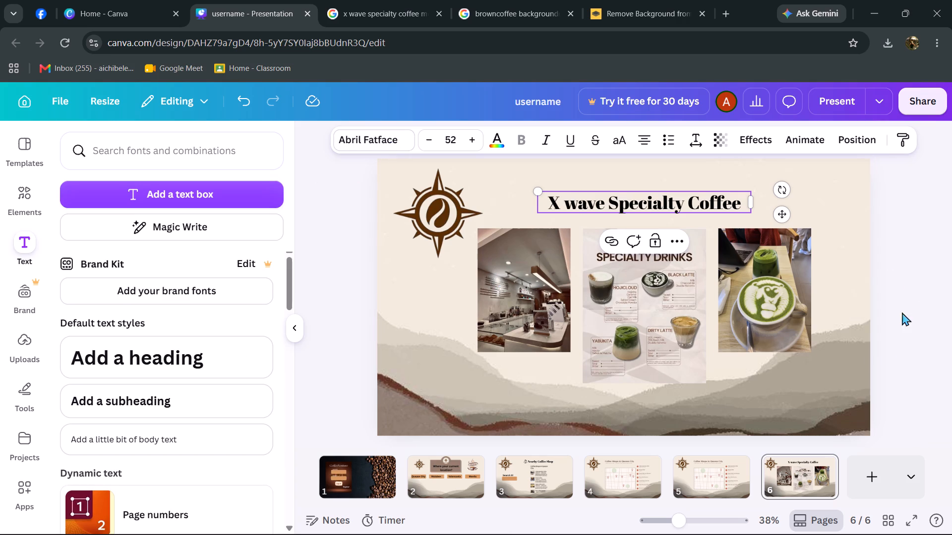
{"action": "left_click", "coordinate": [930, 306]}
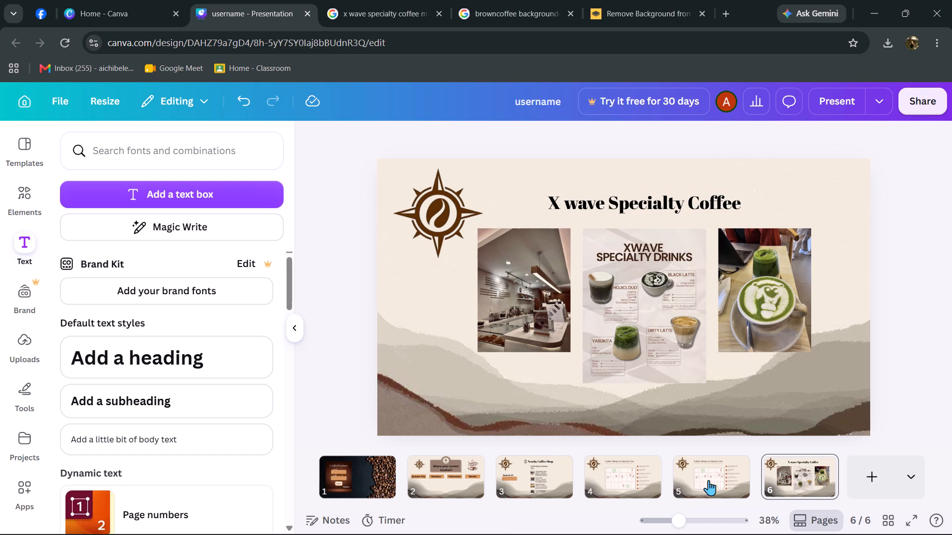
Recolour the "Search It!" text on page 3 with the dark red from the Caffeine Fix palette, after trying its orange and dark brown alternatives.
{"action": "left_click", "coordinate": [709, 479]}
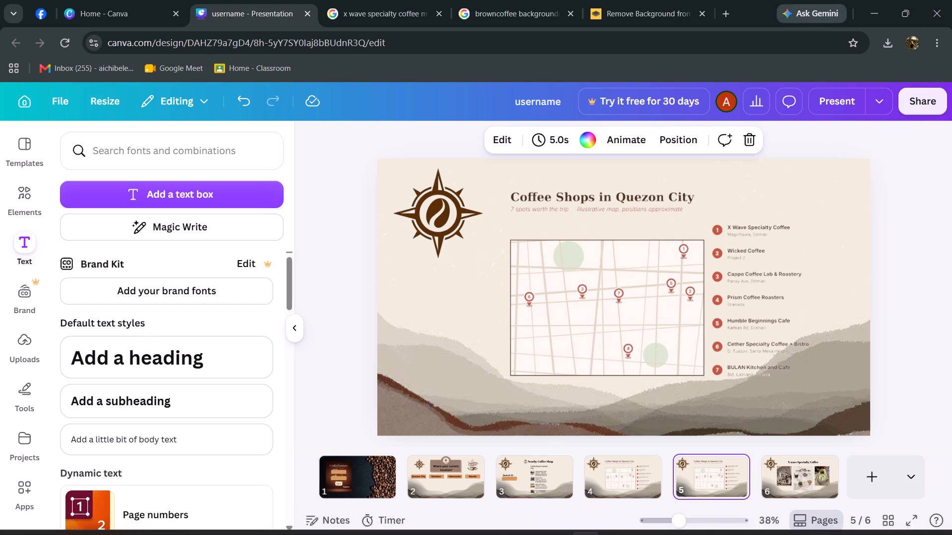
{"action": "left_click", "coordinate": [531, 484]}
{"action": "left_click", "coordinate": [656, 198]}
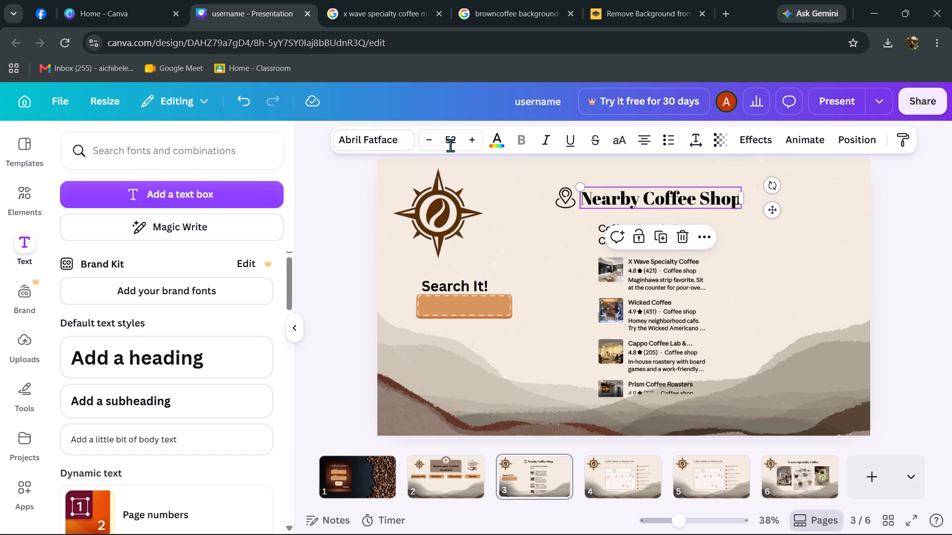
{"action": "left_click", "coordinate": [492, 142]}
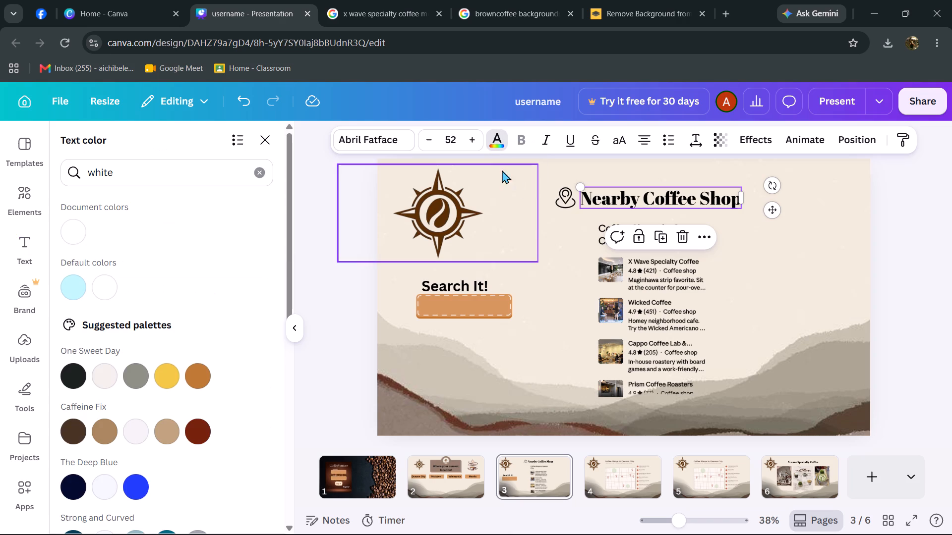
{"action": "left_click", "coordinate": [475, 275]}
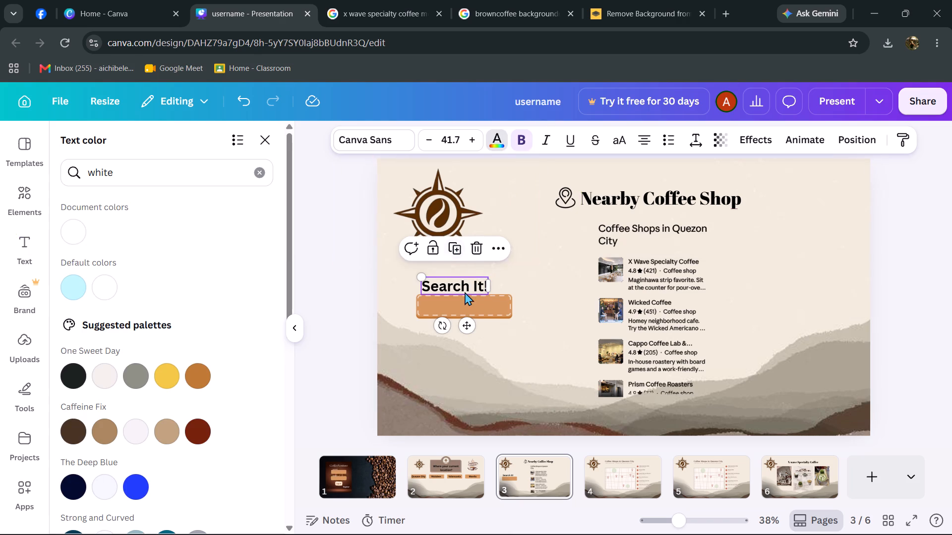
{"action": "left_click", "coordinate": [491, 136]}
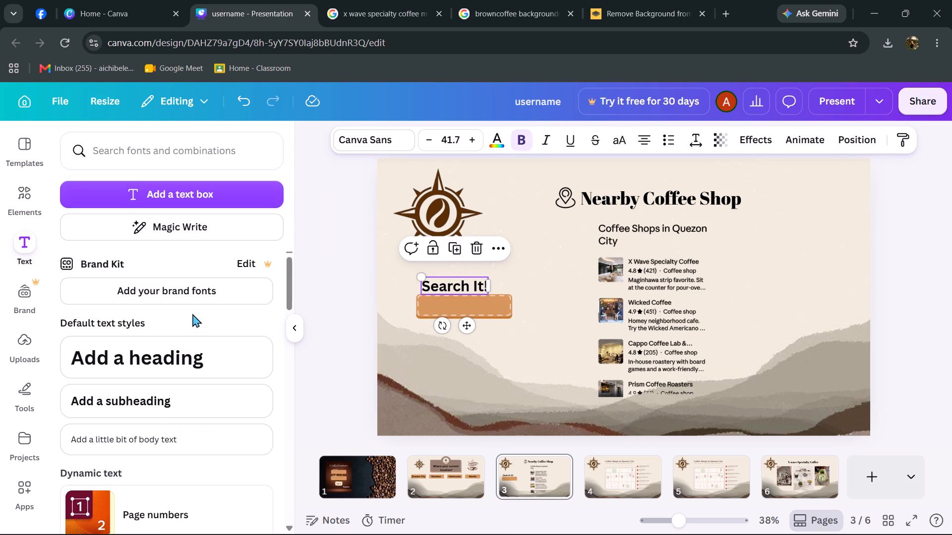
{"action": "scroll", "coordinate": [192, 314], "scroll_direction": "down", "scroll_amount": 1}
{"action": "left_click", "coordinate": [500, 133]}
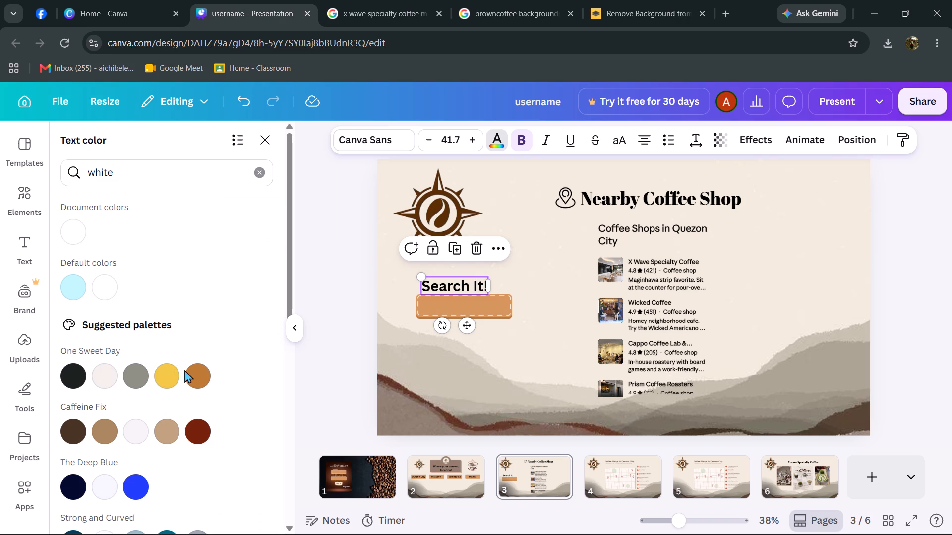
{"action": "left_click", "coordinate": [184, 370]}
{"action": "left_click", "coordinate": [200, 373]}
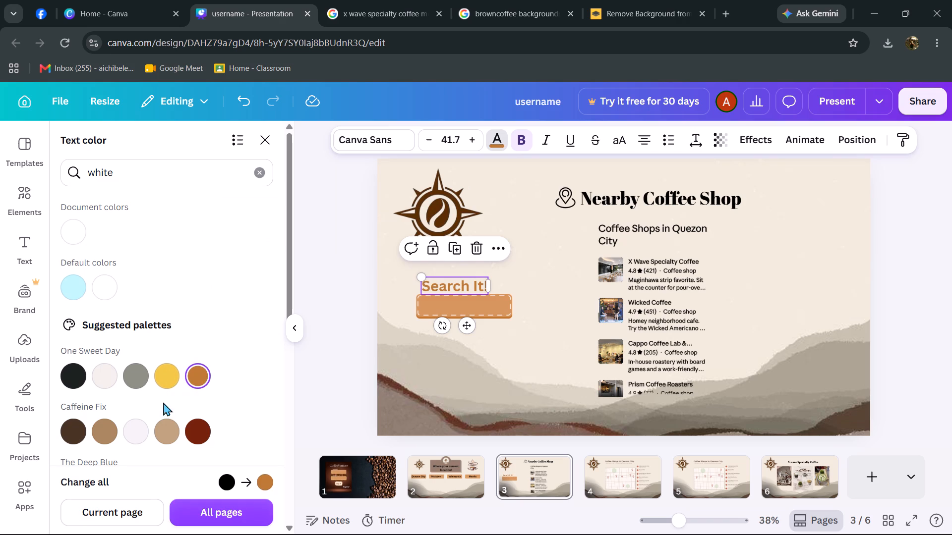
{"action": "left_click", "coordinate": [82, 422]}
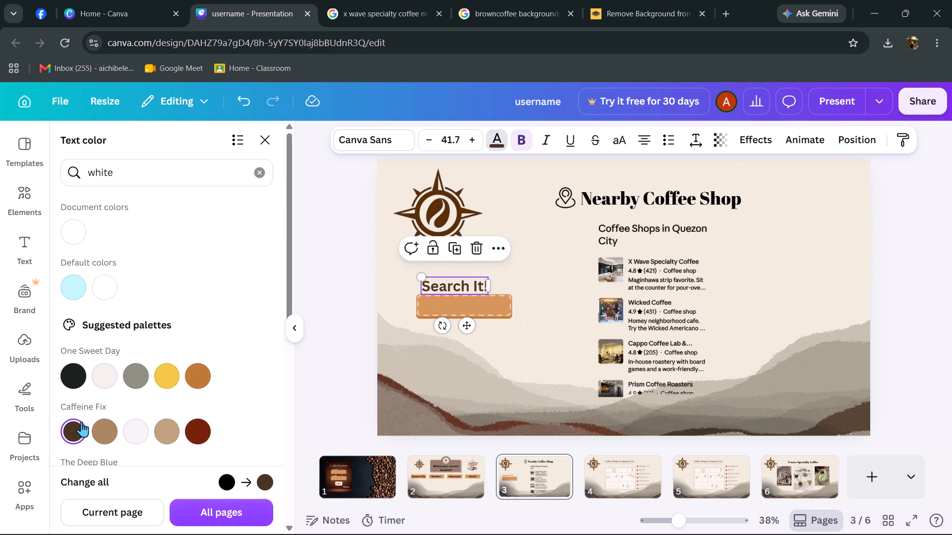
{"action": "left_click", "coordinate": [193, 418]}
{"action": "left_click", "coordinate": [198, 425]}
{"action": "left_click", "coordinate": [199, 426]}
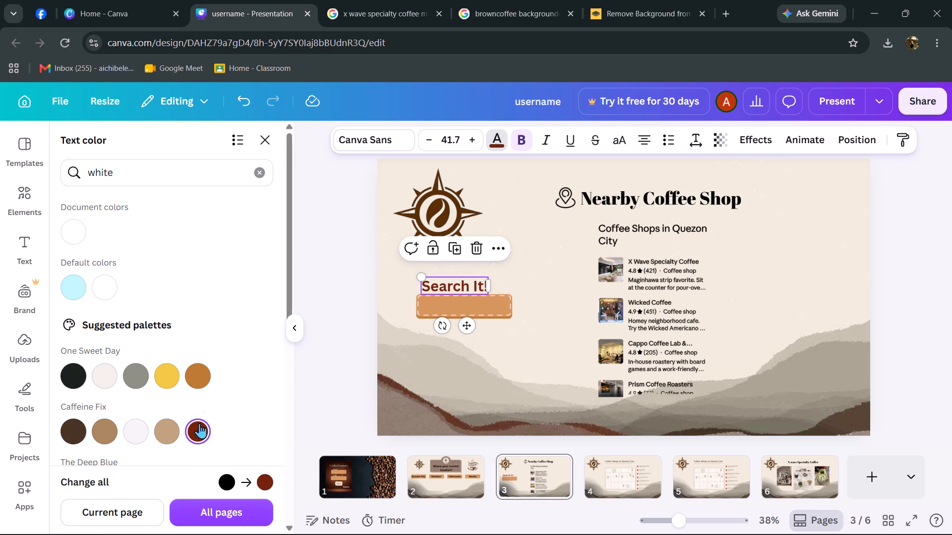
Recolour the "Nearby Coffee Shop" heading on page 3 with the dark red from the Caffeine Fix palette.
{"action": "left_click", "coordinate": [605, 199]}
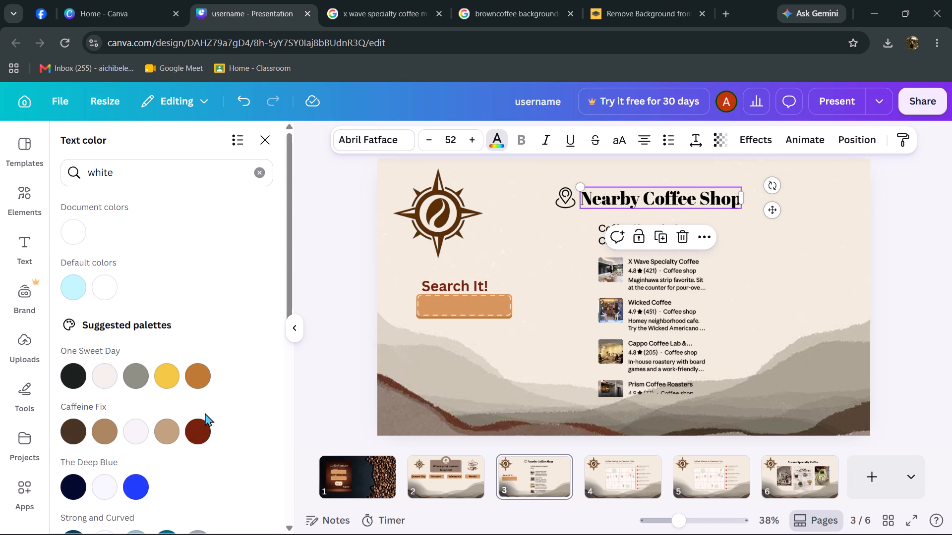
{"action": "left_click", "coordinate": [209, 422]}
{"action": "left_click", "coordinate": [209, 422]}
{"action": "left_click", "coordinate": [205, 423]}
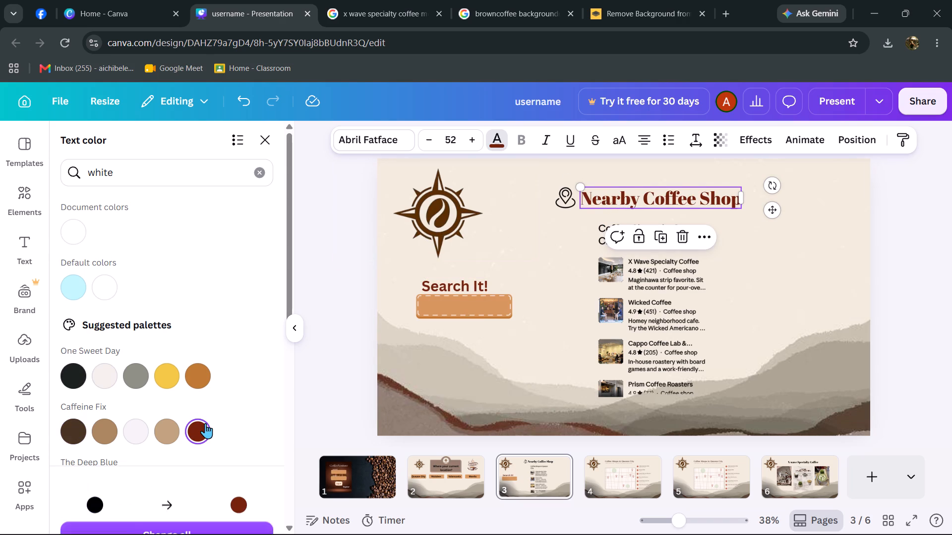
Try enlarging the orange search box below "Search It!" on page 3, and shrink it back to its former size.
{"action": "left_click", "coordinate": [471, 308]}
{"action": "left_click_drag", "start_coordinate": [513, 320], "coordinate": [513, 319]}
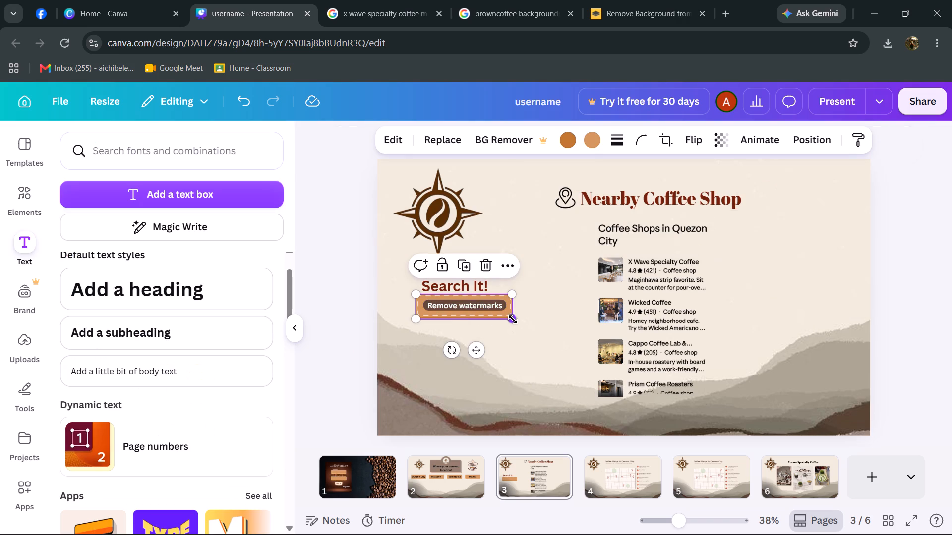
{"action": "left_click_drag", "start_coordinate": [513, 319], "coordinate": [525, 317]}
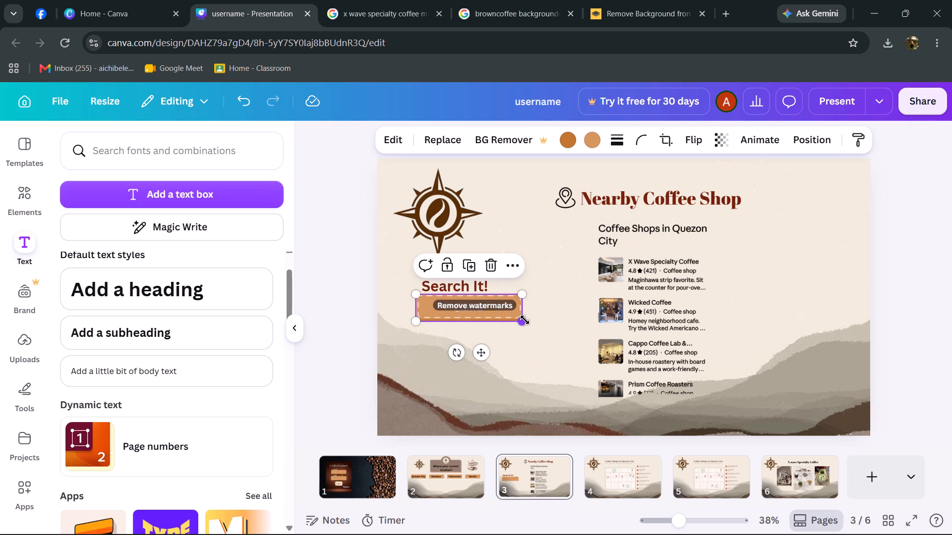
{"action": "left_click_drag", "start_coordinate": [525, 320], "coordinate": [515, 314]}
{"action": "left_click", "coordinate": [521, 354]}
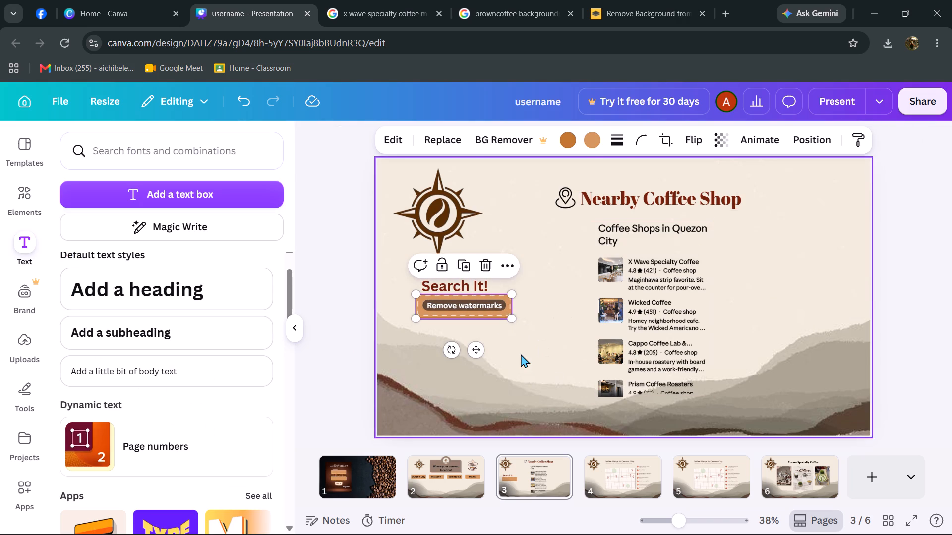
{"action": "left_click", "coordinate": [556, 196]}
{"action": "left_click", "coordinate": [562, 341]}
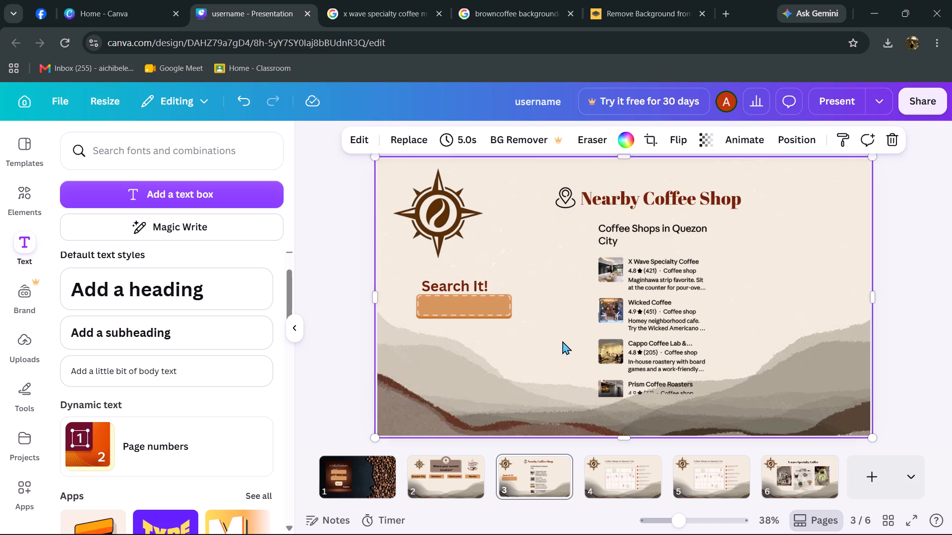
Recolour the "X wave Specialty Coffee" title on page 6 with the dark red from the Caffeine Fix palette.
{"action": "left_click", "coordinate": [626, 476]}
{"action": "left_click", "coordinate": [691, 474]}
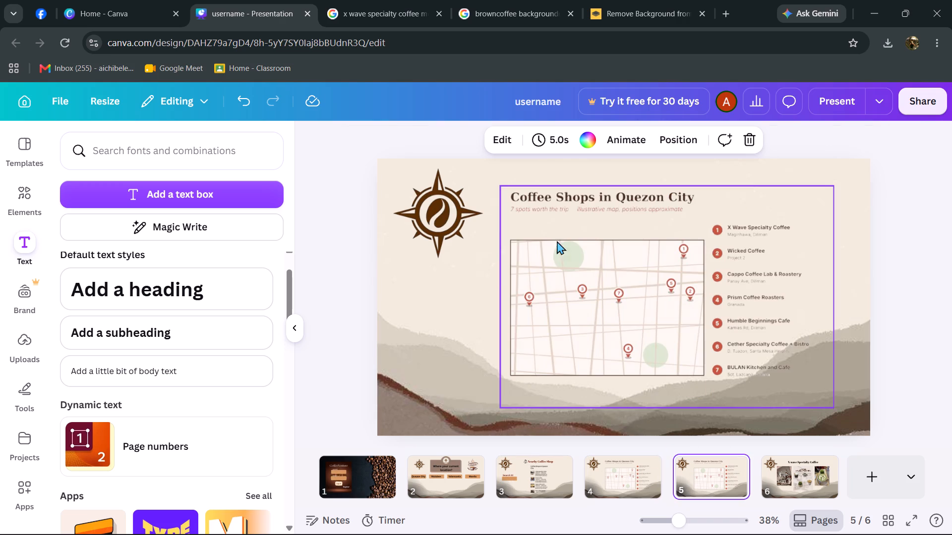
{"action": "left_click", "coordinate": [700, 473]}
{"action": "left_click", "coordinate": [795, 490]}
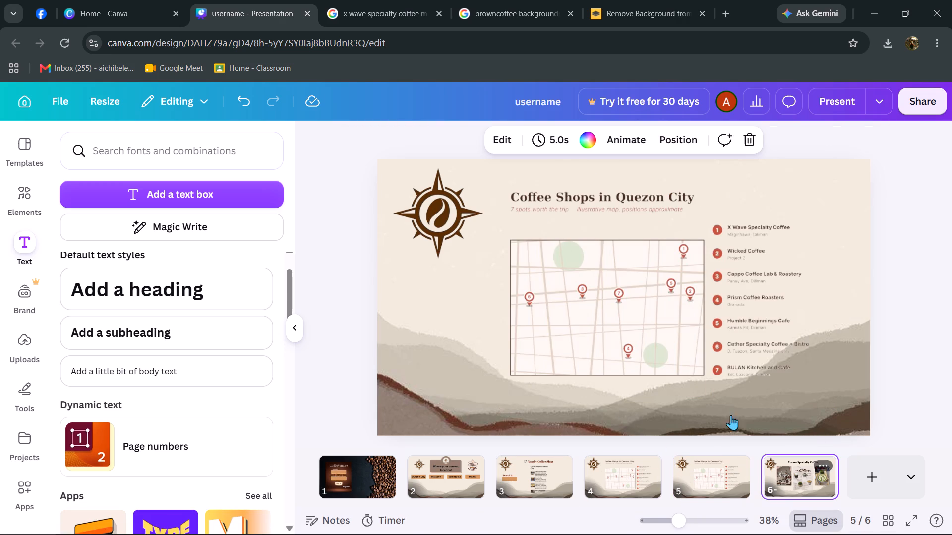
{"action": "left_click", "coordinate": [628, 207]}
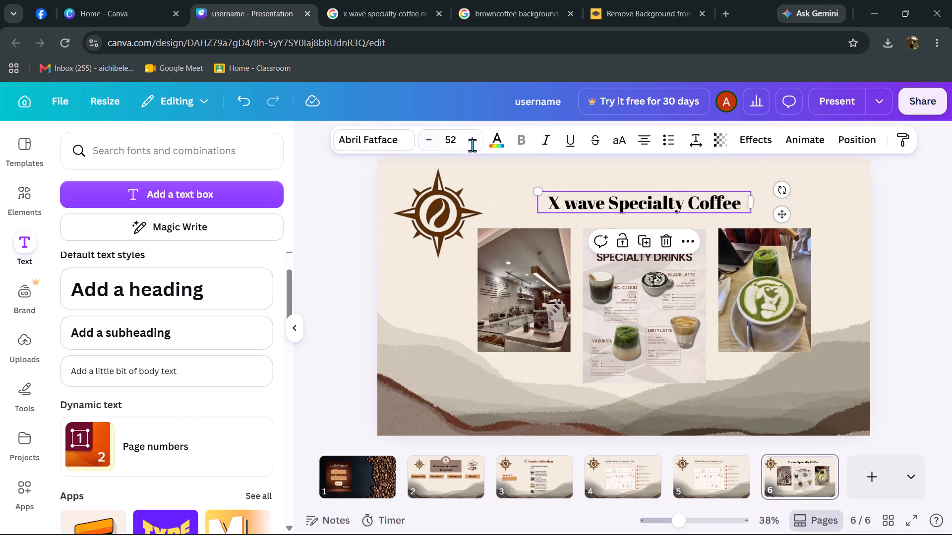
{"action": "left_click", "coordinate": [500, 142]}
{"action": "left_click", "coordinate": [205, 426]}
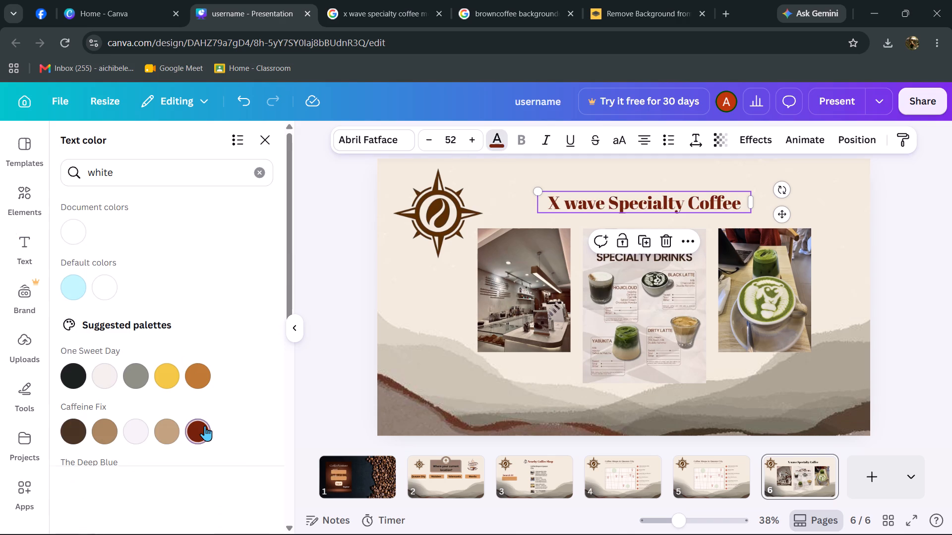
Recolour the Quezon City label and the "Where your current location?" heading on page 2 with the Caffeine Fix dark red.
{"action": "left_click", "coordinate": [367, 462]}
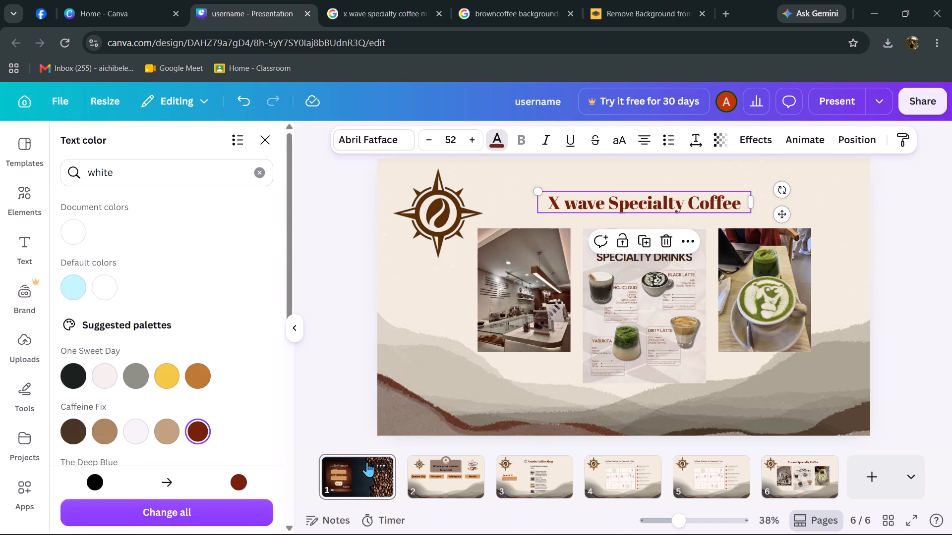
{"action": "left_click", "coordinate": [433, 484]}
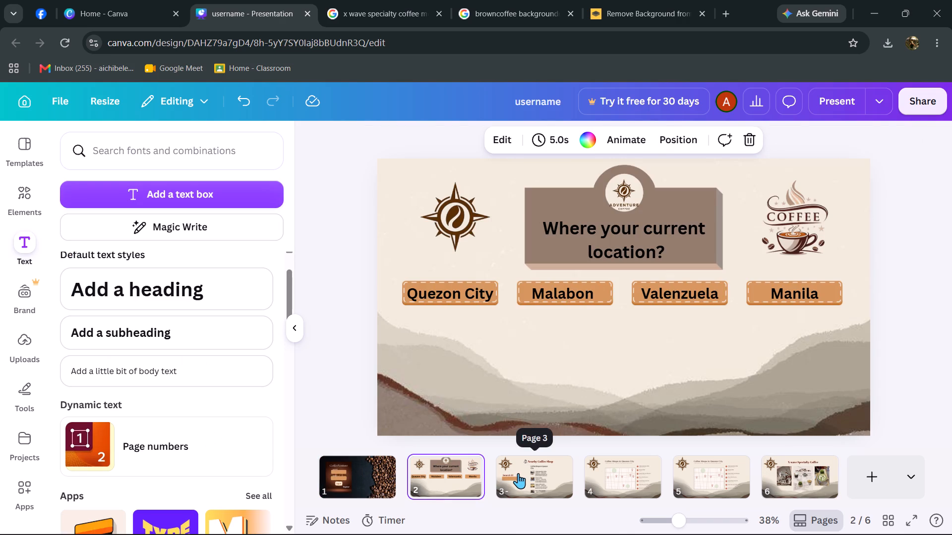
{"action": "left_click", "coordinate": [477, 296]}
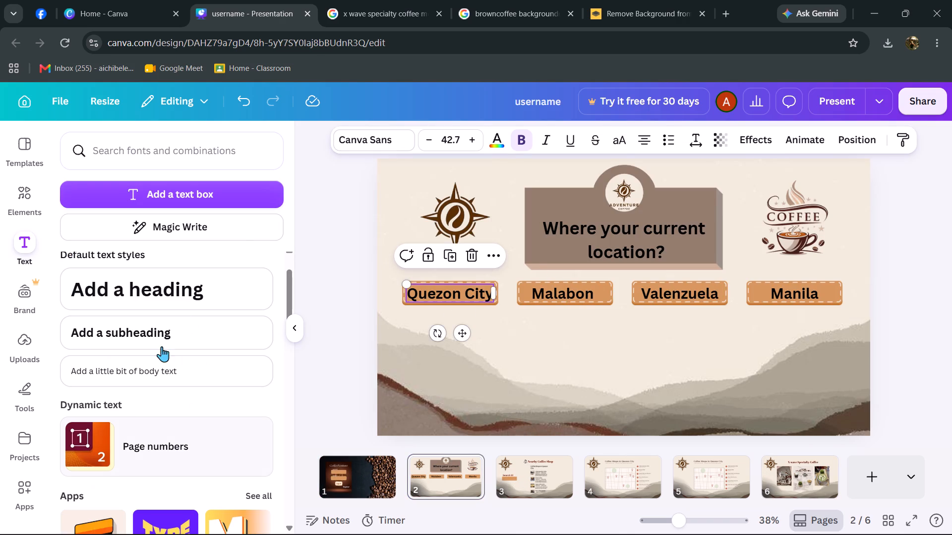
{"action": "left_click", "coordinate": [504, 147]}
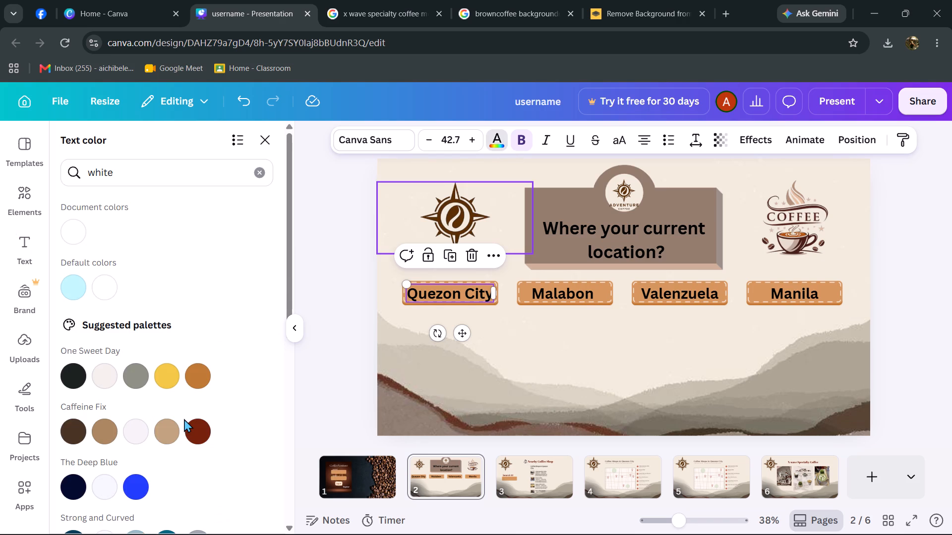
{"action": "left_click", "coordinate": [200, 428]}
{"action": "left_click", "coordinate": [567, 242]}
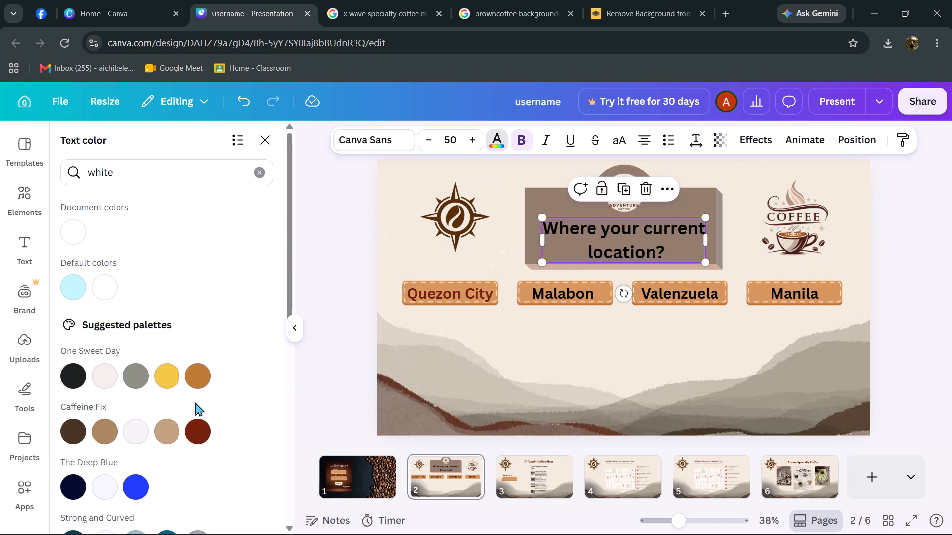
{"action": "left_click", "coordinate": [201, 431]}
Recolour the Malabon, Valenzuela and Manila labels on page 2 with the Caffeine Fix dark red.
{"action": "left_click", "coordinate": [564, 292]}
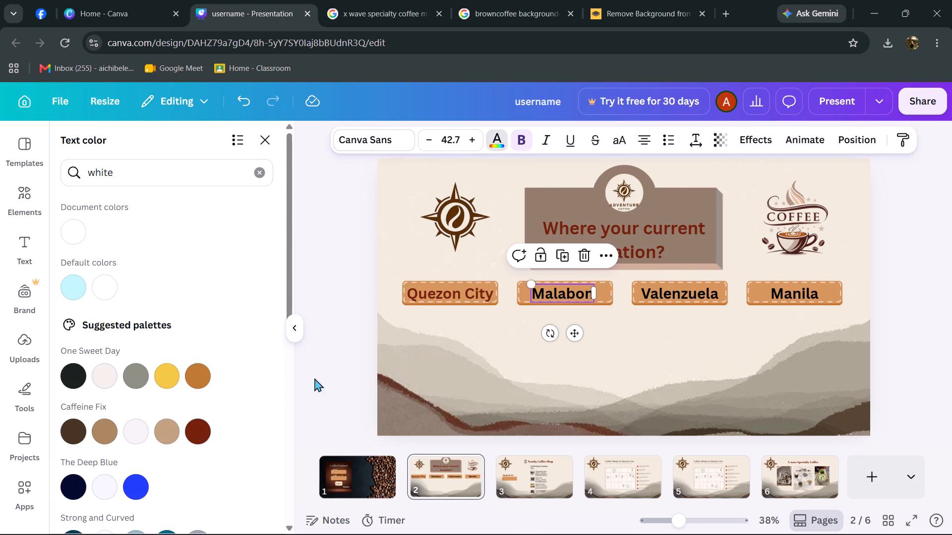
{"action": "left_click", "coordinate": [209, 436]}
{"action": "left_click", "coordinate": [643, 291]}
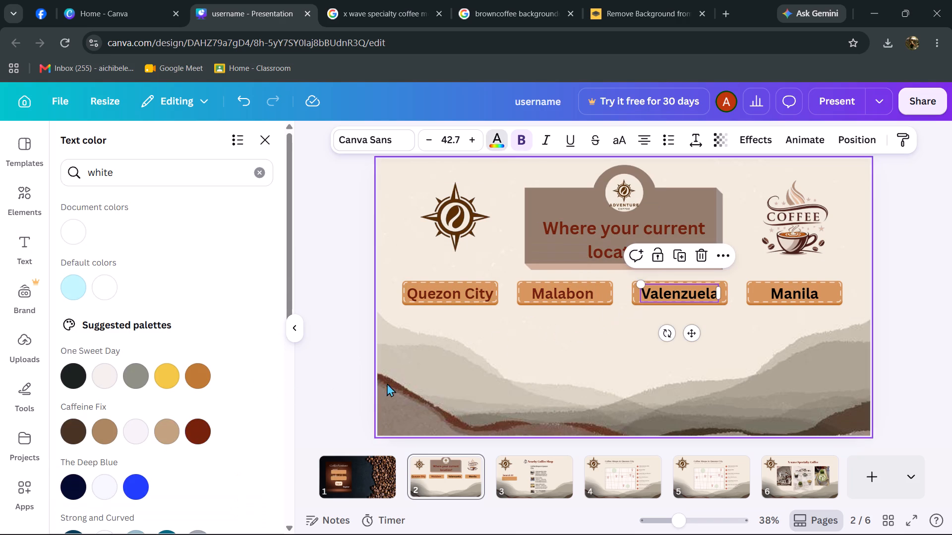
{"action": "left_click", "coordinate": [202, 426]}
{"action": "left_click", "coordinate": [773, 295]}
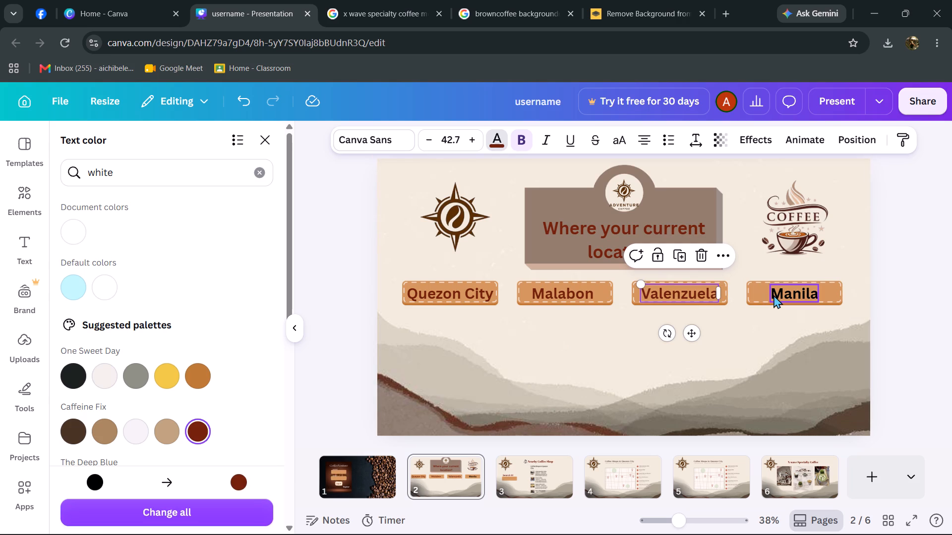
{"action": "left_click", "coordinate": [192, 431]}
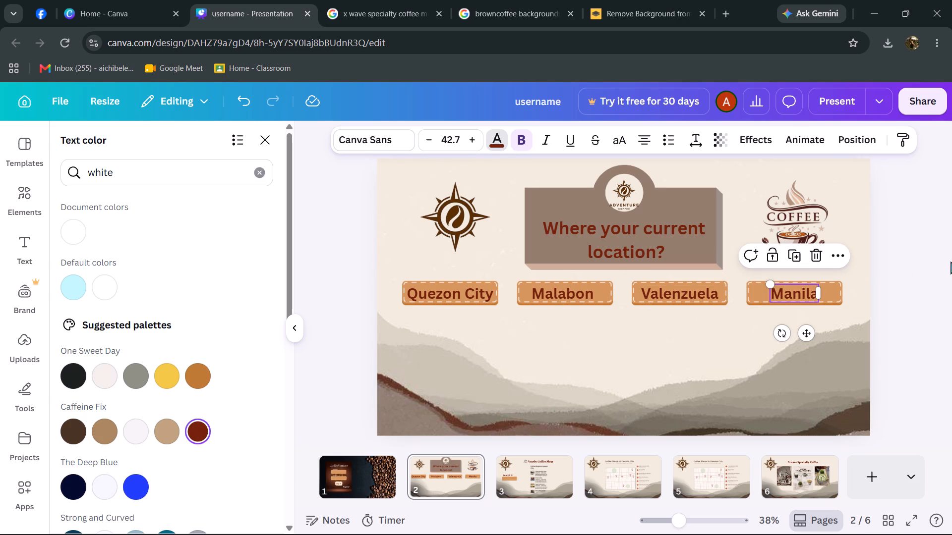
{"action": "left_click", "coordinate": [944, 288]}
{"action": "left_click", "coordinate": [914, 302]}
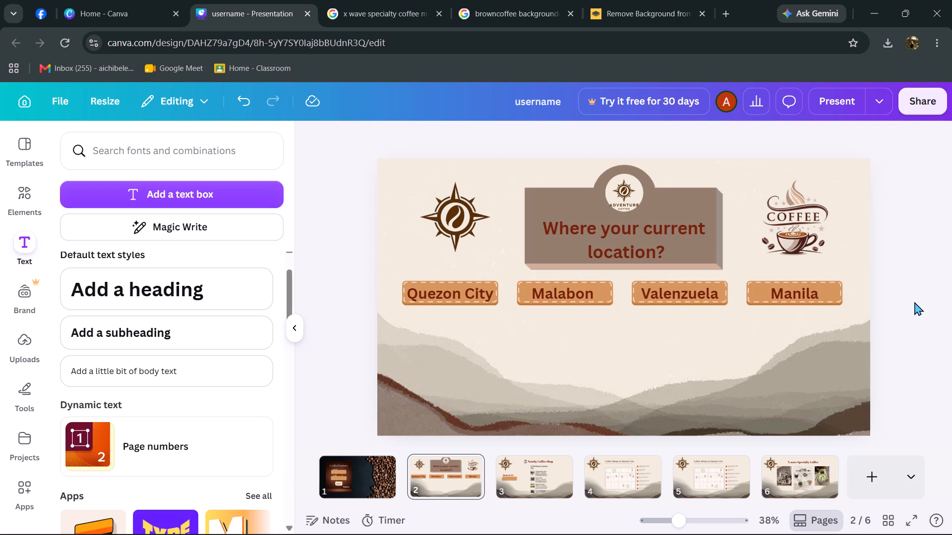
Correct "Where" to "Where's" in the page 2 heading so it reads "Where's your current location?".
{"action": "left_click", "coordinate": [596, 232]}
{"action": "left_click", "coordinate": [592, 223]}
{"action": "left_click", "coordinate": [597, 230]}
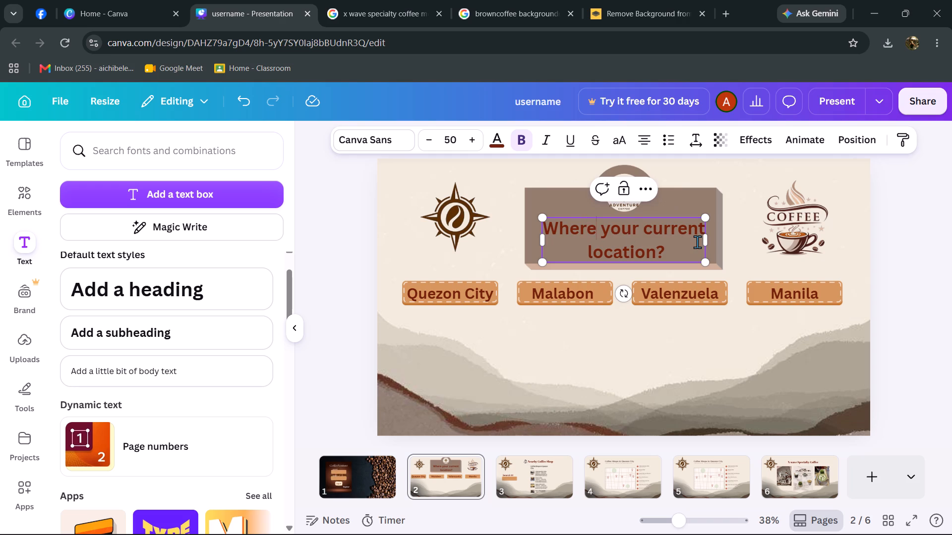
{"action": "key", "text": "comma"}
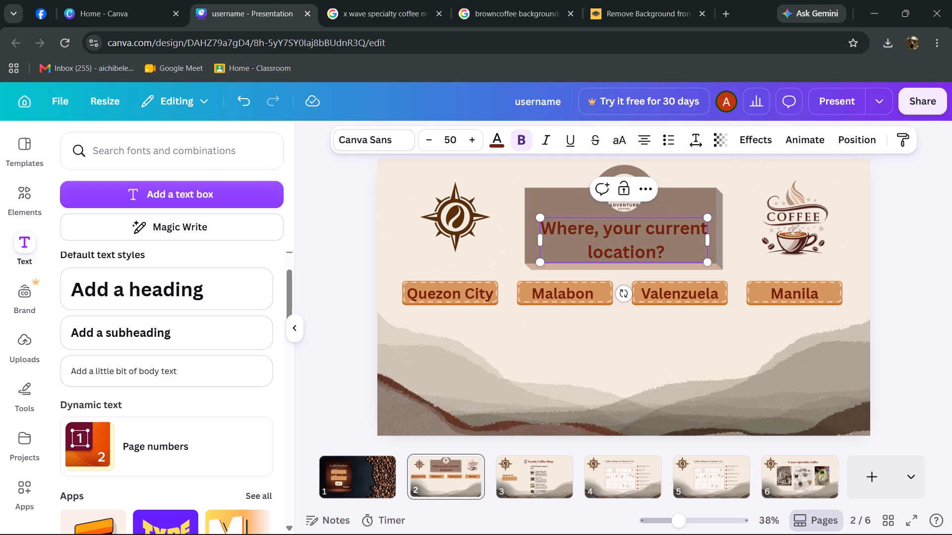
{"action": "key", "text": "BackSpace"}
{"action": "type", "text": "'s"}
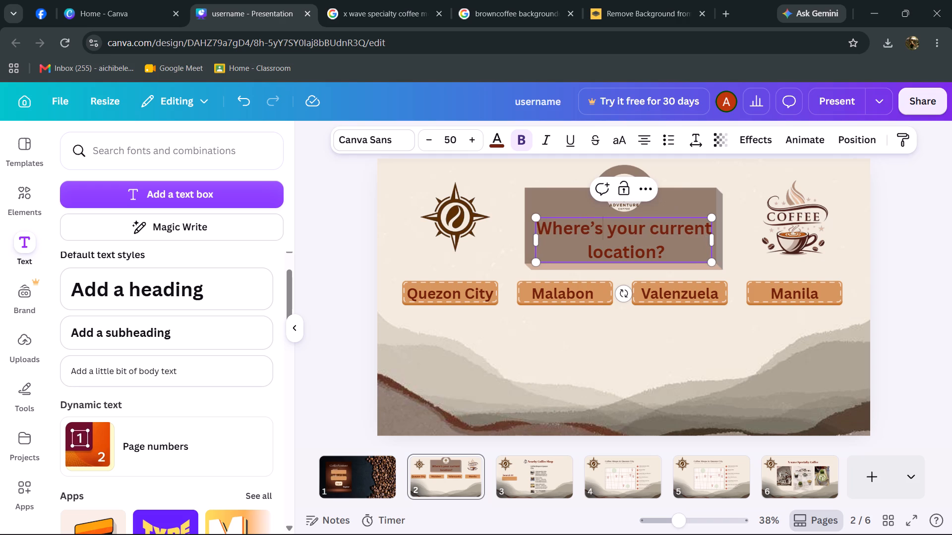
{"action": "left_click", "coordinate": [908, 307]}
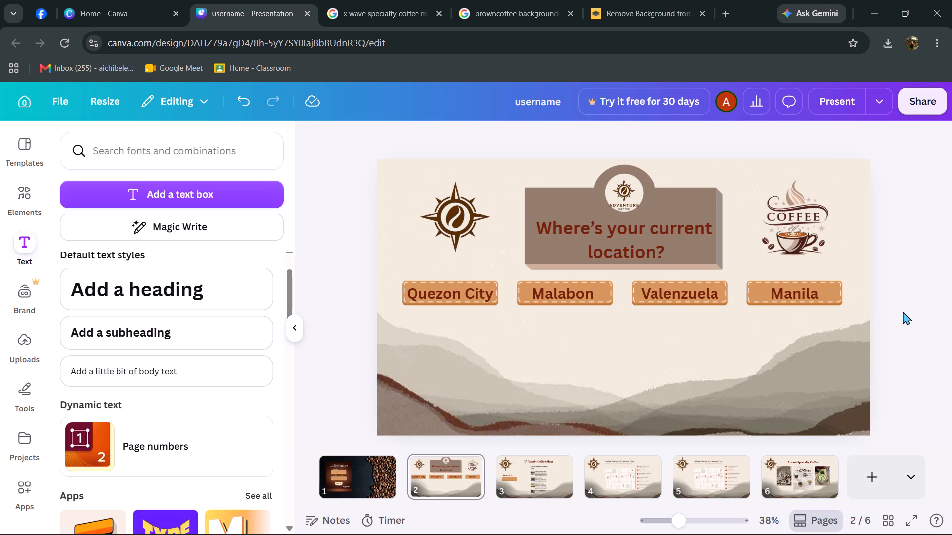
Enlarge the round Adventure Coffee logo above the page 2 heading to about 176 wide by 191 high.
{"action": "left_click", "coordinate": [614, 196]}
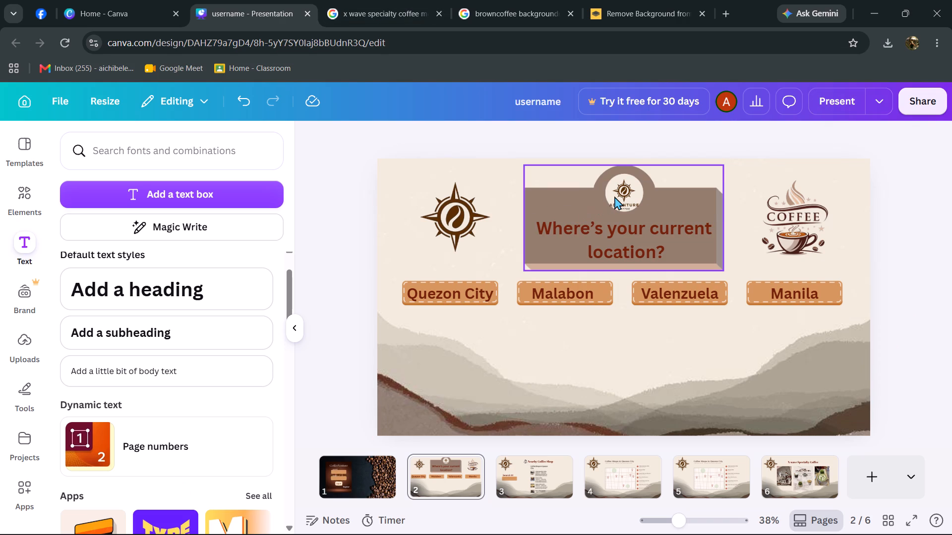
{"action": "left_click", "coordinate": [617, 197]}
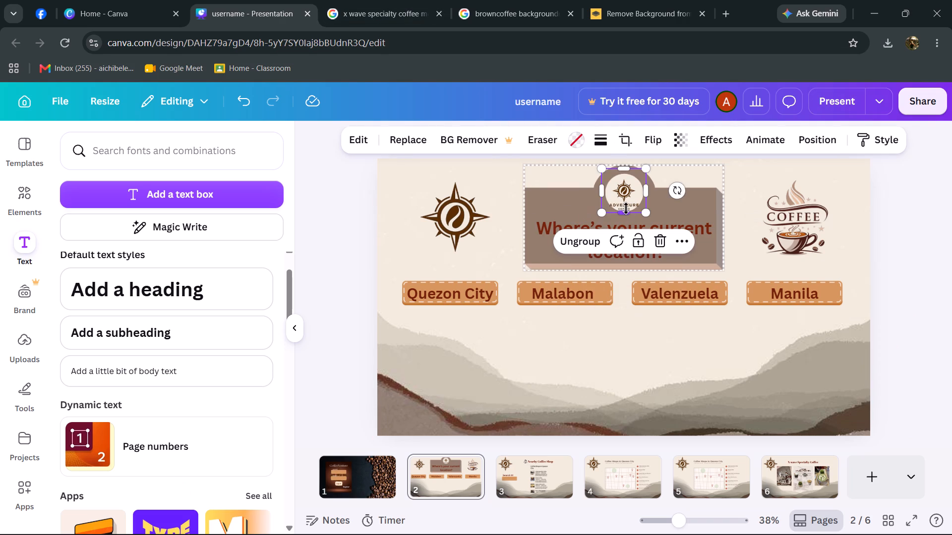
{"action": "left_click", "coordinate": [645, 214]}
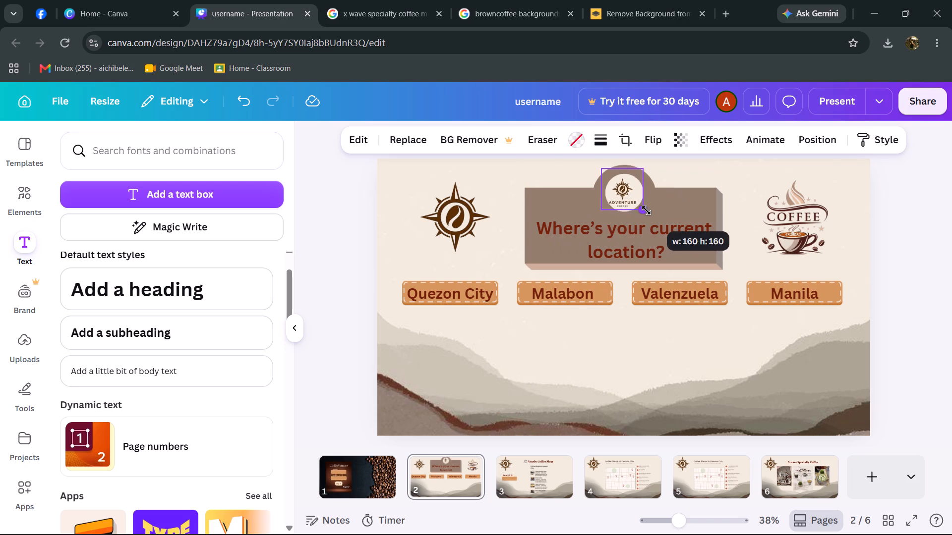
{"action": "left_click_drag", "start_coordinate": [621, 216], "coordinate": [622, 215]}
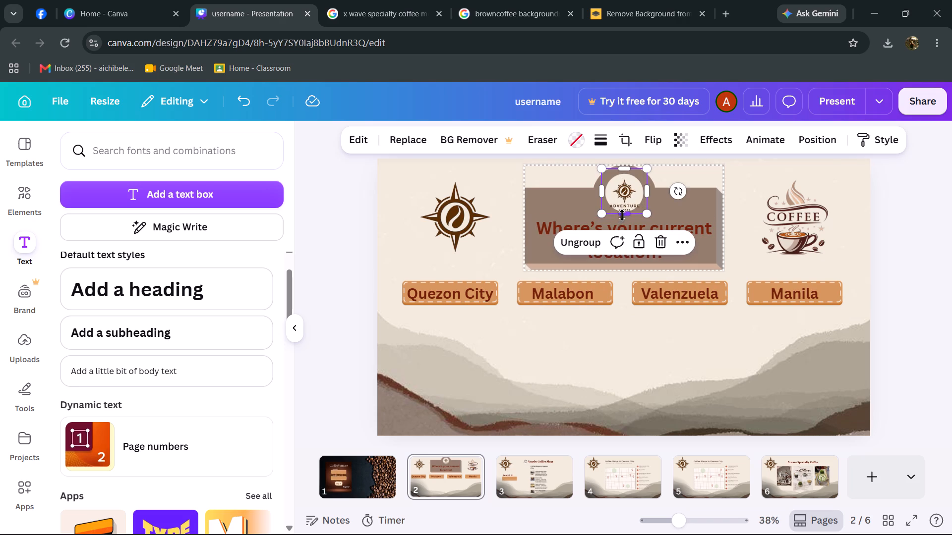
{"action": "left_click_drag", "start_coordinate": [622, 215], "coordinate": [625, 223]}
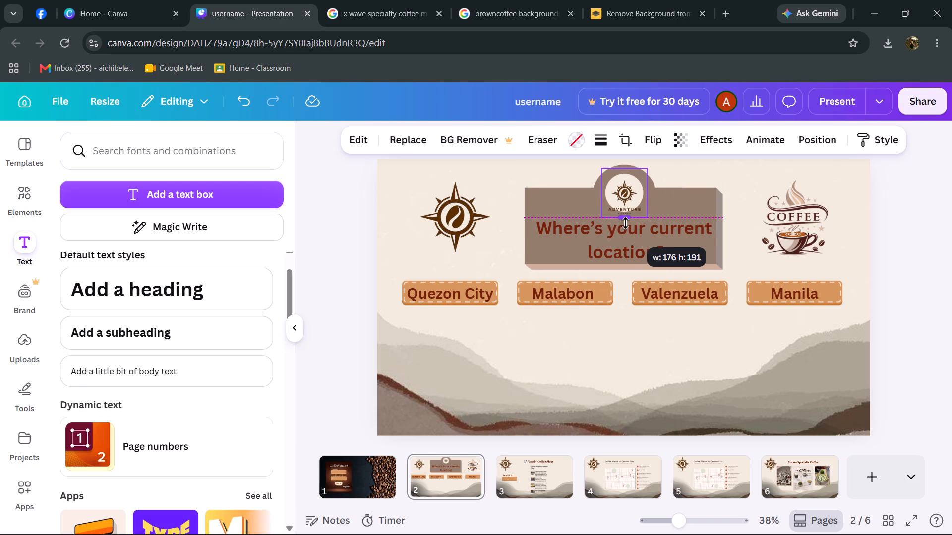
{"action": "left_click_drag", "start_coordinate": [625, 223], "coordinate": [625, 218]}
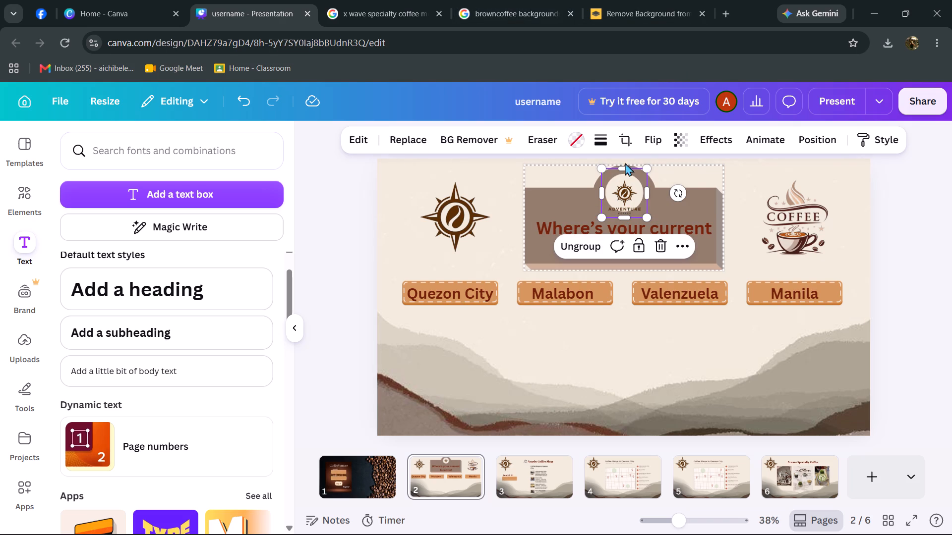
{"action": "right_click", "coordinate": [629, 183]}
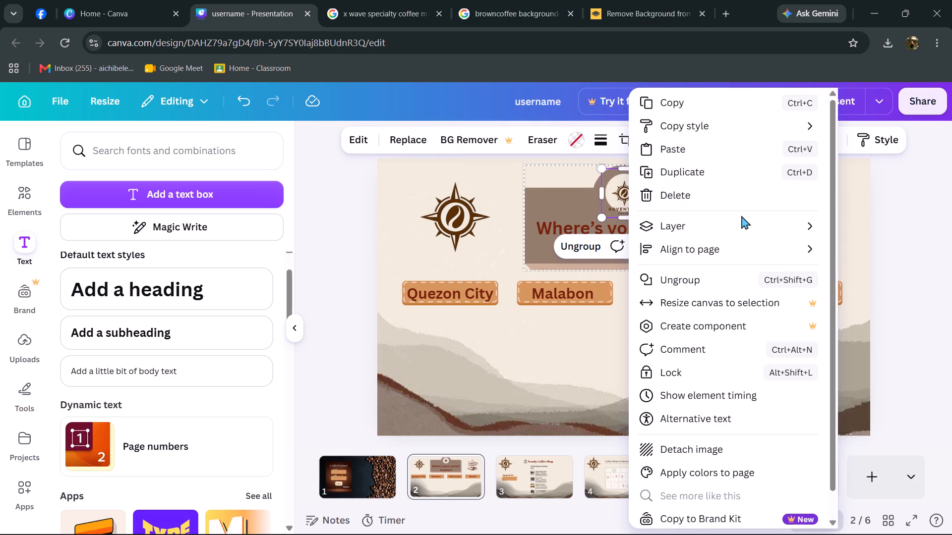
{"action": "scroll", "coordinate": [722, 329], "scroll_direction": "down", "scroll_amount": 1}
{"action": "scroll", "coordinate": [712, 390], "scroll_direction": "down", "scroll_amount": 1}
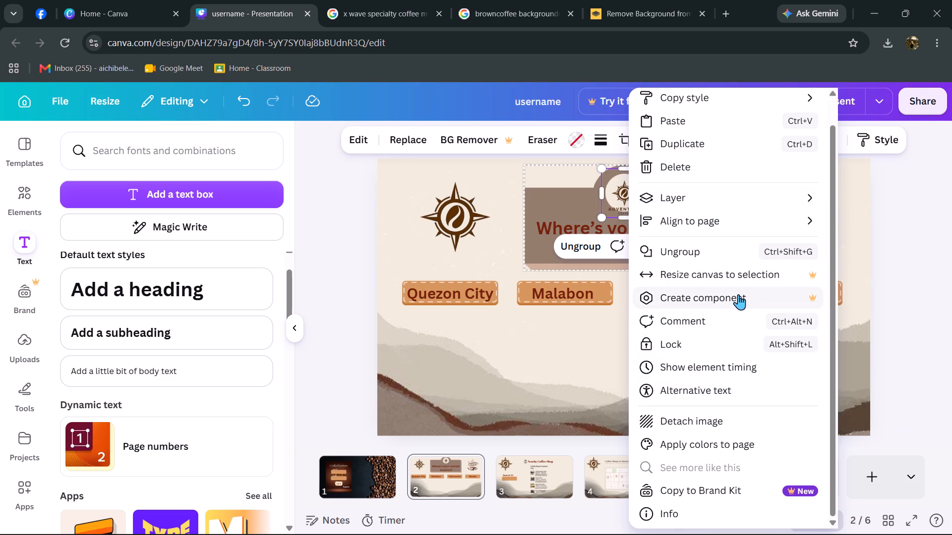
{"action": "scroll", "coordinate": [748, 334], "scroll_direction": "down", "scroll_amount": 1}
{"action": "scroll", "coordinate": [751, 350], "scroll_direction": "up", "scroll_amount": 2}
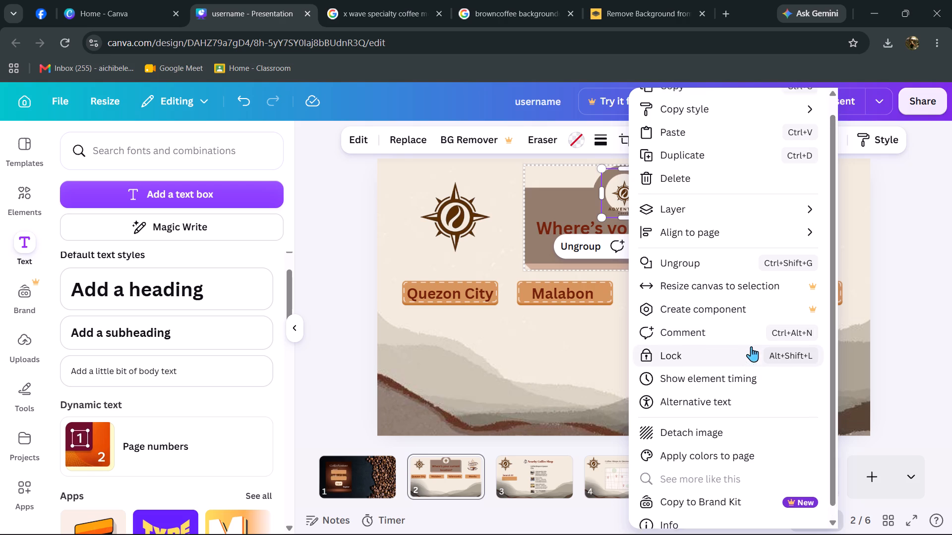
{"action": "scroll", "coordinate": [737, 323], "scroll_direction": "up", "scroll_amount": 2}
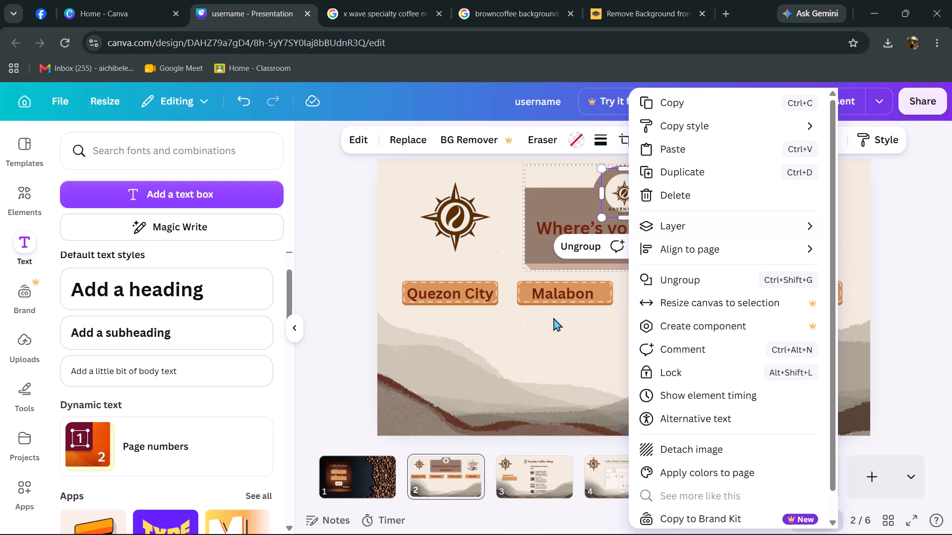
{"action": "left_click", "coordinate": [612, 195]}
Reduce the height of the round Adventure Coffee logo so it fits within the arched top of the heading plaque.
{"action": "left_click_drag", "start_coordinate": [626, 218], "coordinate": [625, 213]}
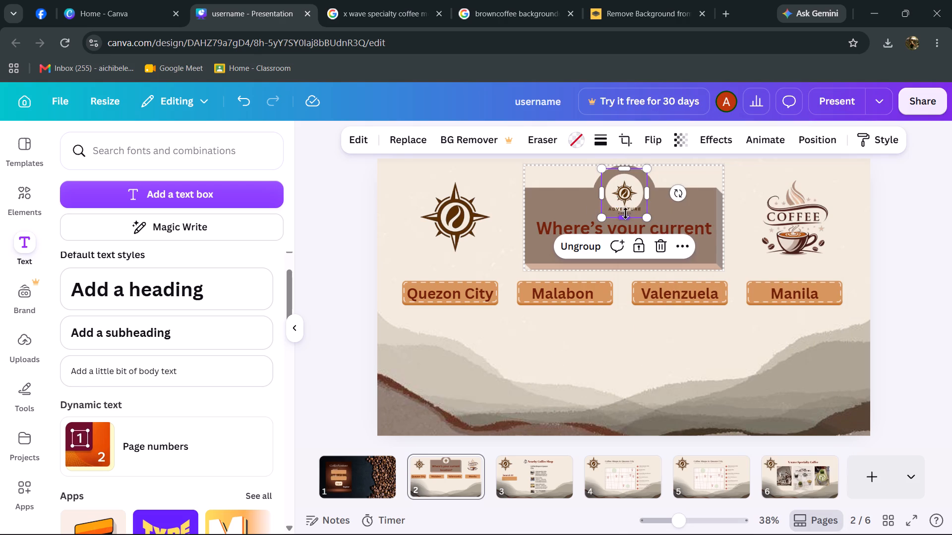
{"action": "left_click_drag", "start_coordinate": [625, 213], "coordinate": [626, 210]}
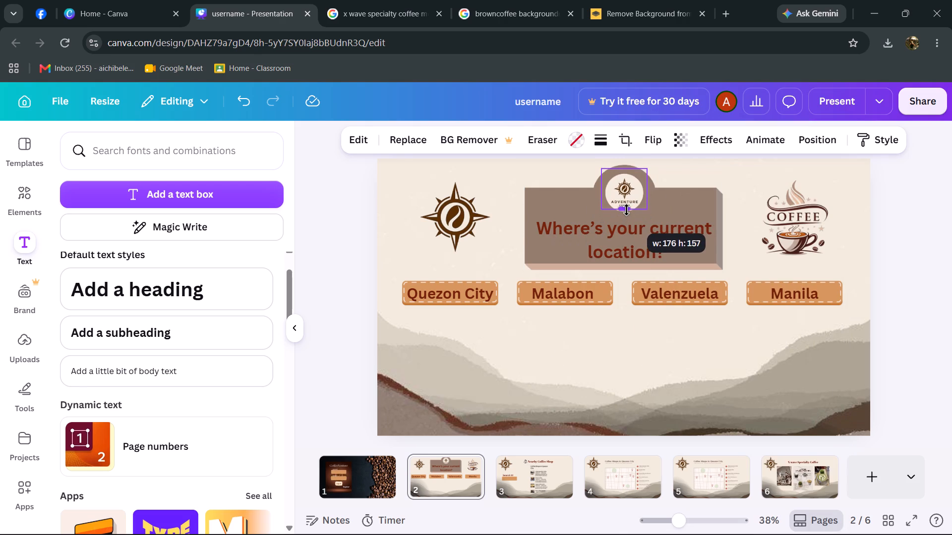
{"action": "left_click_drag", "start_coordinate": [626, 210], "coordinate": [627, 212]}
{"action": "left_click", "coordinate": [795, 214]}
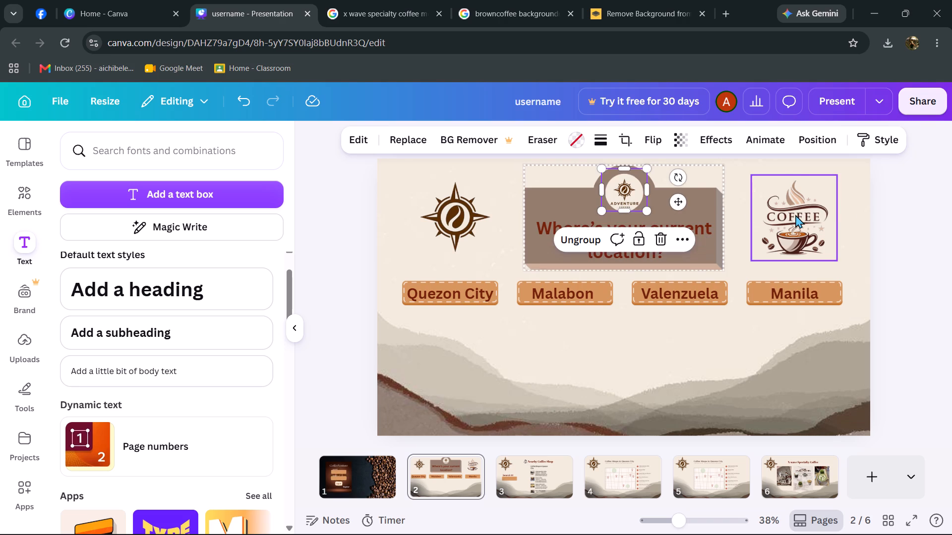
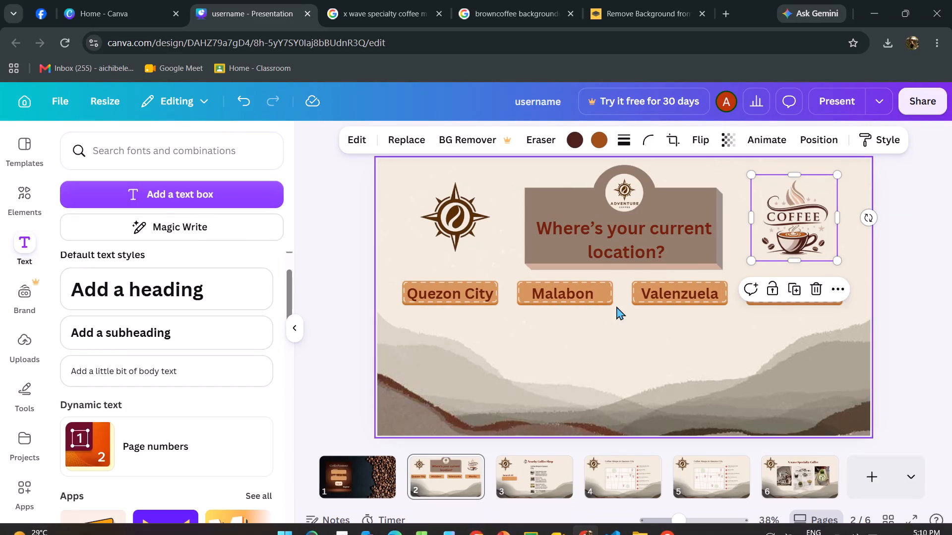
Delete the coffee cup logo beside the heading plaque on page 2.
{"action": "left_click", "coordinate": [629, 336]}
{"action": "left_click", "coordinate": [462, 208]}
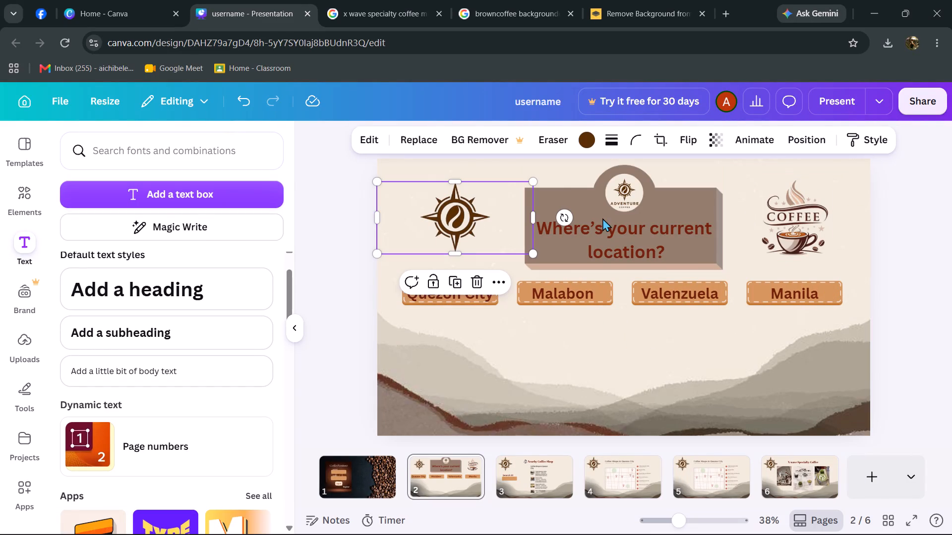
{"action": "right_click", "coordinate": [764, 211]}
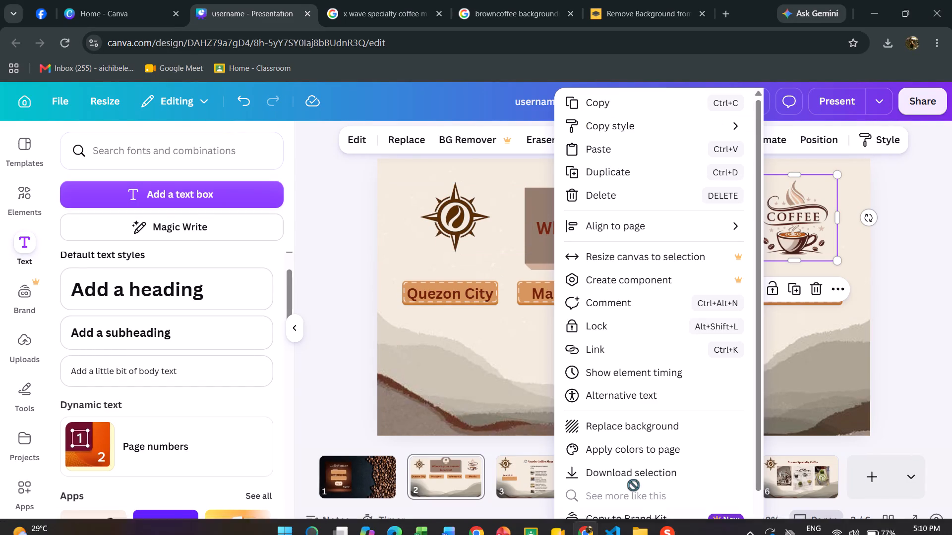
{"action": "scroll", "coordinate": [651, 405], "scroll_direction": "down", "scroll_amount": 3}
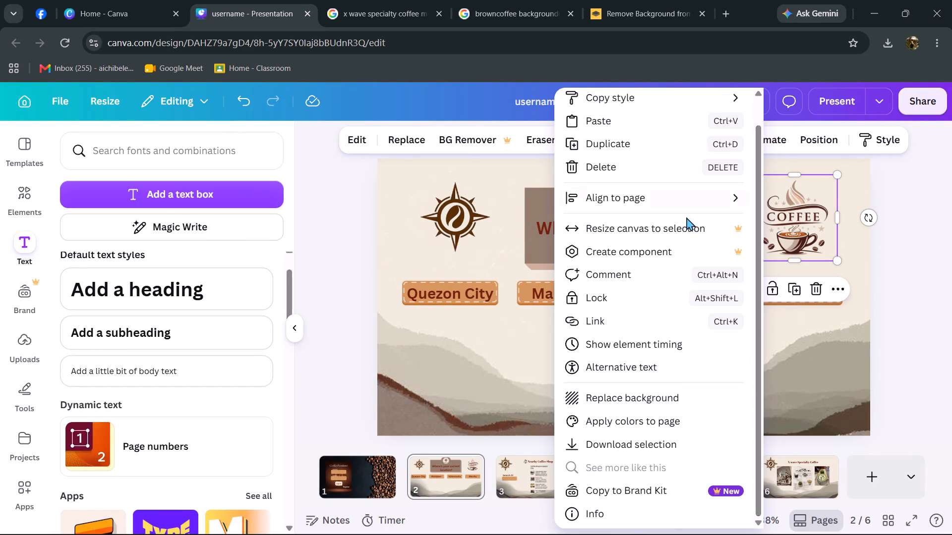
{"action": "scroll", "coordinate": [686, 217], "scroll_direction": "up", "scroll_amount": 5}
{"action": "left_click", "coordinate": [694, 196]}
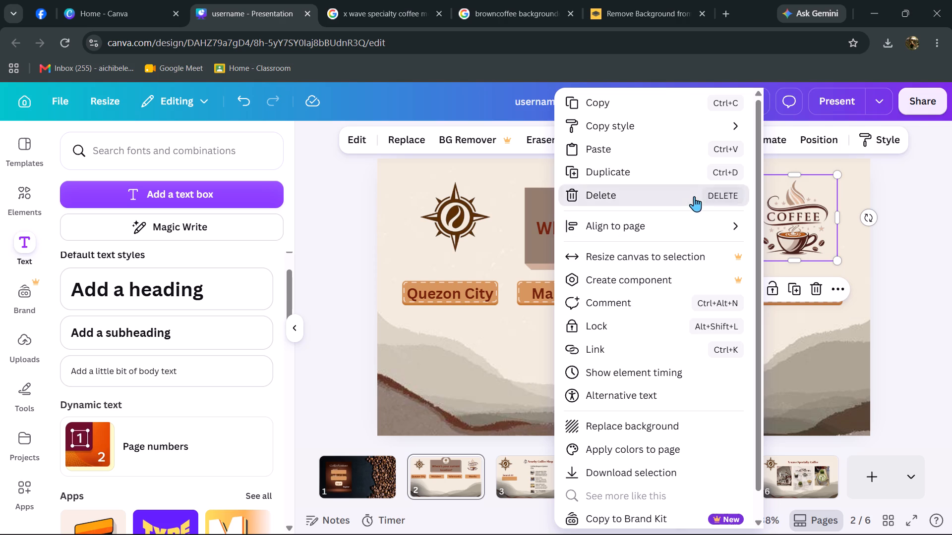
Delete the round Adventure Coffee logo and its circular image frame from the page 2 heading plaque.
{"action": "left_click", "coordinate": [463, 210]}
{"action": "left_click", "coordinate": [622, 192]}
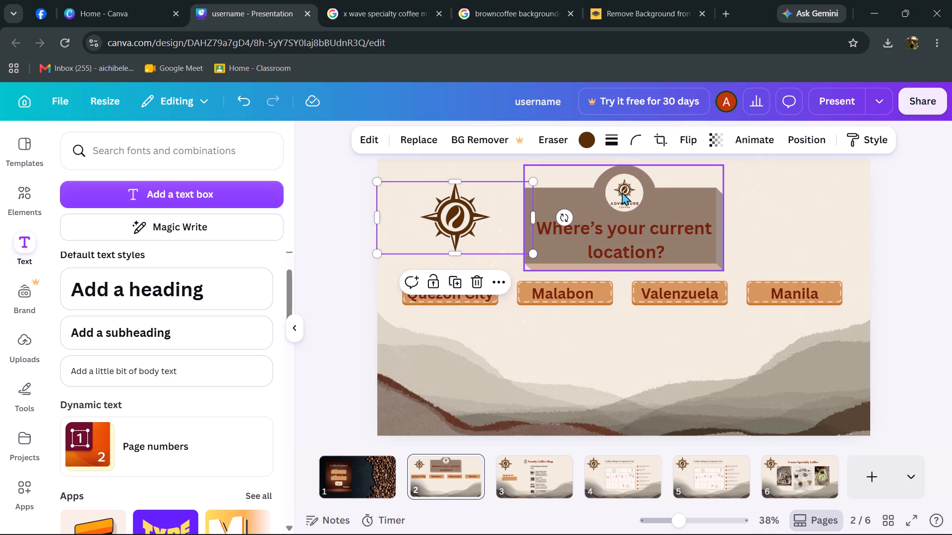
{"action": "left_click", "coordinate": [622, 192]}
{"action": "left_click", "coordinate": [659, 240]}
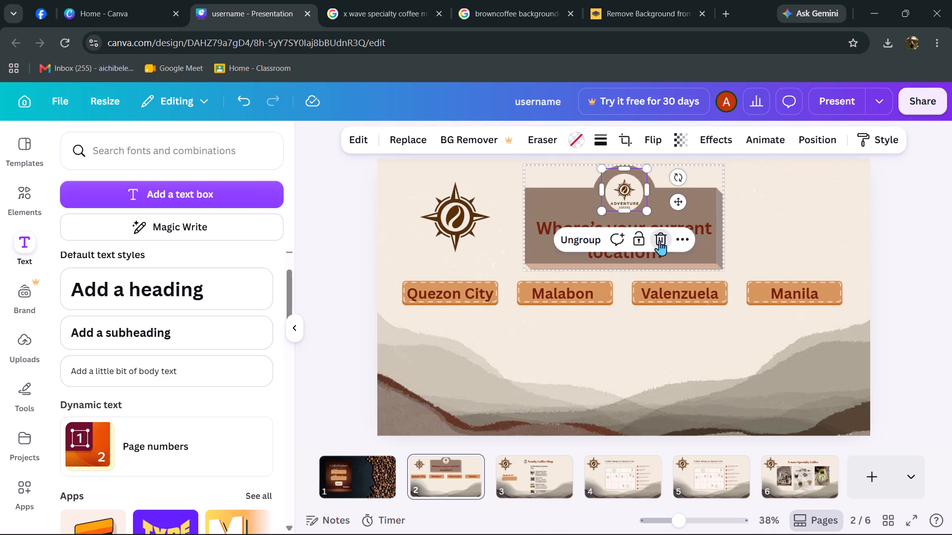
{"action": "left_click", "coordinate": [671, 273]}
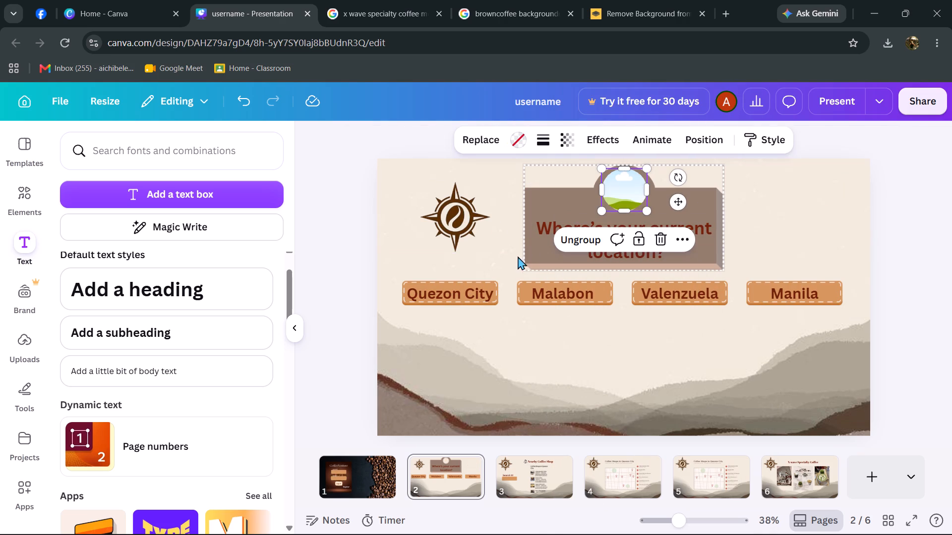
{"action": "left_click", "coordinate": [663, 237]}
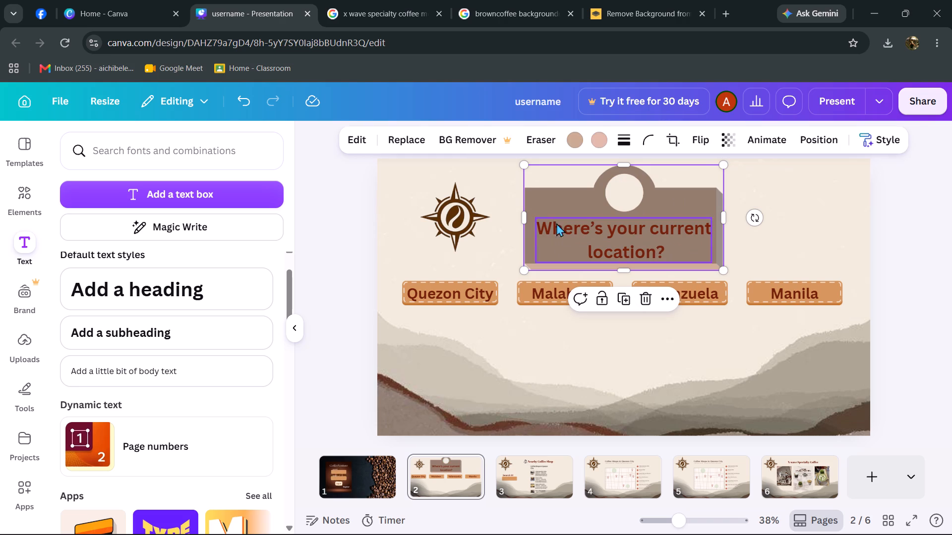
Move the compass graphic to the horizontal centre of page 2, just below the heading plaque, between the Malabon and Valenzuela labels.
{"action": "left_click", "coordinate": [472, 209]}
{"action": "left_click_drag", "start_coordinate": [489, 221], "coordinate": [663, 288]}
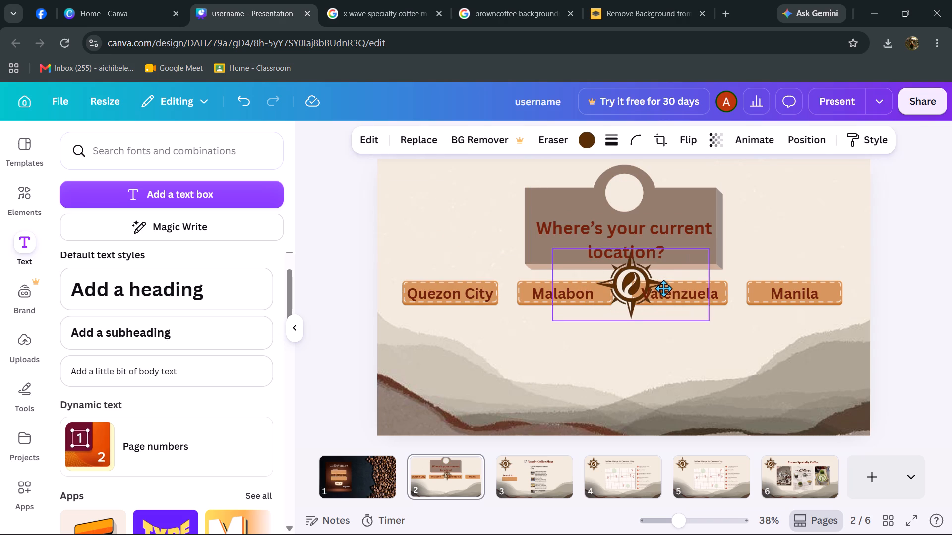
{"action": "left_click_drag", "start_coordinate": [663, 288], "coordinate": [657, 289]}
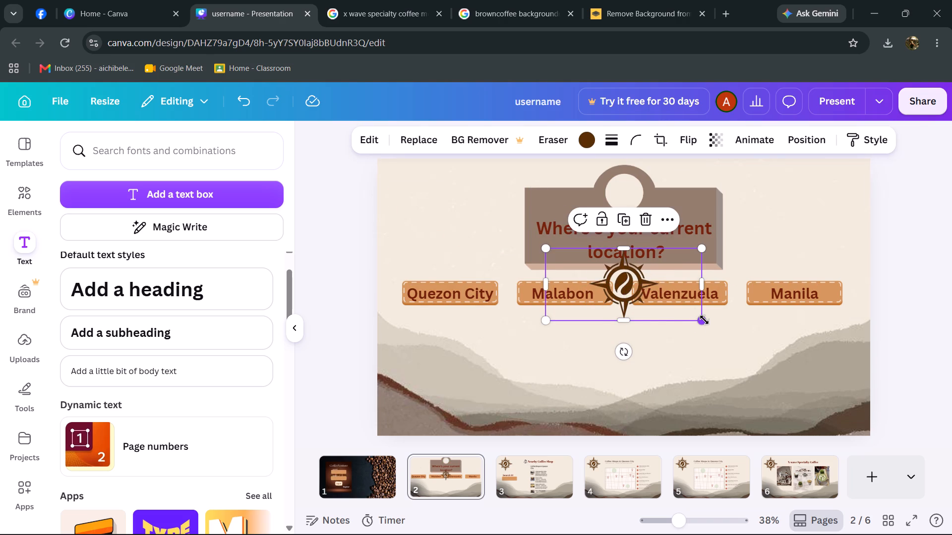
Send the compass graphic backward to the bottom layer, behind the heading plaque and the city labels.
{"action": "right_click", "coordinate": [617, 278]}
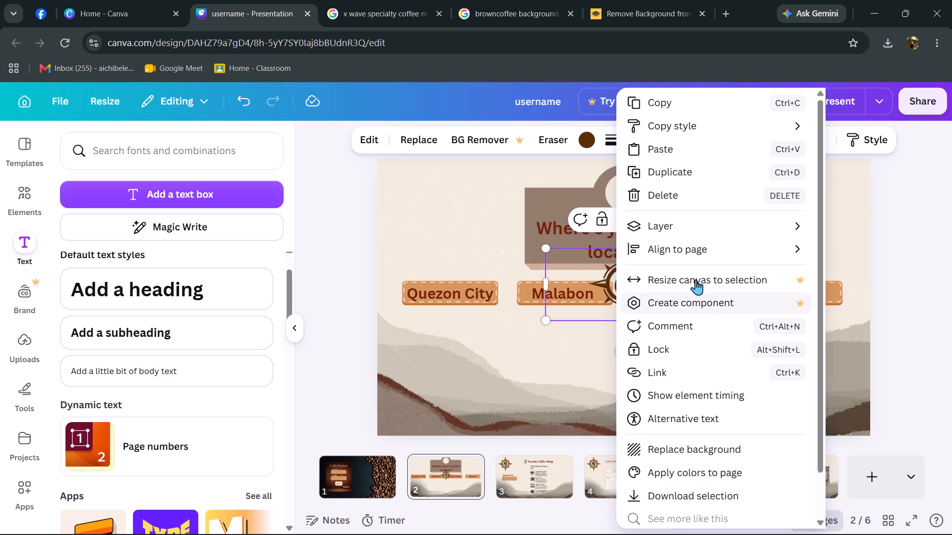
{"action": "left_click", "coordinate": [693, 216]}
{"action": "left_click", "coordinate": [680, 217]}
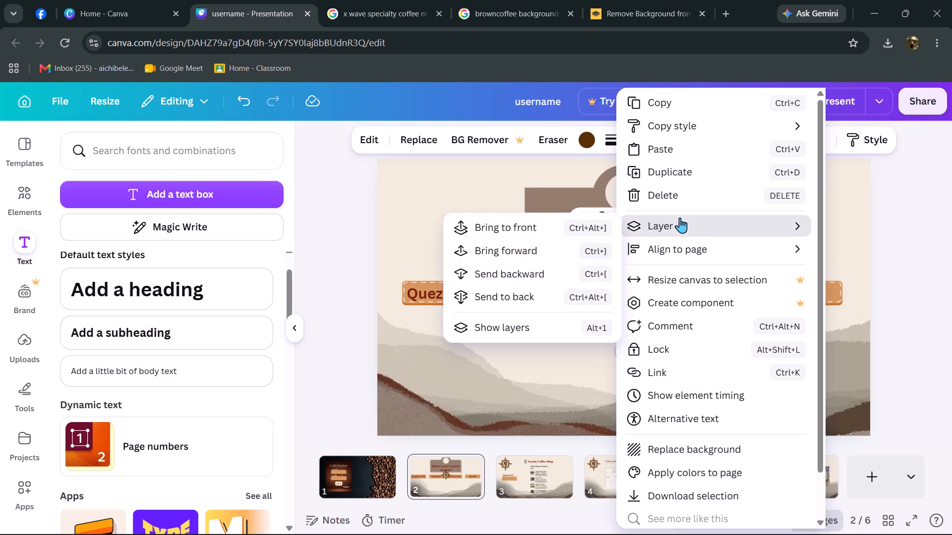
{"action": "left_click", "coordinate": [567, 277]}
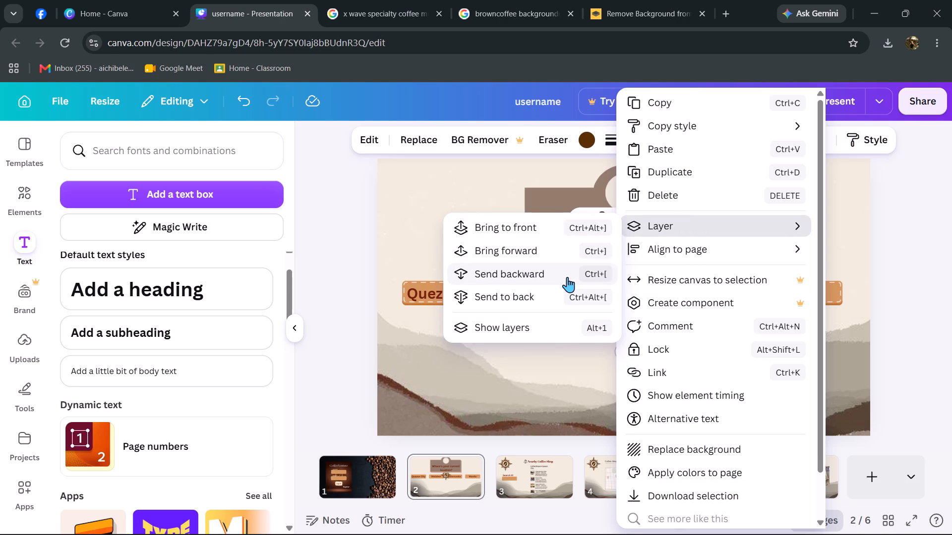
{"action": "left_click", "coordinate": [567, 277]}
{"action": "left_click", "coordinate": [567, 277]}
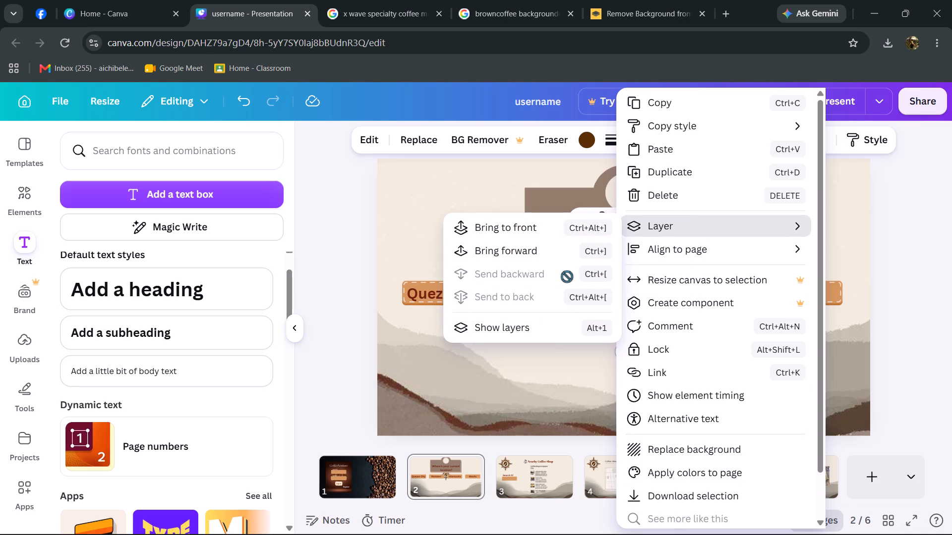
{"action": "left_click", "coordinate": [575, 377]}
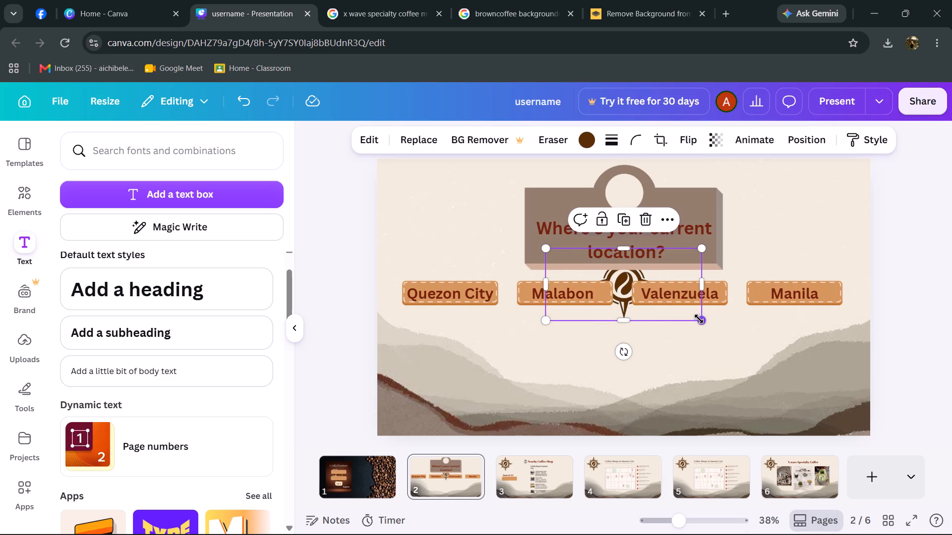
Enlarge the compass graphic to about 880 wide by 405 high, keeping it roughly centred beneath the heading plaque.
{"action": "left_click_drag", "start_coordinate": [699, 319], "coordinate": [735, 374]}
{"action": "left_click_drag", "start_coordinate": [671, 337], "coordinate": [634, 335]}
{"action": "left_click_drag", "start_coordinate": [716, 344], "coordinate": [751, 370]}
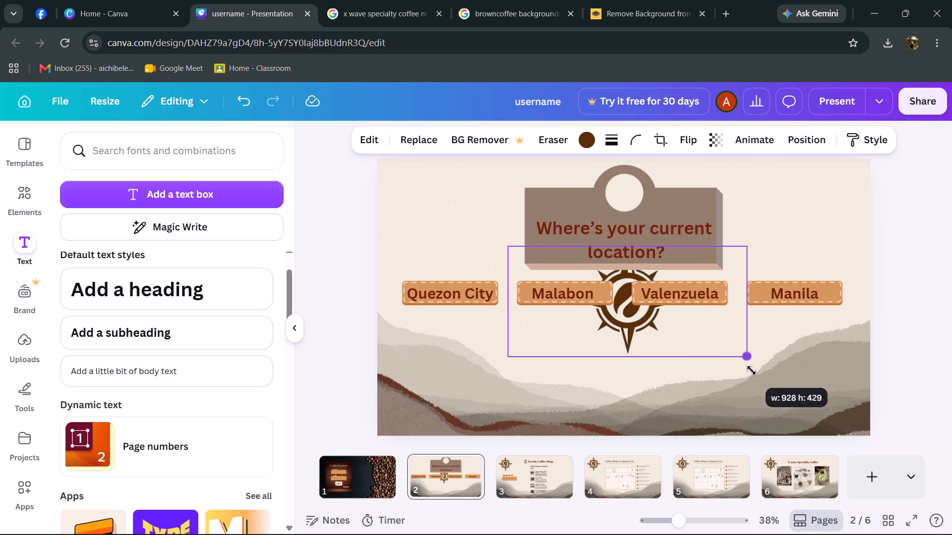
{"action": "left_click_drag", "start_coordinate": [751, 370], "coordinate": [733, 358]}
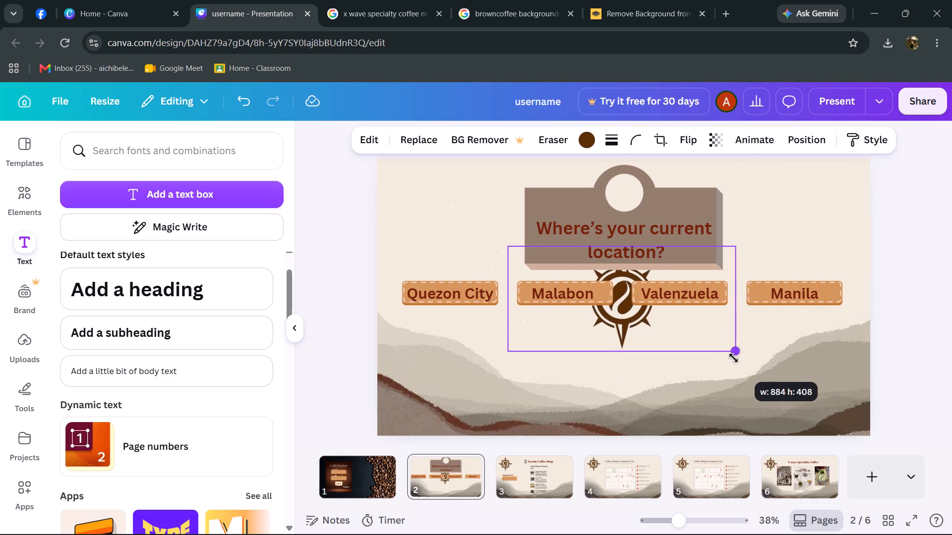
{"action": "left_click_drag", "start_coordinate": [733, 358], "coordinate": [737, 360]}
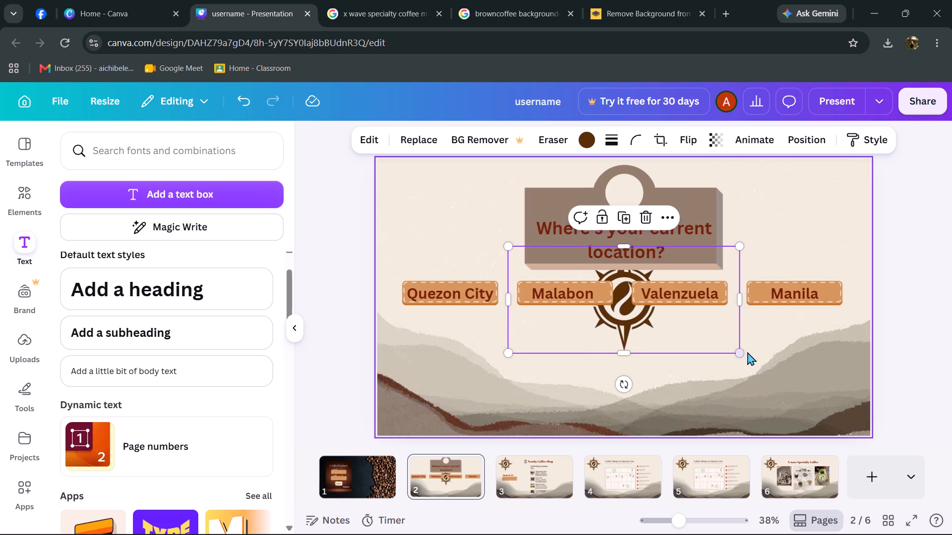
{"action": "left_click_drag", "start_coordinate": [742, 353], "coordinate": [737, 352]}
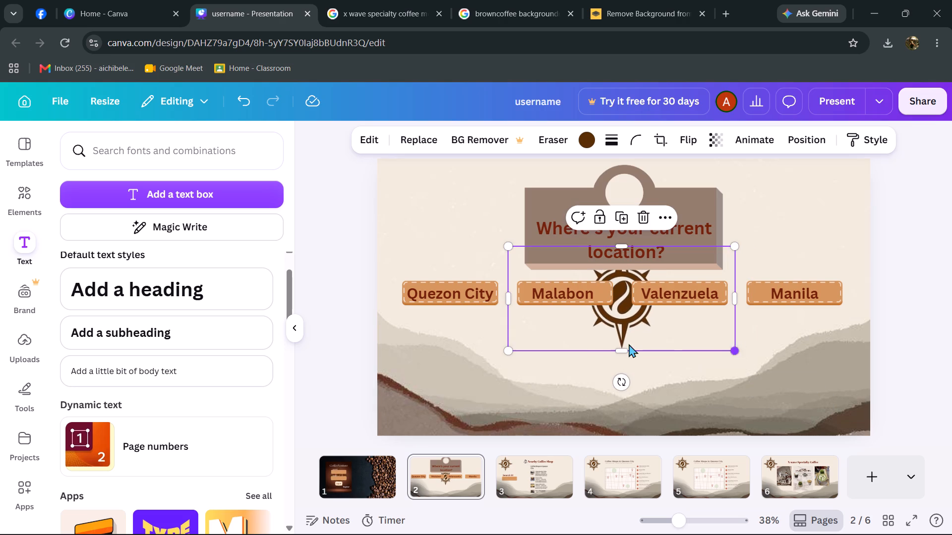
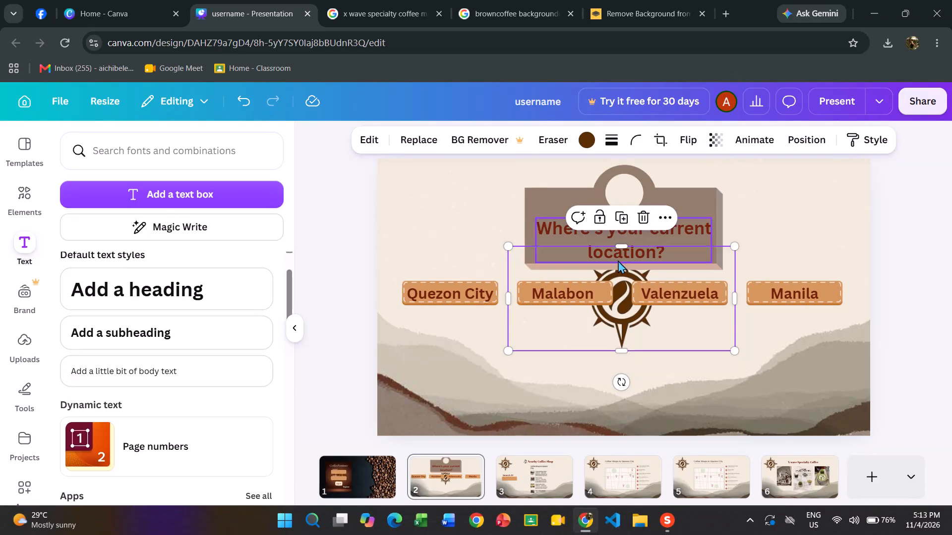
Shrink the plate behind the Malabon label to about 358 wide by 91 high.
{"action": "left_click", "coordinate": [599, 297]}
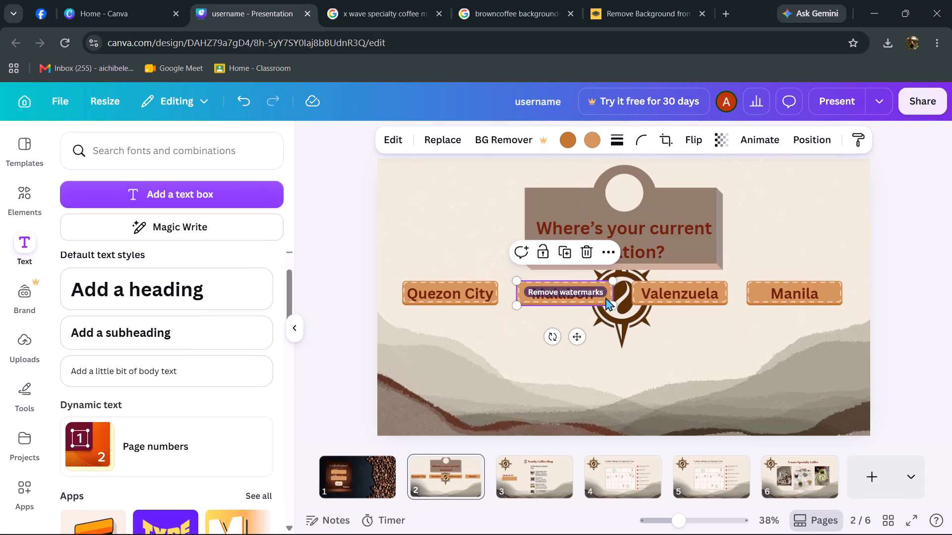
{"action": "left_click", "coordinate": [571, 305]}
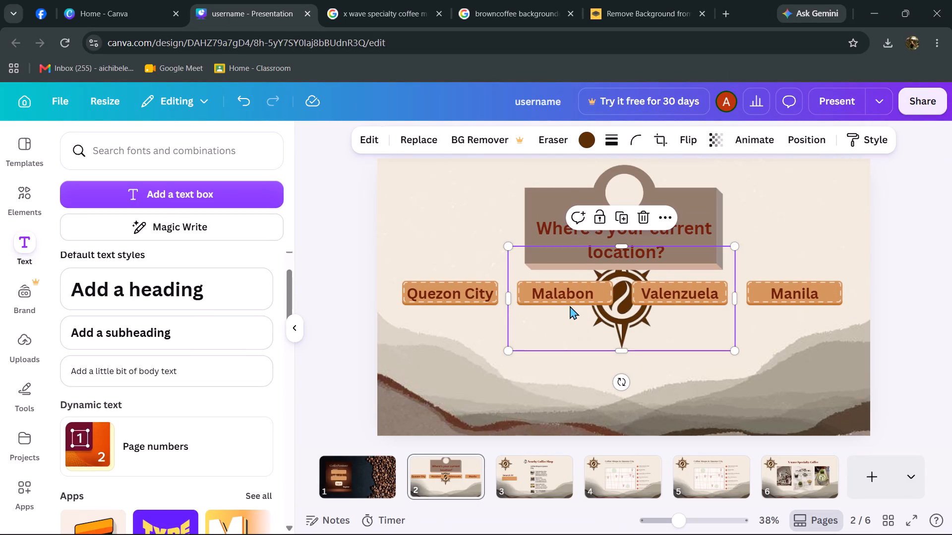
{"action": "left_click", "coordinate": [563, 284]}
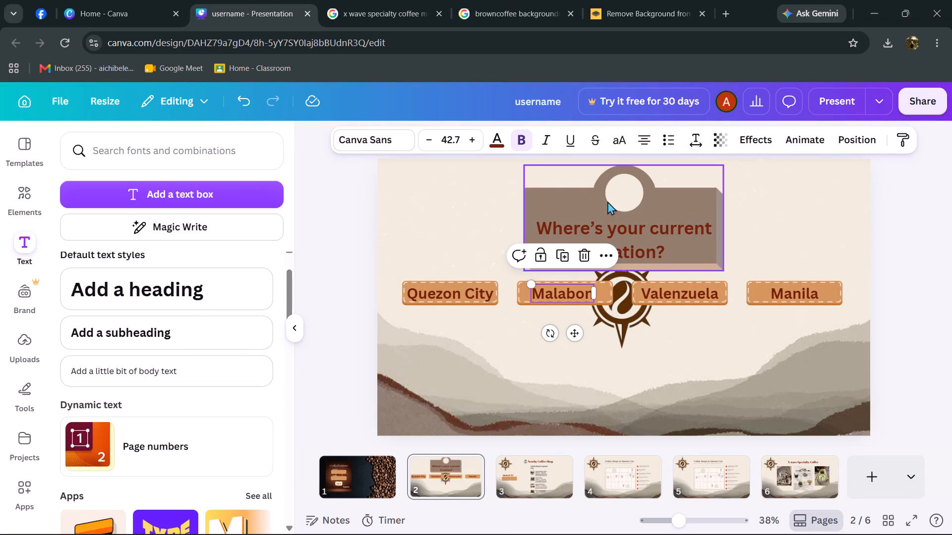
{"action": "left_click", "coordinate": [605, 295]}
{"action": "left_click_drag", "start_coordinate": [616, 304], "coordinate": [611, 303]}
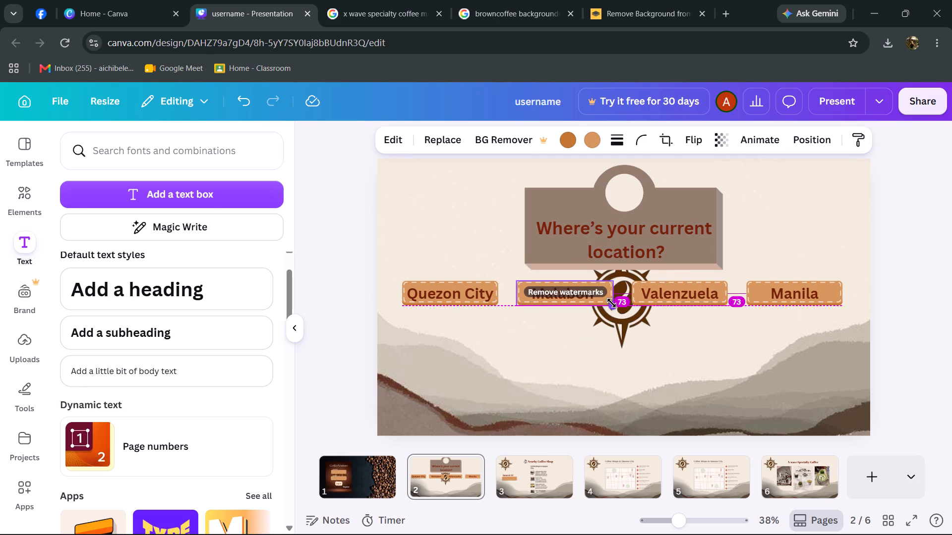
{"action": "left_click_drag", "start_coordinate": [611, 303], "coordinate": [611, 306]}
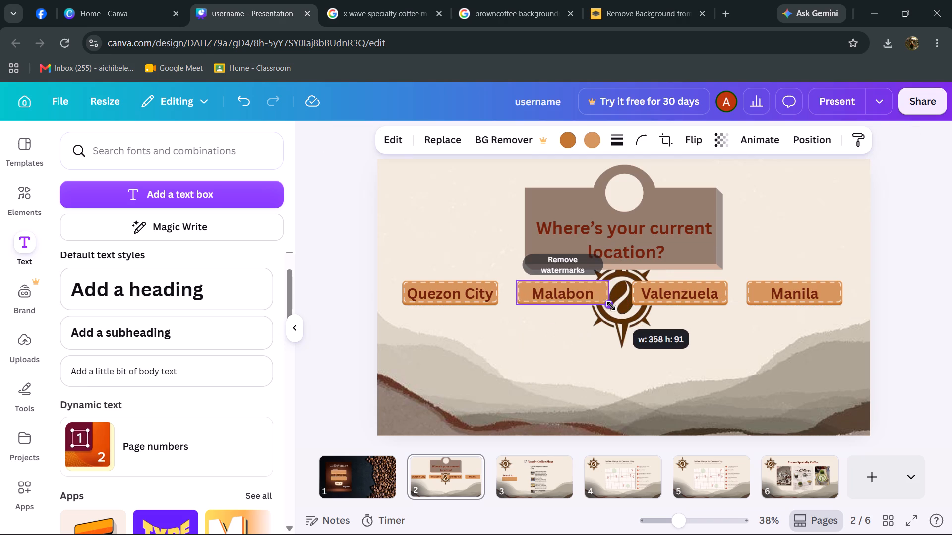
{"action": "left_click_drag", "start_coordinate": [611, 306], "coordinate": [610, 306]}
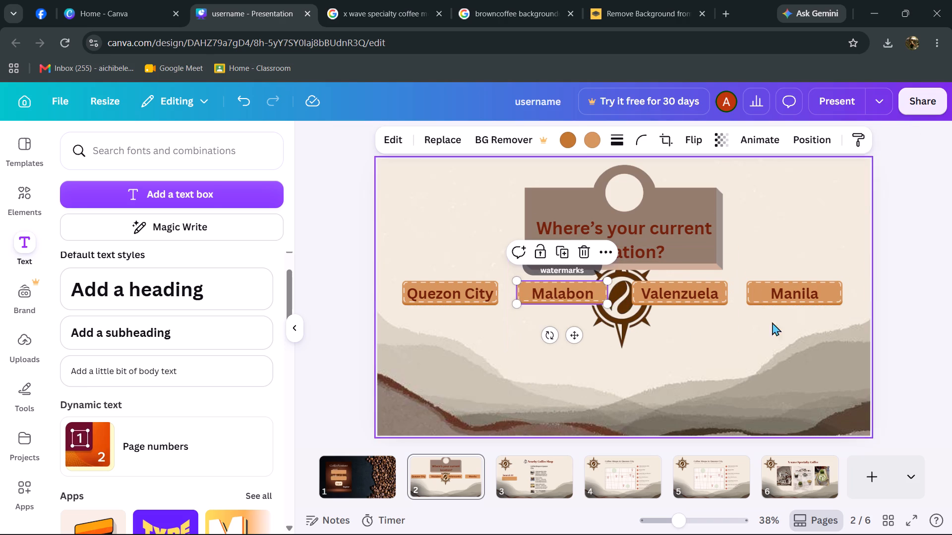
{"action": "left_click", "coordinate": [780, 358]}
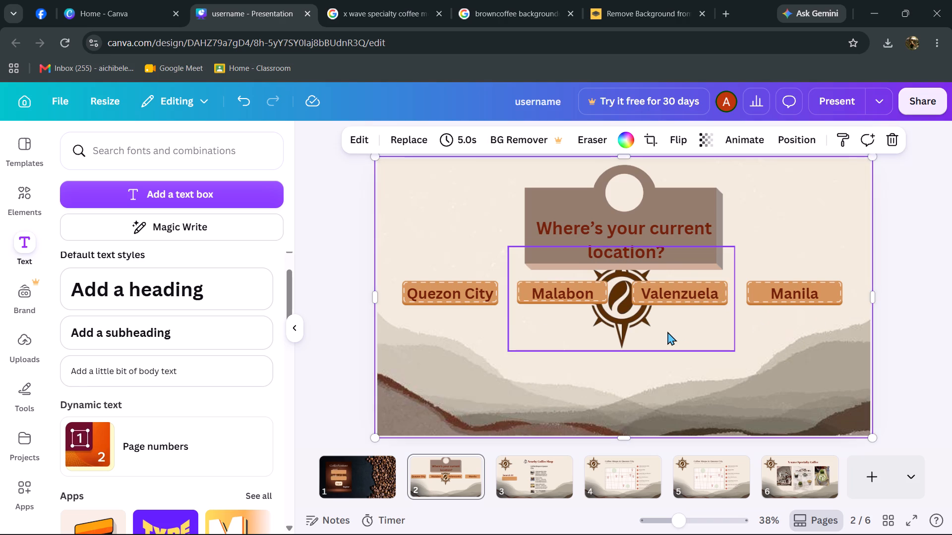
Shrink the page 2 heading plaque by about a third and fit its question text onto it at font size 32.5.
{"action": "left_click", "coordinate": [678, 208]}
{"action": "left_click_drag", "start_coordinate": [722, 270], "coordinate": [649, 240]}
{"action": "left_click", "coordinate": [668, 237]}
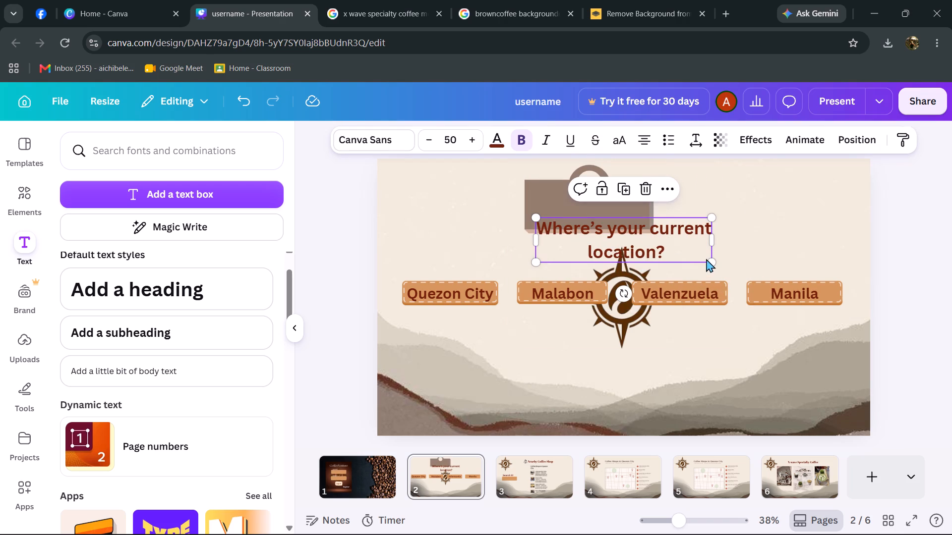
{"action": "left_click_drag", "start_coordinate": [711, 259], "coordinate": [651, 237]}
{"action": "left_click_drag", "start_coordinate": [617, 242], "coordinate": [614, 227]}
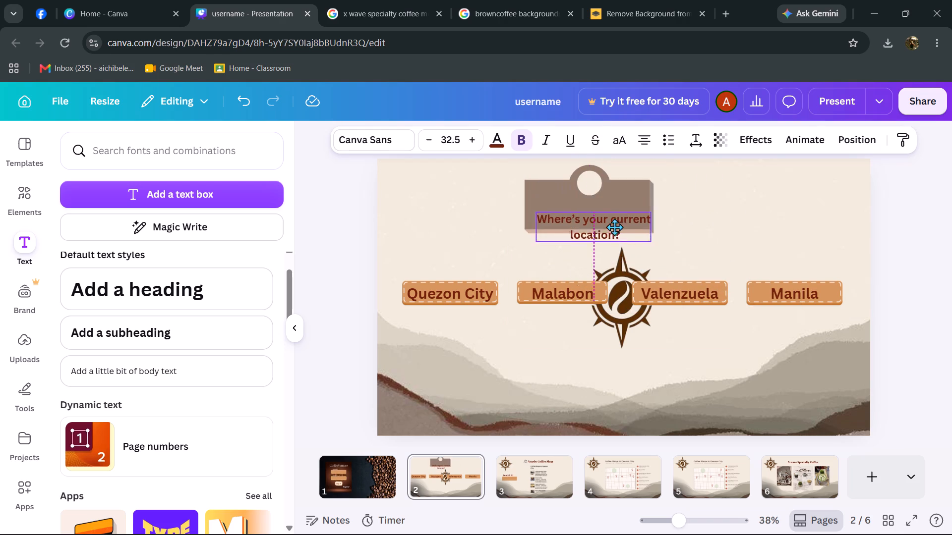
{"action": "left_click_drag", "start_coordinate": [614, 227], "coordinate": [612, 223]}
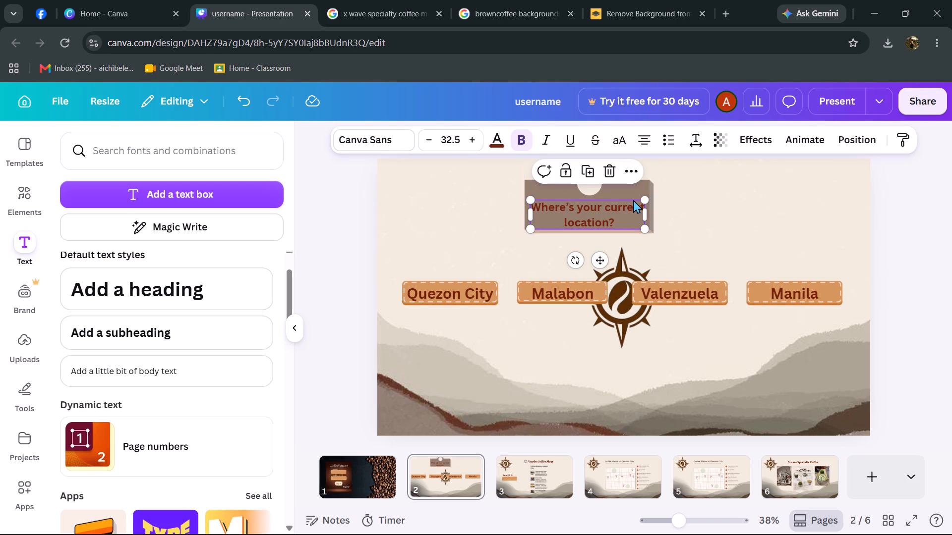
Move the heading plaque to the upper right half of page 2, above the Valenzuela label.
{"action": "left_click_drag", "start_coordinate": [634, 188], "coordinate": [739, 191]}
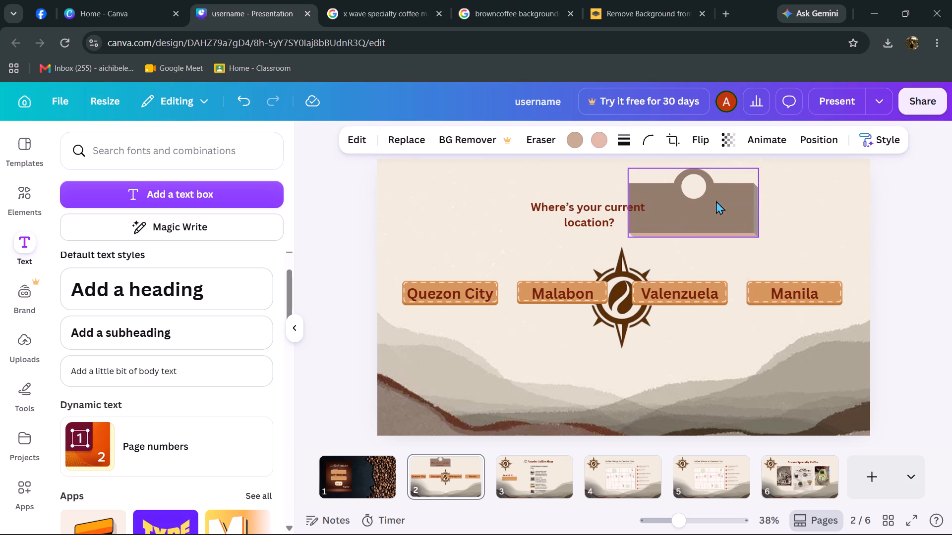
Move the compass graphic to the left half of page 2, between the Quezon City and Malabon labels.
{"action": "left_click_drag", "start_coordinate": [631, 264], "coordinate": [507, 212]}
{"action": "left_click_drag", "start_coordinate": [520, 254], "coordinate": [530, 265]}
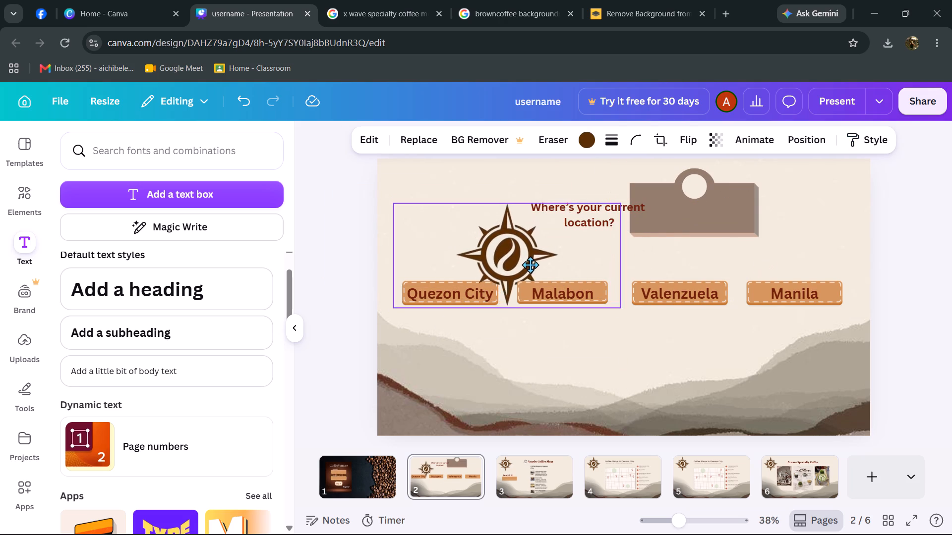
{"action": "left_click_drag", "start_coordinate": [530, 265], "coordinate": [522, 290]}
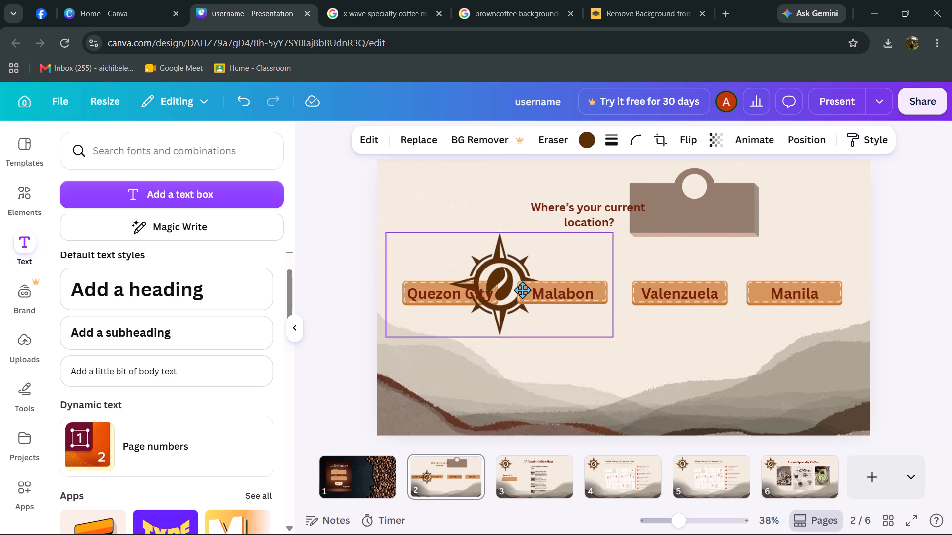
{"action": "left_click_drag", "start_coordinate": [522, 290], "coordinate": [524, 291]}
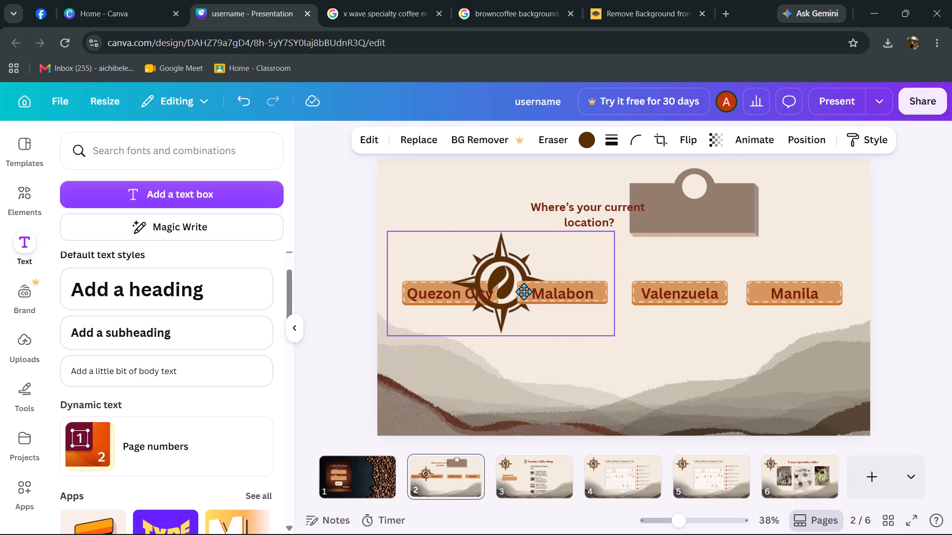
{"action": "left_click_drag", "start_coordinate": [524, 291], "coordinate": [524, 292]}
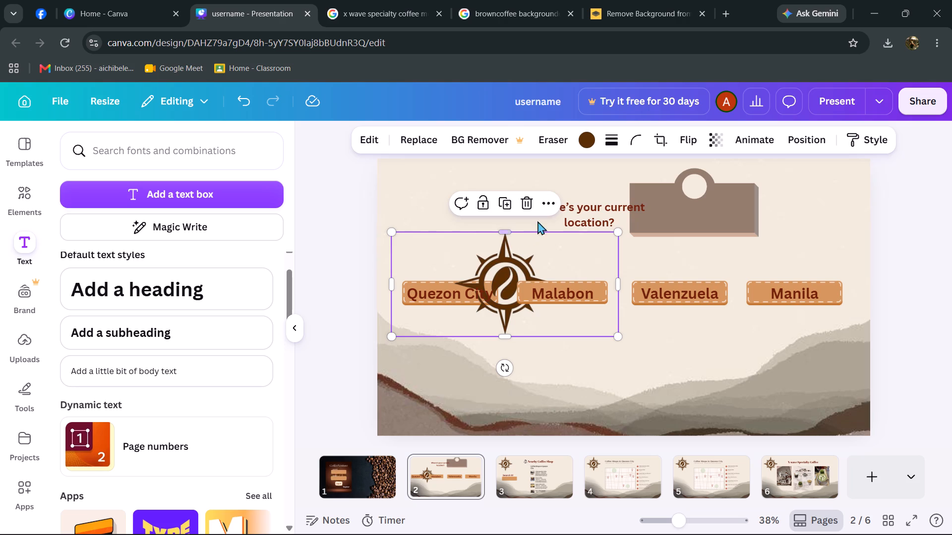
Move the "Where's your current location?" text onto the relocated plaque, centred below its round opening.
{"action": "left_click_drag", "start_coordinate": [575, 212], "coordinate": [686, 212]}
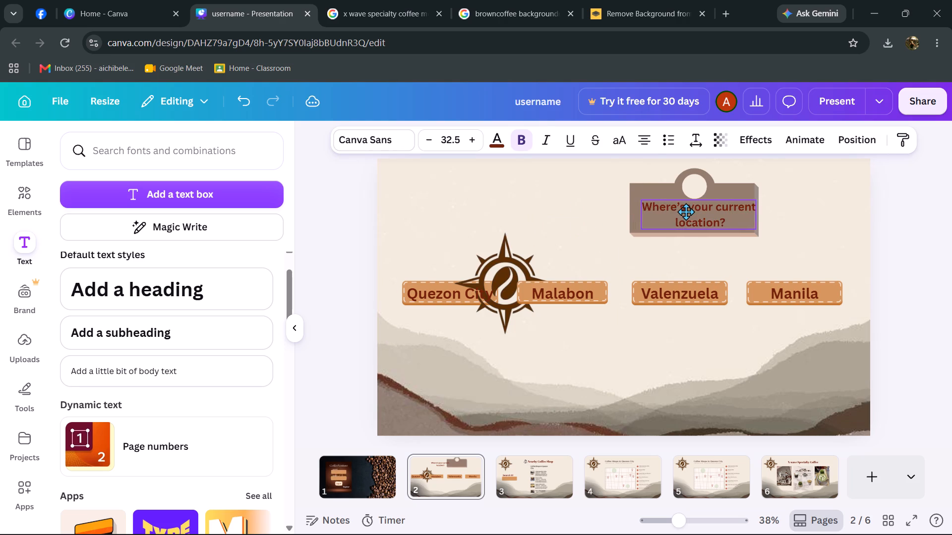
{"action": "left_click_drag", "start_coordinate": [686, 212], "coordinate": [679, 212]}
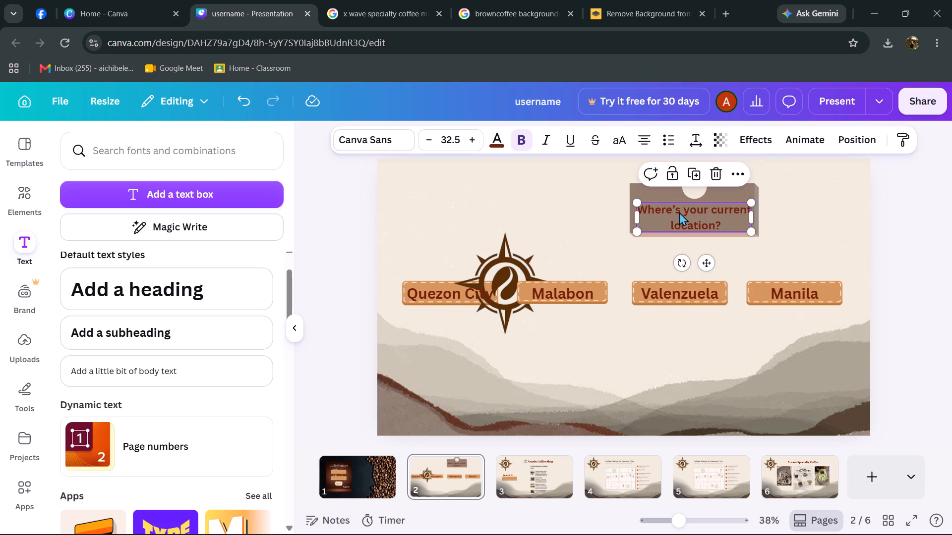
{"action": "left_click", "coordinate": [730, 248]}
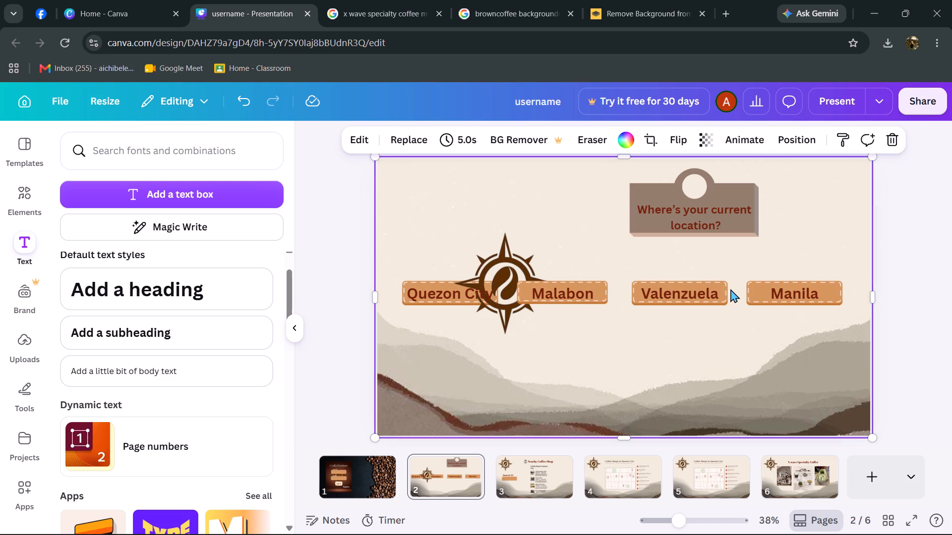
Move the Valenzuela label's plate and text directly beneath the heading plaque, centred on it.
{"action": "left_click_drag", "start_coordinate": [722, 286], "coordinate": [730, 253]}
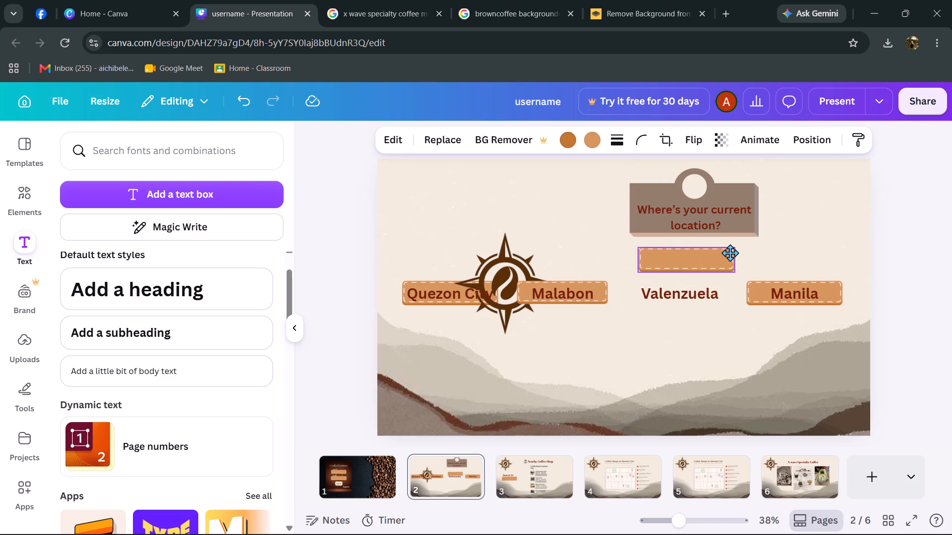
{"action": "left_click_drag", "start_coordinate": [730, 253], "coordinate": [735, 252]}
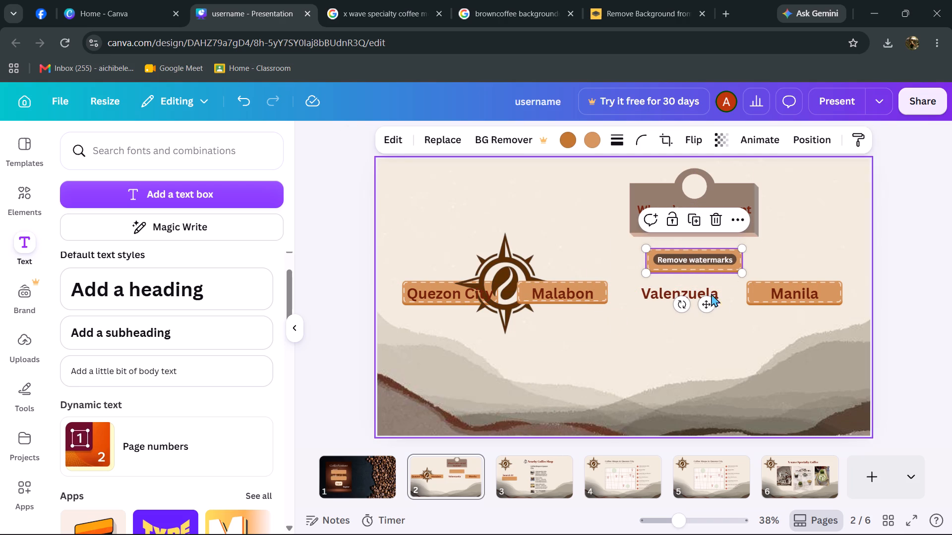
{"action": "left_click_drag", "start_coordinate": [705, 287], "coordinate": [717, 257]}
{"action": "left_click", "coordinate": [655, 328]}
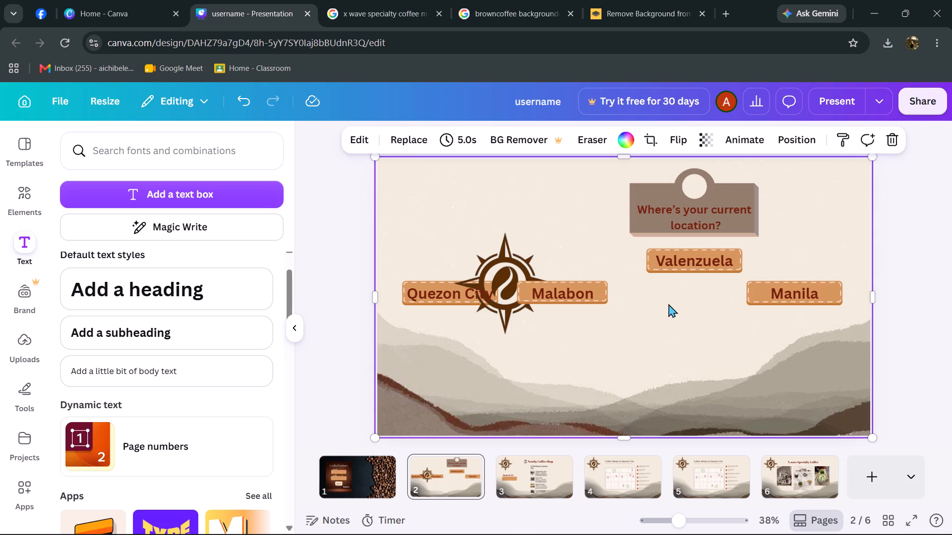
Move the Malabon label's plate and text beneath the Valenzuela label, with the text centred on its plate.
{"action": "left_click_drag", "start_coordinate": [603, 290], "coordinate": [699, 287]}
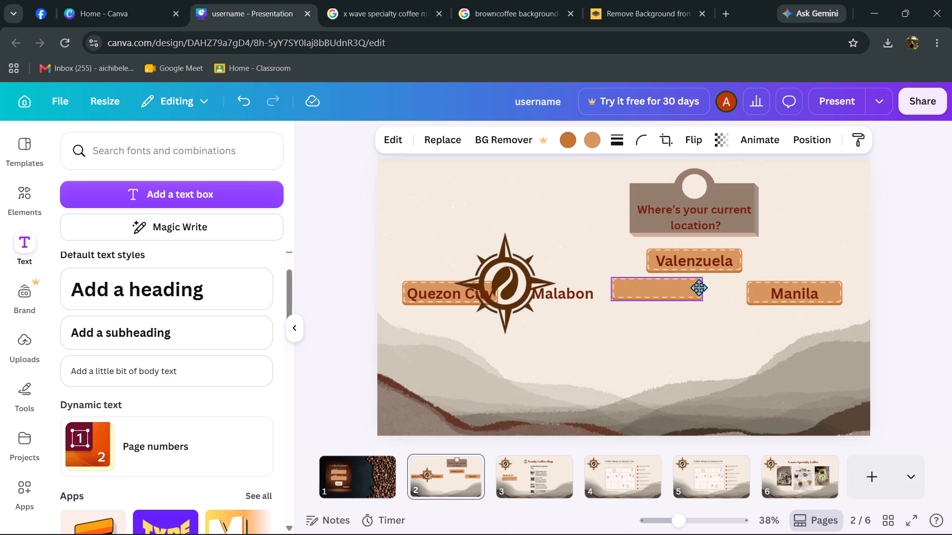
{"action": "left_click_drag", "start_coordinate": [699, 287], "coordinate": [735, 293]}
{"action": "left_click_drag", "start_coordinate": [555, 291], "coordinate": [686, 288]}
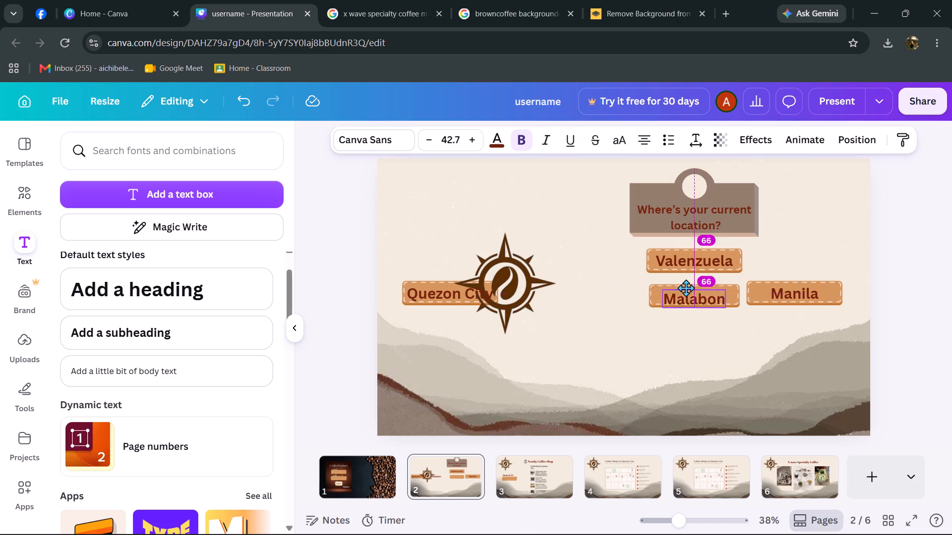
{"action": "left_click_drag", "start_coordinate": [686, 288], "coordinate": [691, 297]}
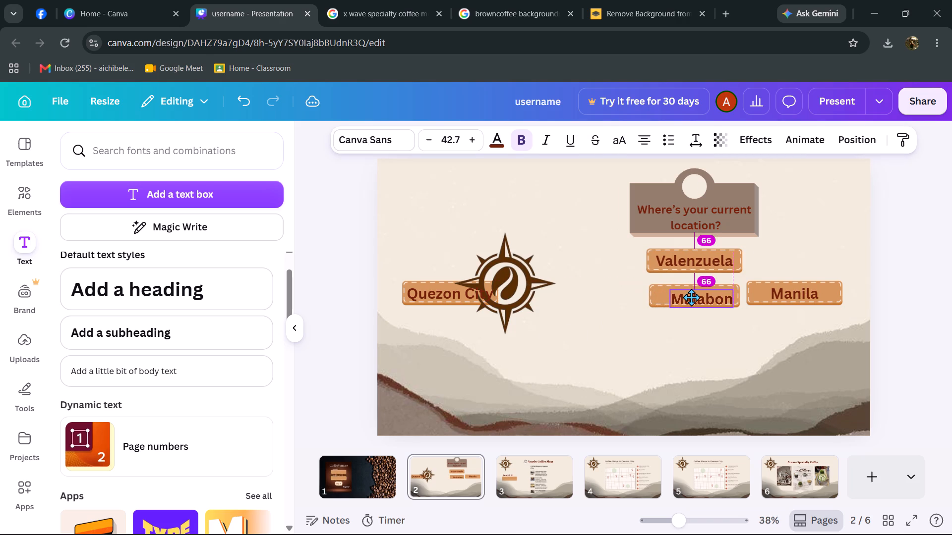
{"action": "left_click_drag", "start_coordinate": [691, 297], "coordinate": [689, 294]}
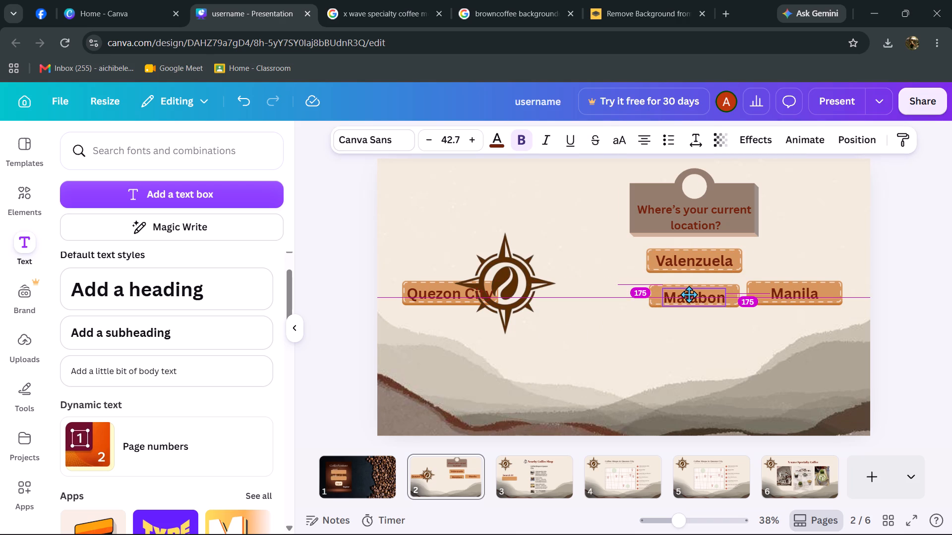
{"action": "left_click_drag", "start_coordinate": [689, 294], "coordinate": [689, 291]}
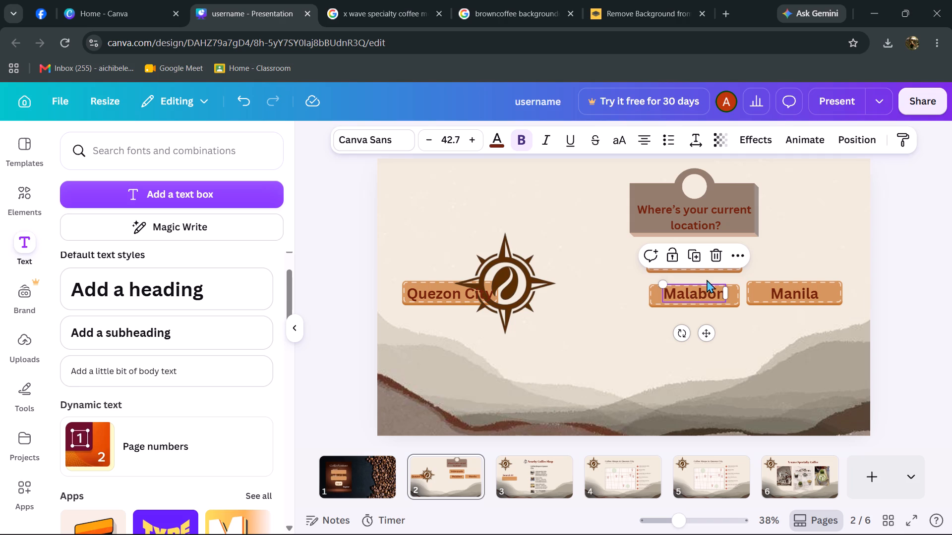
{"action": "left_click", "coordinate": [738, 320]}
{"action": "left_click", "coordinate": [710, 293]}
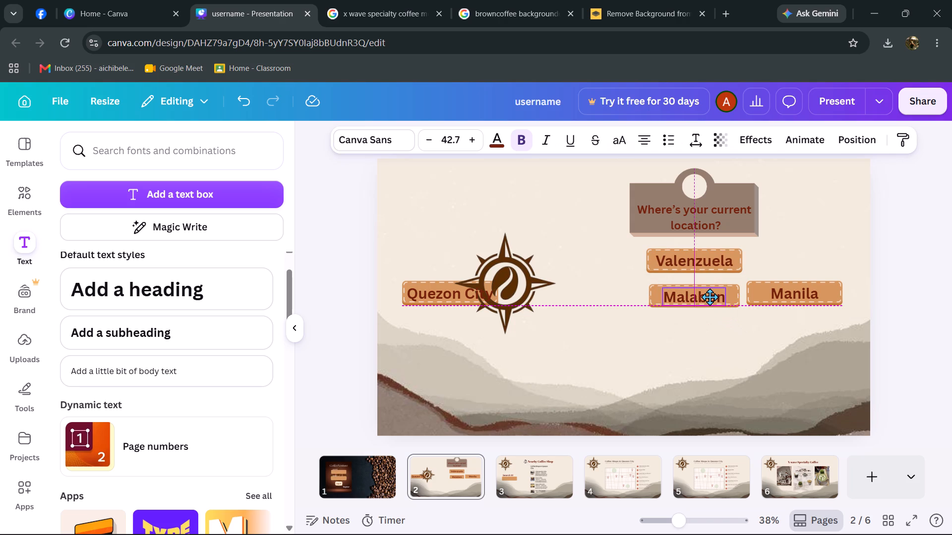
{"action": "left_click", "coordinate": [738, 329]}
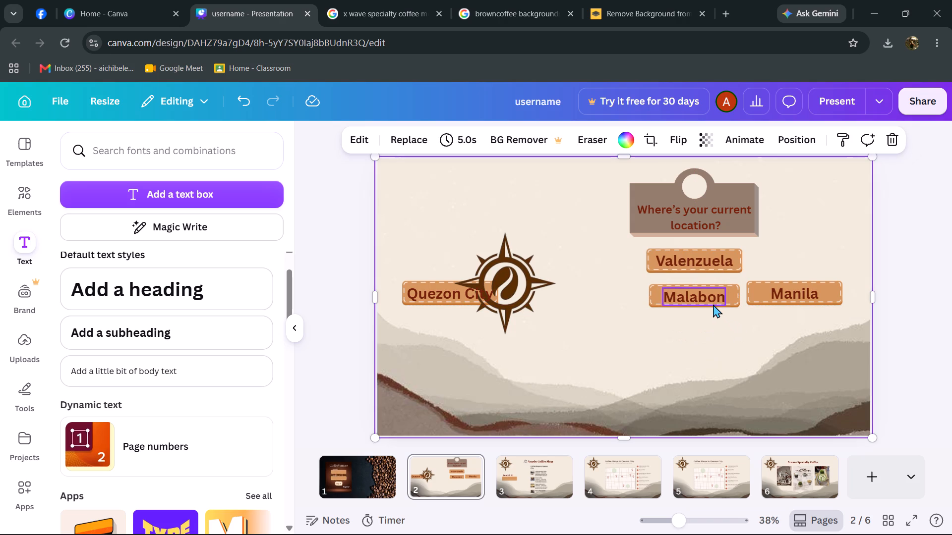
{"action": "left_click", "coordinate": [710, 296]}
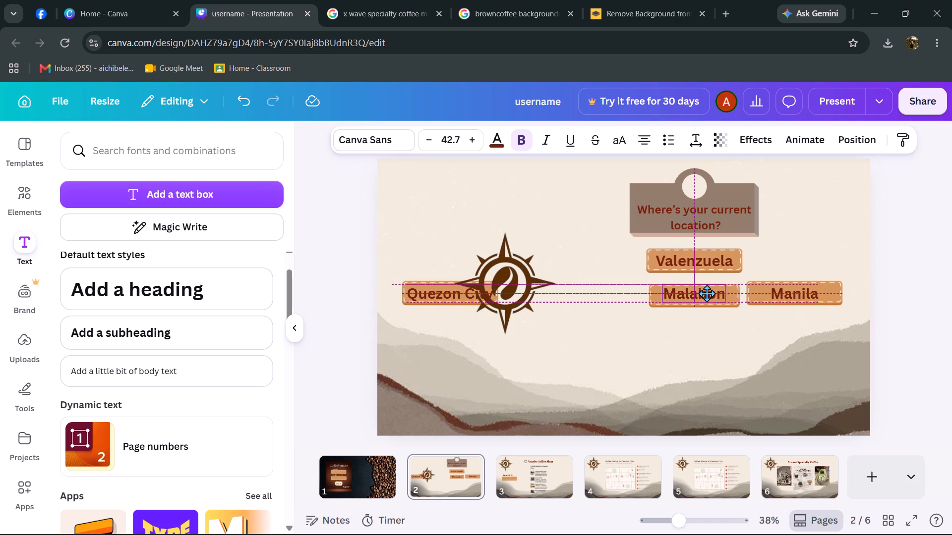
{"action": "left_click", "coordinate": [731, 313]}
{"action": "left_click", "coordinate": [713, 293]}
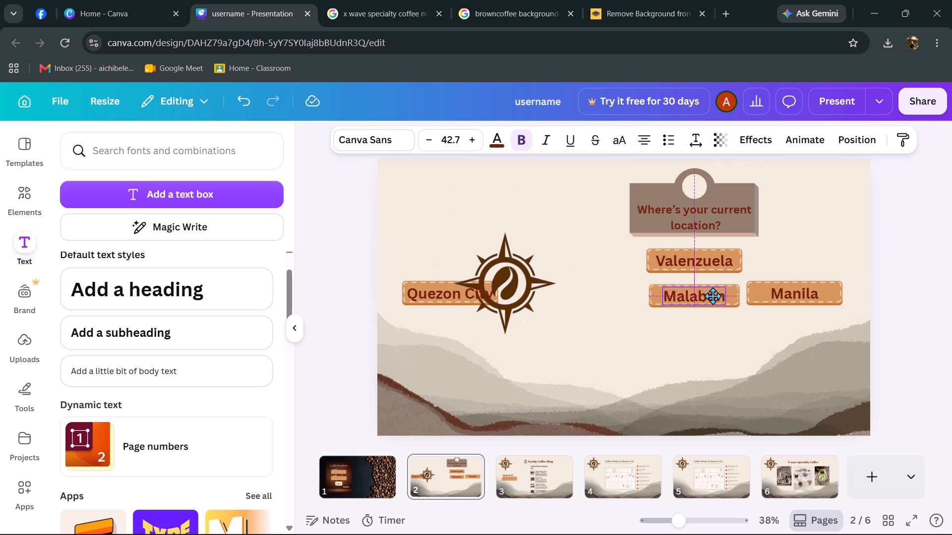
{"action": "left_click", "coordinate": [734, 318]}
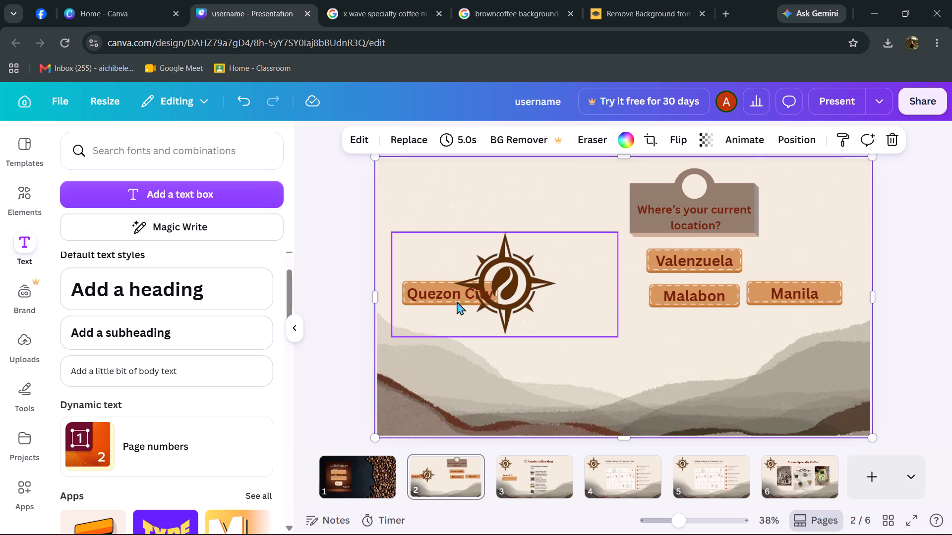
Move the "Quezon City" text beneath the Malabon label, leaving its plate behind.
{"action": "left_click_drag", "start_coordinate": [471, 298], "coordinate": [676, 339]}
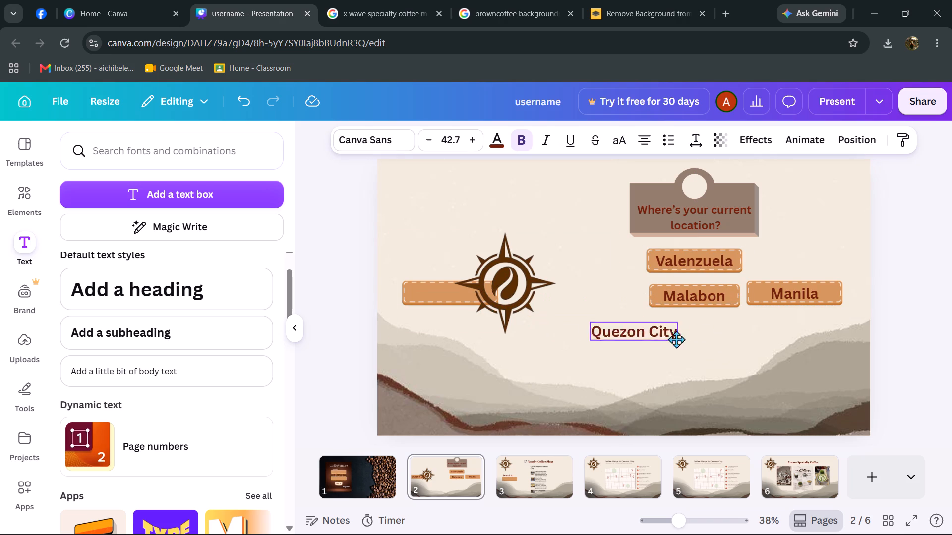
{"action": "left_click_drag", "start_coordinate": [676, 339], "coordinate": [713, 333]}
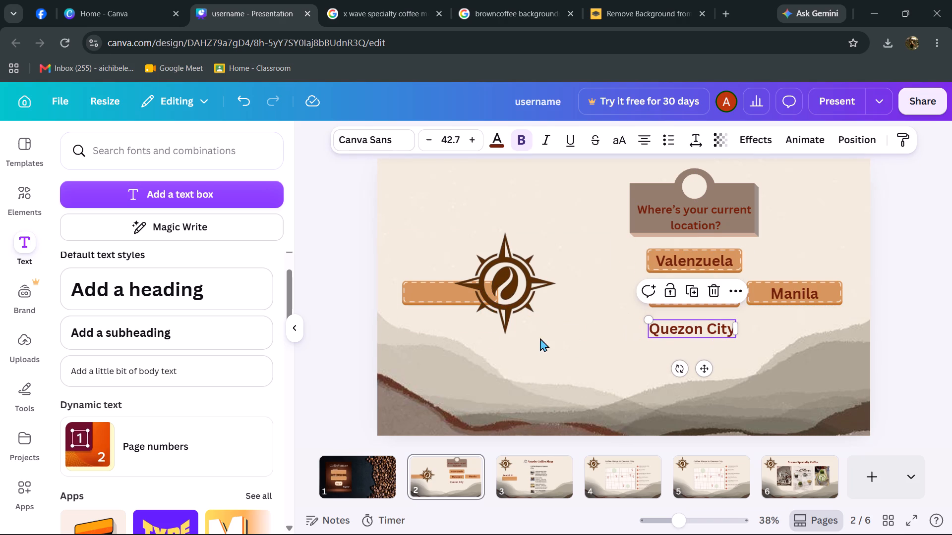
Move the compass graphic up, clear of the empty Quezon City plate it overlaps.
{"action": "left_click", "coordinate": [434, 290]}
{"action": "left_click", "coordinate": [433, 294]}
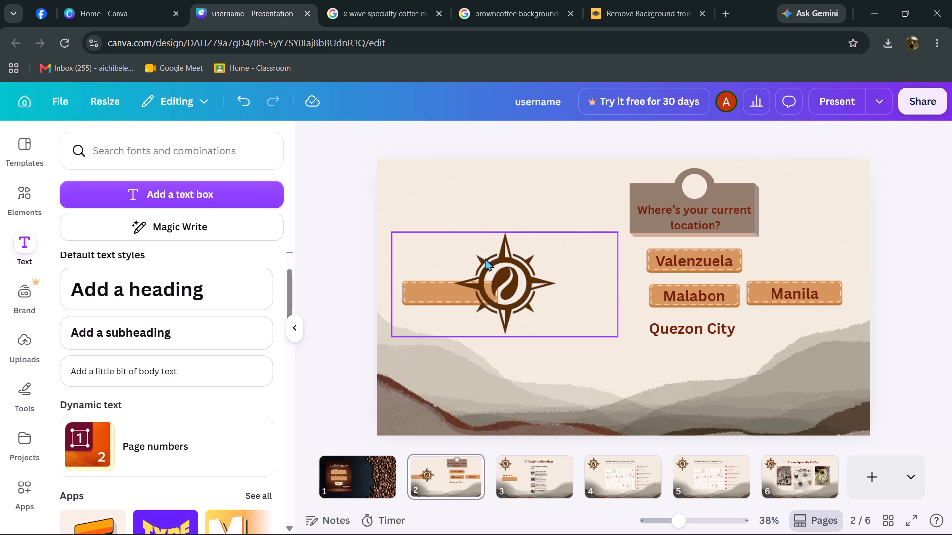
{"action": "left_click_drag", "start_coordinate": [436, 283], "coordinate": [437, 288]}
{"action": "left_click_drag", "start_coordinate": [441, 299], "coordinate": [461, 284]}
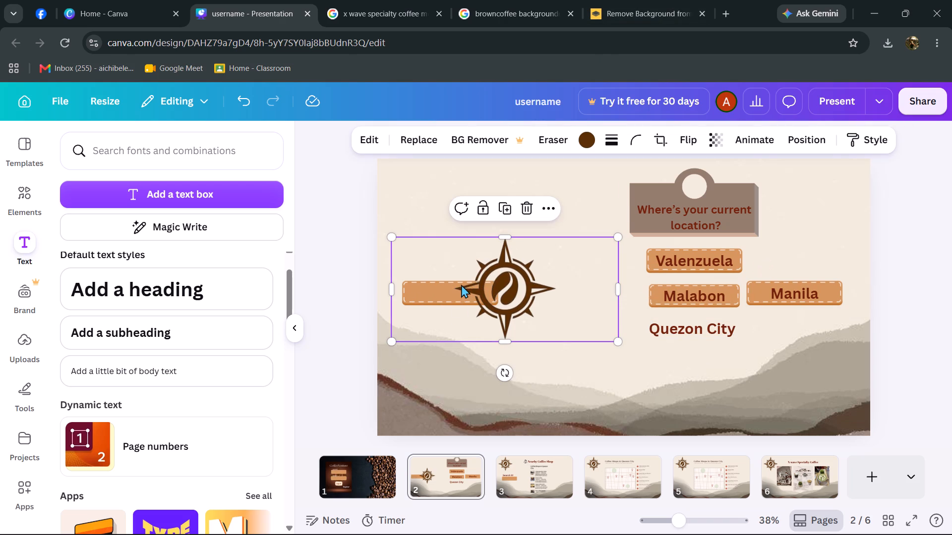
{"action": "left_click_drag", "start_coordinate": [461, 284], "coordinate": [465, 276]}
{"action": "left_click_drag", "start_coordinate": [534, 300], "coordinate": [533, 230]}
{"action": "left_click", "coordinate": [465, 293]}
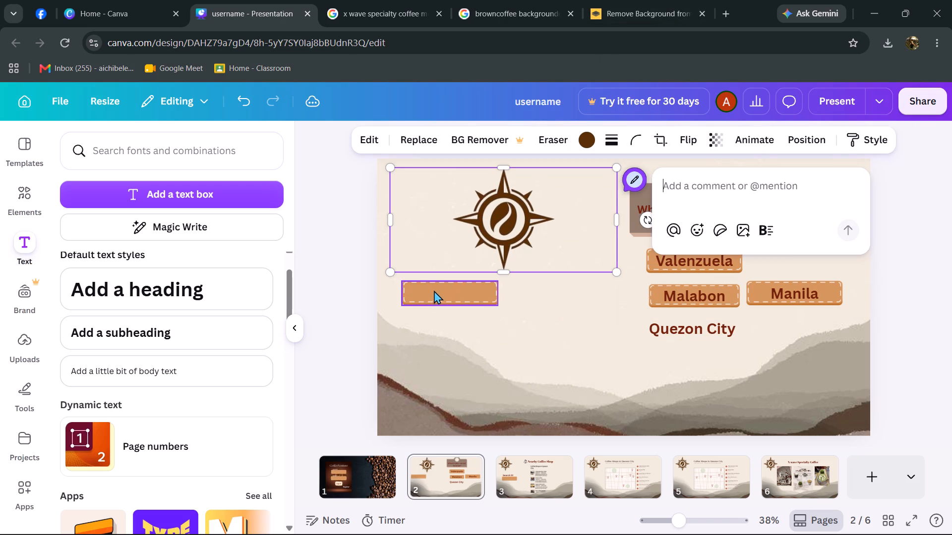
{"action": "left_click", "coordinate": [493, 337]}
Move the empty plate behind the "Quezon City" text beneath Malabon, centred on the text.
{"action": "left_click", "coordinate": [471, 295]}
{"action": "left_click_drag", "start_coordinate": [471, 295], "coordinate": [626, 335]}
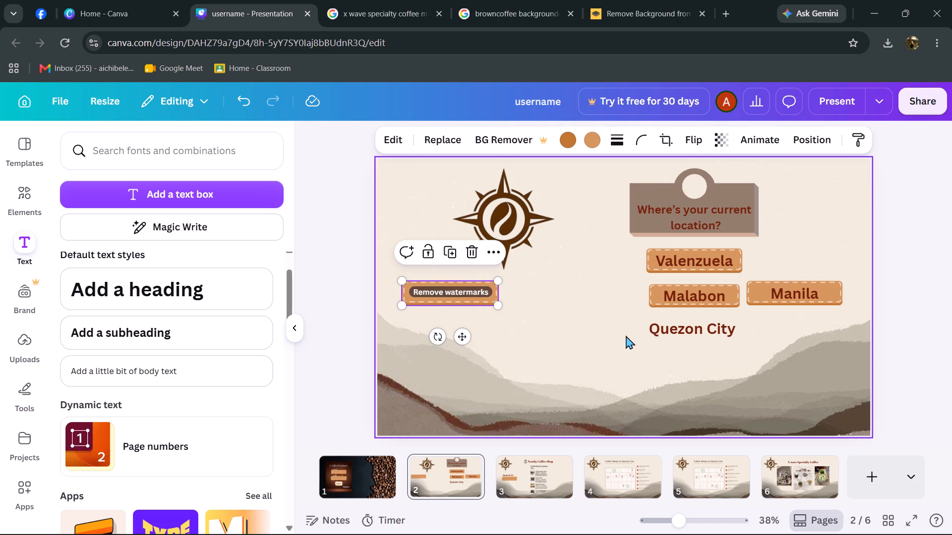
{"action": "left_click_drag", "start_coordinate": [626, 335], "coordinate": [642, 335]}
{"action": "left_click", "coordinate": [573, 330]}
{"action": "left_click_drag", "start_coordinate": [455, 288], "coordinate": [704, 329]}
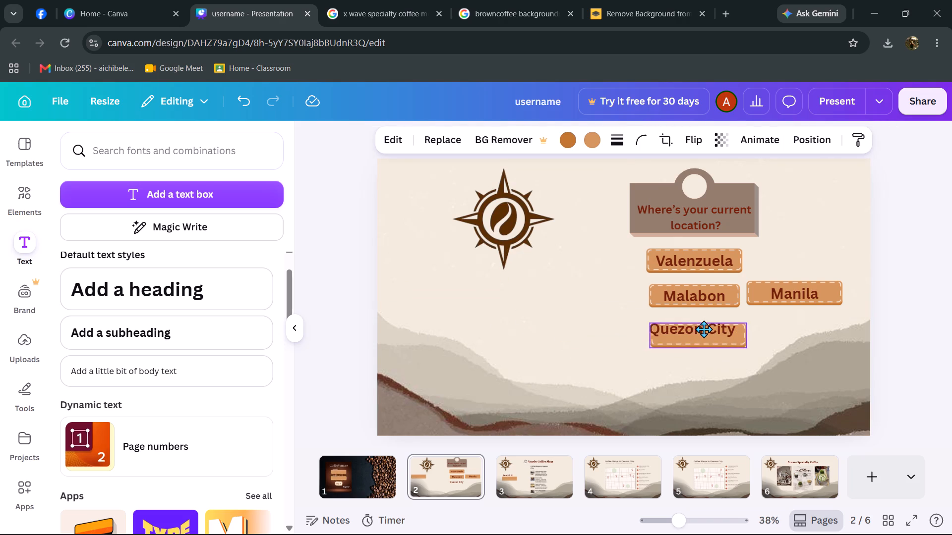
{"action": "left_click_drag", "start_coordinate": [704, 329], "coordinate": [698, 324]}
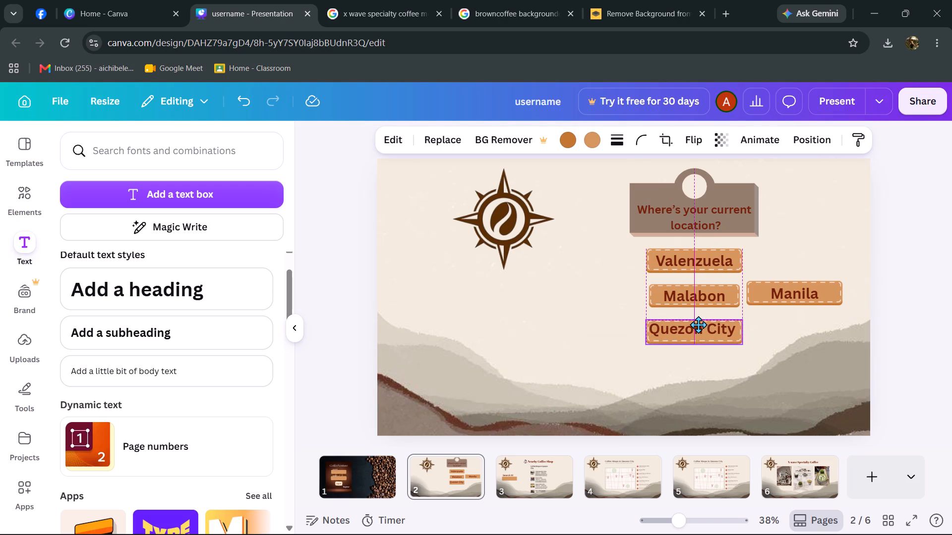
{"action": "left_click_drag", "start_coordinate": [698, 324], "coordinate": [697, 326]}
{"action": "left_click_drag", "start_coordinate": [830, 444], "coordinate": [824, 425]}
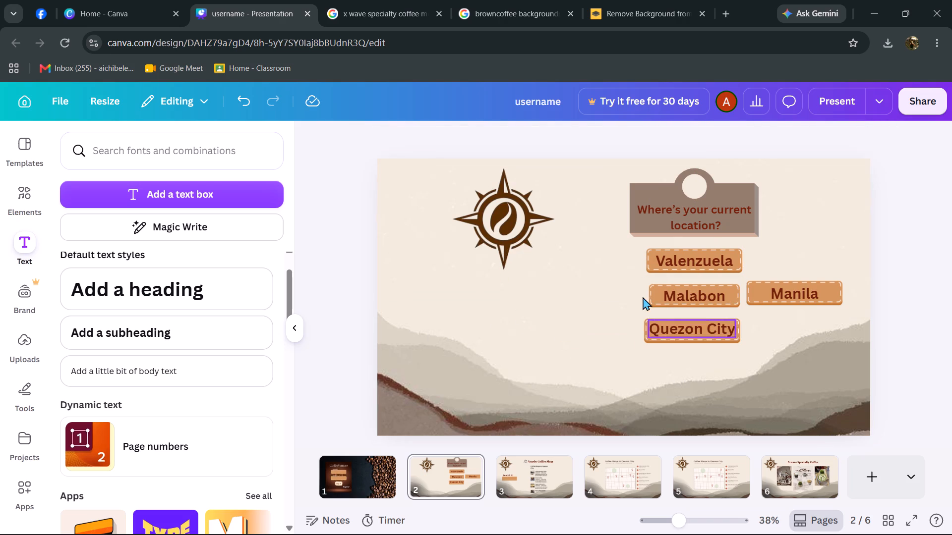
Move the compass graphic back down to about mid-height in the left half of page 2.
{"action": "left_click_drag", "start_coordinate": [521, 240], "coordinate": [513, 304]}
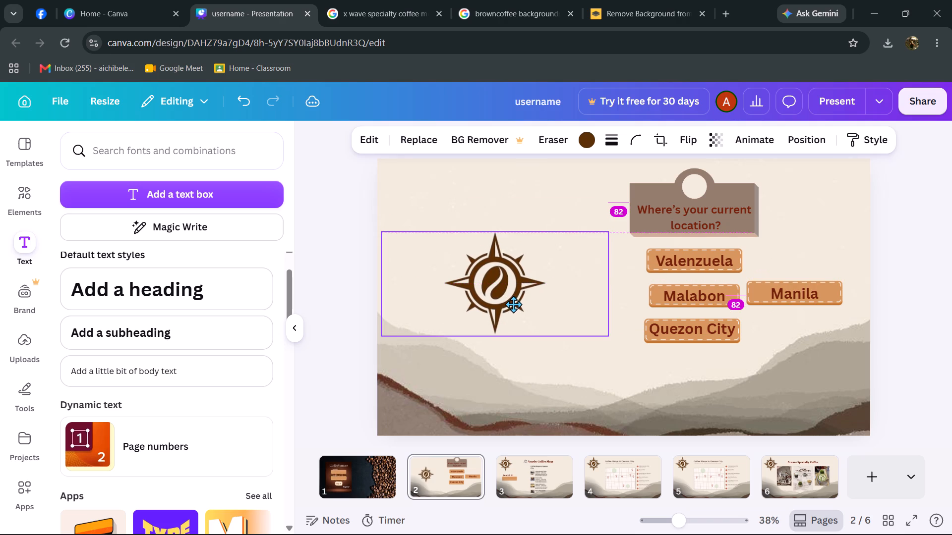
{"action": "left_click_drag", "start_coordinate": [513, 304], "coordinate": [514, 309]}
{"action": "left_click", "coordinate": [845, 384]}
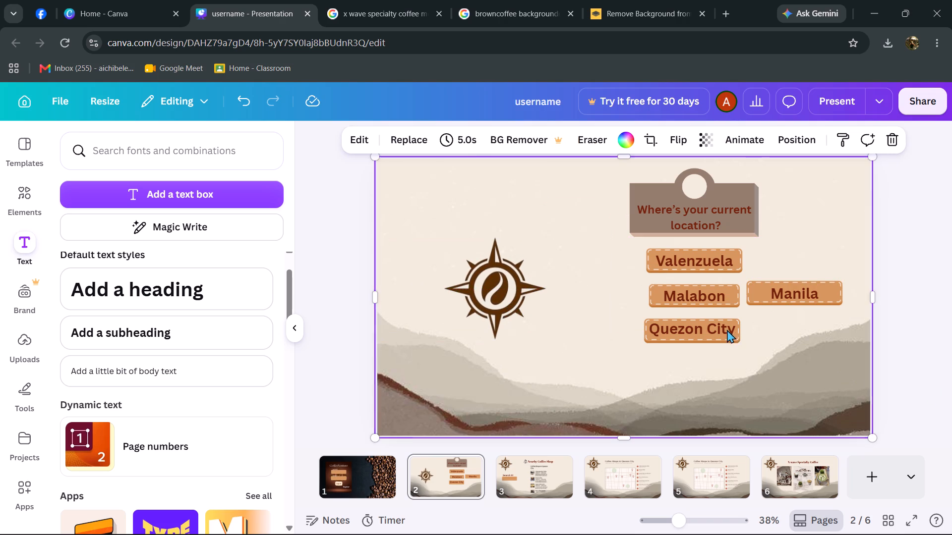
Group the Malabon plate with its text and nudge the group slightly down and left.
{"action": "left_click_drag", "start_coordinate": [621, 290], "coordinate": [681, 293]}
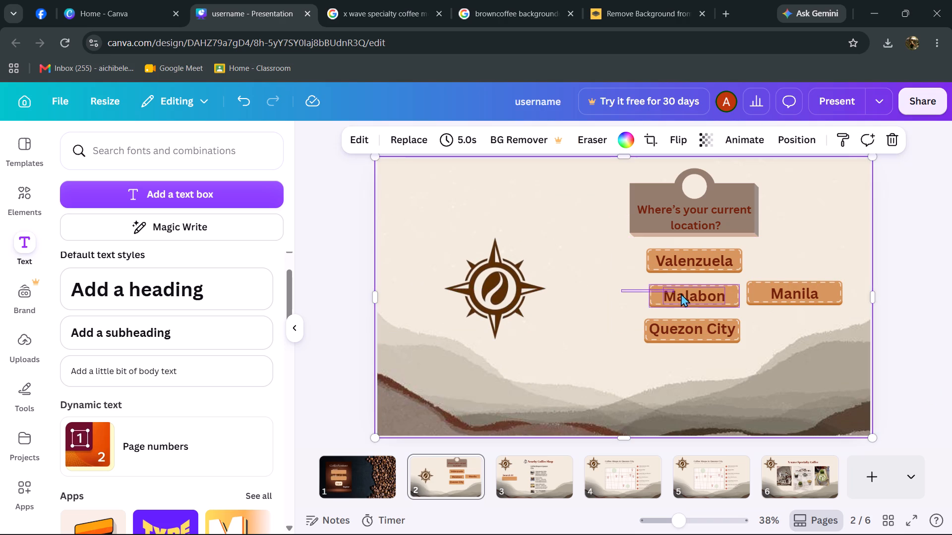
{"action": "left_click_drag", "start_coordinate": [681, 293], "coordinate": [739, 298]}
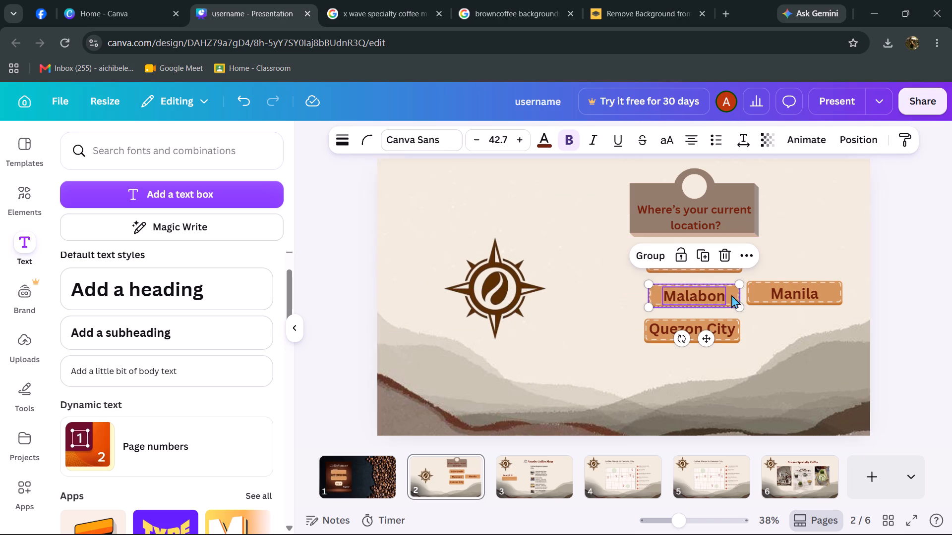
{"action": "left_click", "coordinate": [654, 254]}
{"action": "left_click_drag", "start_coordinate": [778, 341], "coordinate": [774, 336]}
{"action": "left_click", "coordinate": [722, 297]}
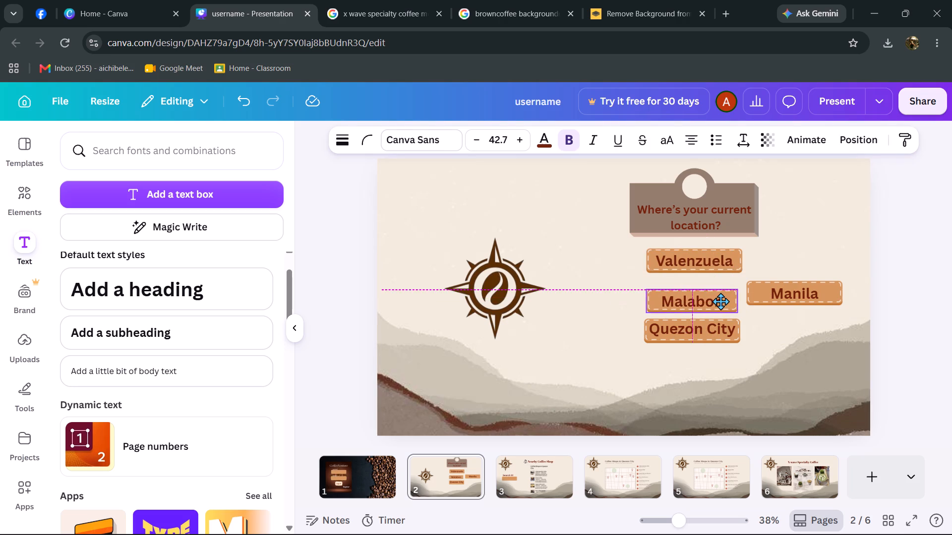
{"action": "left_click", "coordinate": [796, 352]}
Group the Valenzuela plate with its text and nudge the group into line with the labels below.
{"action": "left_click_drag", "start_coordinate": [774, 257], "coordinate": [770, 260]}
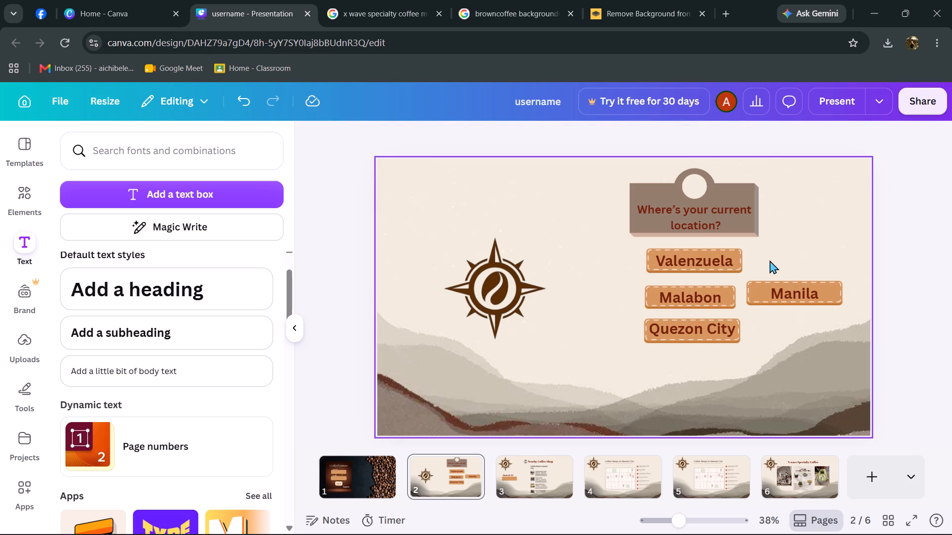
{"action": "left_click_drag", "start_coordinate": [770, 260], "coordinate": [641, 264]}
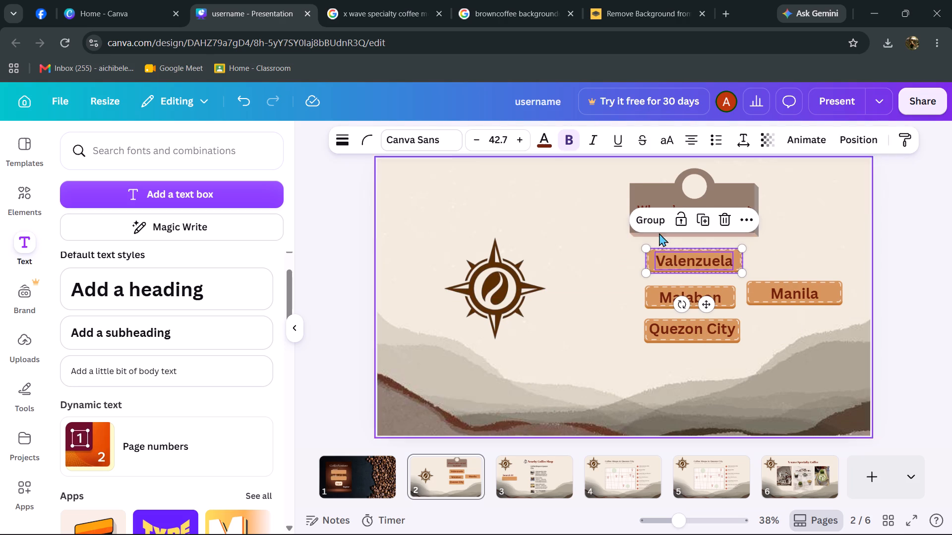
{"action": "left_click", "coordinate": [650, 220]}
{"action": "left_click", "coordinate": [820, 259]}
{"action": "left_click", "coordinate": [723, 261]}
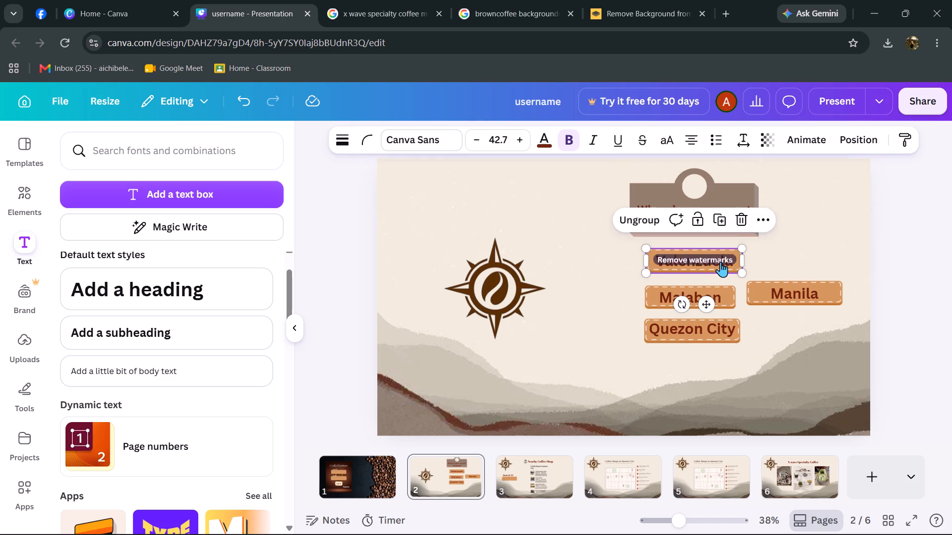
{"action": "left_click", "coordinate": [854, 251]}
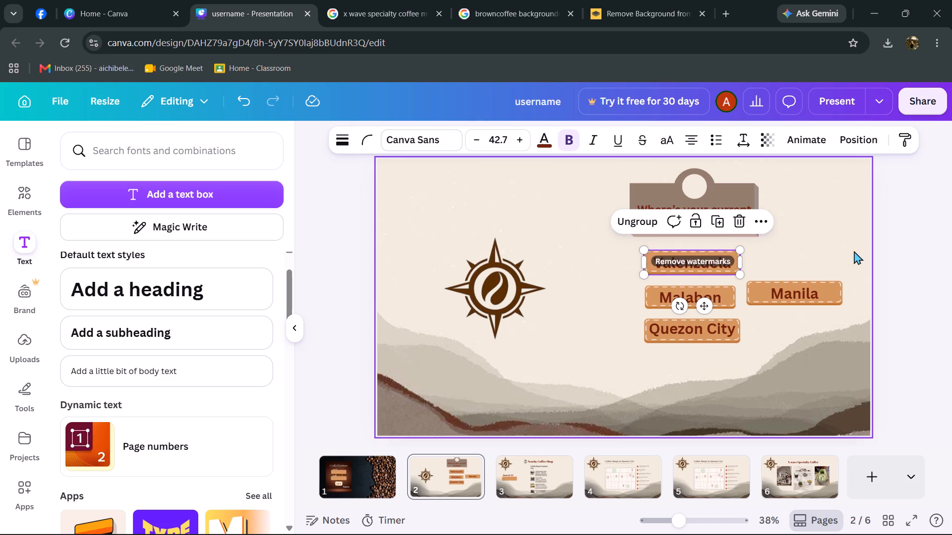
Group the Quezon City plate with its text and nudge it so the three stacked labels are evenly spaced.
{"action": "left_click_drag", "start_coordinate": [779, 326], "coordinate": [643, 325]}
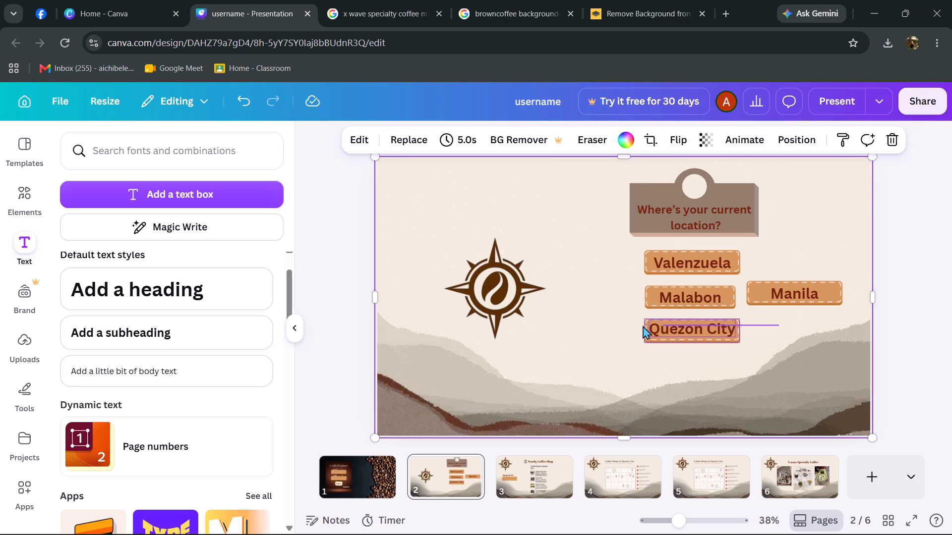
{"action": "left_click_drag", "start_coordinate": [643, 325], "coordinate": [640, 326]}
{"action": "left_click", "coordinate": [645, 293]}
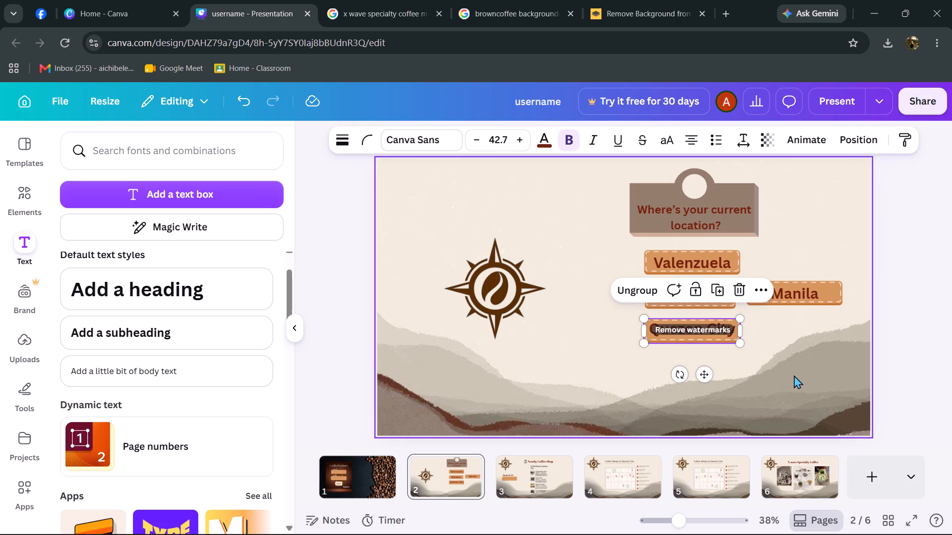
{"action": "left_click_drag", "start_coordinate": [794, 375], "coordinate": [788, 367]}
{"action": "left_click", "coordinate": [717, 331]}
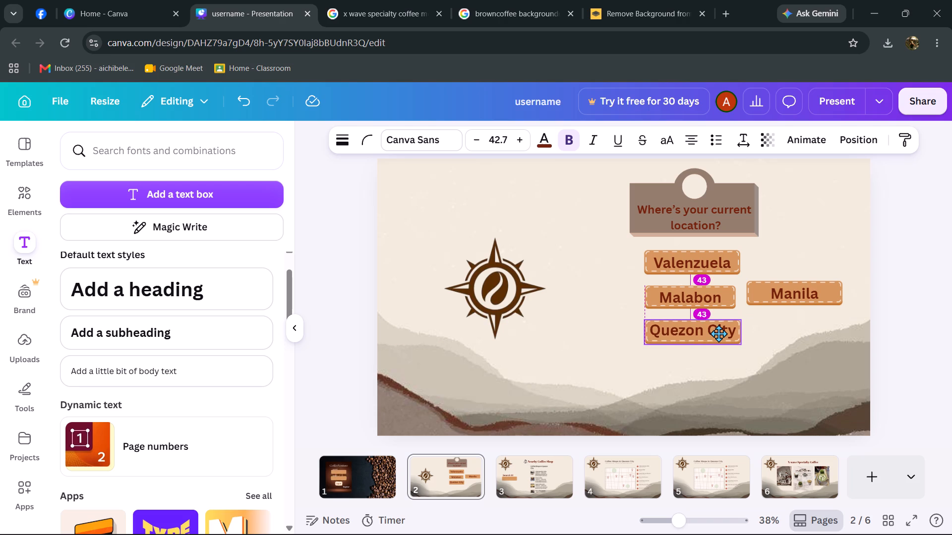
{"action": "left_click_drag", "start_coordinate": [766, 339], "coordinate": [767, 333]}
Group the Manila plate with its text.
{"action": "left_click", "coordinate": [781, 292]}
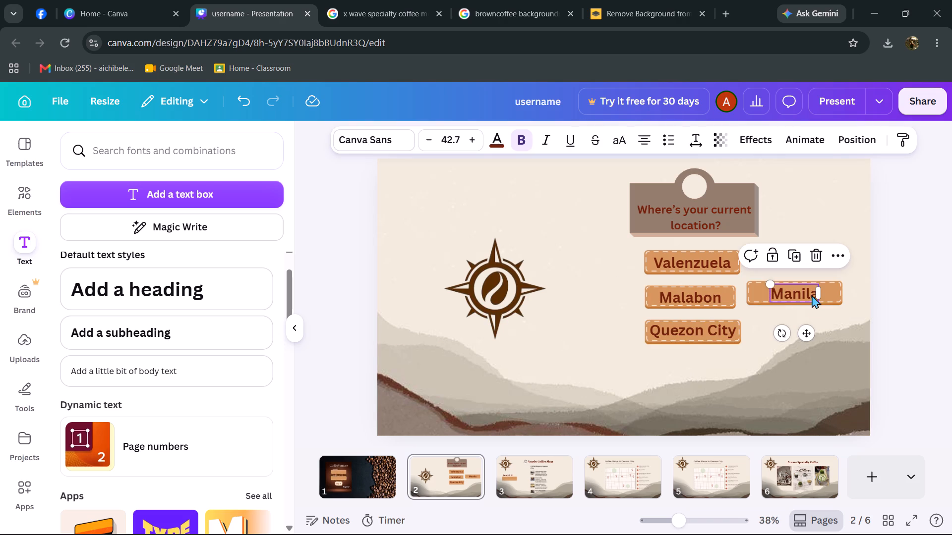
{"action": "left_click", "coordinate": [850, 326]}
{"action": "left_click_drag", "start_coordinate": [845, 311], "coordinate": [781, 290]}
{"action": "left_click_drag", "start_coordinate": [824, 323], "coordinate": [808, 305]}
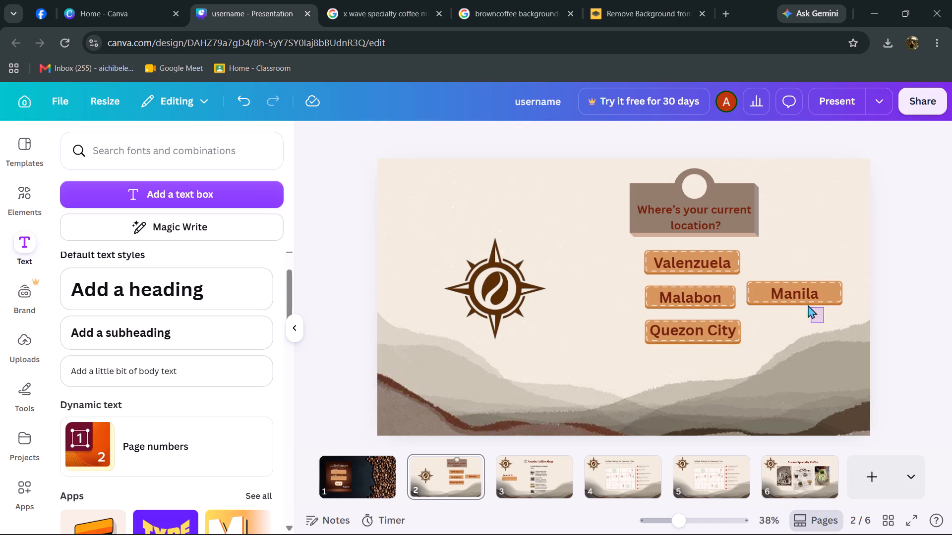
{"action": "left_click_drag", "start_coordinate": [808, 305], "coordinate": [780, 285]}
{"action": "left_click", "coordinate": [745, 251]}
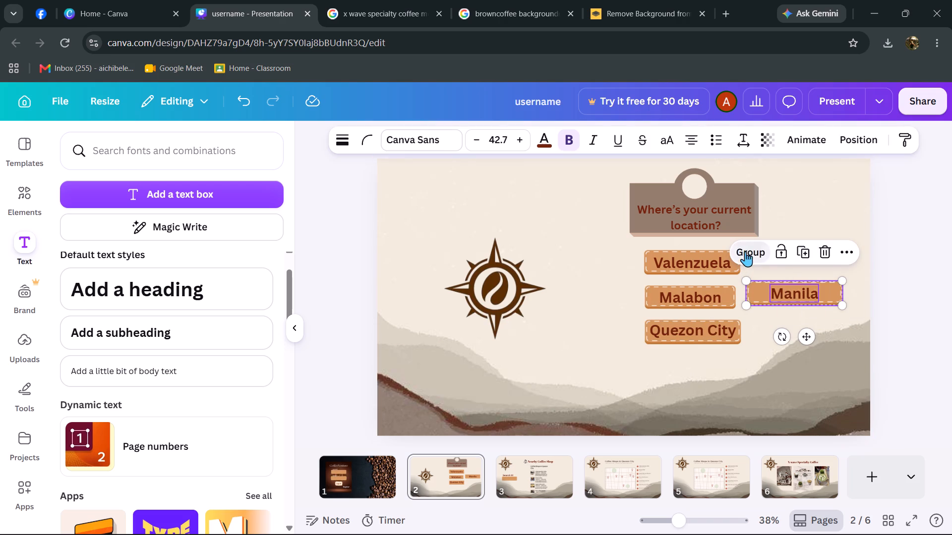
{"action": "left_click", "coordinate": [834, 323]}
Move the Manila label group beneath Quezon City, aligned with the label column.
{"action": "left_click_drag", "start_coordinate": [812, 289], "coordinate": [815, 296]}
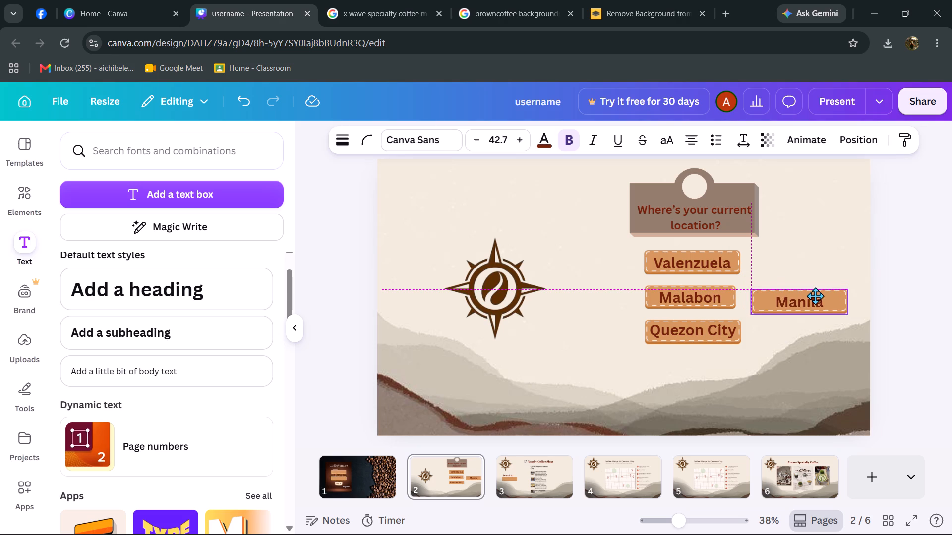
{"action": "left_click_drag", "start_coordinate": [815, 296], "coordinate": [815, 295]}
{"action": "left_click", "coordinate": [900, 381]}
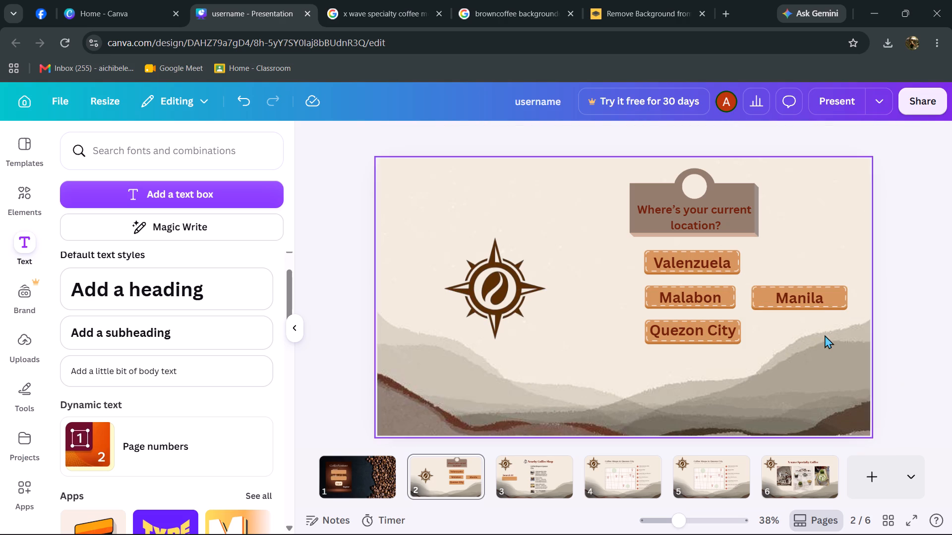
{"action": "left_click_drag", "start_coordinate": [816, 303], "coordinate": [710, 375]}
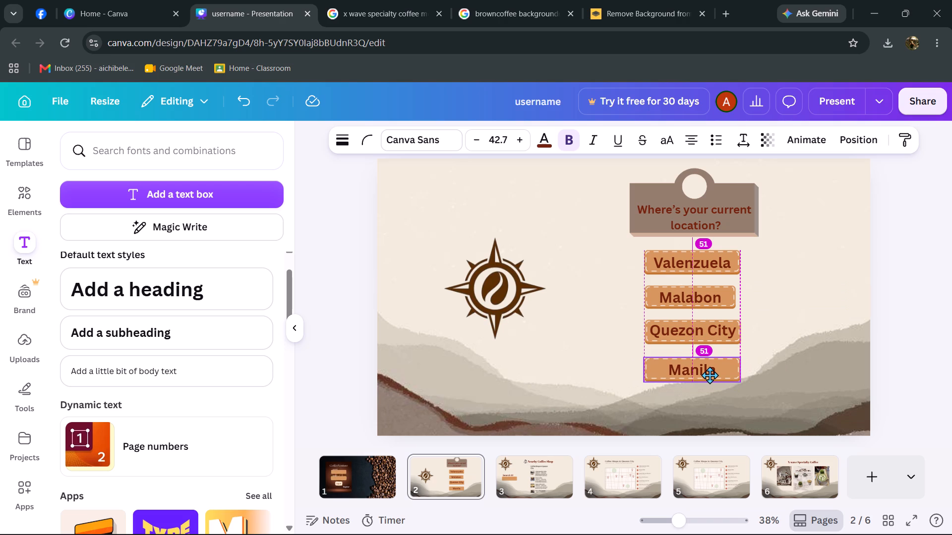
{"action": "left_click_drag", "start_coordinate": [710, 375], "coordinate": [710, 373]}
{"action": "left_click", "coordinate": [878, 338]}
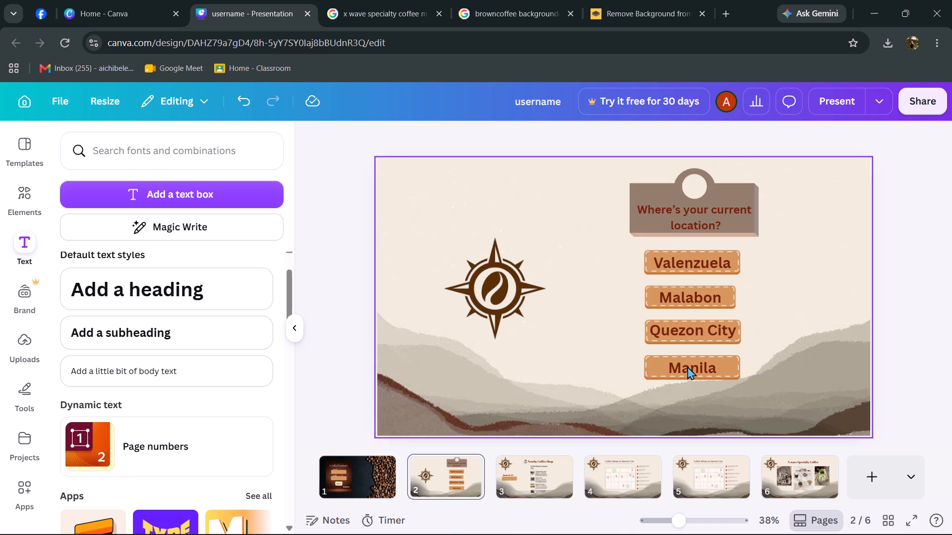
Duplicate the Manila label group and place the copy directly beneath the original, aligned with the column.
{"action": "left_click", "coordinate": [733, 368]}
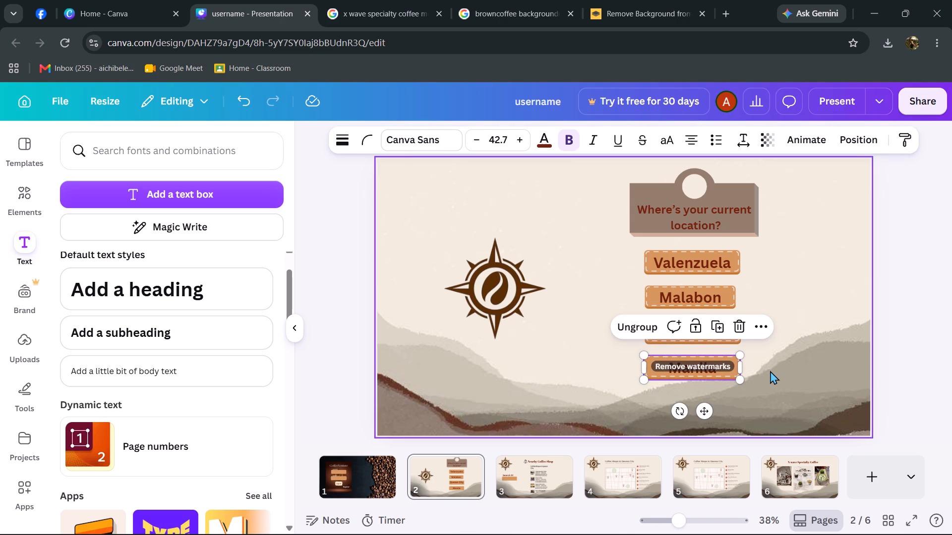
{"action": "key", "text": "ctrl+d"}
{"action": "left_click", "coordinate": [812, 340]}
{"action": "left_click_drag", "start_coordinate": [729, 375], "coordinate": [724, 393]}
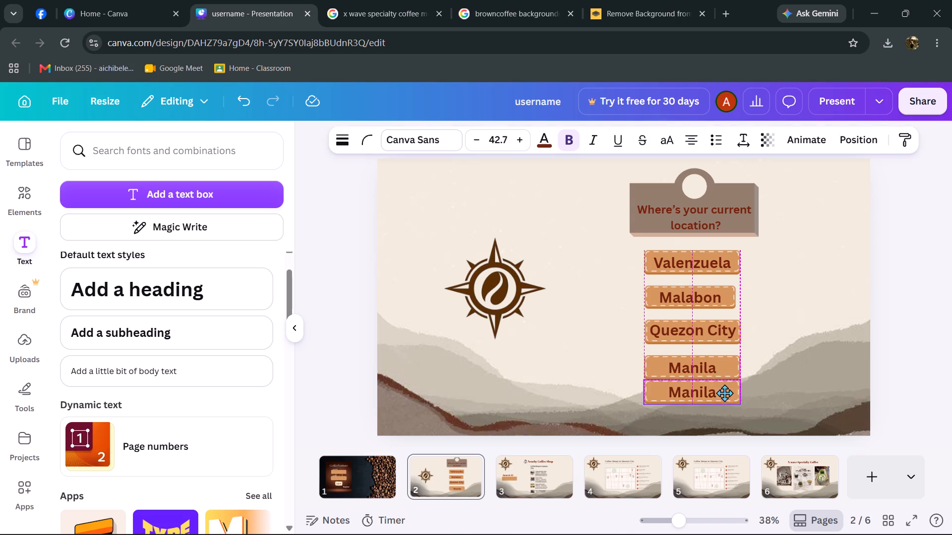
{"action": "left_click_drag", "start_coordinate": [724, 393], "coordinate": [727, 404]}
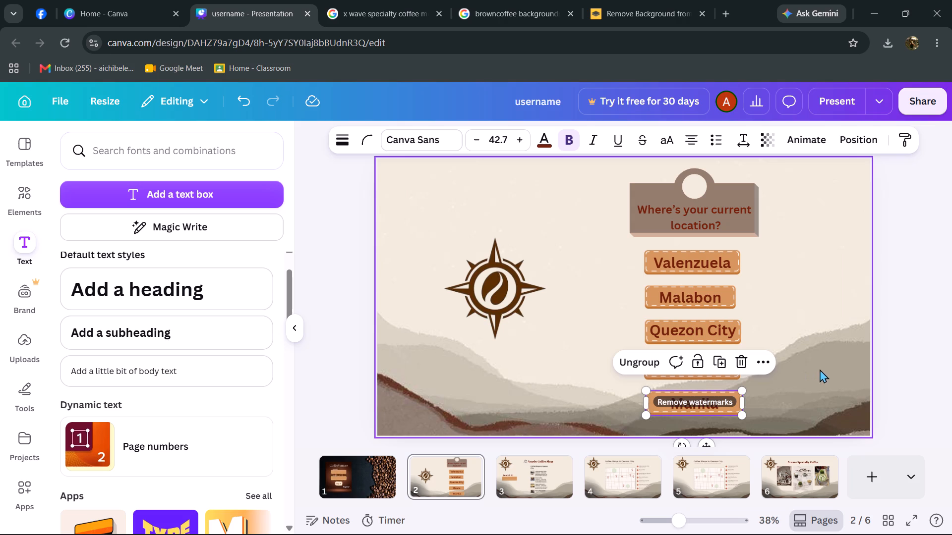
{"action": "left_click", "coordinate": [825, 361]}
{"action": "left_click", "coordinate": [718, 394]}
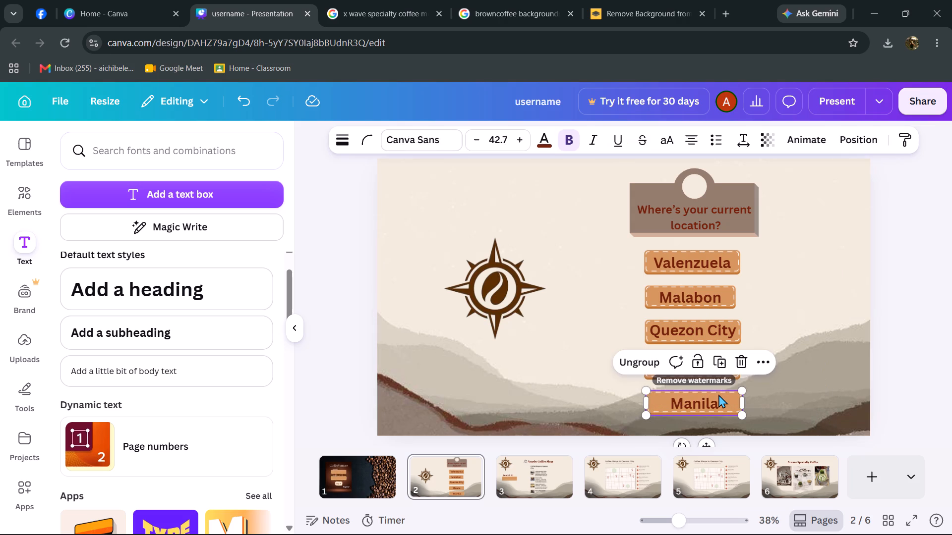
{"action": "left_click", "coordinate": [813, 385]}
Ungroup the bottom Manila copy and change its text to "Caloocan".
{"action": "left_click", "coordinate": [696, 407]}
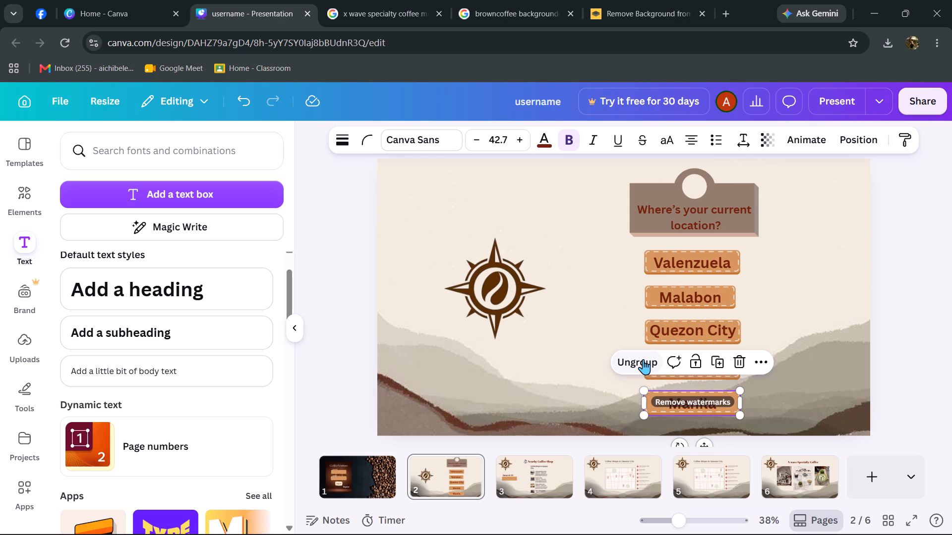
{"action": "left_click", "coordinate": [643, 359]}
{"action": "double_click", "coordinate": [697, 399]}
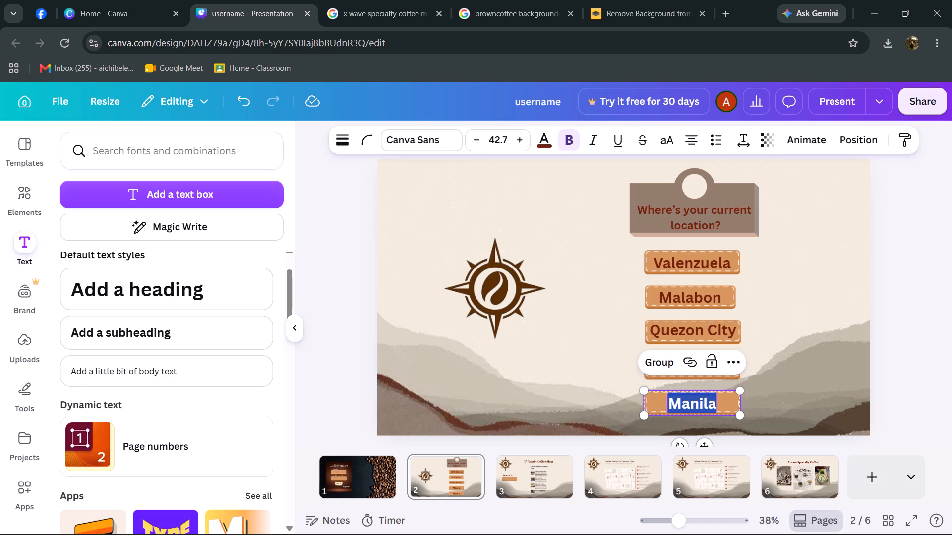
{"action": "type", "text": "Ca"}
{"action": "type", "text": "loocan"}
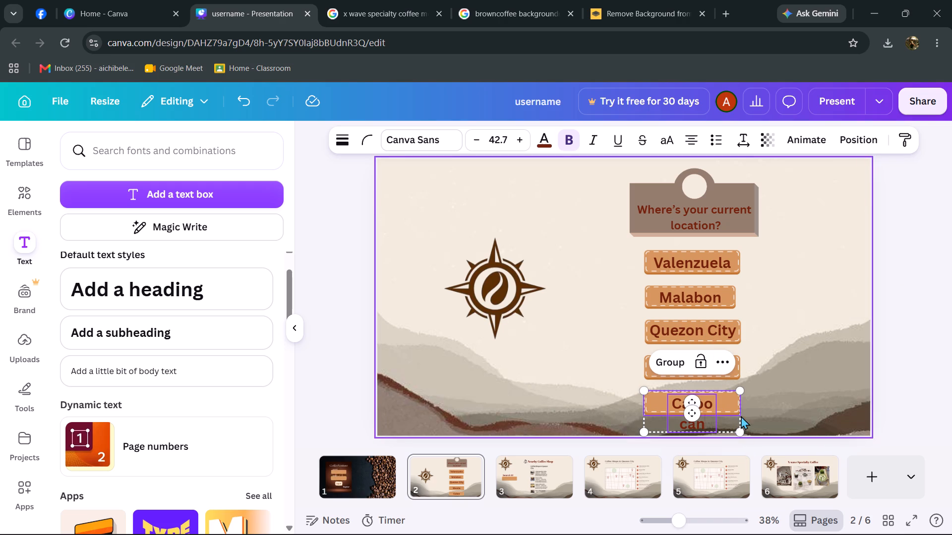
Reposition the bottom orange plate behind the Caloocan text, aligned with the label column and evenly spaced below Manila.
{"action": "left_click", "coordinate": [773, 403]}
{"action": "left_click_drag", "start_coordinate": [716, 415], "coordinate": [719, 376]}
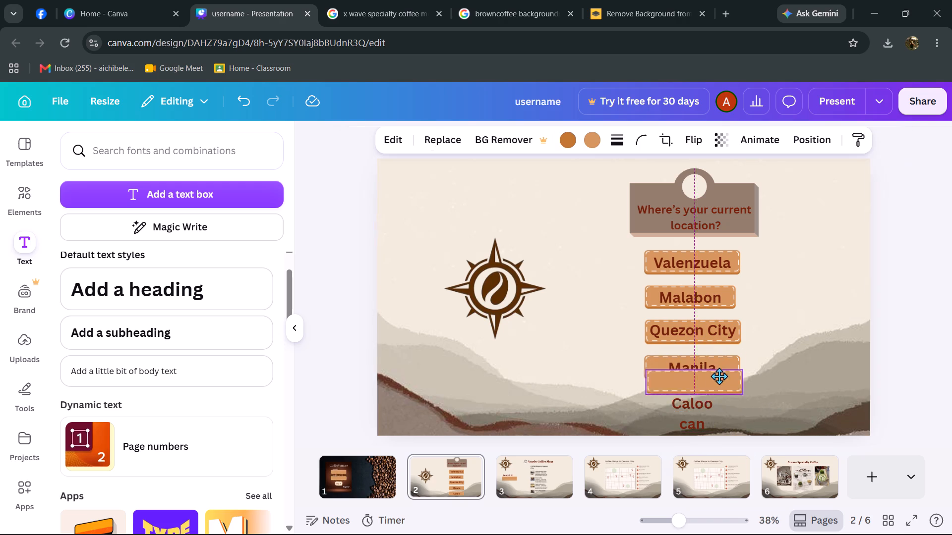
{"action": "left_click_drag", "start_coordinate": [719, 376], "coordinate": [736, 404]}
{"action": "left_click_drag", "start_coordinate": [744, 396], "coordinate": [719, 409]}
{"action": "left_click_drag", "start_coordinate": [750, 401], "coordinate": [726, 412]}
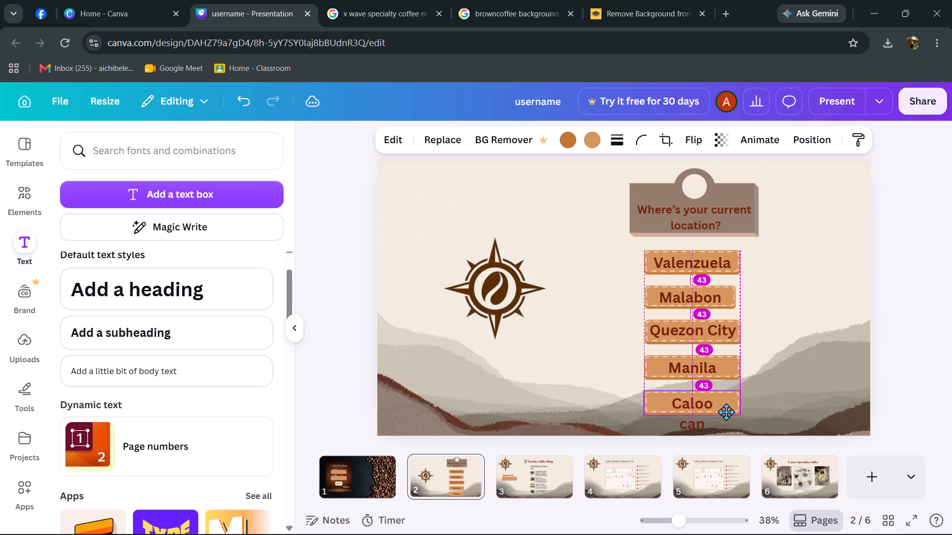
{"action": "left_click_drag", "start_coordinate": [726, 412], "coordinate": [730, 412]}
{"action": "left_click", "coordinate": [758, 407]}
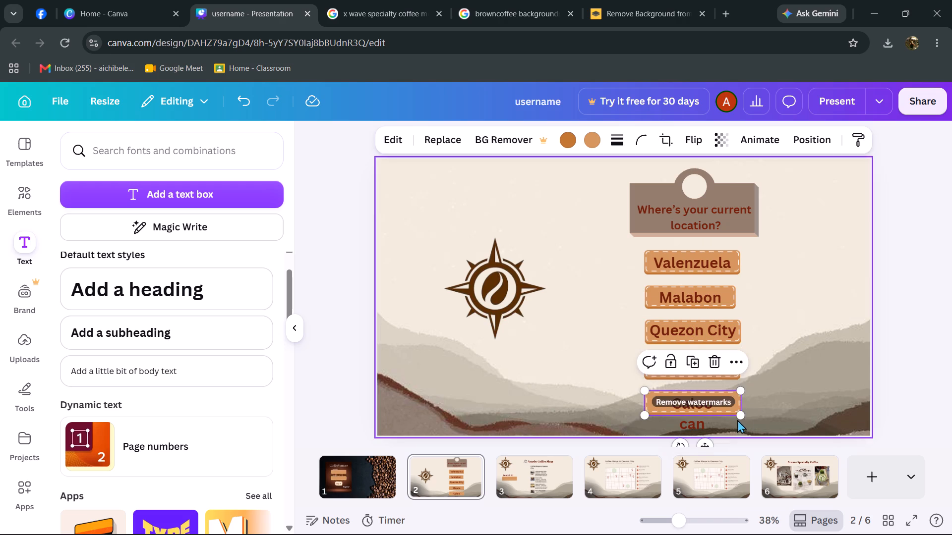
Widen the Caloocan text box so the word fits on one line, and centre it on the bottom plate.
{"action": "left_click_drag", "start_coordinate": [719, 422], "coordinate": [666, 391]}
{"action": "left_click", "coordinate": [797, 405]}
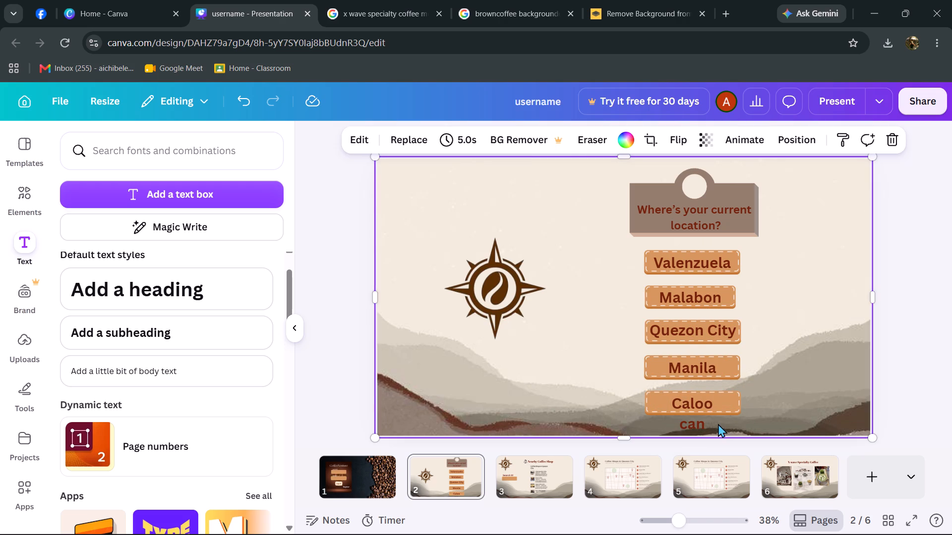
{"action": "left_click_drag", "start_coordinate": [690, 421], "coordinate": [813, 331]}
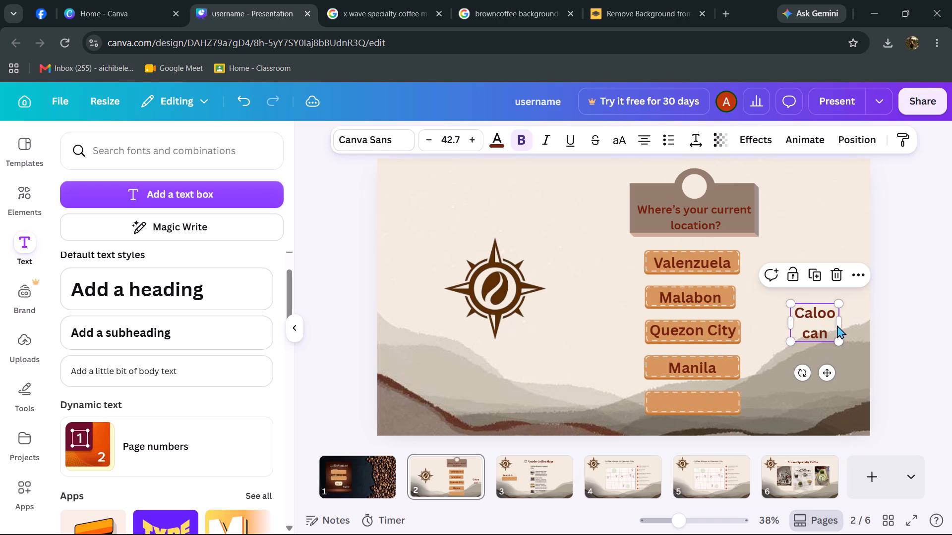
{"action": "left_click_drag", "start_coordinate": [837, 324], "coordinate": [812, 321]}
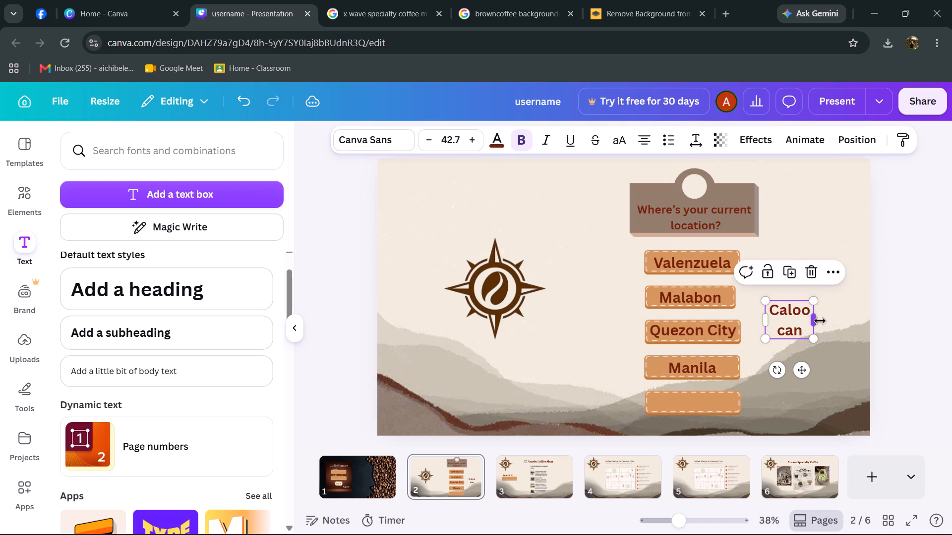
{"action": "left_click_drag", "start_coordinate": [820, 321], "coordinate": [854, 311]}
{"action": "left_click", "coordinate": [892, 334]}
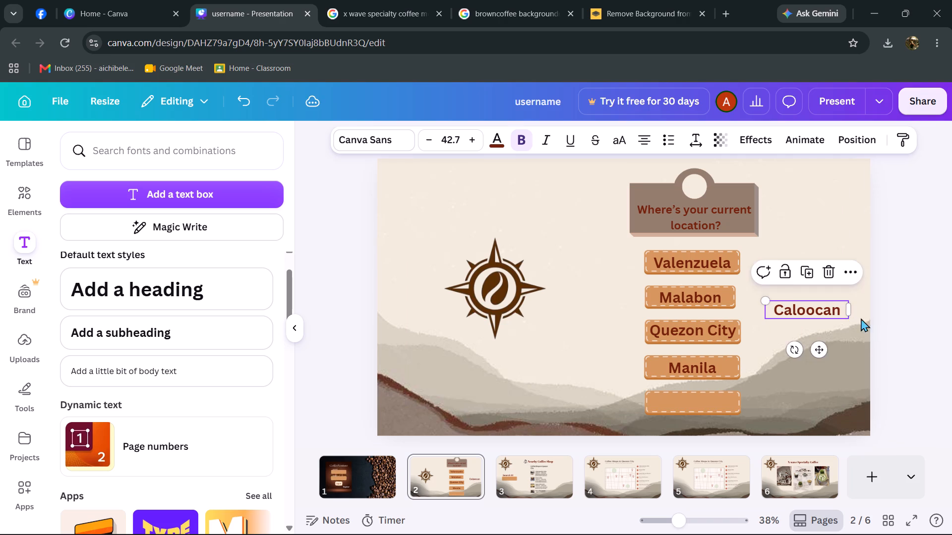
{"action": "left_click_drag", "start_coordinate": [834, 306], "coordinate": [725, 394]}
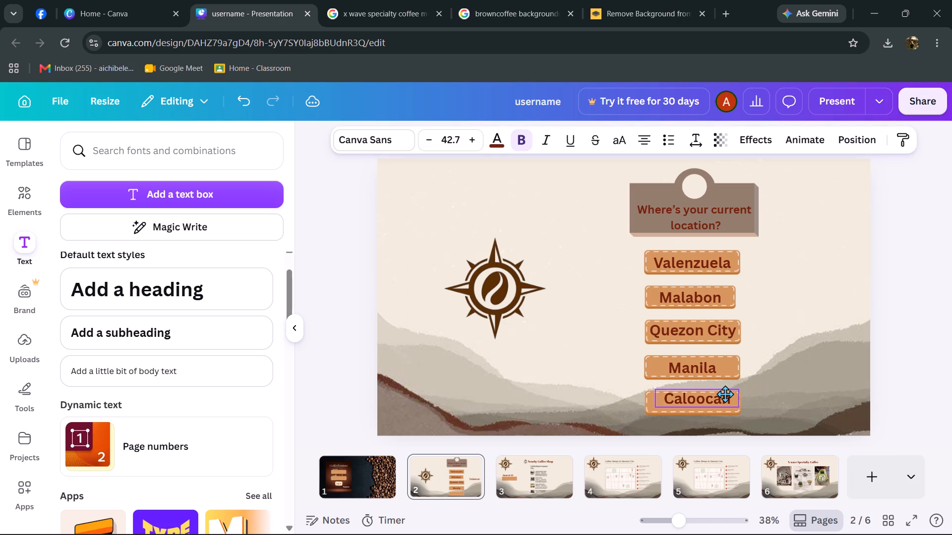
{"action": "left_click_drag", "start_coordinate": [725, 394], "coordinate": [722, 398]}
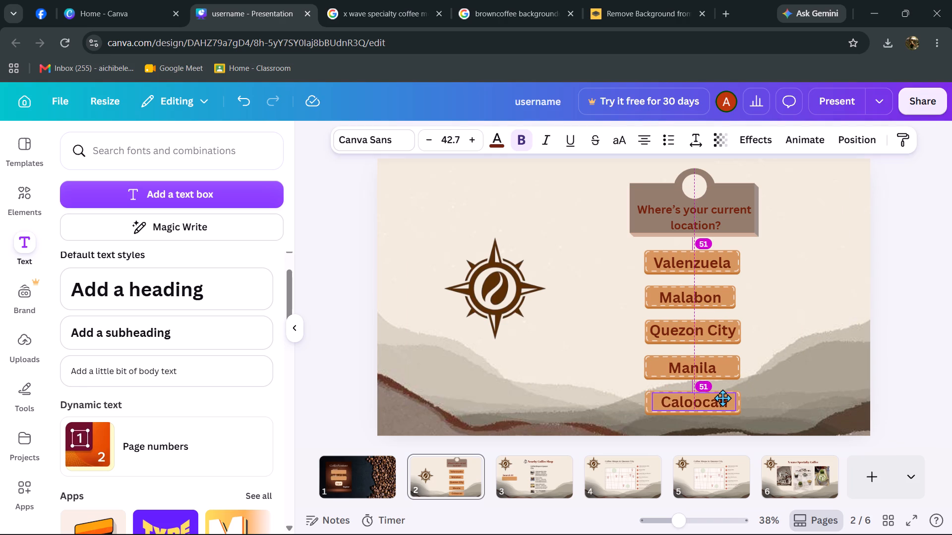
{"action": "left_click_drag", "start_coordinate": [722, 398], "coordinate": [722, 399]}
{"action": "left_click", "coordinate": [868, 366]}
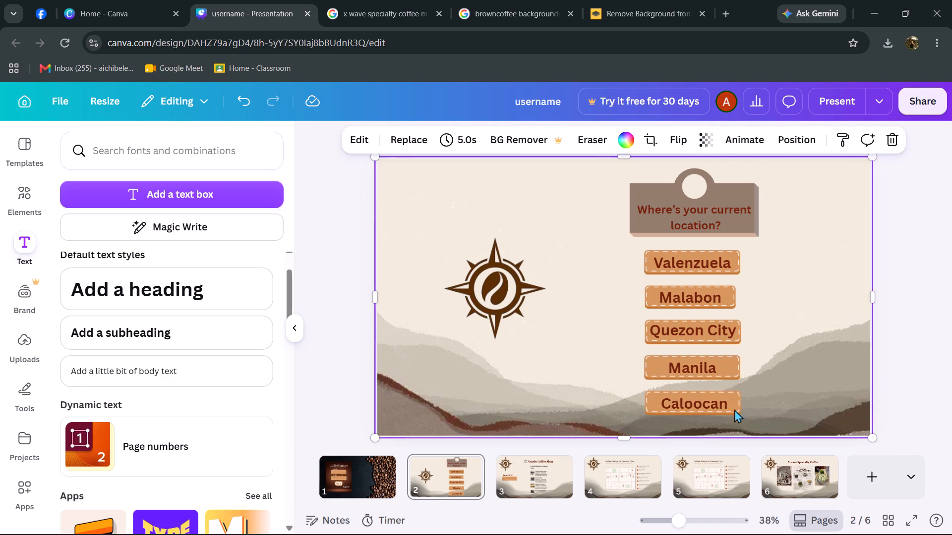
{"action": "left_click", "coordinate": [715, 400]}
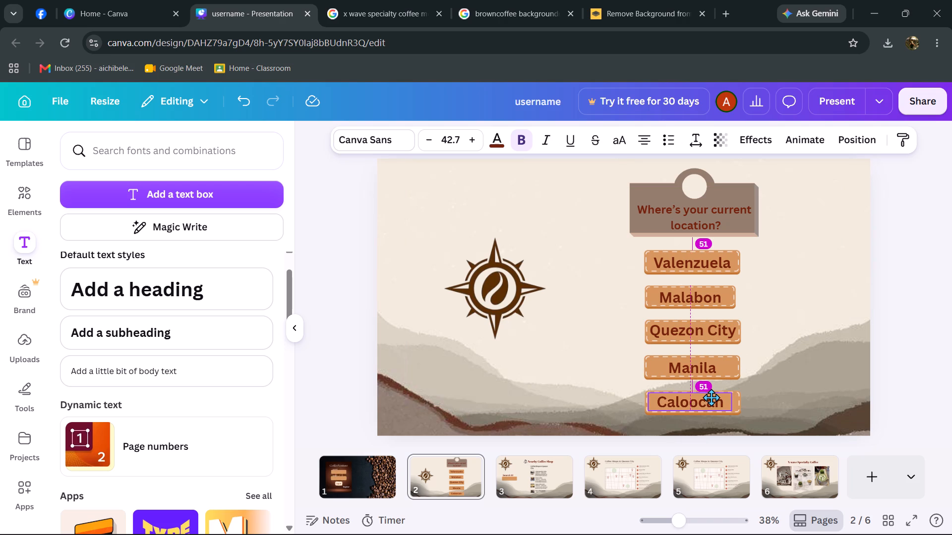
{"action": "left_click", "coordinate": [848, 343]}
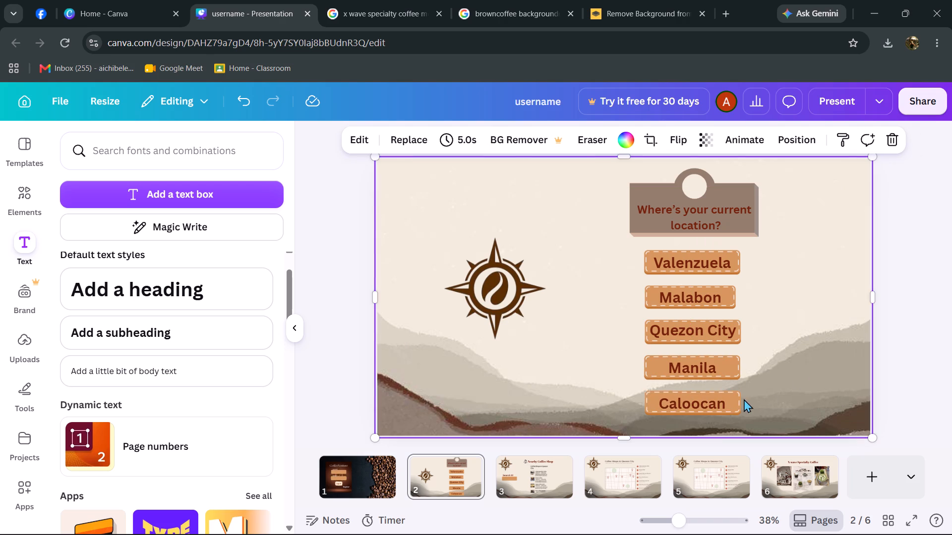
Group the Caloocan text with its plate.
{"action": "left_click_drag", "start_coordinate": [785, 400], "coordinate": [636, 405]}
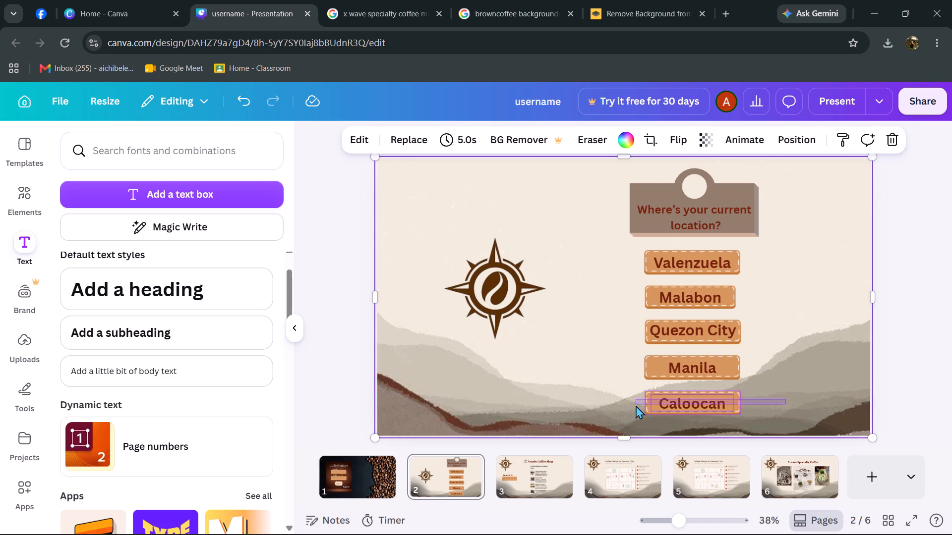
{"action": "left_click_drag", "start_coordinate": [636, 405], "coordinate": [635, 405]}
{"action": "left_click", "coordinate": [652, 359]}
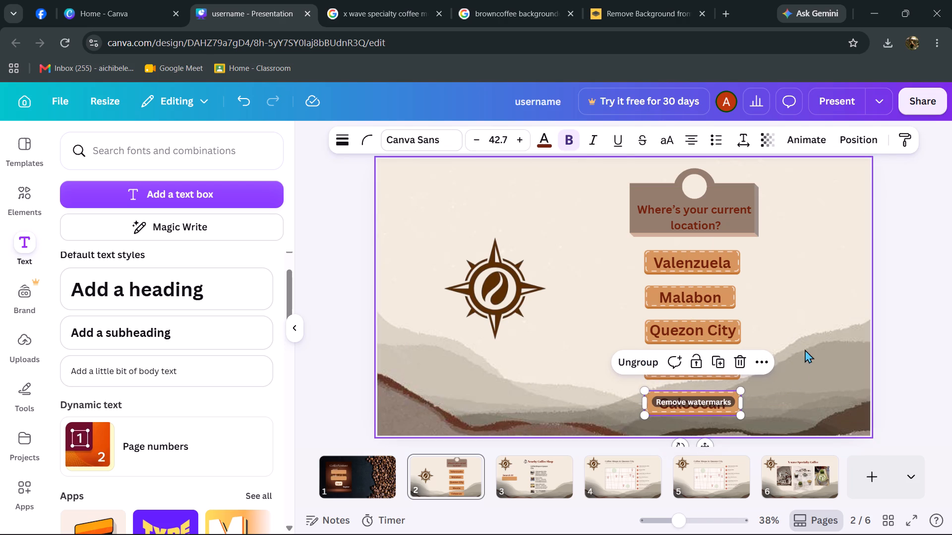
Delete the Caloocan label group from the bottom of the column.
{"action": "left_click", "coordinate": [805, 350]}
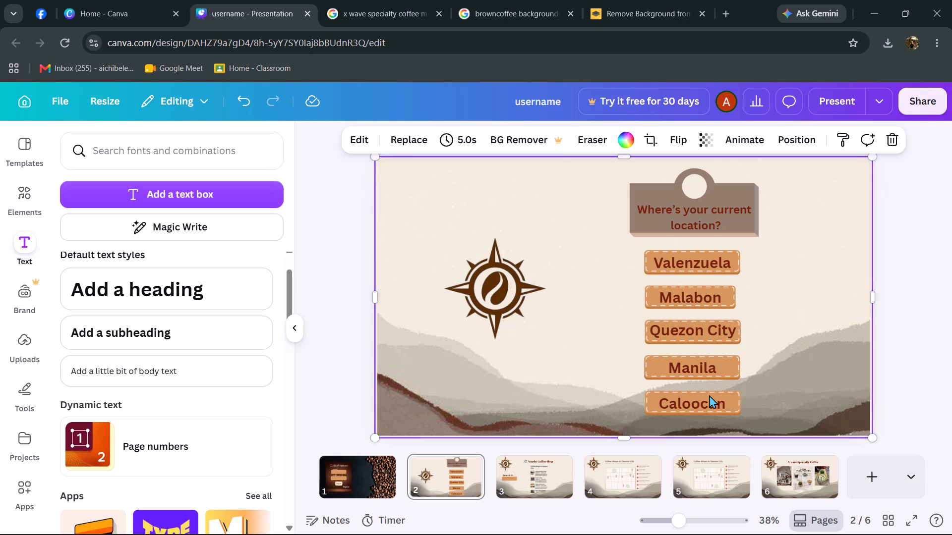
{"action": "left_click", "coordinate": [698, 410]}
{"action": "key", "text": "BackSpace"}
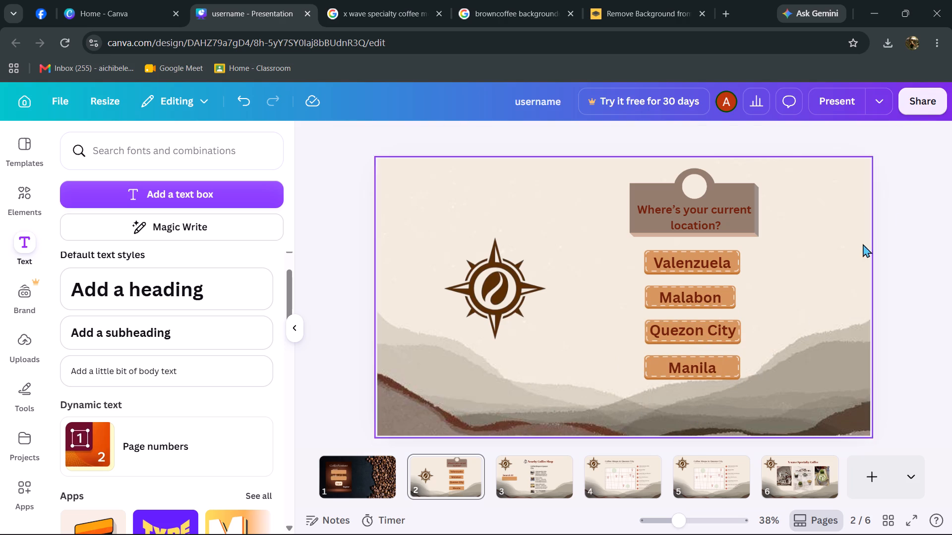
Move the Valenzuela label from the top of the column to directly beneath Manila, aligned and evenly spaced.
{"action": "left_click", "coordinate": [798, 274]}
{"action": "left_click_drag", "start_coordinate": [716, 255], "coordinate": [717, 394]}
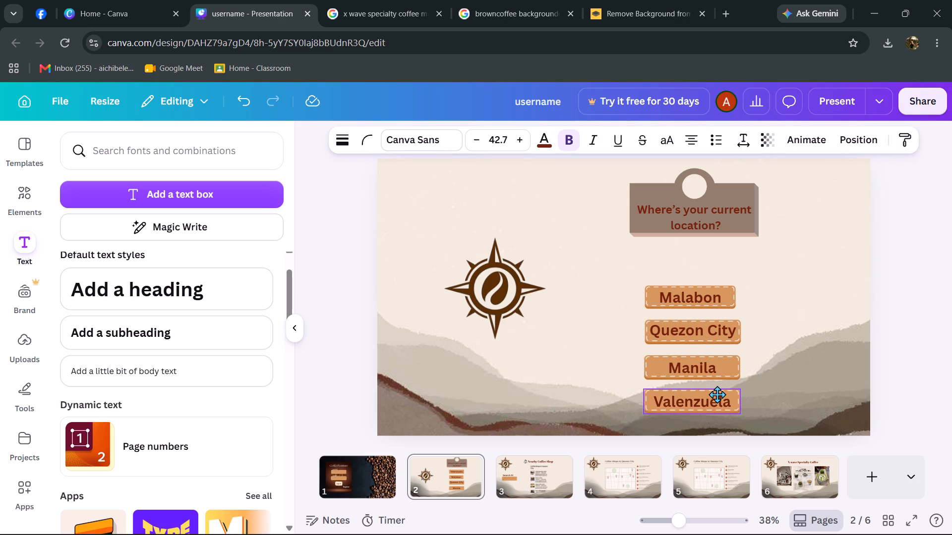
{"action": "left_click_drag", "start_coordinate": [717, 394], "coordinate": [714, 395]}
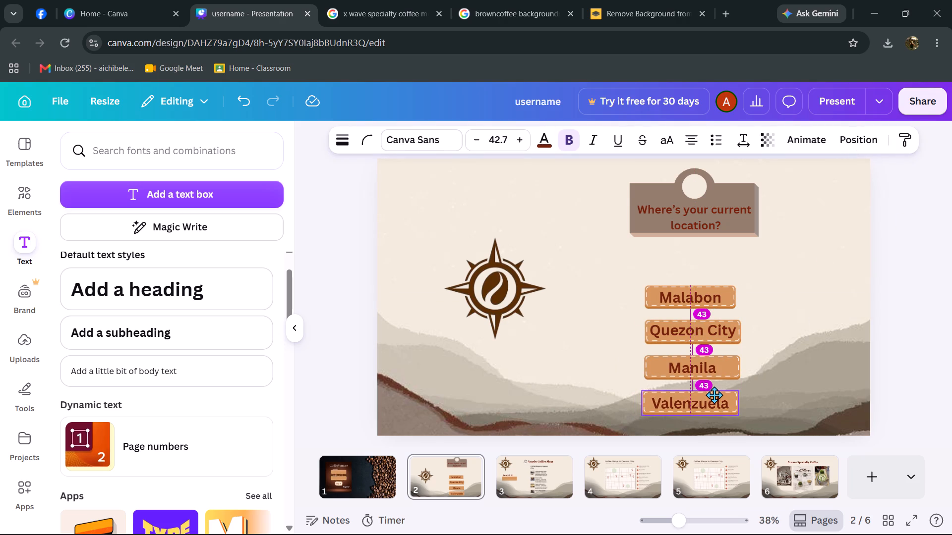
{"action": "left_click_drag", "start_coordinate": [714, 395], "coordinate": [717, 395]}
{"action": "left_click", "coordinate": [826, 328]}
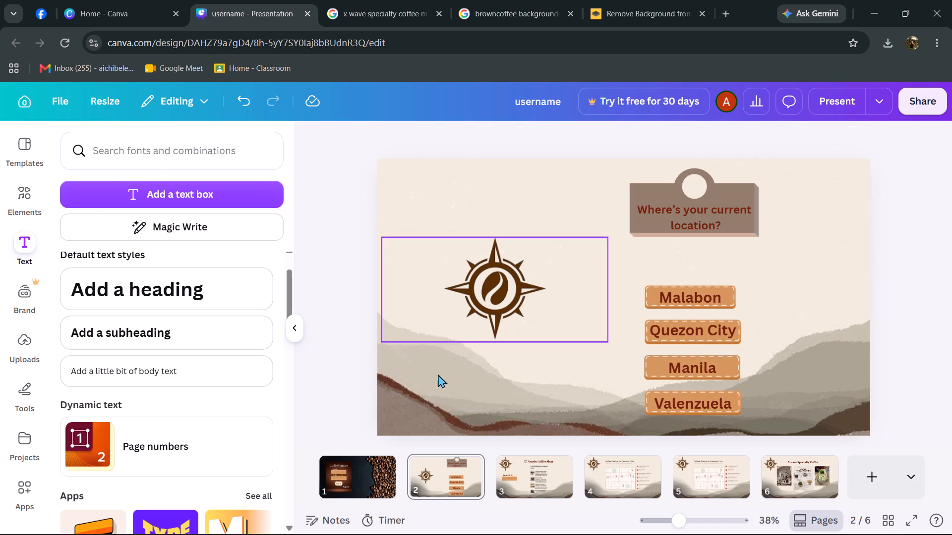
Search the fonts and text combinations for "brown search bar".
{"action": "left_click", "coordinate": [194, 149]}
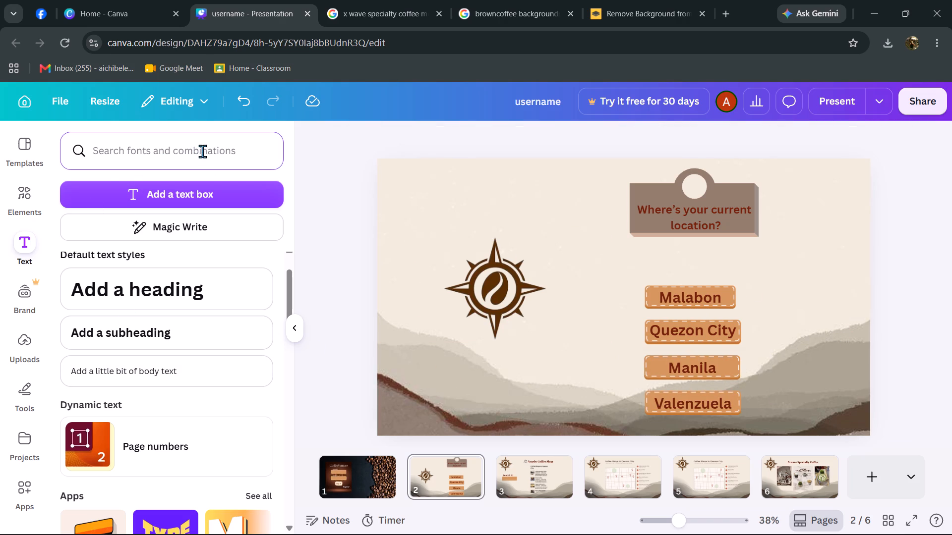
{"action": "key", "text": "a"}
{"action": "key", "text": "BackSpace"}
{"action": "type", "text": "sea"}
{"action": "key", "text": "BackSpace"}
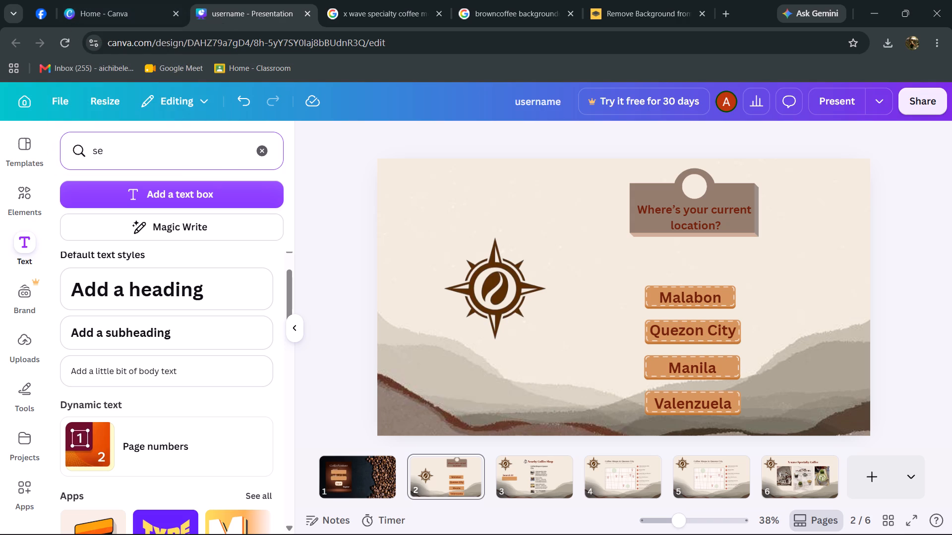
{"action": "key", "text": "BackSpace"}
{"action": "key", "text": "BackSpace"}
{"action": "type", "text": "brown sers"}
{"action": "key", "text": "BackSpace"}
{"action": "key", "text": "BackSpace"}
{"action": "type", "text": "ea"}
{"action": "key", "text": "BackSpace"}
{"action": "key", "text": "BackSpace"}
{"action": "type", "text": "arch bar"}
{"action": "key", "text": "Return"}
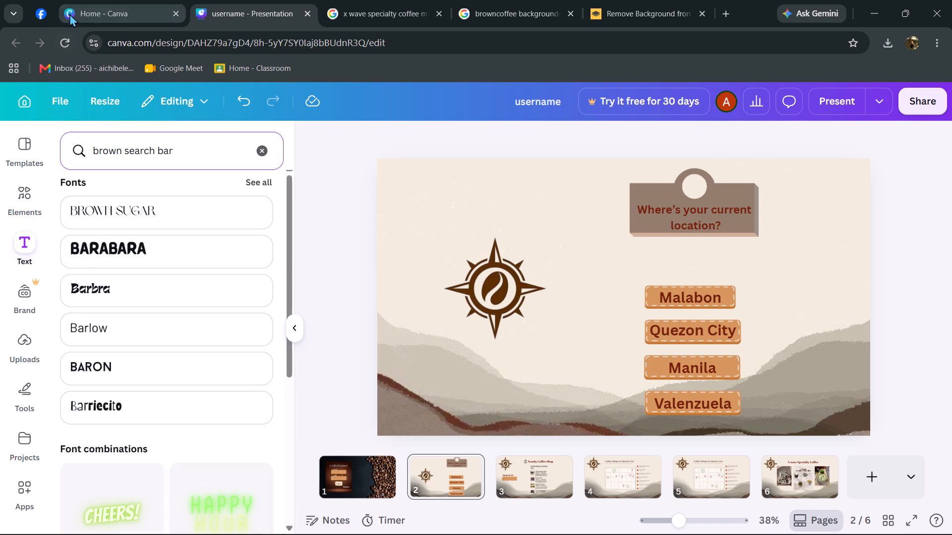
Search the elements for "brown search bar" and add the cream search bar graphic with the brown magnifier to page 2.
{"action": "left_click", "coordinate": [21, 207]}
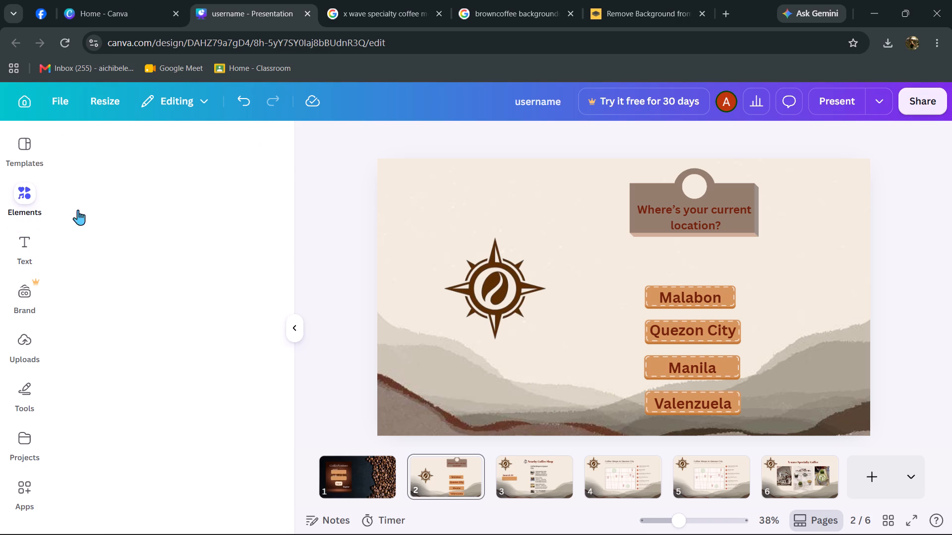
{"action": "left_click", "coordinate": [153, 152]}
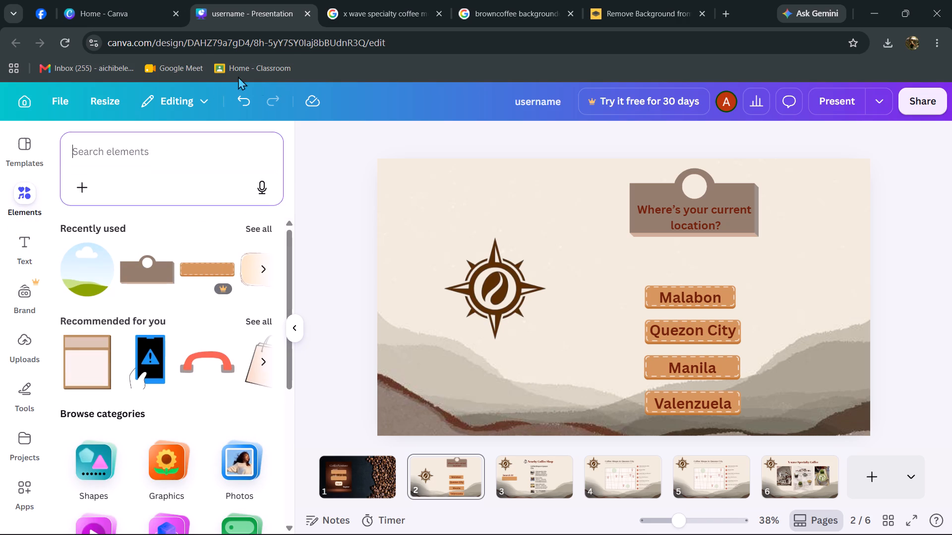
{"action": "key", "text": "b"}
{"action": "type", "text": "rown search bar"}
{"action": "key", "text": "Return"}
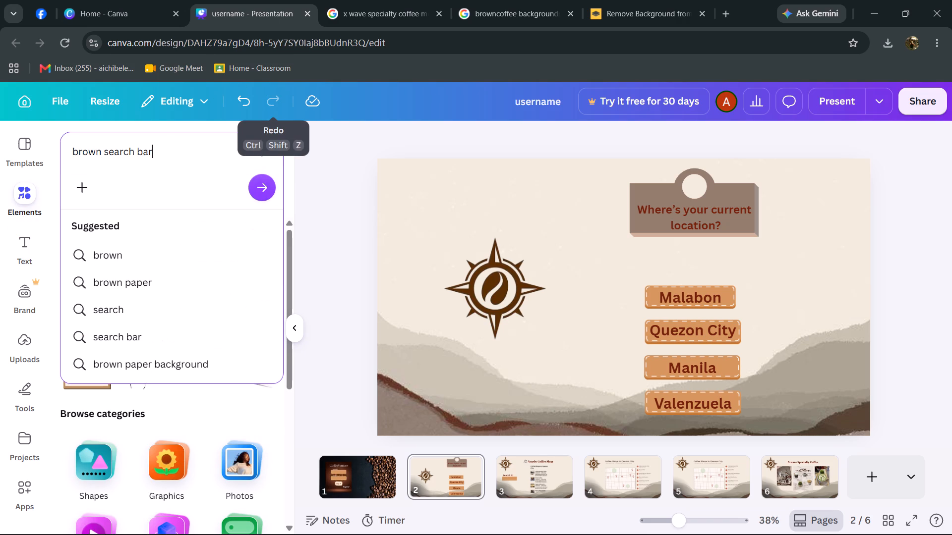
{"action": "key", "text": "backslash"}
{"action": "key", "text": "Return"}
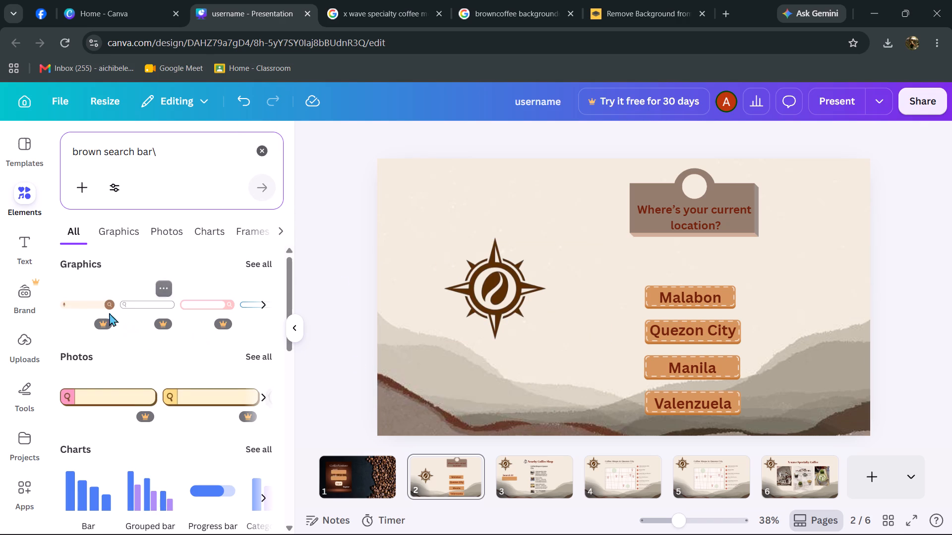
{"action": "left_click", "coordinate": [94, 305]}
{"action": "left_click", "coordinate": [853, 295]}
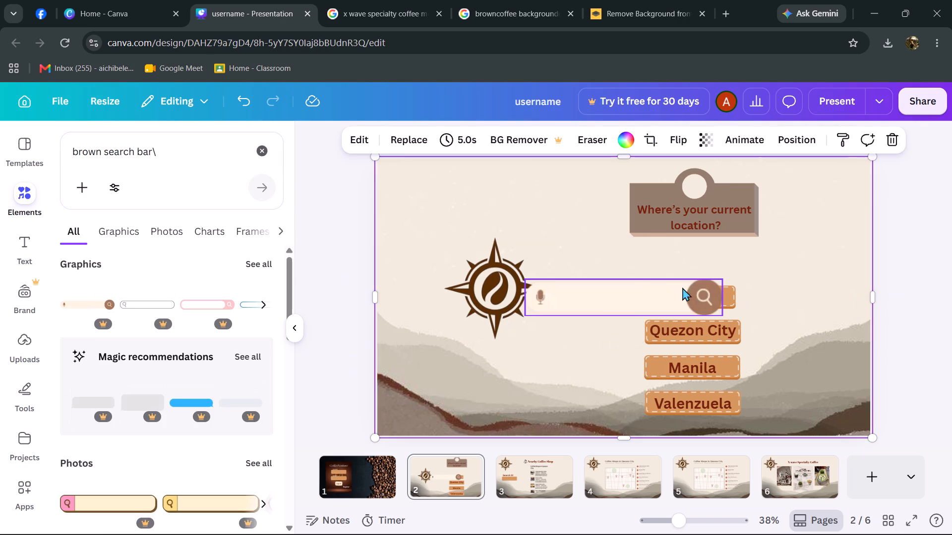
Shrink the search bar graphic and place it beneath the heading plate, evenly spaced between the heading and the Malabon label.
{"action": "left_click_drag", "start_coordinate": [636, 300], "coordinate": [709, 263]}
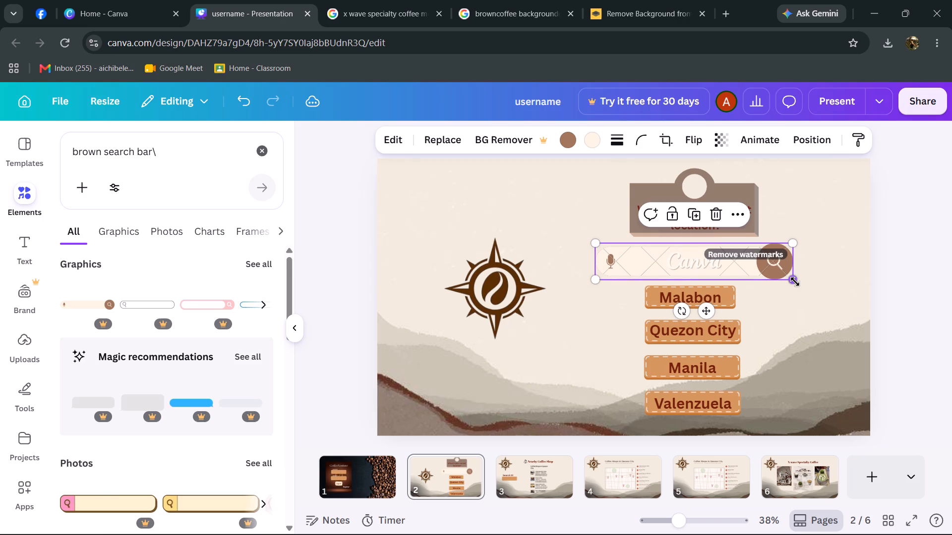
{"action": "left_click_drag", "start_coordinate": [795, 281], "coordinate": [750, 262]}
{"action": "left_click", "coordinate": [798, 261]}
{"action": "left_click_drag", "start_coordinate": [706, 259], "coordinate": [731, 263]}
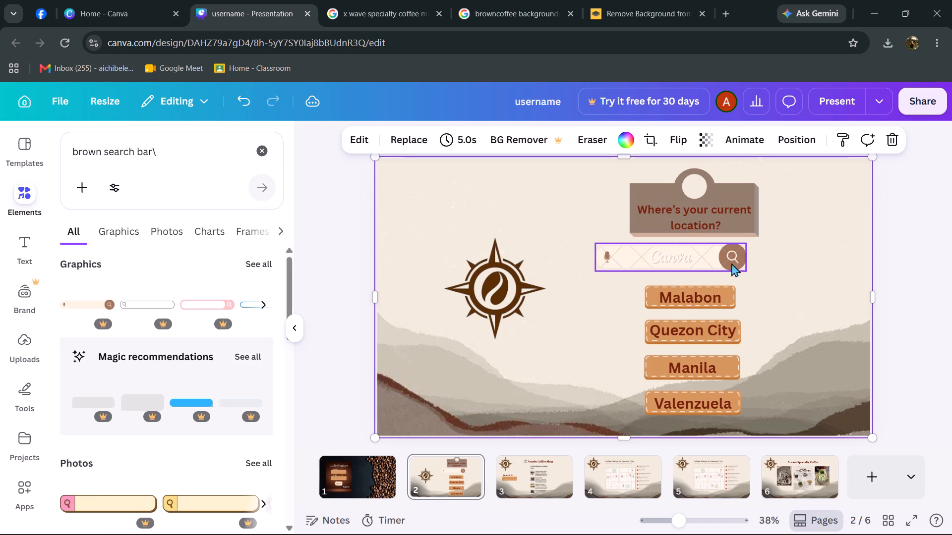
{"action": "left_click_drag", "start_coordinate": [731, 263], "coordinate": [737, 266]}
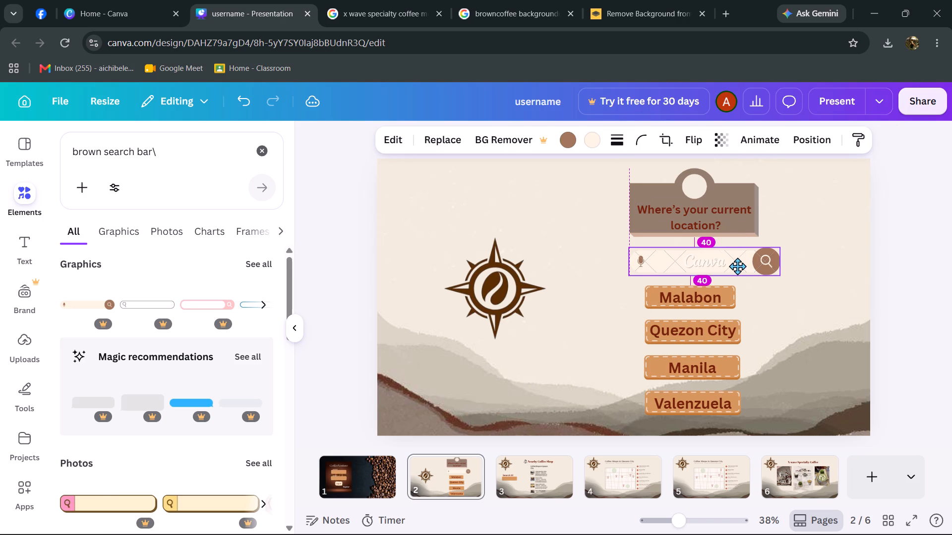
{"action": "left_click_drag", "start_coordinate": [737, 266], "coordinate": [733, 266]}
{"action": "left_click", "coordinate": [943, 284]}
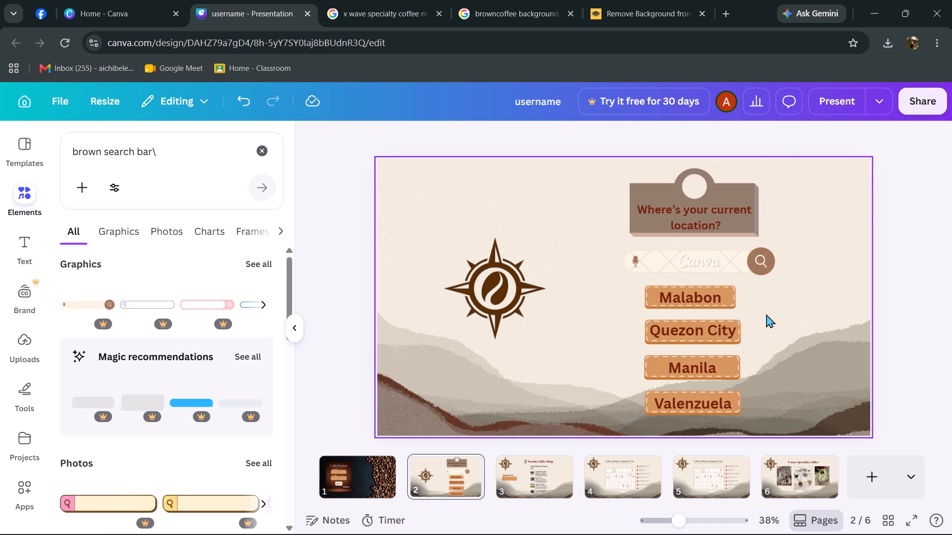
{"action": "left_click", "coordinate": [723, 261]}
{"action": "left_click", "coordinate": [779, 345]}
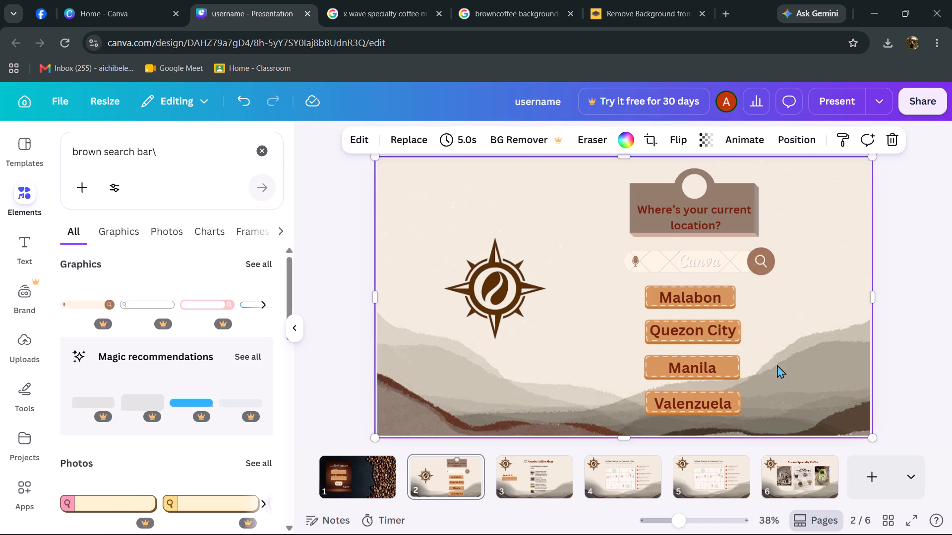
Delete the Malabon, Quezon City, Manila and Valenzuela labels from page 2 together.
{"action": "left_click_drag", "start_coordinate": [765, 424], "coordinate": [670, 289]}
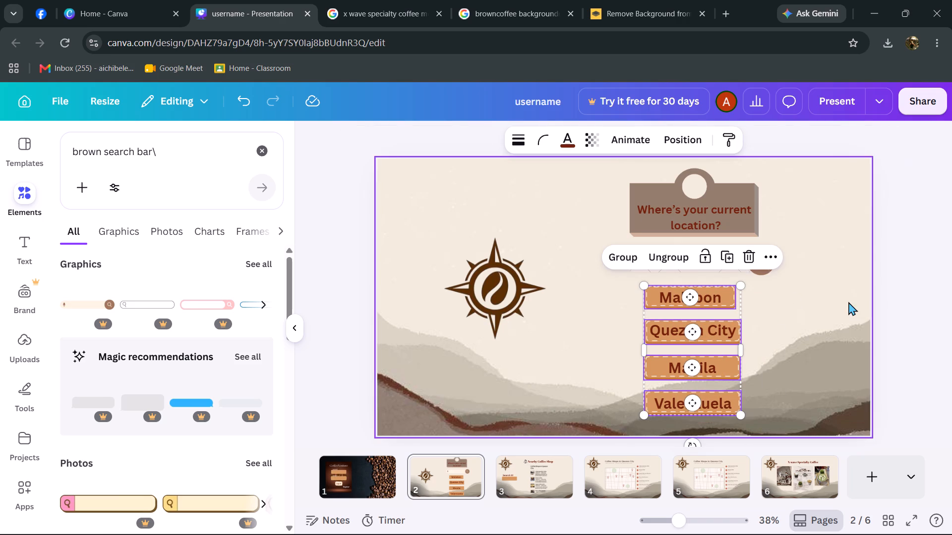
{"action": "key", "text": "BackSpace"}
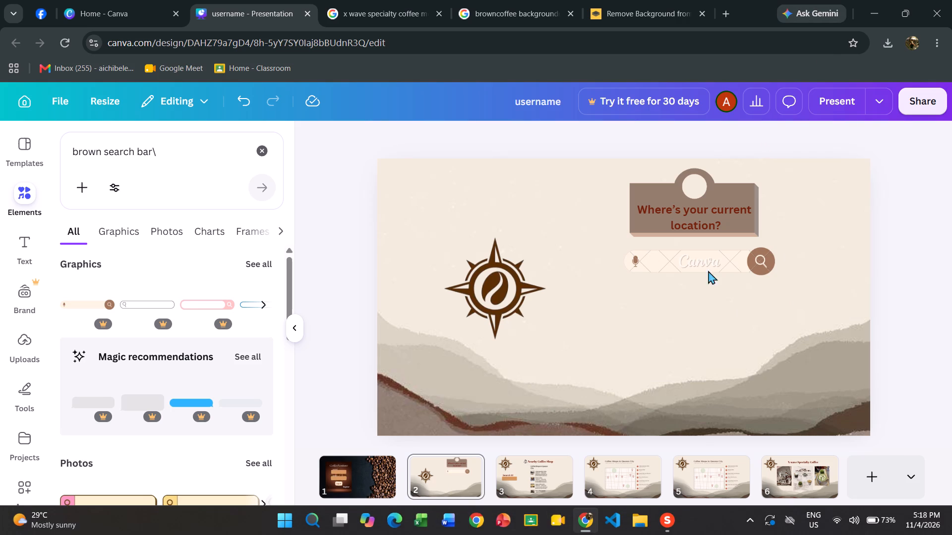
Move the search bar down page 2 to the area just above the mountains, away from the heading.
{"action": "left_click_drag", "start_coordinate": [675, 254], "coordinate": [642, 331]}
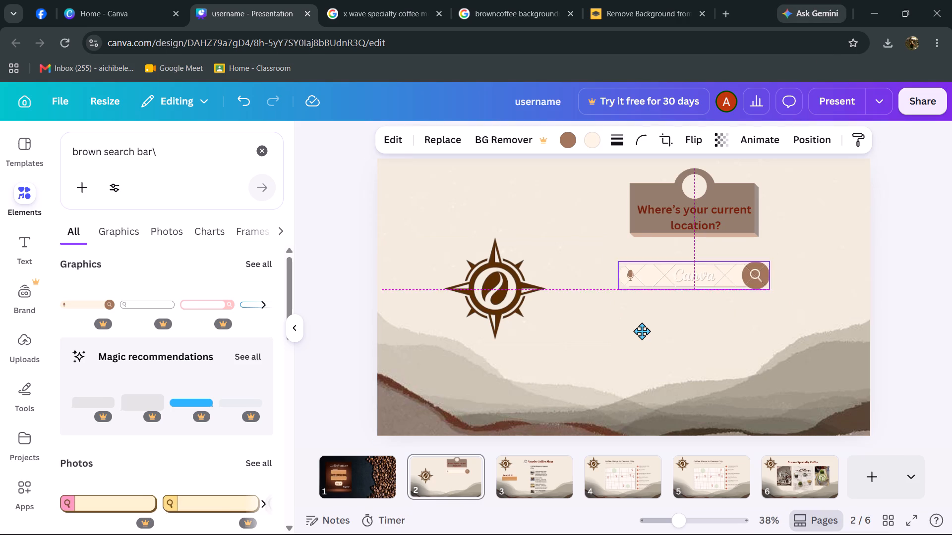
{"action": "left_click_drag", "start_coordinate": [642, 331], "coordinate": [611, 333]}
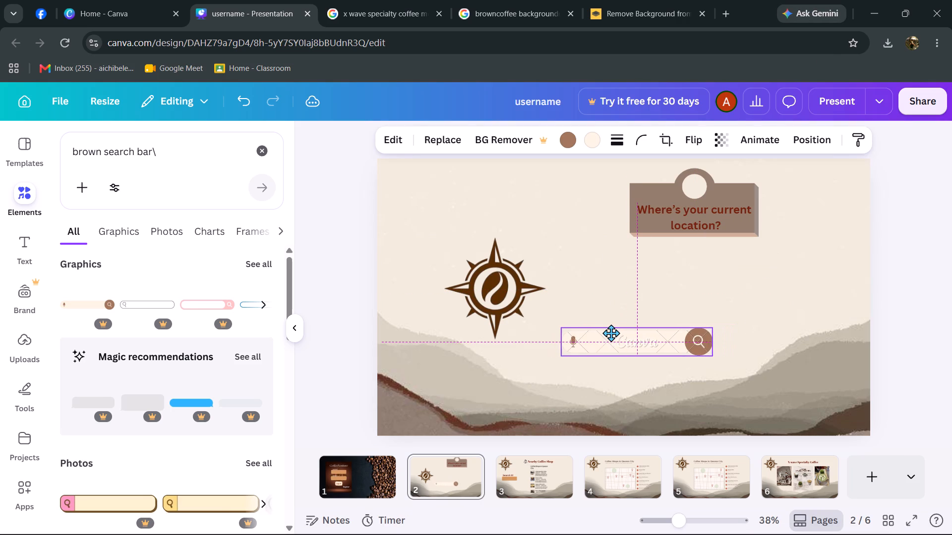
{"action": "left_click_drag", "start_coordinate": [611, 333], "coordinate": [614, 333]}
Reposition the brown heading plate on its own behind the "Where's your current location?" text.
{"action": "left_click_drag", "start_coordinate": [671, 190], "coordinate": [625, 215]}
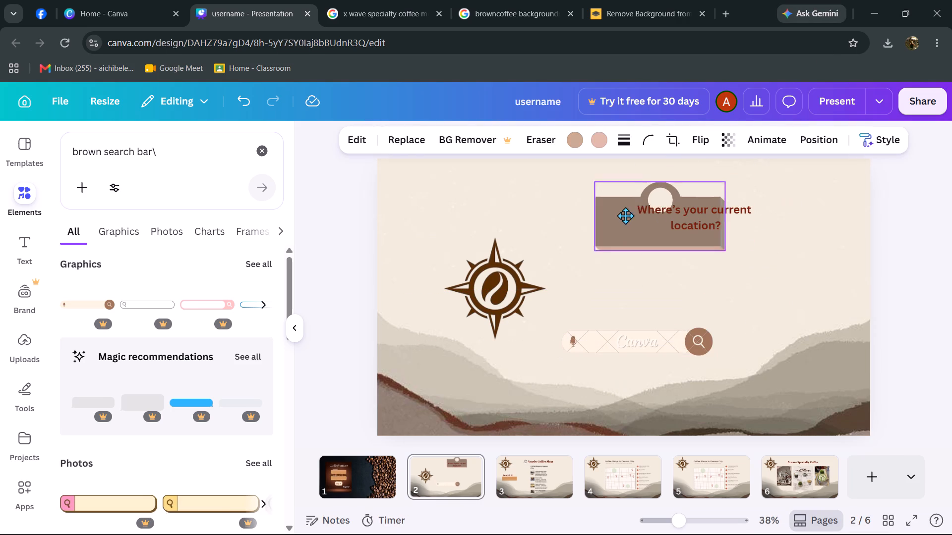
{"action": "left_click_drag", "start_coordinate": [625, 215], "coordinate": [671, 201]}
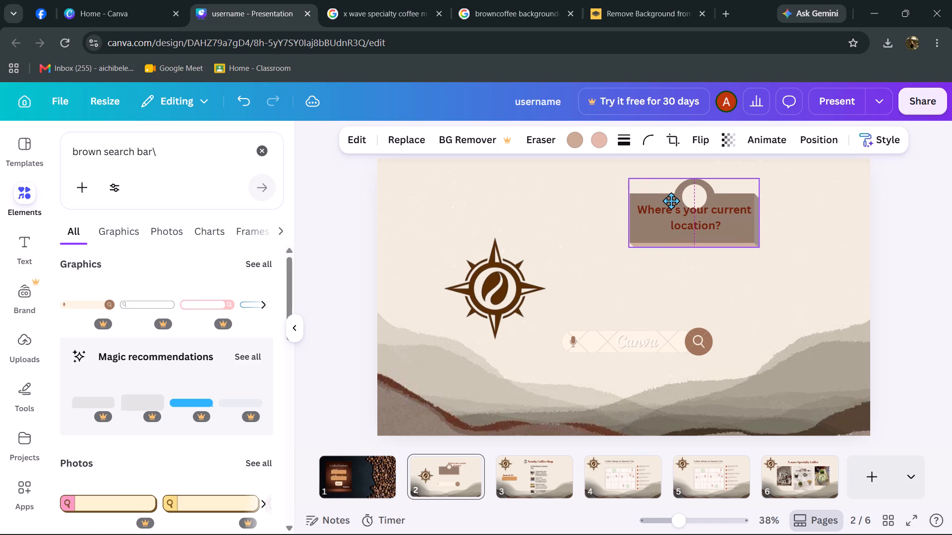
{"action": "left_click_drag", "start_coordinate": [671, 201], "coordinate": [678, 196]}
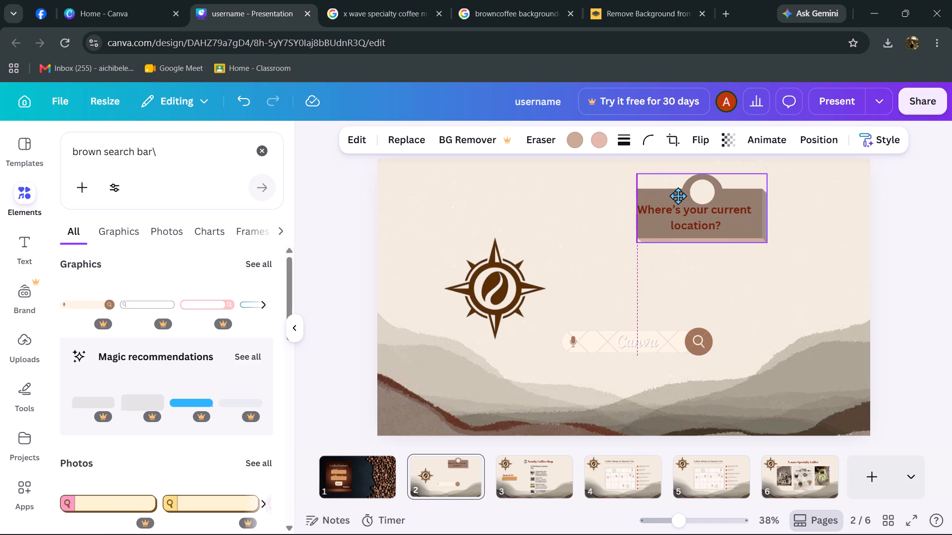
{"action": "left_click_drag", "start_coordinate": [678, 196], "coordinate": [675, 195]}
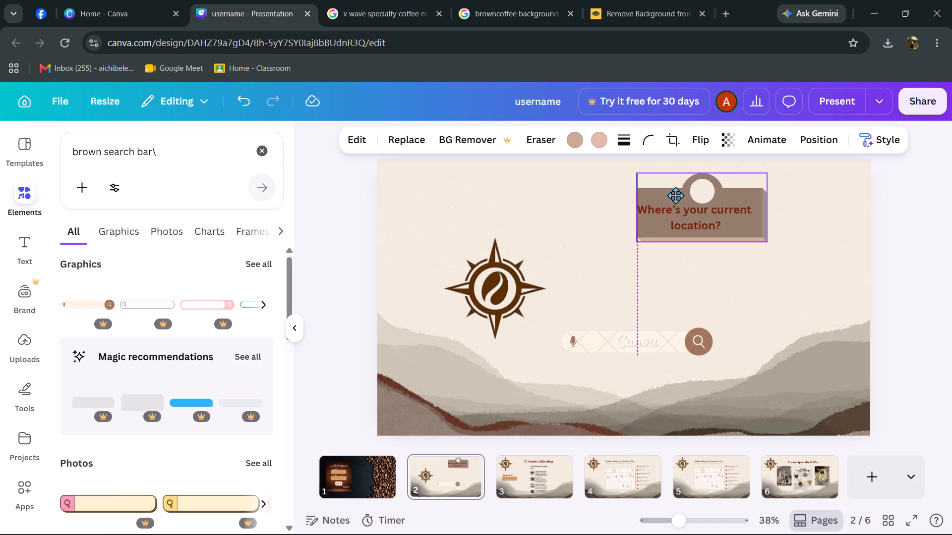
{"action": "left_click_drag", "start_coordinate": [675, 195], "coordinate": [677, 195]}
Select the brown heading plate together with the "Where's your current location?" text and group them.
{"action": "left_click", "coordinate": [787, 258]}
{"action": "left_click", "coordinate": [751, 226]}
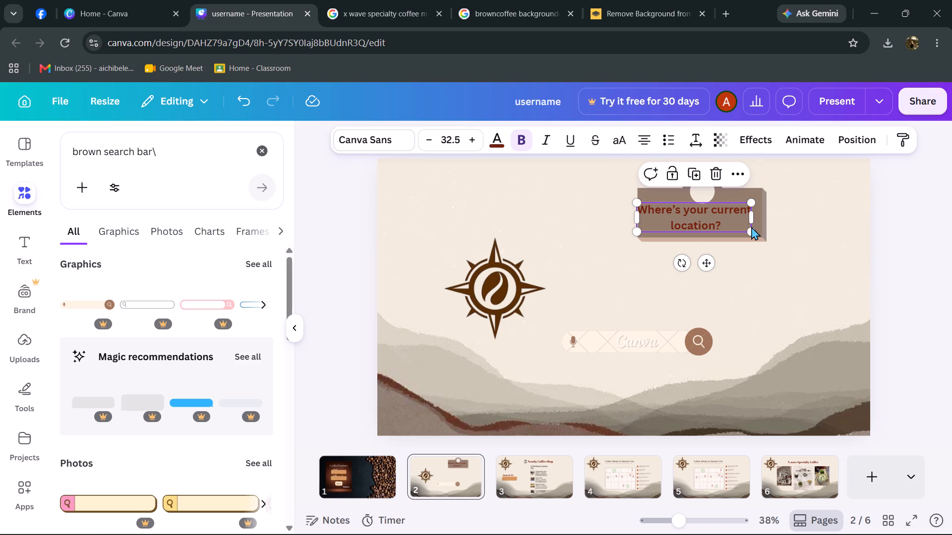
{"action": "left_click", "coordinate": [772, 232]}
{"action": "left_click", "coordinate": [766, 234]}
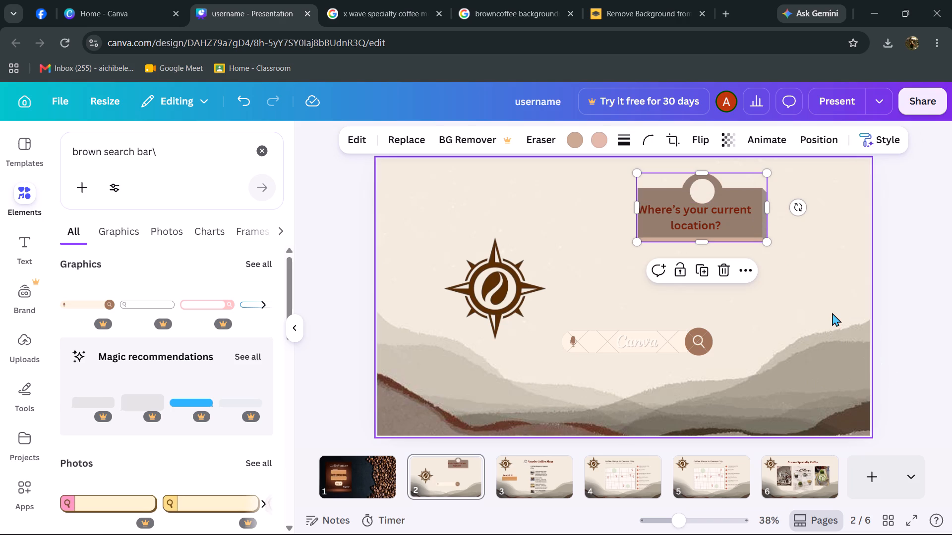
{"action": "left_click", "coordinate": [776, 223]}
{"action": "left_click_drag", "start_coordinate": [821, 230], "coordinate": [669, 221]}
{"action": "left_click_drag", "start_coordinate": [807, 234], "coordinate": [657, 209]}
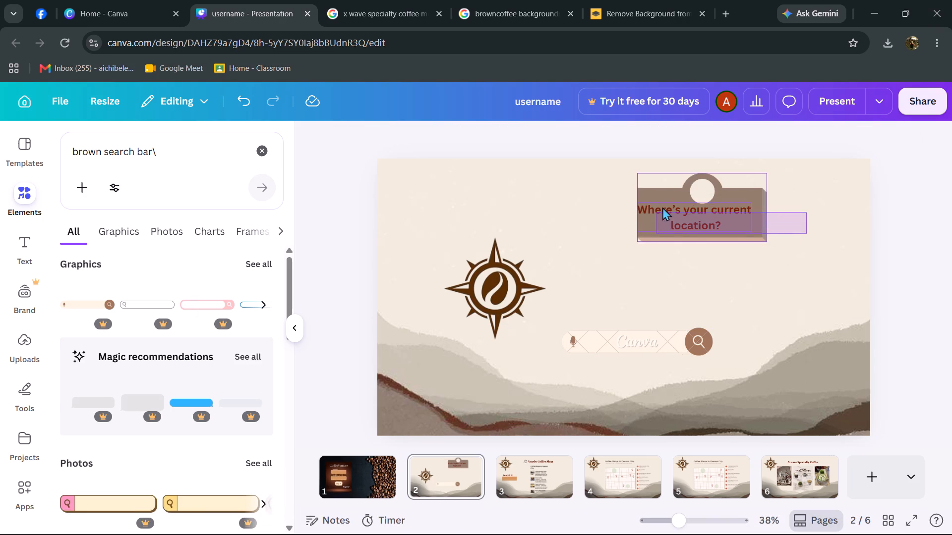
{"action": "left_click", "coordinate": [654, 272]}
{"action": "left_click_drag", "start_coordinate": [817, 259], "coordinate": [810, 253]}
Move the grouped location heading down to sit just above the search bar.
{"action": "left_click_drag", "start_coordinate": [709, 217], "coordinate": [642, 263]}
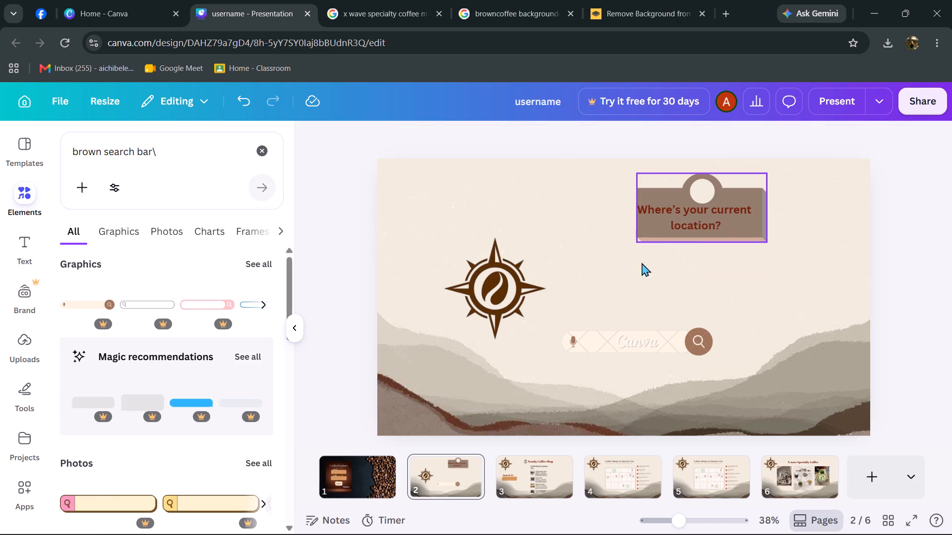
{"action": "left_click_drag", "start_coordinate": [642, 263], "coordinate": [645, 294]}
{"action": "left_click", "coordinate": [832, 257]}
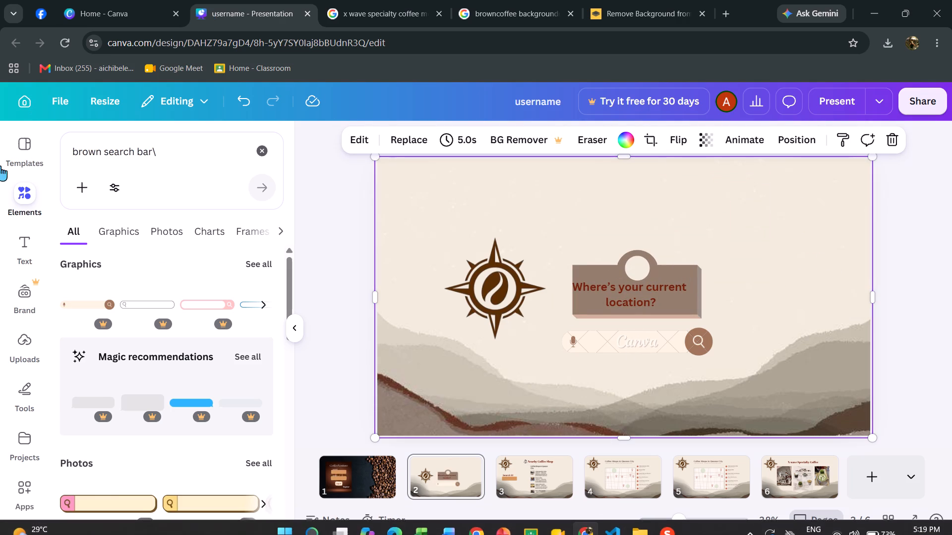
Shrink the compass logo and centre it at the top of page 2, above the location heading.
{"action": "left_click_drag", "start_coordinate": [481, 288], "coordinate": [622, 201]}
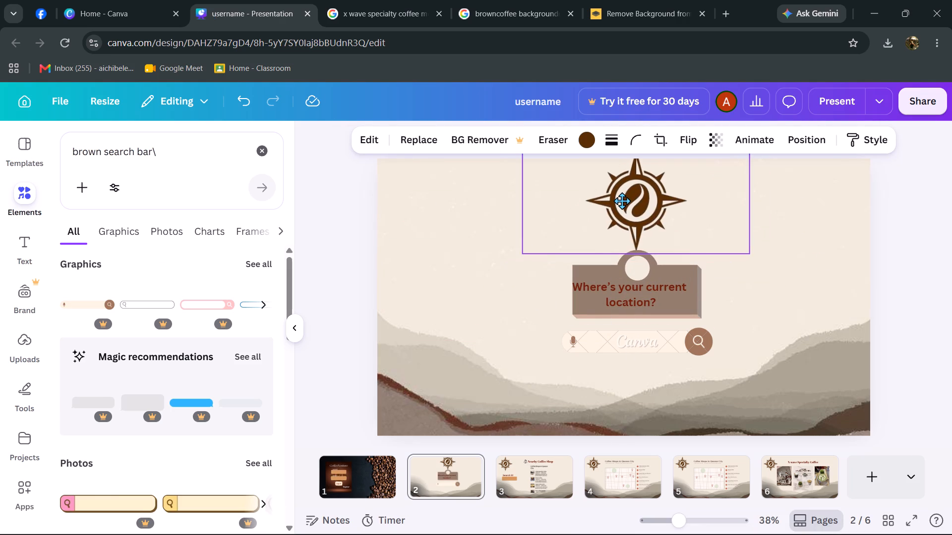
{"action": "left_click_drag", "start_coordinate": [622, 201], "coordinate": [615, 215]}
{"action": "left_click_drag", "start_coordinate": [742, 266], "coordinate": [679, 204]}
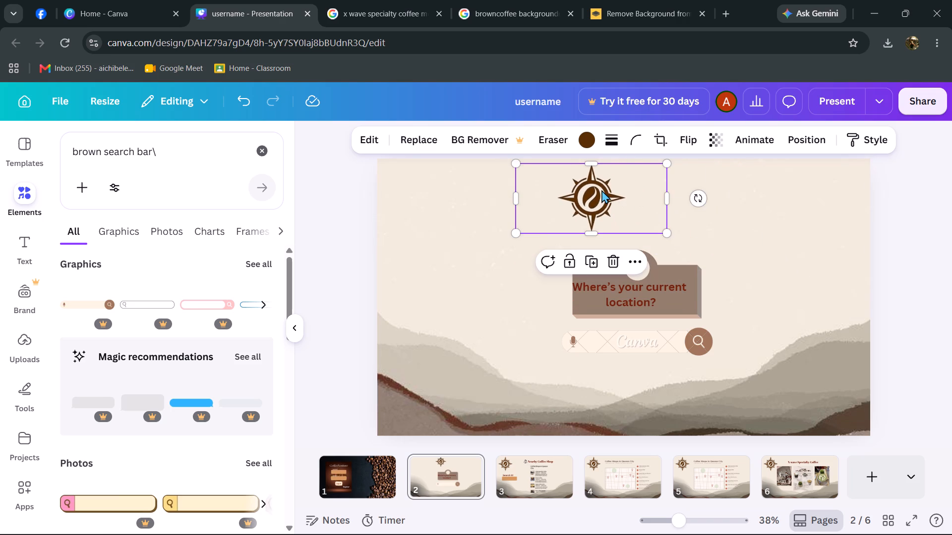
{"action": "left_click_drag", "start_coordinate": [601, 190], "coordinate": [637, 187]}
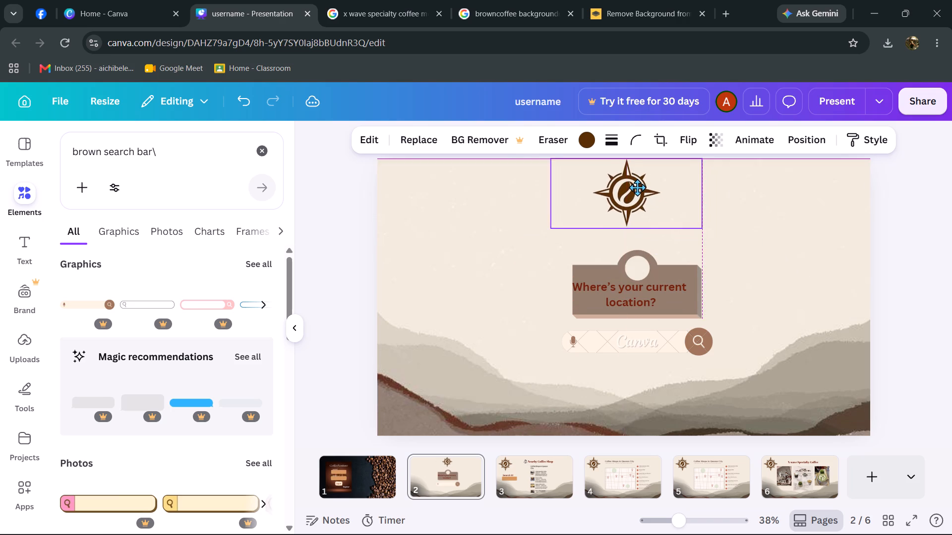
{"action": "left_click_drag", "start_coordinate": [637, 187], "coordinate": [633, 186]}
Enlarge the location heading group until its text size is 35.4 and centre it directly beneath the compass.
{"action": "left_click_drag", "start_coordinate": [667, 297], "coordinate": [653, 282]}
{"action": "left_click_drag", "start_coordinate": [688, 300], "coordinate": [692, 302]}
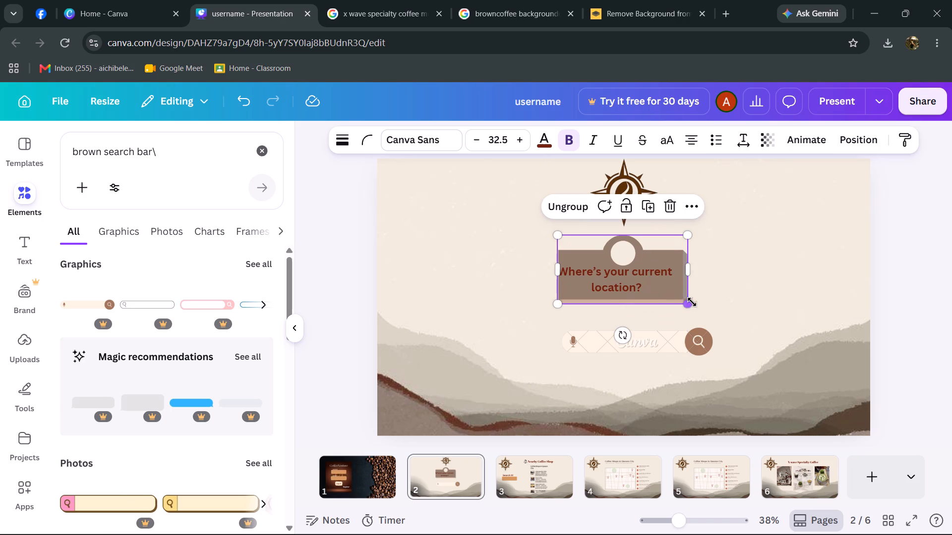
{"action": "left_click_drag", "start_coordinate": [692, 302], "coordinate": [702, 308]}
{"action": "left_click_drag", "start_coordinate": [677, 294], "coordinate": [673, 291]}
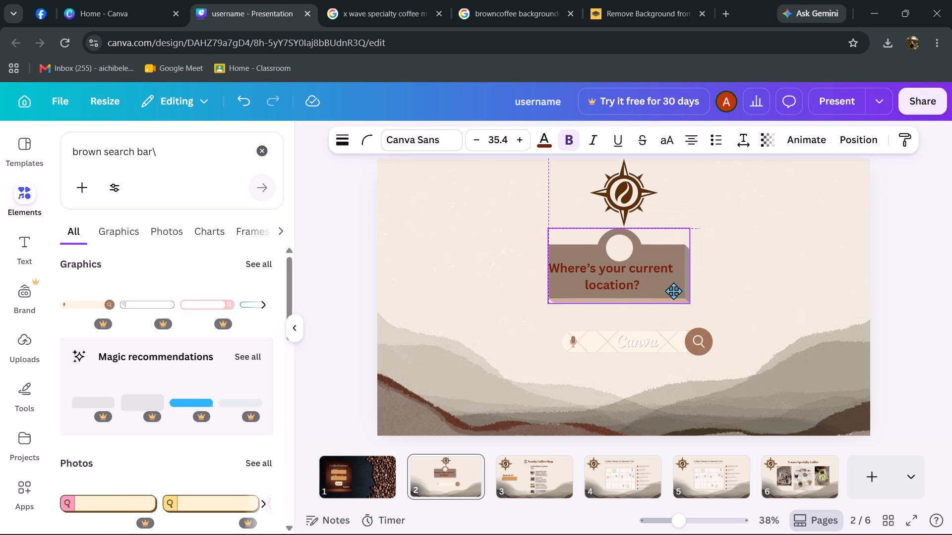
{"action": "left_click_drag", "start_coordinate": [673, 291], "coordinate": [676, 292]}
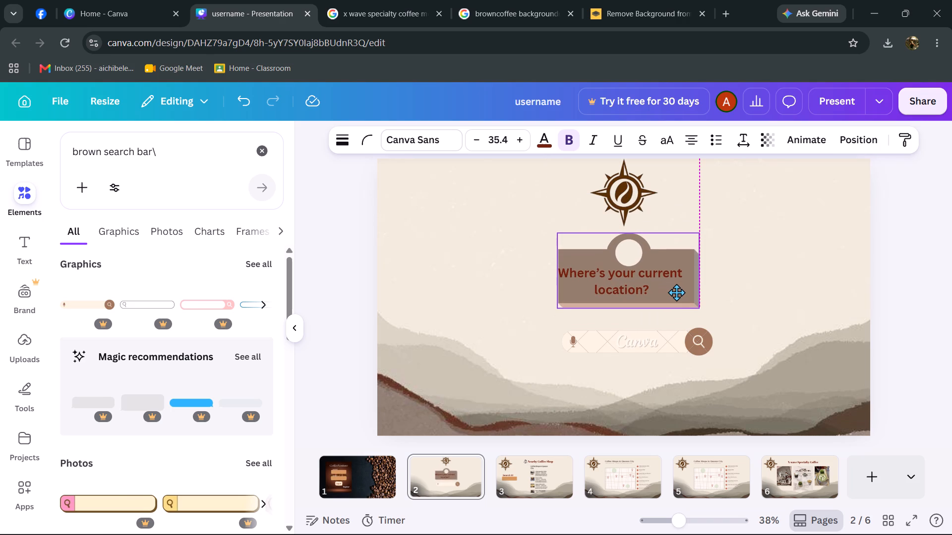
{"action": "left_click_drag", "start_coordinate": [676, 292], "coordinate": [672, 292]}
Enlarge the search bar slightly and place it close beneath the location heading, near the page's centre line.
{"action": "left_click", "coordinate": [674, 332]}
{"action": "double_click", "coordinate": [674, 333]}
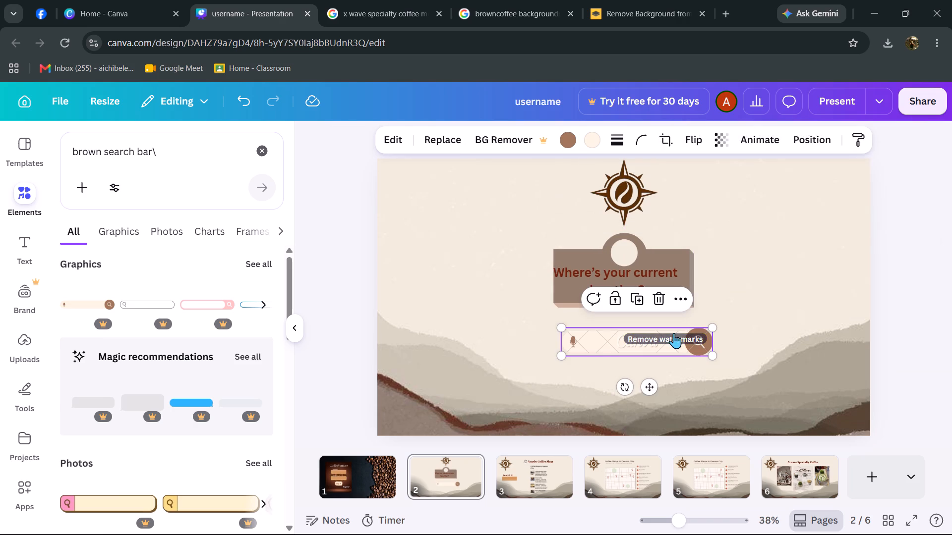
{"action": "left_click", "coordinate": [781, 311]}
{"action": "left_click_drag", "start_coordinate": [645, 349], "coordinate": [601, 339]}
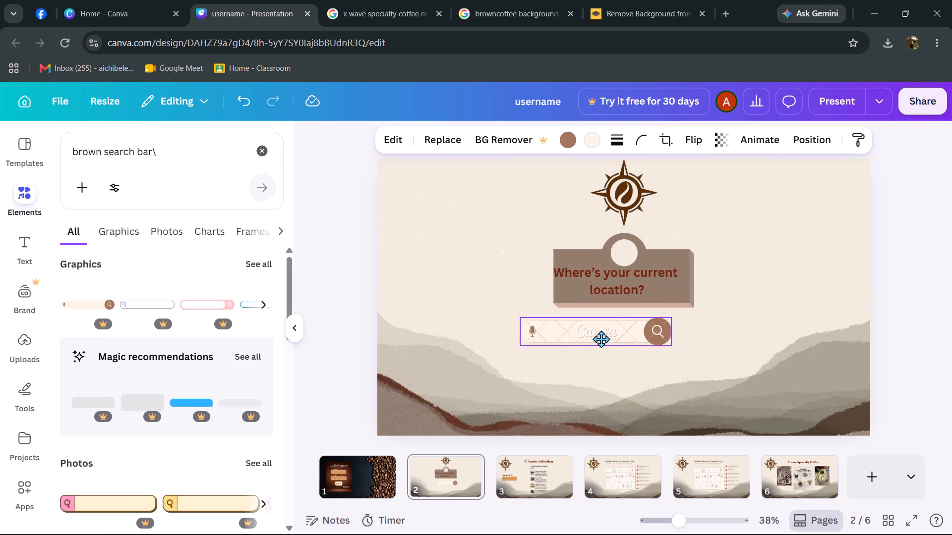
{"action": "left_click_drag", "start_coordinate": [601, 339], "coordinate": [601, 338]}
{"action": "left_click_drag", "start_coordinate": [669, 343], "coordinate": [713, 360]}
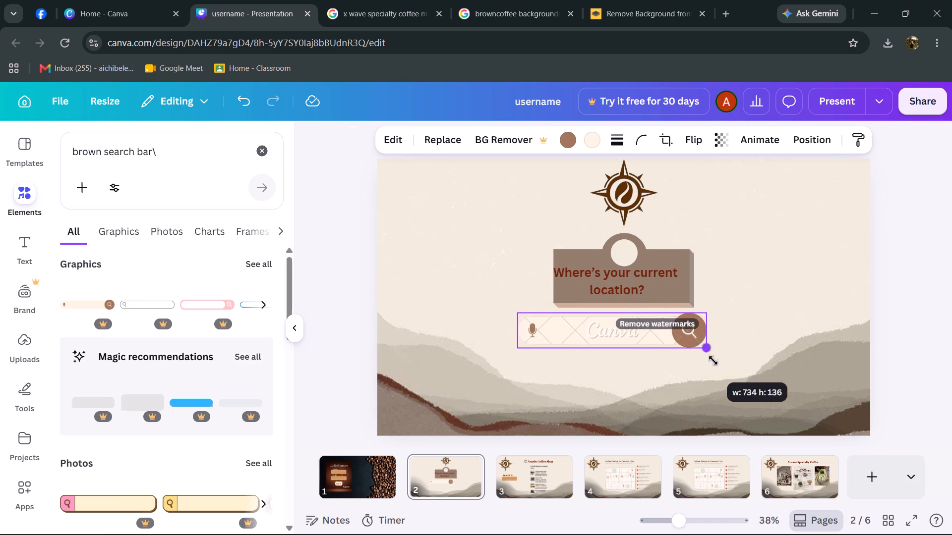
{"action": "left_click_drag", "start_coordinate": [713, 360], "coordinate": [729, 363]}
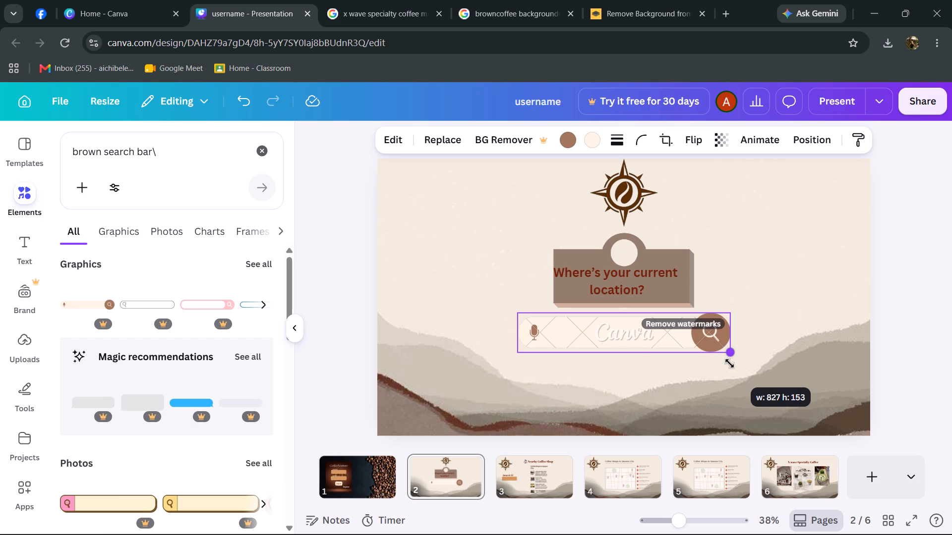
{"action": "left_click_drag", "start_coordinate": [729, 363], "coordinate": [674, 339]}
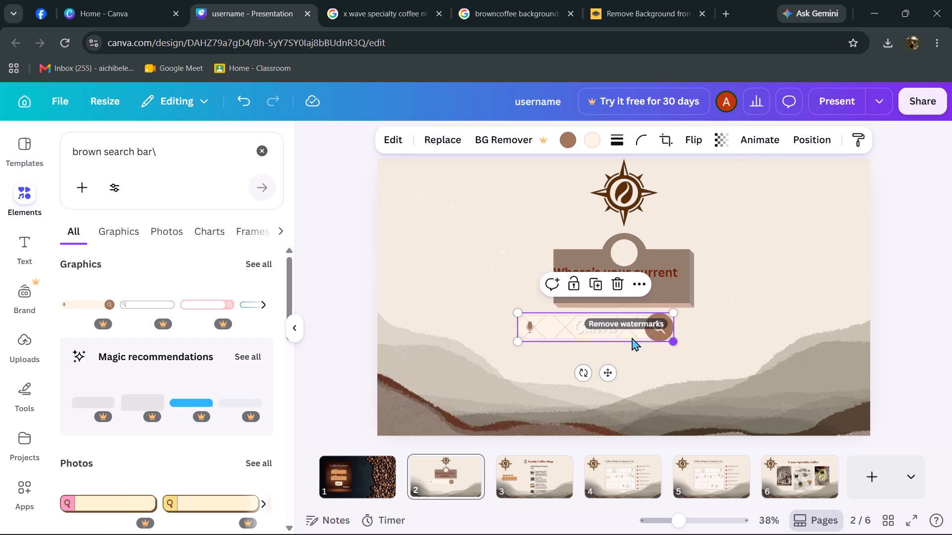
{"action": "left_click_drag", "start_coordinate": [617, 332], "coordinate": [647, 338]}
{"action": "left_click", "coordinate": [737, 303]}
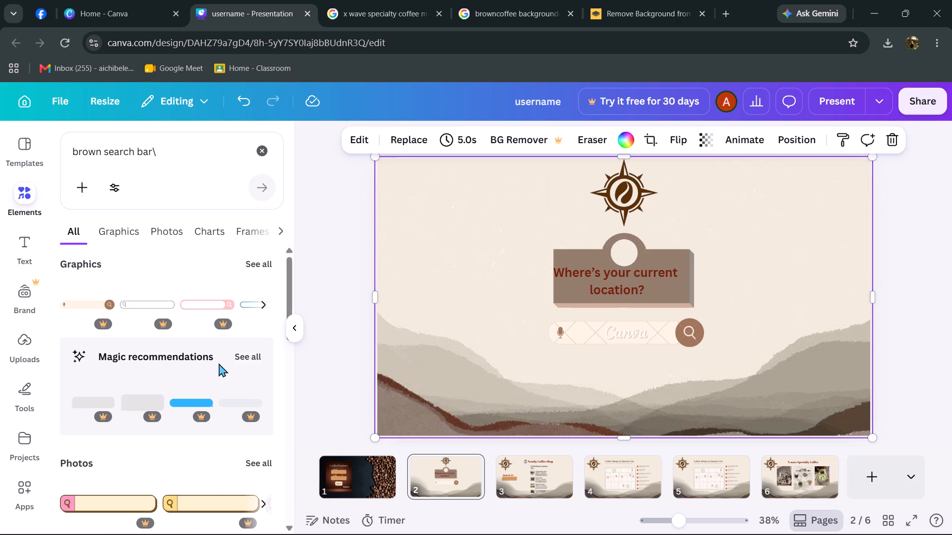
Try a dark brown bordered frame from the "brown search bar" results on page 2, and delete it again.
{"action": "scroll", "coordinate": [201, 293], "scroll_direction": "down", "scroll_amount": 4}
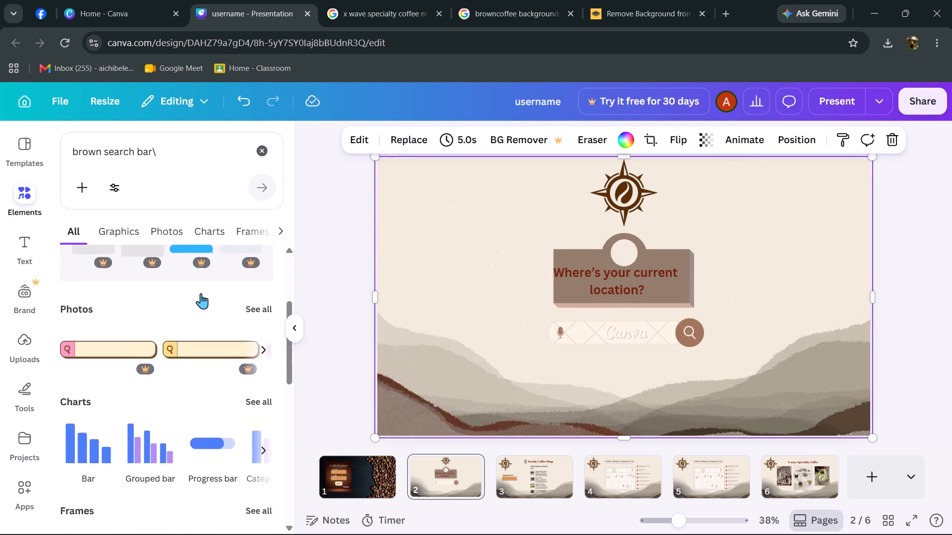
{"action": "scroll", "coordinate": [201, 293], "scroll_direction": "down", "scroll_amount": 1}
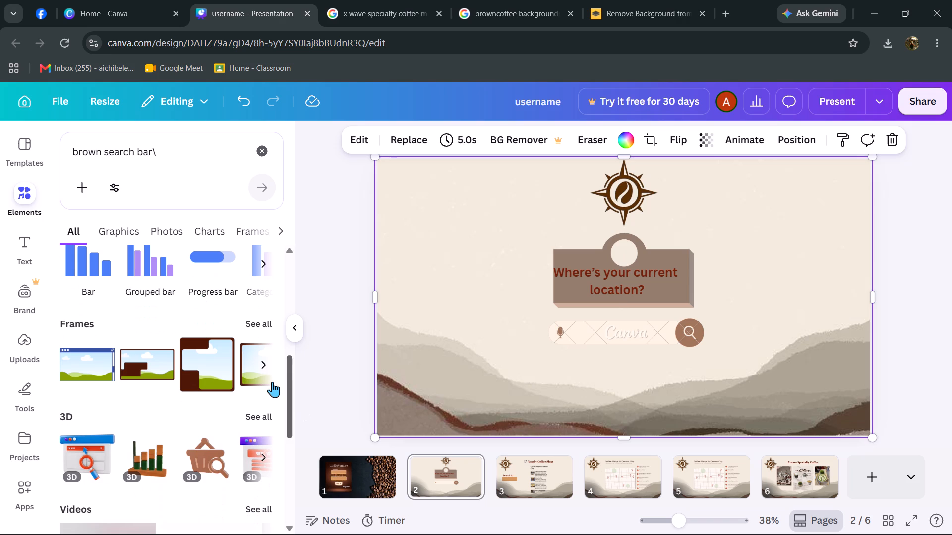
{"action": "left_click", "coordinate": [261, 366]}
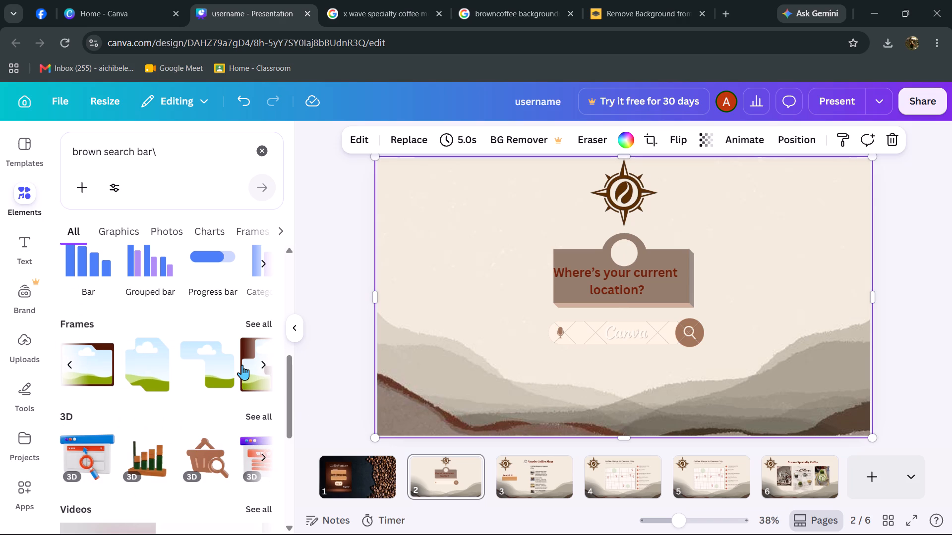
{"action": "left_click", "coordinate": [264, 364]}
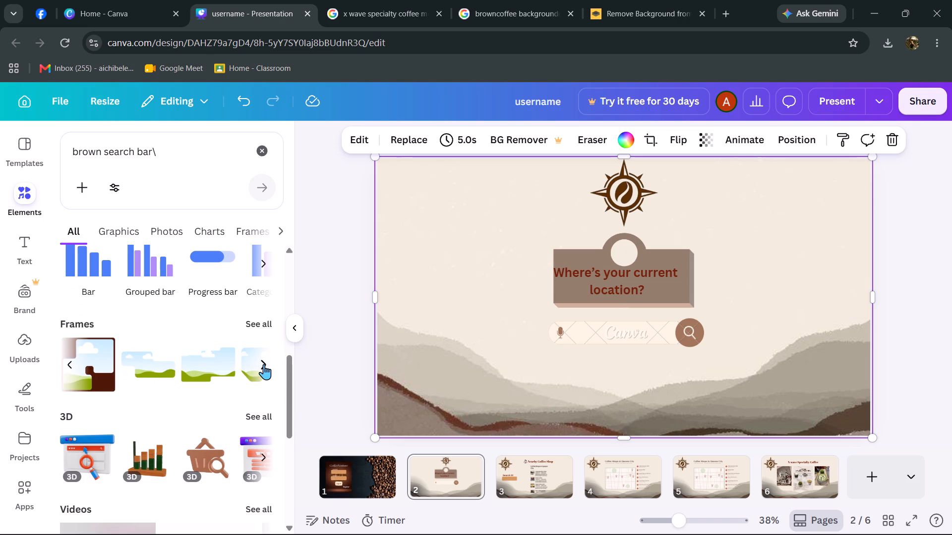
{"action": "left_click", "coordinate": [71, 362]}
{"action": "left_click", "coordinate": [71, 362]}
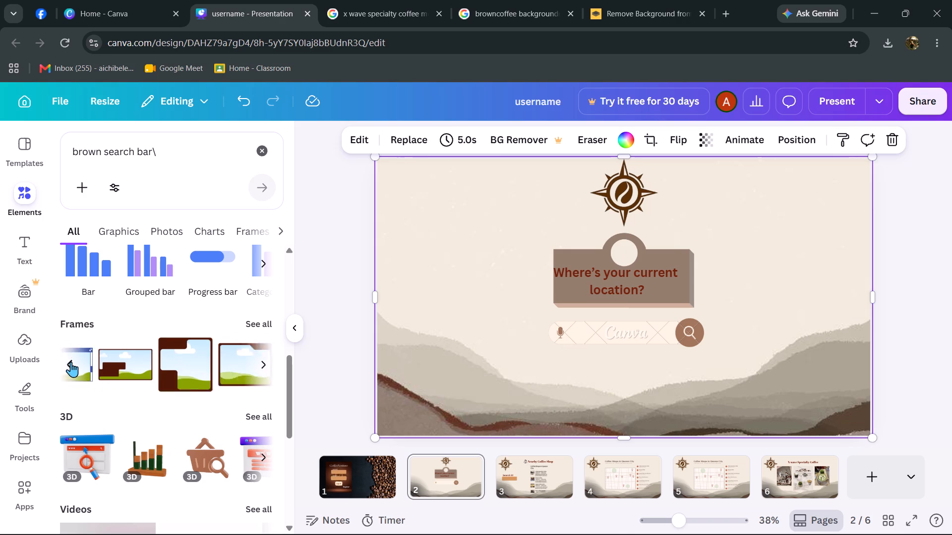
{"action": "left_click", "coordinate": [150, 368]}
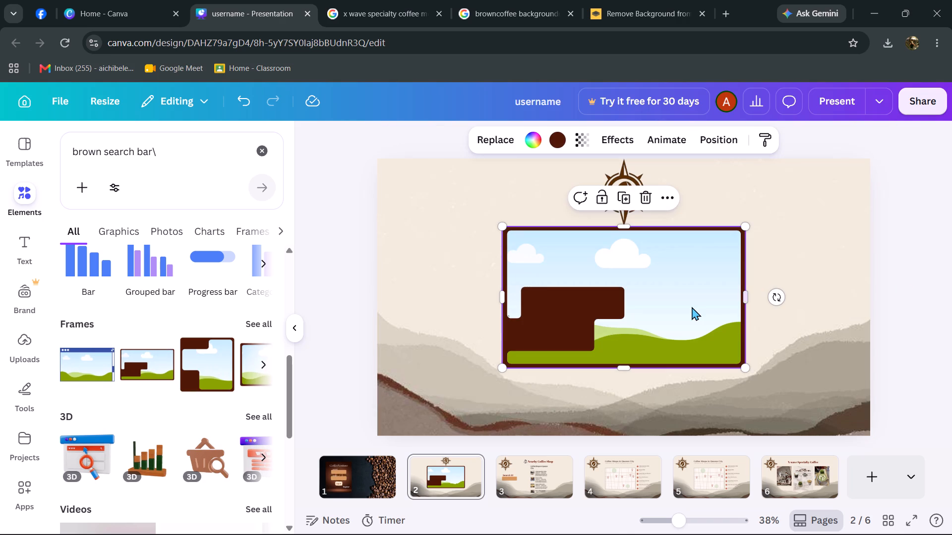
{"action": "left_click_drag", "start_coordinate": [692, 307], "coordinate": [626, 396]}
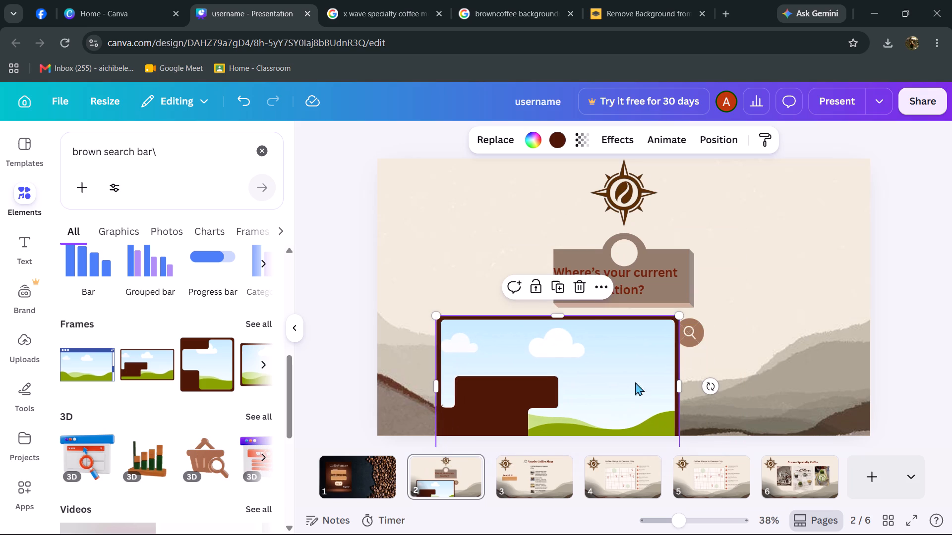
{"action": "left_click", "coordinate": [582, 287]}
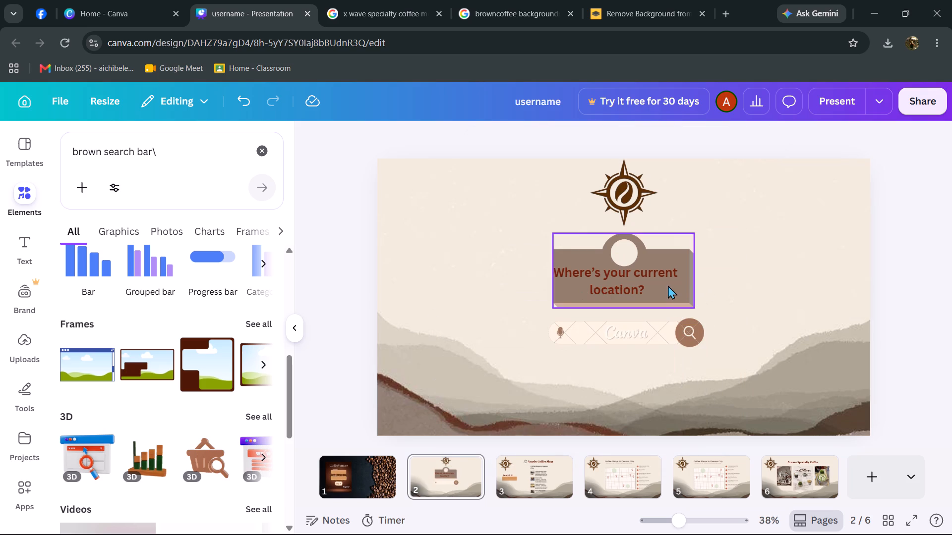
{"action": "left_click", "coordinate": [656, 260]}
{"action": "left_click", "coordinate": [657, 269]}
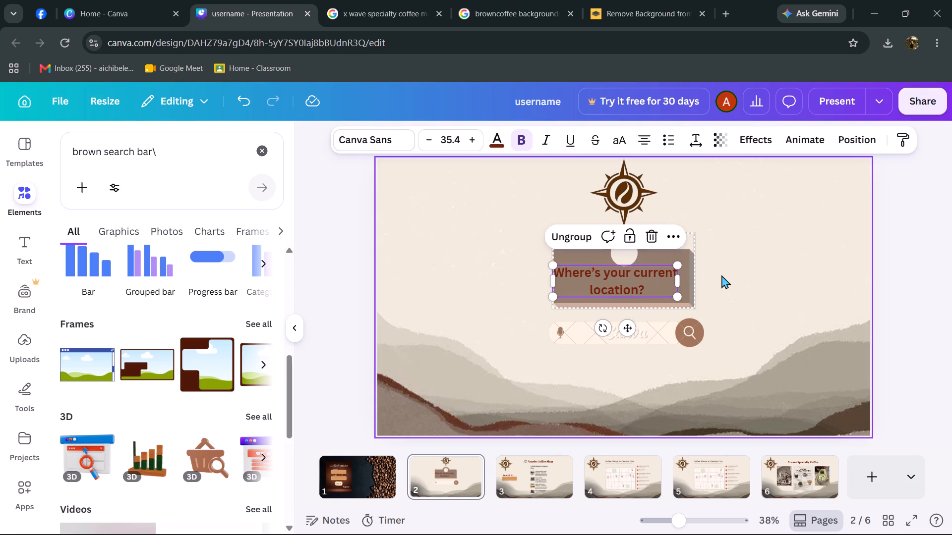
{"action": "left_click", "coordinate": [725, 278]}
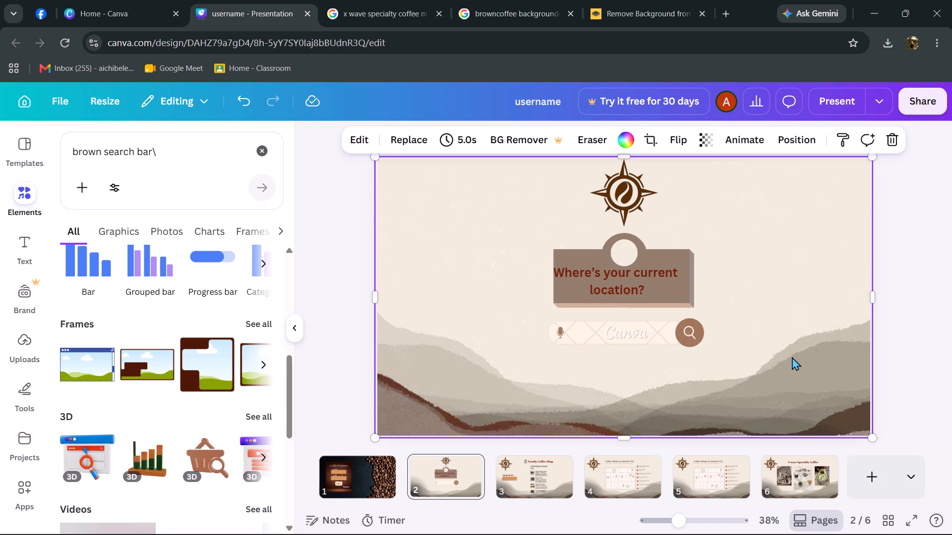
Open page 1 with the CoffeeVenture log-in form.
{"action": "left_click", "coordinate": [366, 472]}
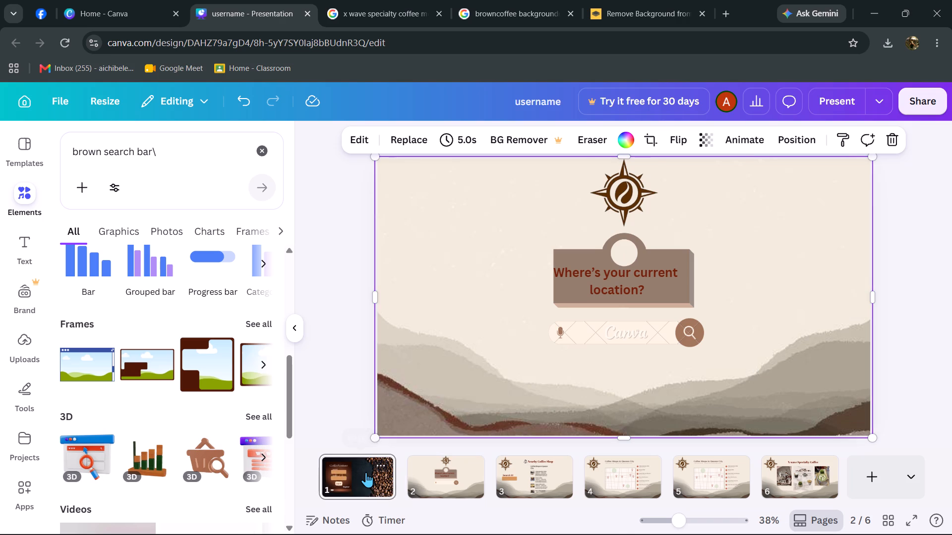
{"action": "left_click", "coordinate": [439, 478]}
{"action": "left_click", "coordinate": [387, 478]}
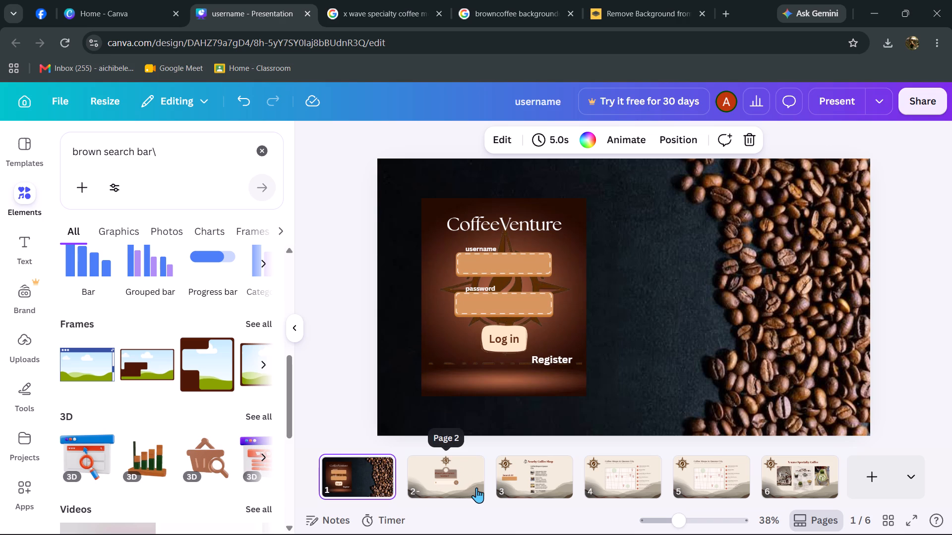
Delete the "Where's your current location?" heading group from page 2.
{"action": "left_click", "coordinate": [466, 476]}
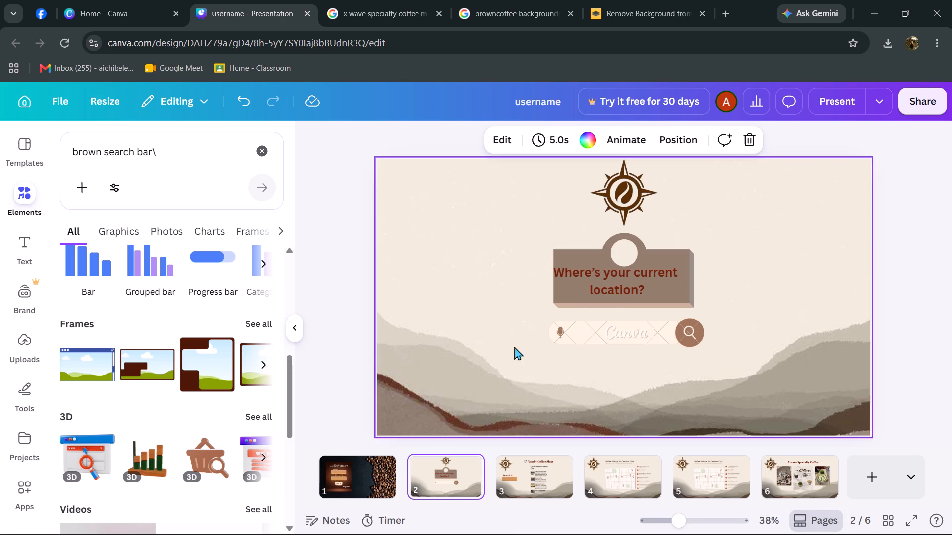
{"action": "left_click", "coordinate": [699, 283]}
{"action": "left_click", "coordinate": [670, 293]}
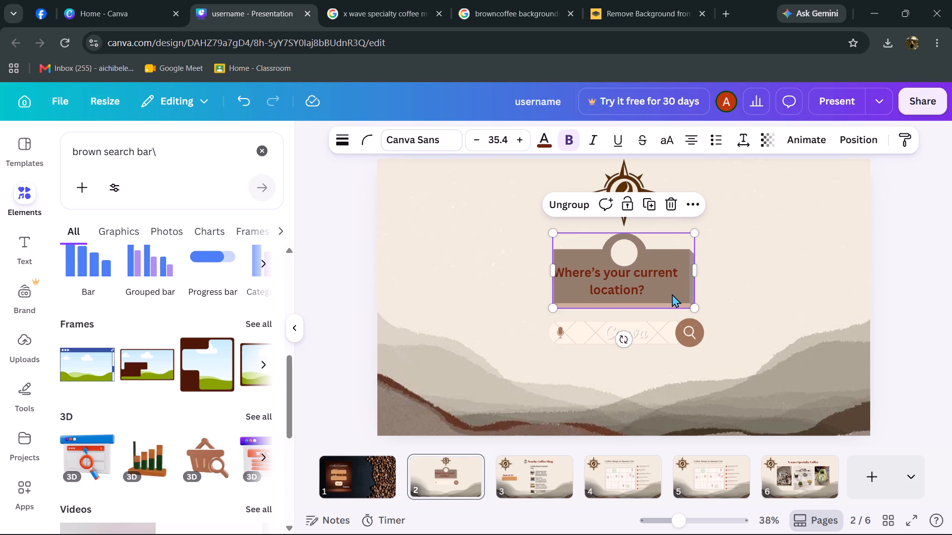
{"action": "key", "text": "BackSpace"}
Shrink the compass logo slightly and place it in page 2's upper-left corner.
{"action": "left_click_drag", "start_coordinate": [629, 199], "coordinate": [514, 221]}
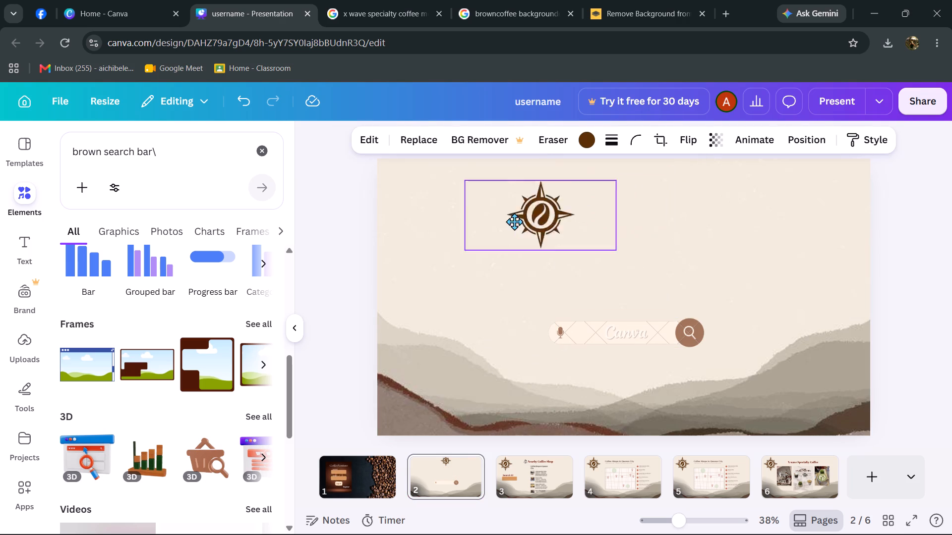
{"action": "left_click_drag", "start_coordinate": [514, 221], "coordinate": [617, 255]}
{"action": "left_click_drag", "start_coordinate": [662, 335], "coordinate": [538, 376]}
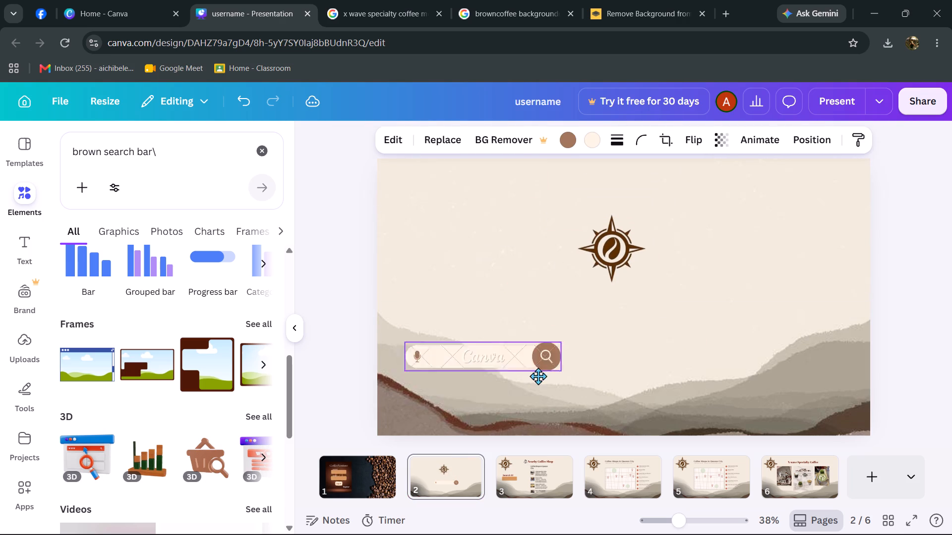
{"action": "left_click_drag", "start_coordinate": [538, 376], "coordinate": [555, 362]}
{"action": "left_click", "coordinate": [622, 254]}
{"action": "left_click_drag", "start_coordinate": [623, 249], "coordinate": [447, 213]}
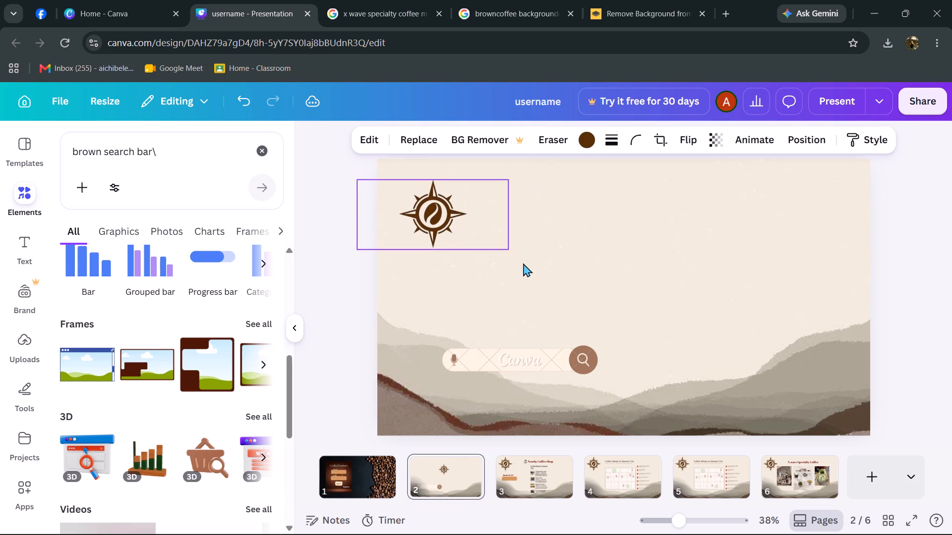
{"action": "left_click_drag", "start_coordinate": [510, 252], "coordinate": [494, 218]}
{"action": "left_click_drag", "start_coordinate": [642, 241], "coordinate": [637, 240]}
{"action": "left_click_drag", "start_coordinate": [436, 213], "coordinate": [438, 198]}
{"action": "left_click", "coordinate": [692, 211]}
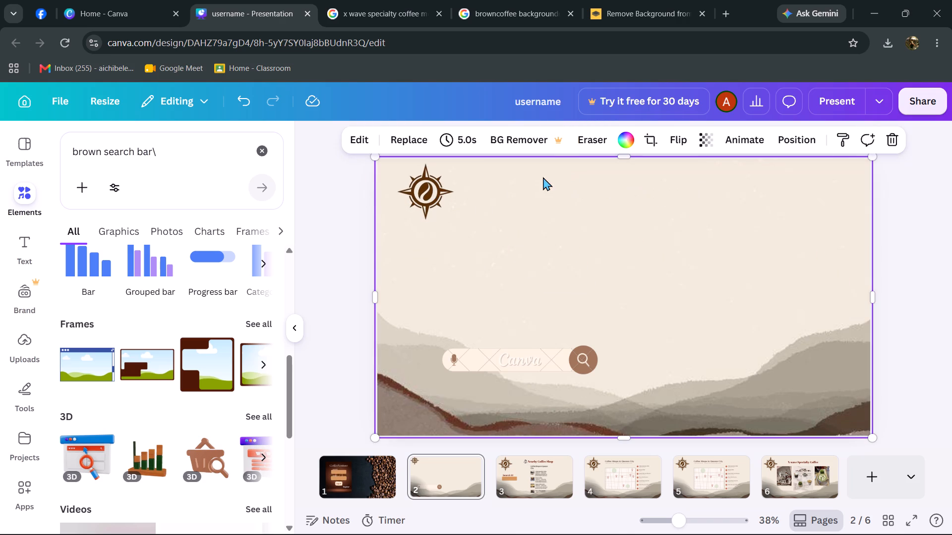
Resize the search bar to about 511 by 95 and place it just right of the compass logo, level with its centre.
{"action": "left_click_drag", "start_coordinate": [499, 361], "coordinate": [550, 245]}
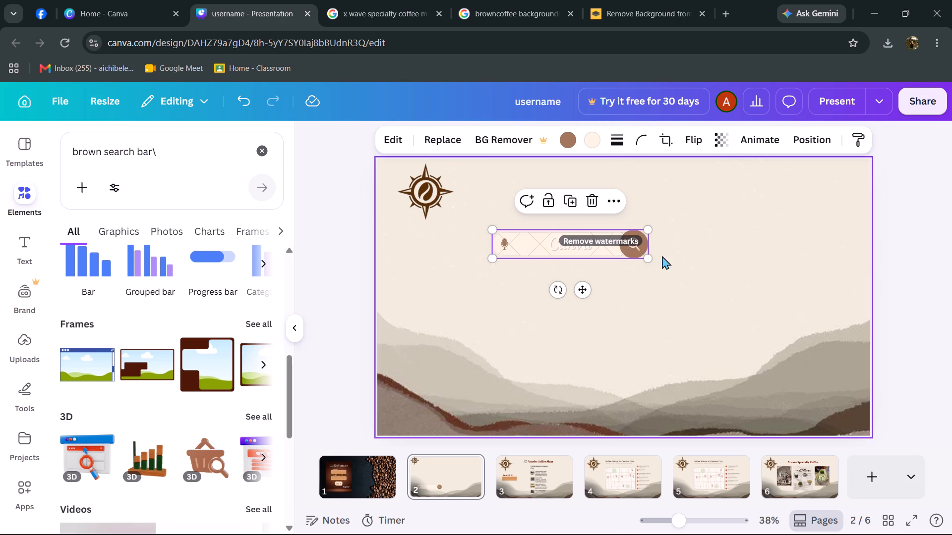
{"action": "left_click_drag", "start_coordinate": [647, 258], "coordinate": [828, 260]}
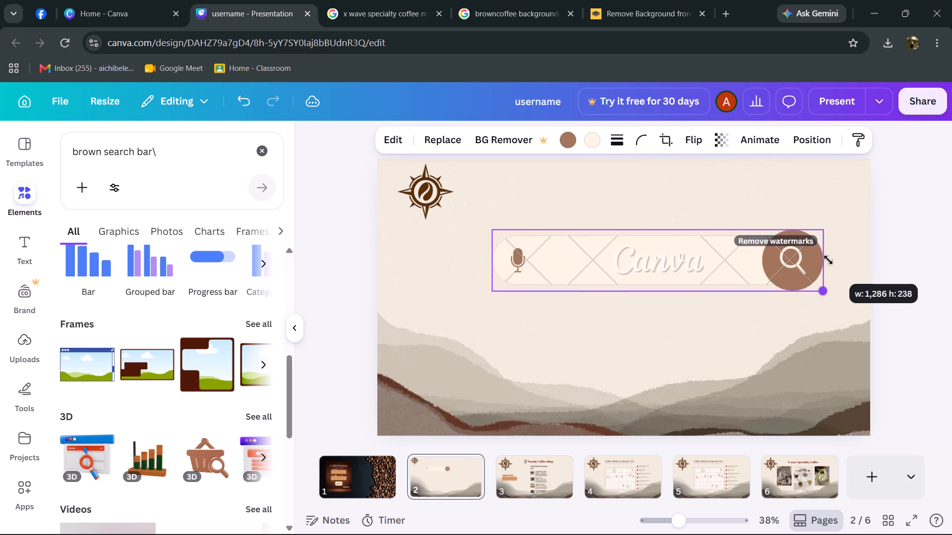
{"action": "left_click_drag", "start_coordinate": [828, 260], "coordinate": [597, 245]}
{"action": "left_click_drag", "start_coordinate": [600, 242], "coordinate": [824, 292]}
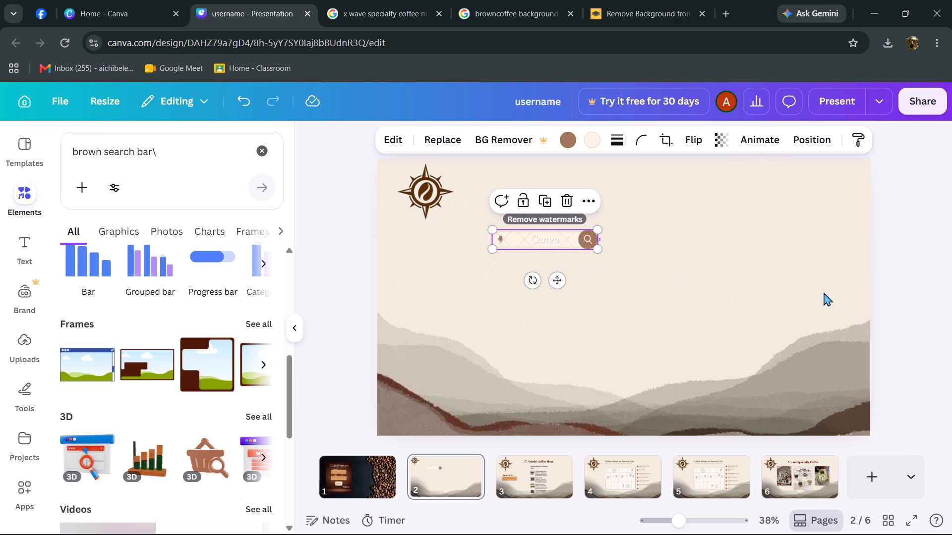
{"action": "left_click_drag", "start_coordinate": [824, 292], "coordinate": [725, 272]}
{"action": "left_click", "coordinate": [605, 239]}
{"action": "left_click", "coordinate": [553, 238]}
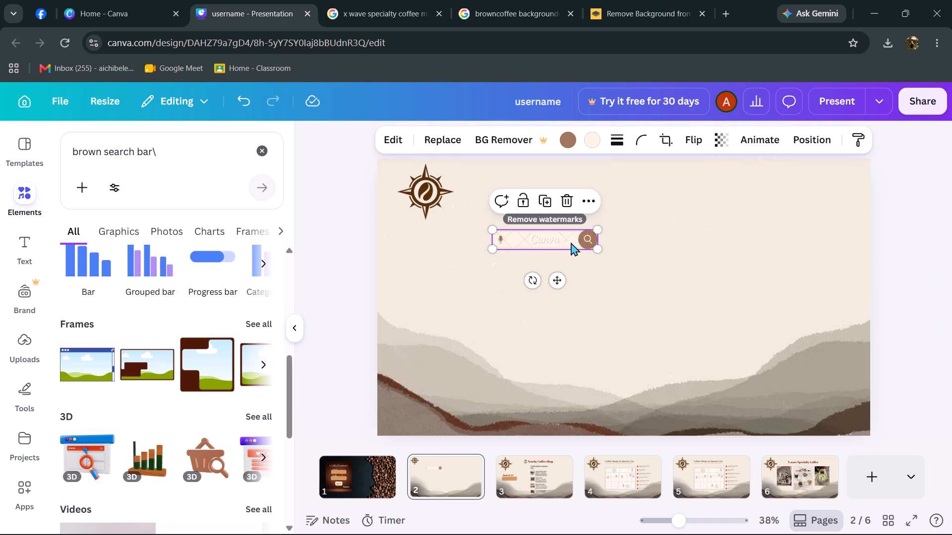
{"action": "left_click_drag", "start_coordinate": [600, 248], "coordinate": [622, 274]}
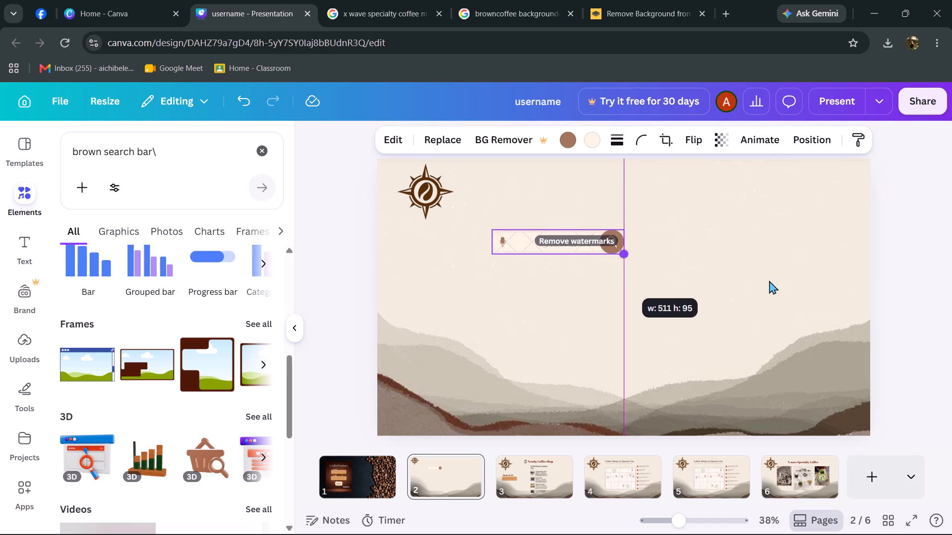
{"action": "left_click_drag", "start_coordinate": [781, 280], "coordinate": [775, 279]}
{"action": "left_click_drag", "start_coordinate": [574, 248], "coordinate": [553, 194]}
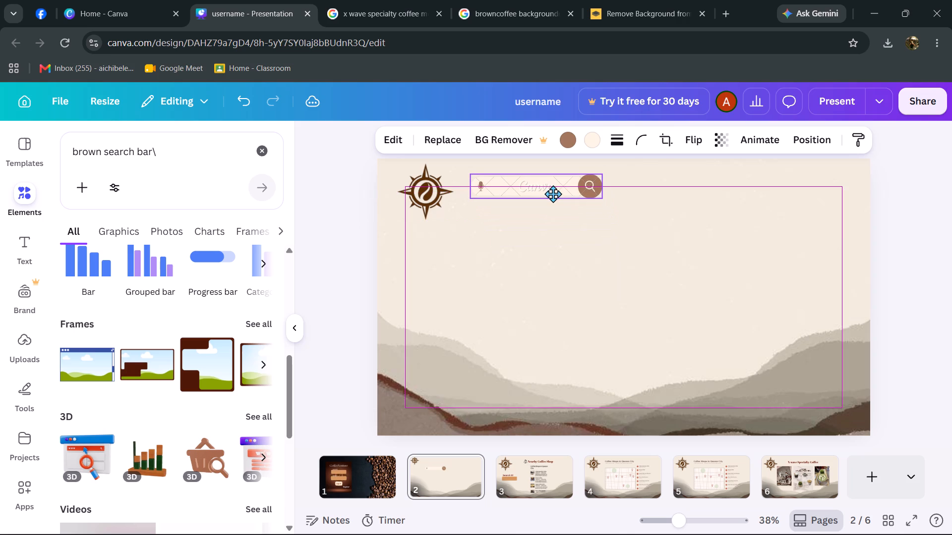
{"action": "left_click_drag", "start_coordinate": [553, 194], "coordinate": [551, 198]}
{"action": "left_click", "coordinate": [694, 255]}
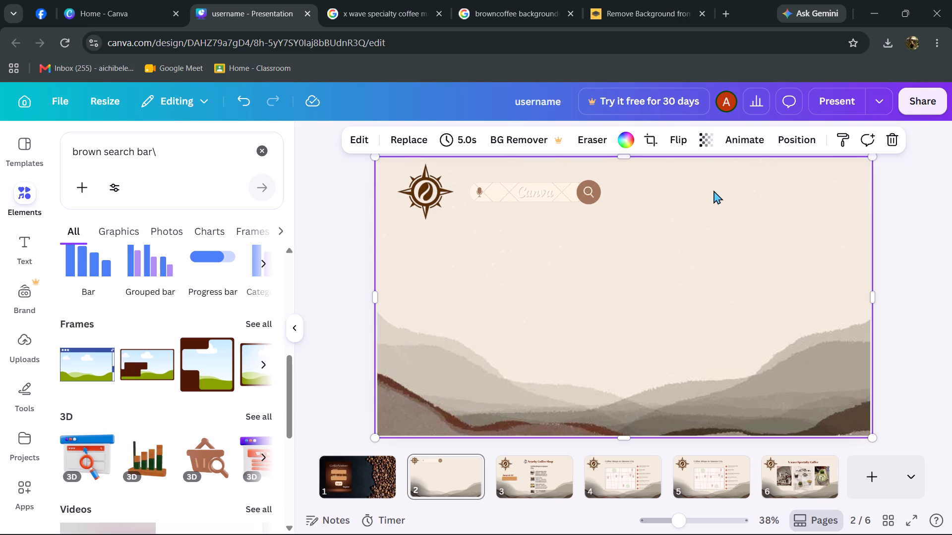
{"action": "left_click", "coordinate": [714, 190]}
{"action": "left_click", "coordinate": [775, 191]}
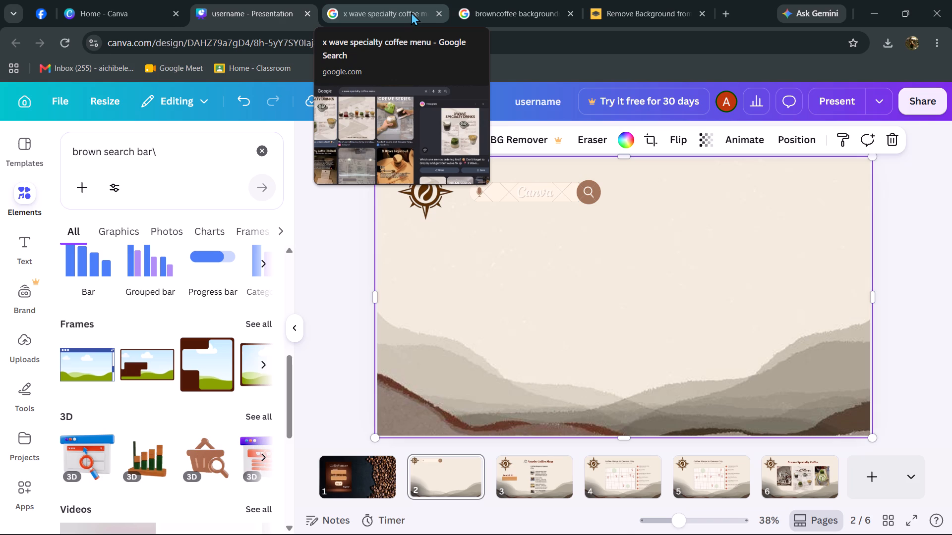
{"action": "left_click", "coordinate": [506, 290]}
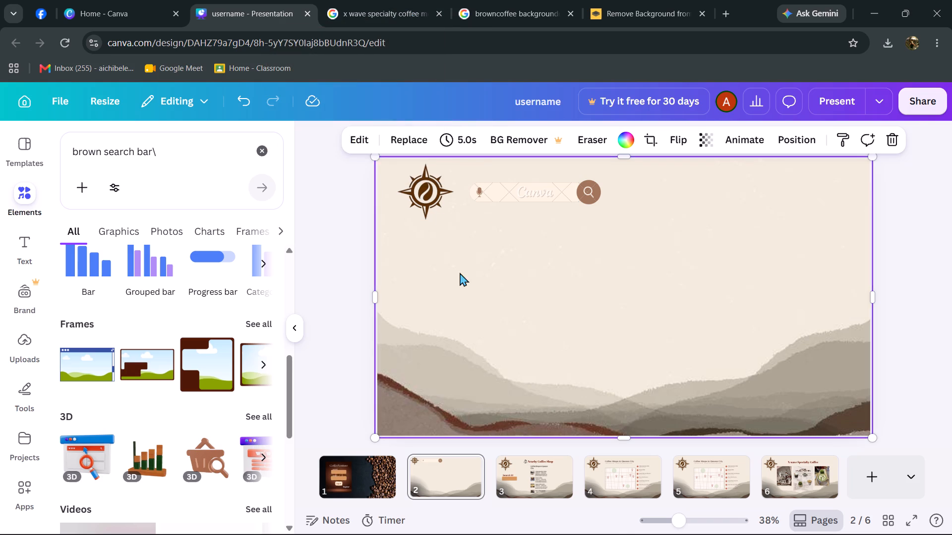
Add a heading reading "Home" to page 2.
{"action": "left_click", "coordinate": [22, 253]}
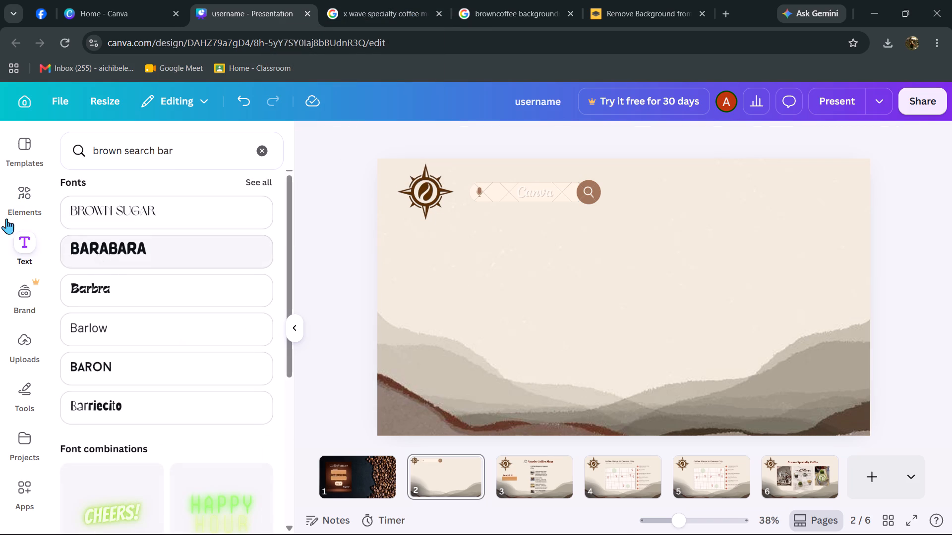
{"action": "left_click", "coordinate": [25, 198]}
{"action": "left_click", "coordinate": [24, 250]}
{"action": "scroll", "coordinate": [111, 199], "scroll_direction": "down", "scroll_amount": 3}
{"action": "scroll", "coordinate": [118, 209], "scroll_direction": "up", "scroll_amount": 4}
{"action": "scroll", "coordinate": [183, 249], "scroll_direction": "down", "scroll_amount": 3}
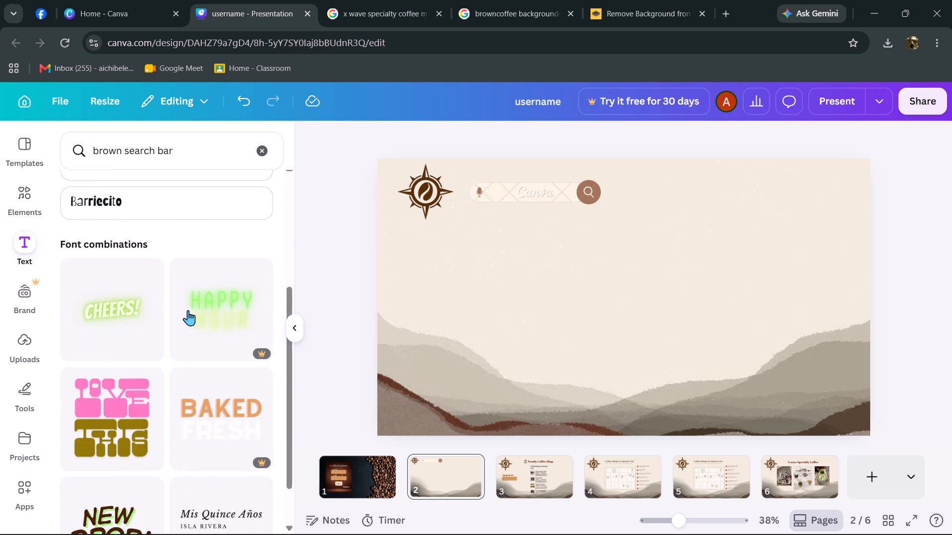
{"action": "scroll", "coordinate": [188, 316], "scroll_direction": "down", "scroll_amount": 5}
{"action": "scroll", "coordinate": [190, 240], "scroll_direction": "up", "scroll_amount": 7}
{"action": "left_click", "coordinate": [265, 145]}
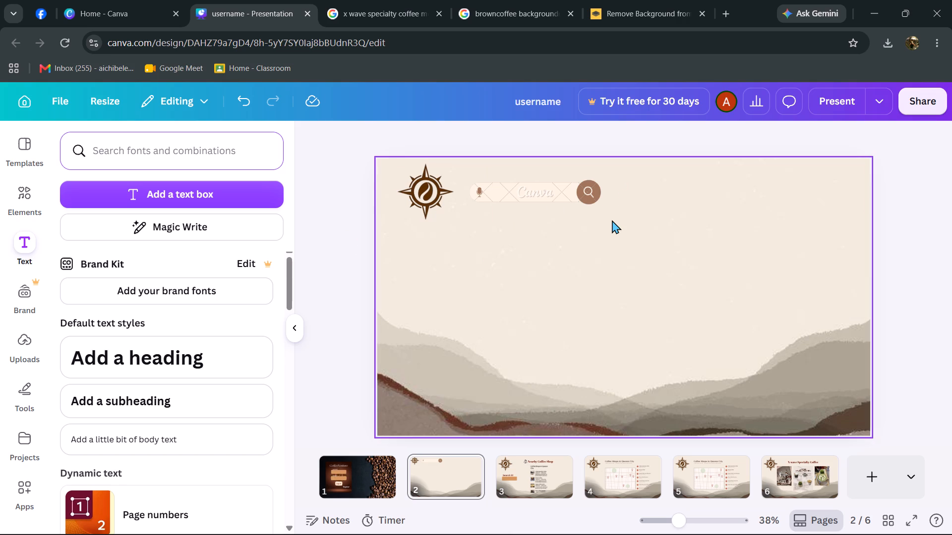
{"action": "left_click", "coordinate": [163, 363]}
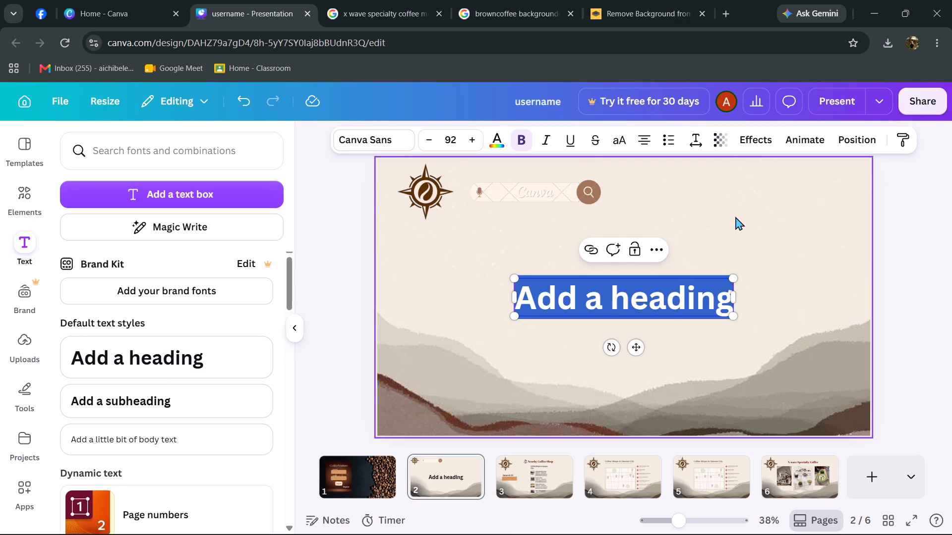
{"action": "type", "text": "home"}
{"action": "key", "text": "BackSpace"}
{"action": "key", "text": "BackSpace"}
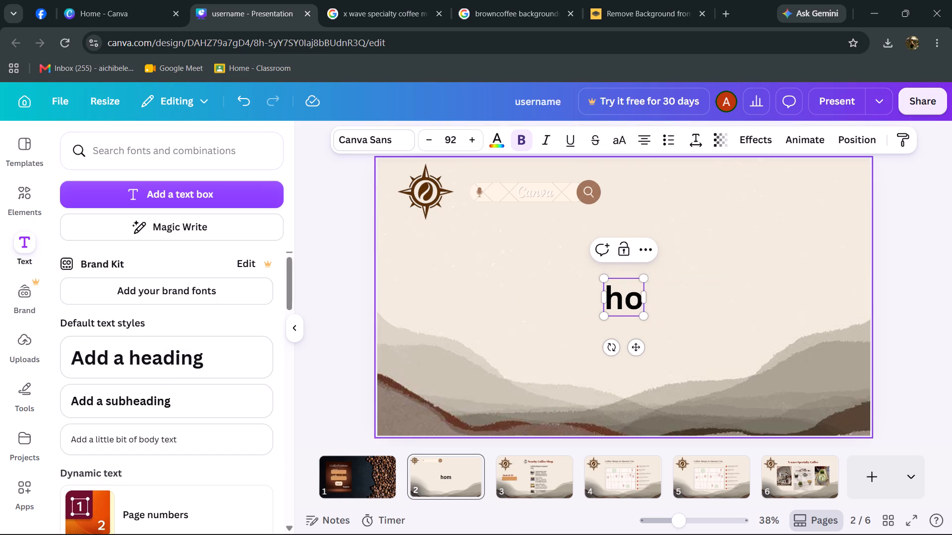
{"action": "key", "text": "BackSpace"}
{"action": "key", "text": "BackSpace"}
{"action": "type", "text": "Ho"}
{"action": "type", "text": "me"}
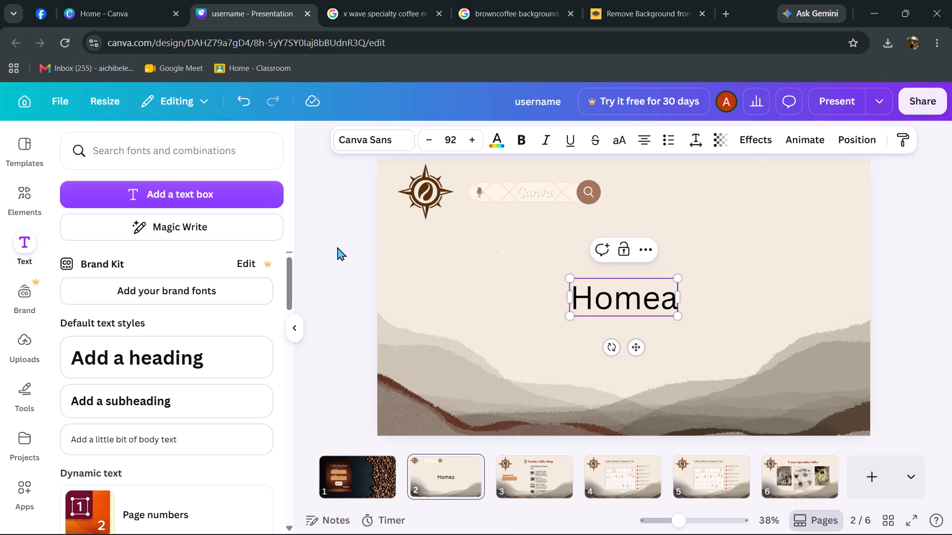
{"action": "key", "text": "BackSpace"}
Set the "Home" heading's font to Abril Fatface.
{"action": "key", "text": "ctrl+a"}
{"action": "scroll", "coordinate": [151, 339], "scroll_direction": "down", "scroll_amount": 1}
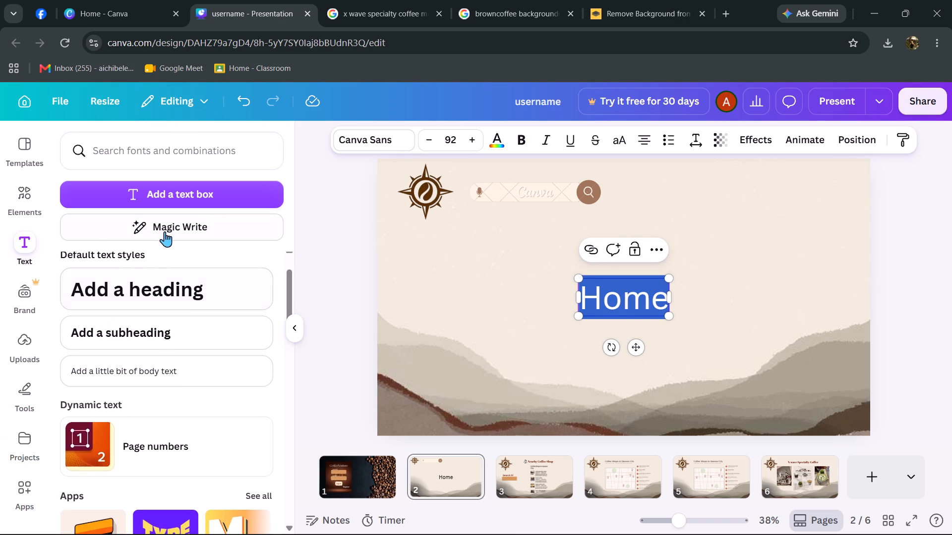
{"action": "scroll", "coordinate": [165, 231], "scroll_direction": "up", "scroll_amount": 1}
{"action": "scroll", "coordinate": [165, 231], "scroll_direction": "down", "scroll_amount": 1}
{"action": "scroll", "coordinate": [297, 209], "scroll_direction": "up", "scroll_amount": 3}
{"action": "left_click", "coordinate": [352, 135]}
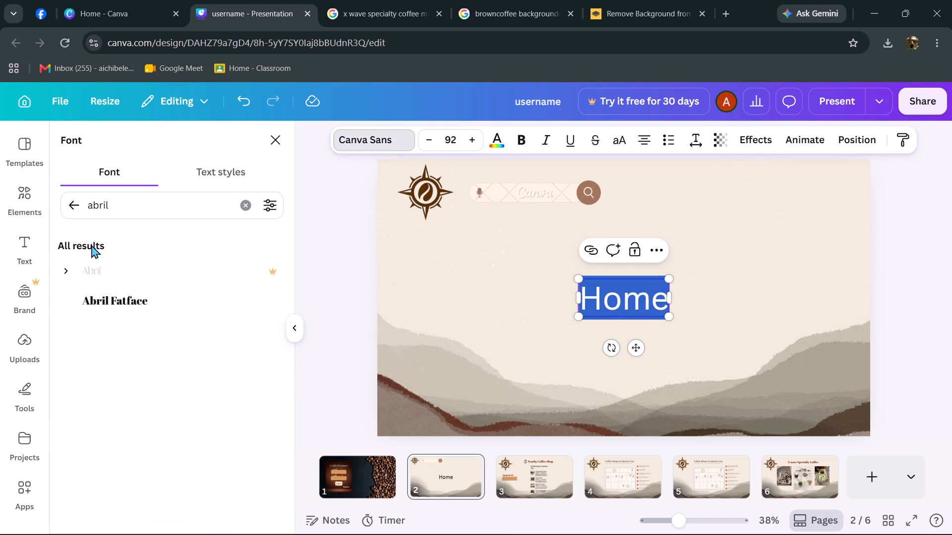
{"action": "left_click", "coordinate": [155, 303]}
{"action": "left_click", "coordinate": [777, 275]}
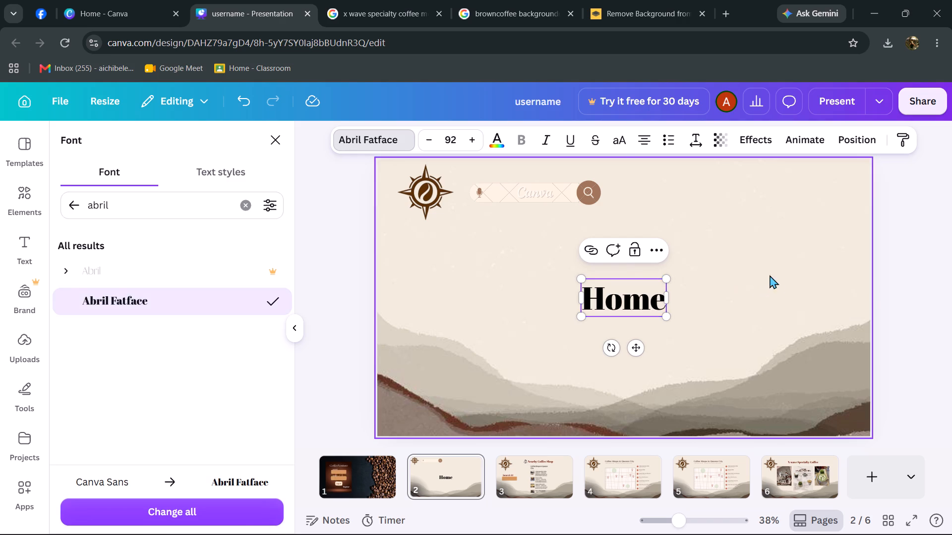
Colour the "Home" heading dark brown #76220b from the Caffeine Fix palette.
{"action": "left_click_drag", "start_coordinate": [623, 304], "coordinate": [648, 236]}
{"action": "triple_click", "coordinate": [615, 305]}
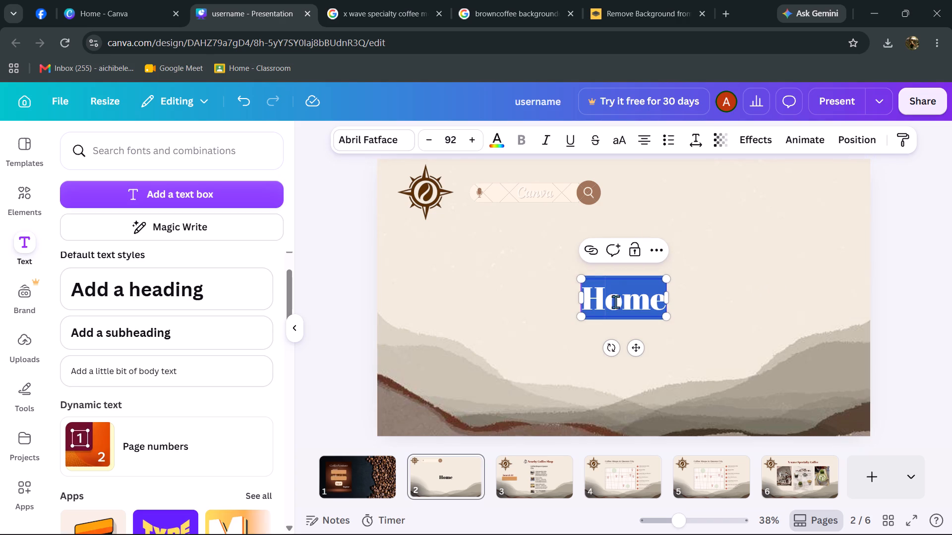
{"action": "left_click", "coordinate": [500, 142]}
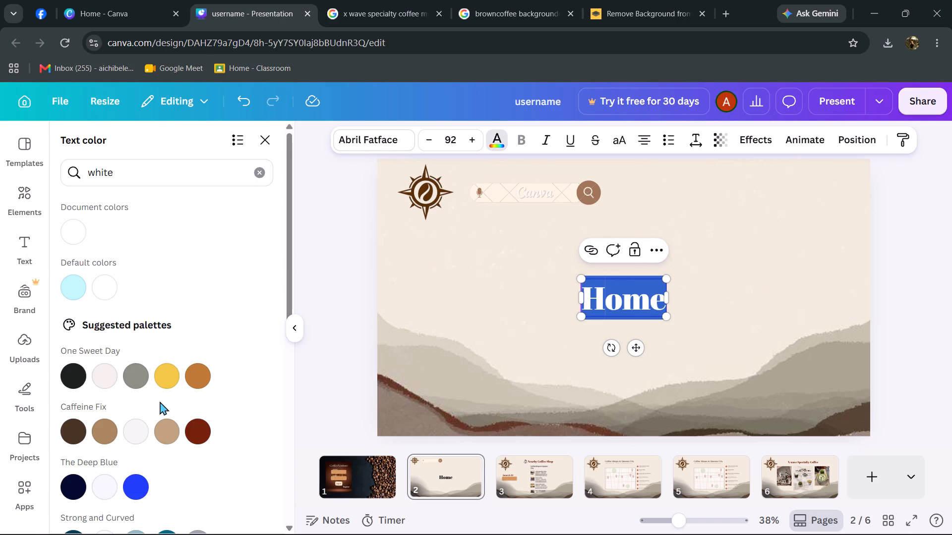
{"action": "left_click", "coordinate": [198, 434]}
{"action": "left_click", "coordinate": [172, 432]}
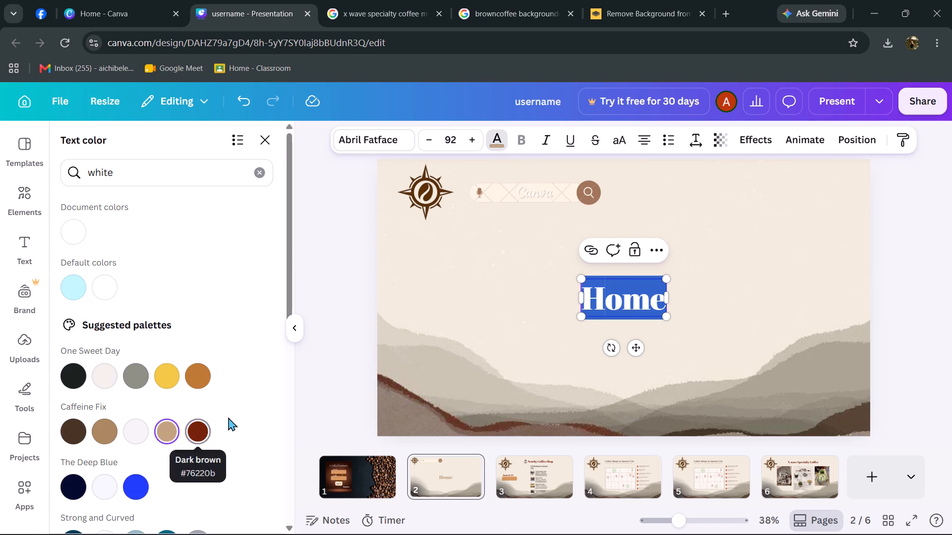
{"action": "left_click", "coordinate": [191, 425]}
{"action": "left_click", "coordinate": [442, 379]}
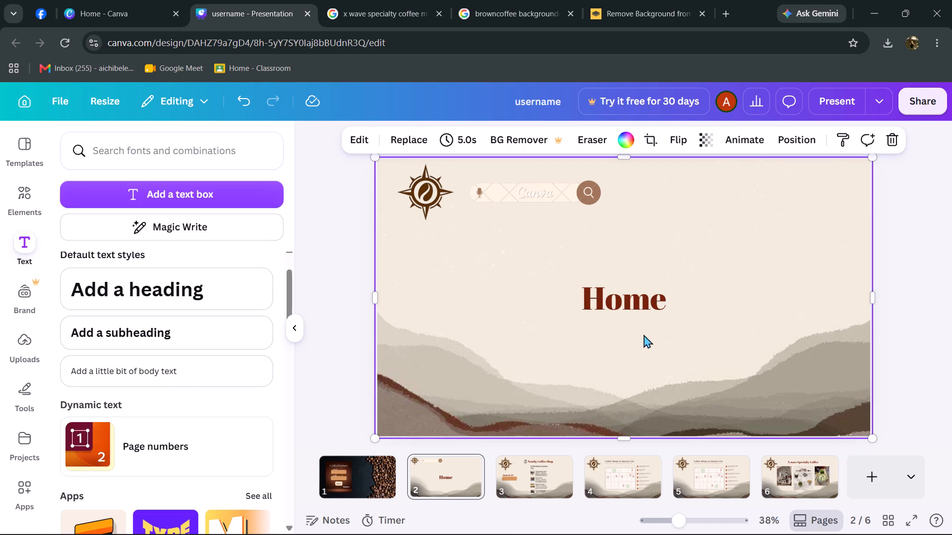
Shrink the "Home" heading to text size 58.1 and place it to the right of the search bar.
{"action": "left_click_drag", "start_coordinate": [647, 295], "coordinate": [680, 220]}
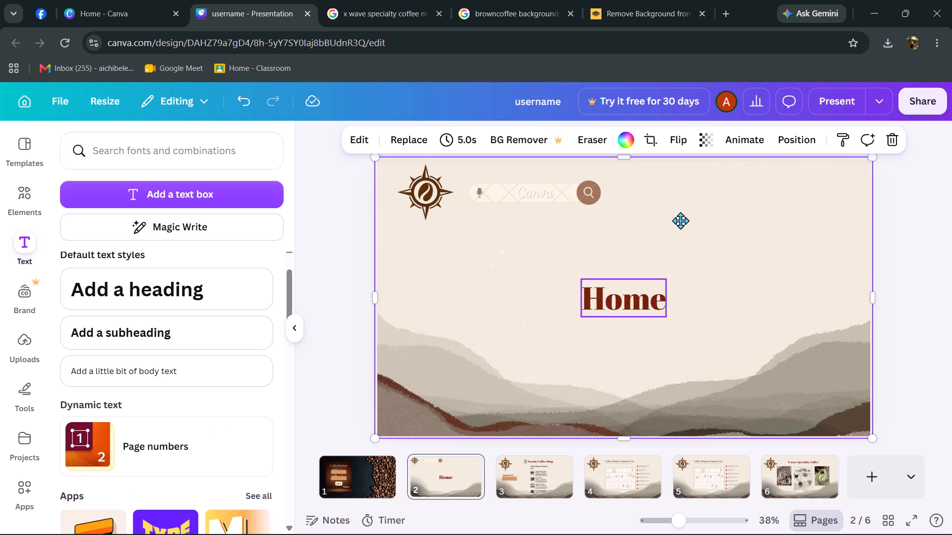
{"action": "left_click_drag", "start_coordinate": [680, 220], "coordinate": [673, 218]}
{"action": "left_click_drag", "start_coordinate": [692, 241], "coordinate": [676, 219]}
{"action": "left_click", "coordinate": [717, 248]}
{"action": "left_click_drag", "start_coordinate": [645, 220], "coordinate": [661, 192]}
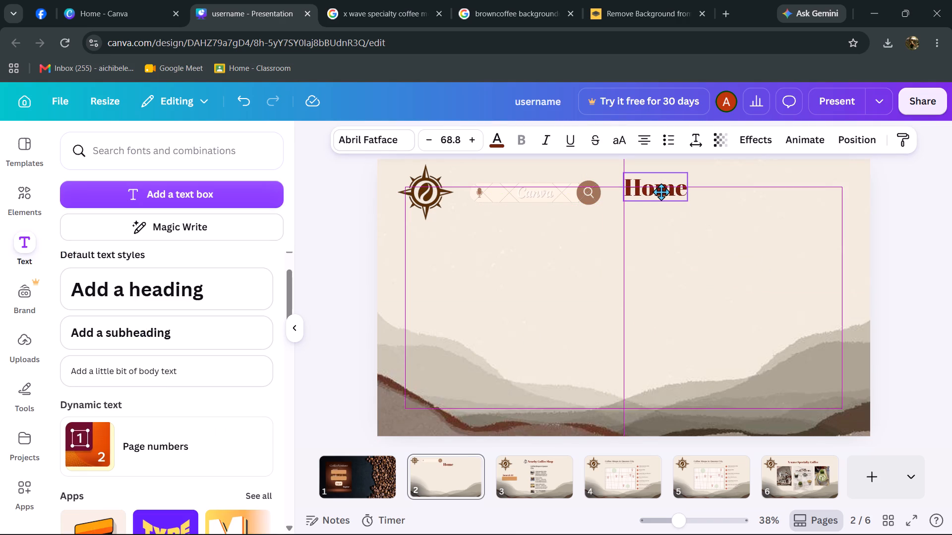
{"action": "left_click_drag", "start_coordinate": [661, 192], "coordinate": [660, 197]}
{"action": "left_click_drag", "start_coordinate": [692, 208], "coordinate": [683, 200]}
{"action": "left_click", "coordinate": [691, 210]}
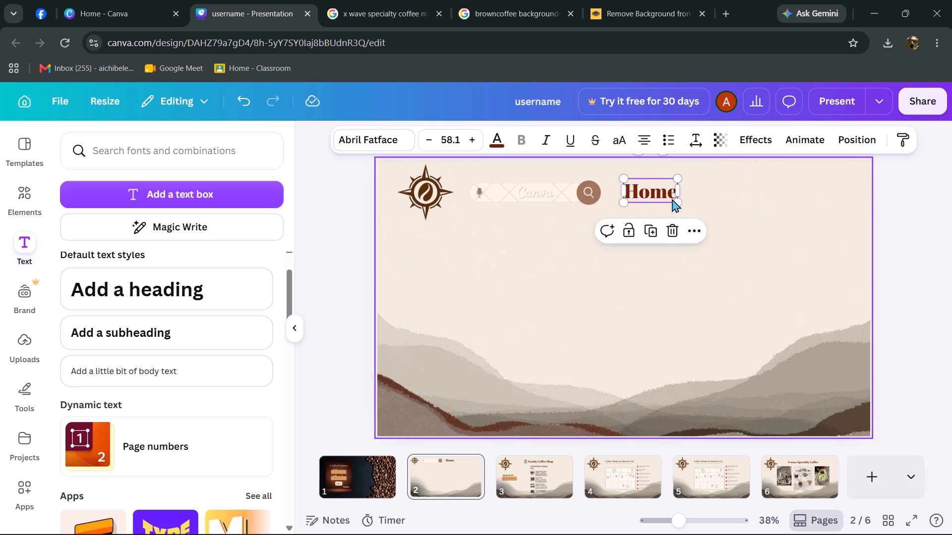
Move the "Home" text and the search bar slightly up, level with each other near page 2's upper edge.
{"action": "left_click_drag", "start_coordinate": [651, 189], "coordinate": [660, 194]}
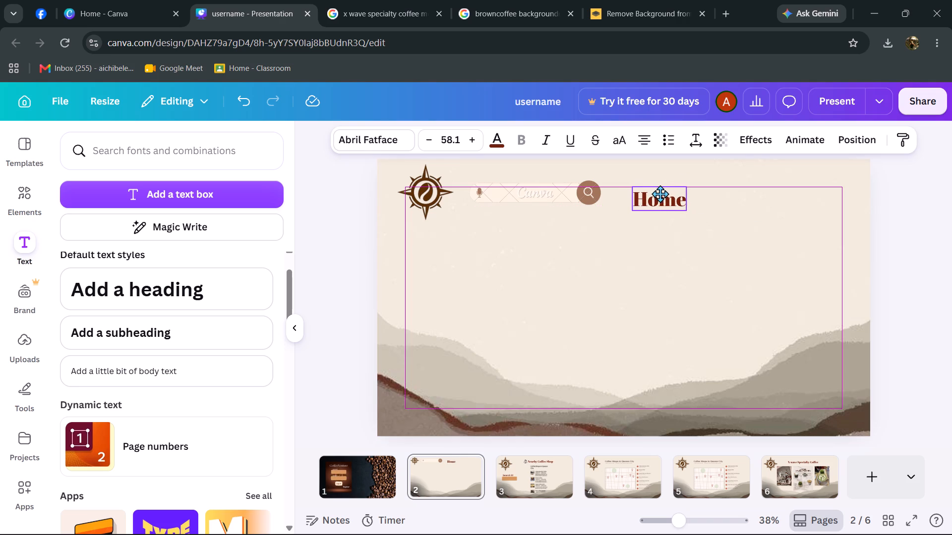
{"action": "left_click_drag", "start_coordinate": [660, 194], "coordinate": [662, 188]}
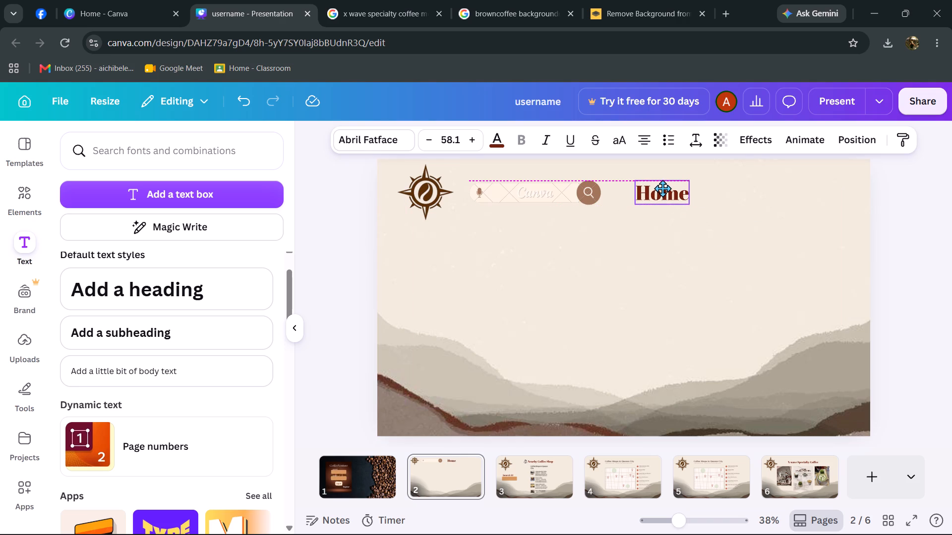
{"action": "left_click_drag", "start_coordinate": [662, 188], "coordinate": [665, 180]}
{"action": "left_click_drag", "start_coordinate": [694, 252], "coordinate": [679, 242]}
{"action": "left_click_drag", "start_coordinate": [531, 195], "coordinate": [531, 180]}
{"action": "left_click_drag", "start_coordinate": [687, 279], "coordinate": [685, 278]}
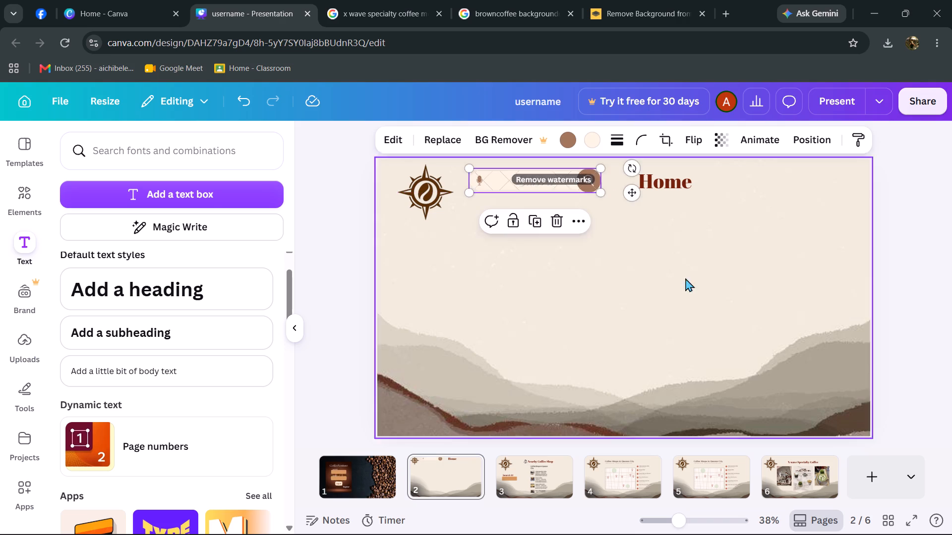
{"action": "left_click_drag", "start_coordinate": [685, 278], "coordinate": [685, 264]}
{"action": "left_click_drag", "start_coordinate": [668, 183], "coordinate": [660, 183]}
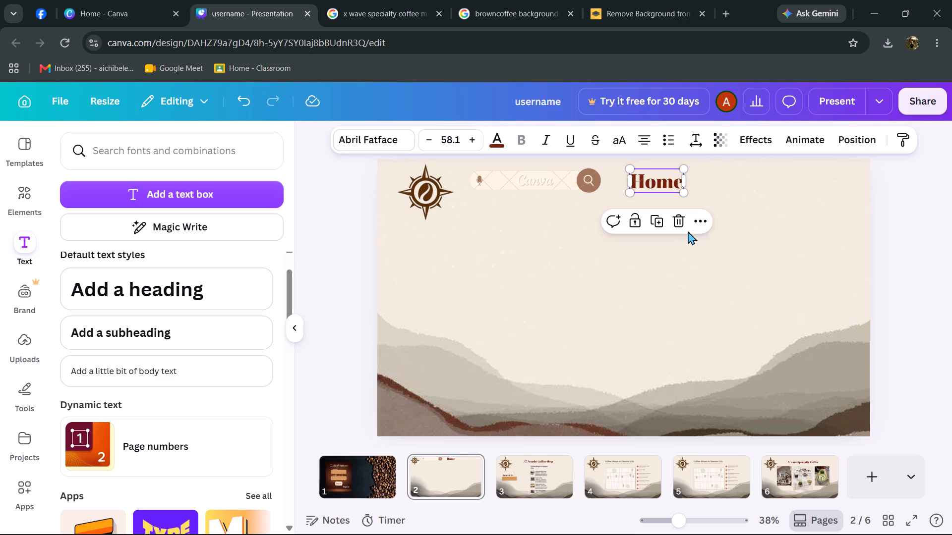
Duplicate the "Home" label, place the copy to its right in the header row and change its text to "Profile".
{"action": "key", "text": "ctrl+d"}
{"action": "left_click_drag", "start_coordinate": [661, 183], "coordinate": [663, 184]}
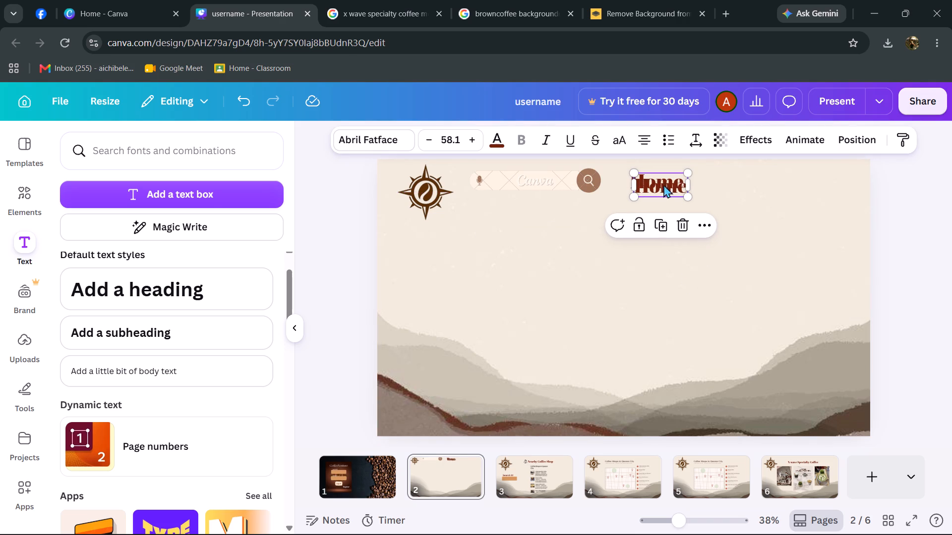
{"action": "left_click_drag", "start_coordinate": [663, 184], "coordinate": [720, 180]}
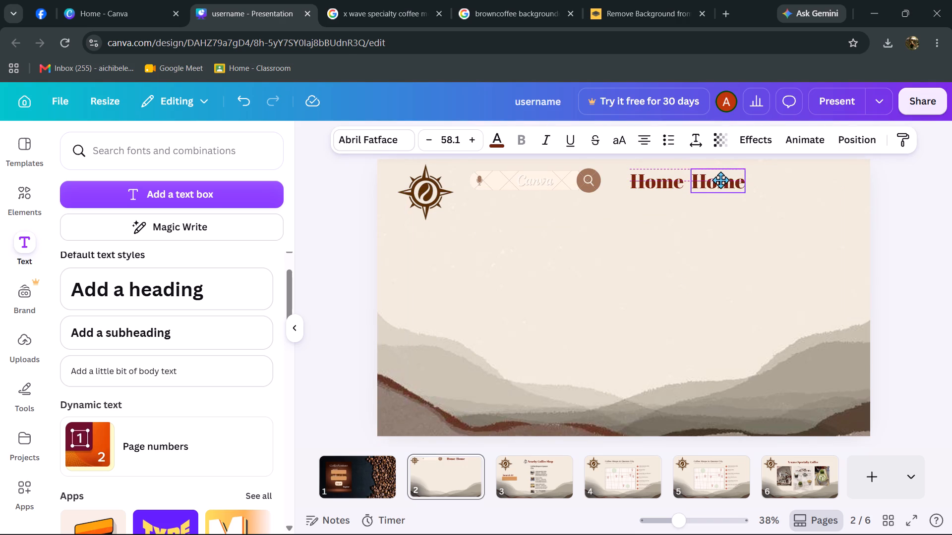
{"action": "left_click_drag", "start_coordinate": [720, 180], "coordinate": [721, 180]}
{"action": "double_click", "coordinate": [720, 185]}
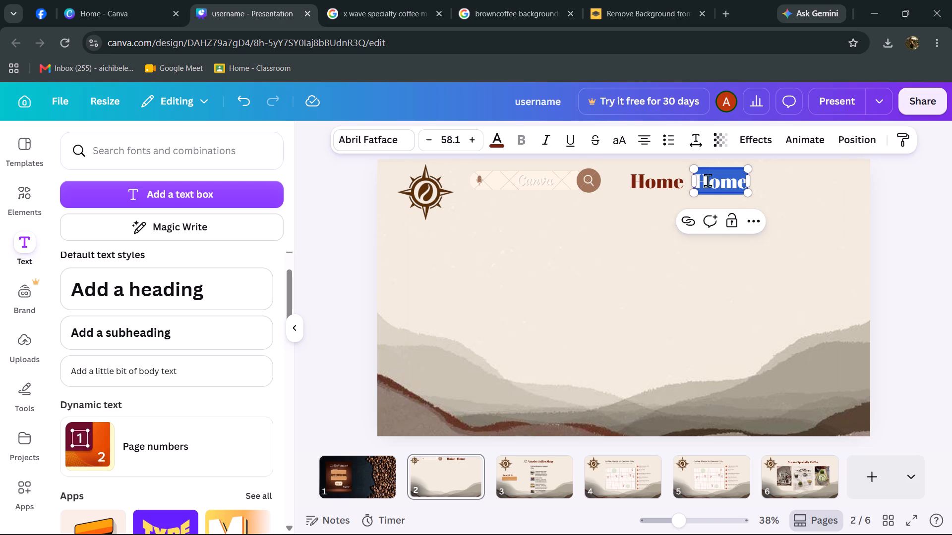
{"action": "key", "text": "p"}
{"action": "key", "text": "BackSpace"}
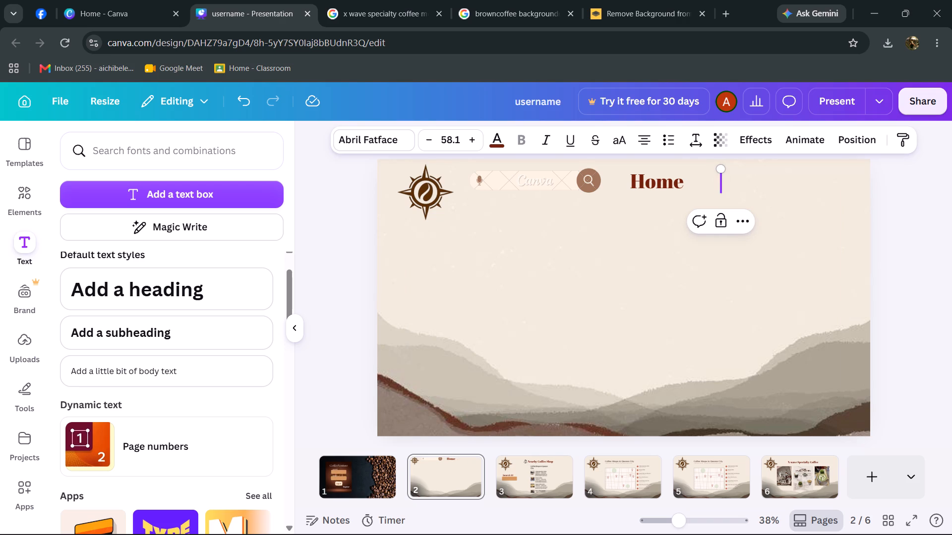
{"action": "type", "text": "Pe"}
{"action": "key", "text": "BackSpace"}
{"action": "type", "text": "rofike"}
{"action": "key", "text": "BackSpace"}
{"action": "key", "text": "BackSpace"}
{"action": "type", "text": "le"}
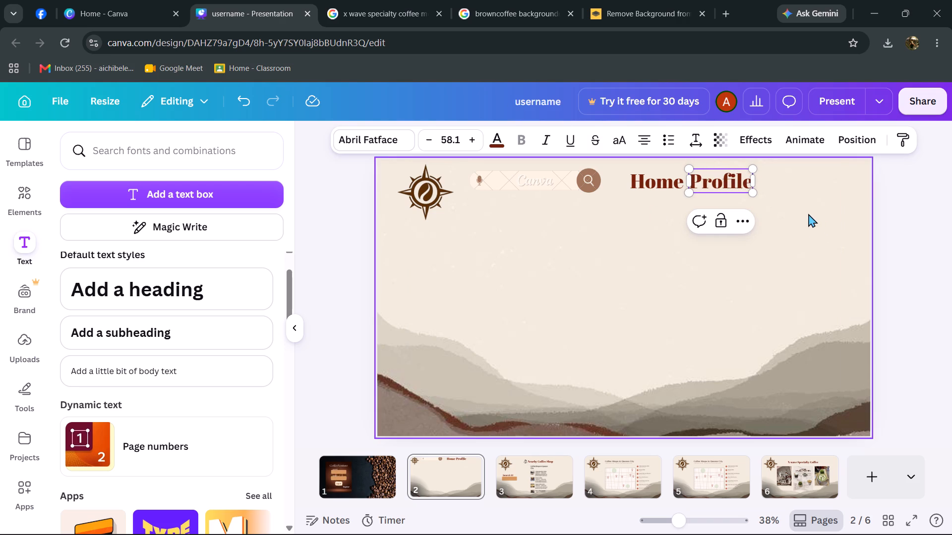
{"action": "key", "text": "ctrl+d"}
{"action": "left_click", "coordinate": [800, 239]}
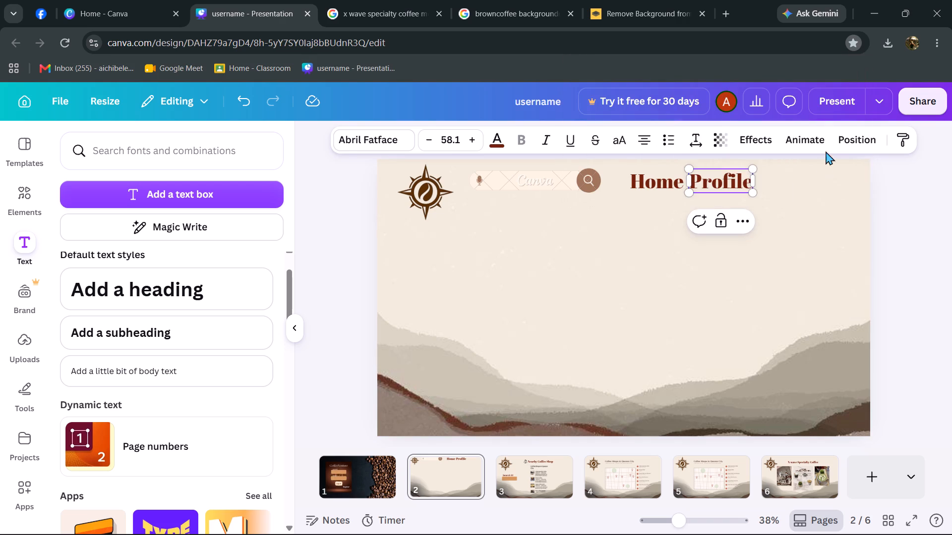
Shift the "Profile" label slightly to the right, level with "Home", to widen the gap between the two labels.
{"action": "left_click", "coordinate": [726, 174]}
{"action": "left_click_drag", "start_coordinate": [721, 178], "coordinate": [736, 180]}
{"action": "left_click", "coordinate": [759, 271]}
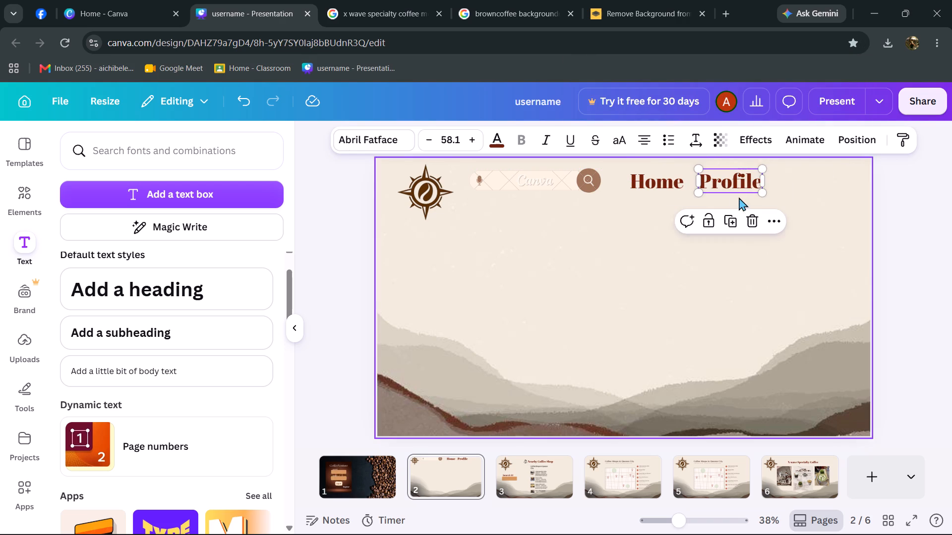
Duplicate the "Profile" label, place the copy to its right in the header row and change its text to "Settings".
{"action": "left_click", "coordinate": [732, 177]}
{"action": "key", "text": "ctrl+d"}
{"action": "left_click_drag", "start_coordinate": [869, 244], "coordinate": [861, 235]}
{"action": "left_click_drag", "start_coordinate": [791, 172], "coordinate": [809, 175]}
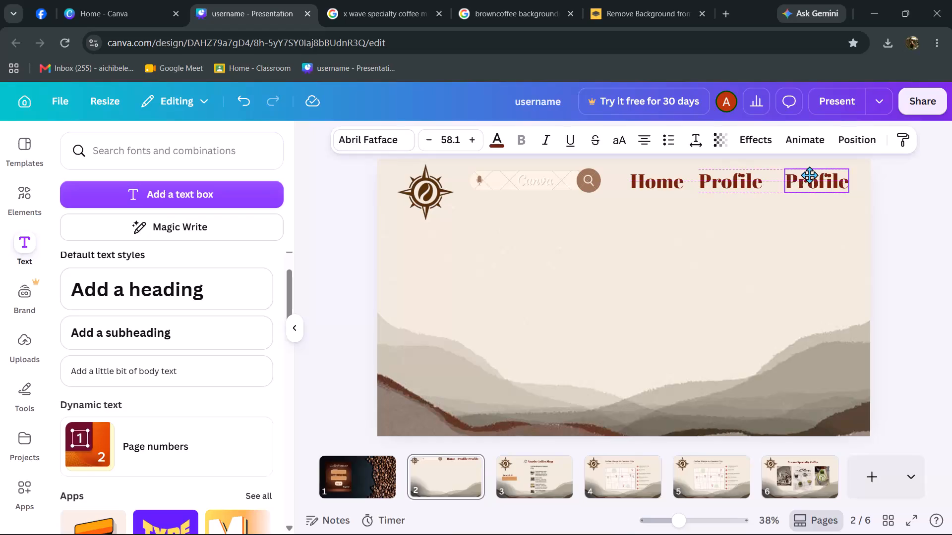
{"action": "left_click_drag", "start_coordinate": [809, 175], "coordinate": [806, 174]}
{"action": "double_click", "coordinate": [808, 180]}
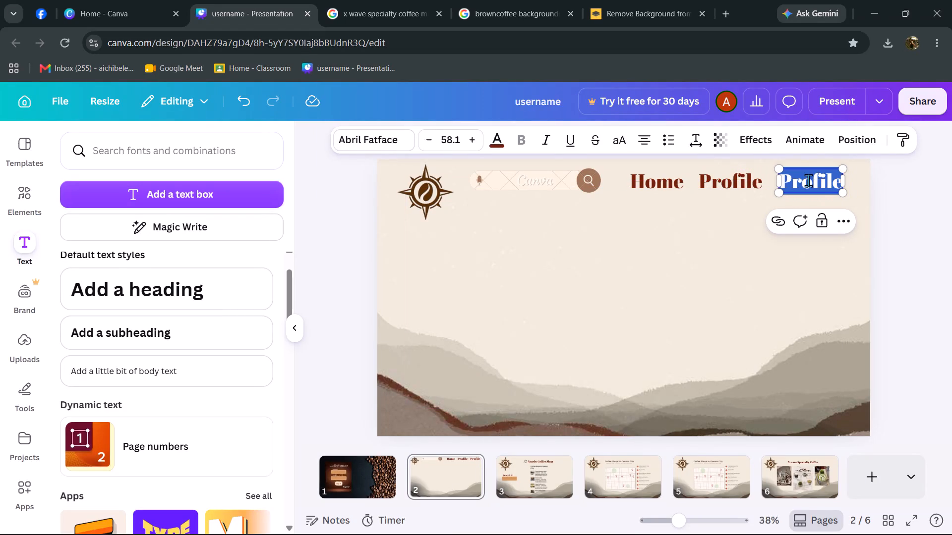
{"action": "key", "text": "shift+a"}
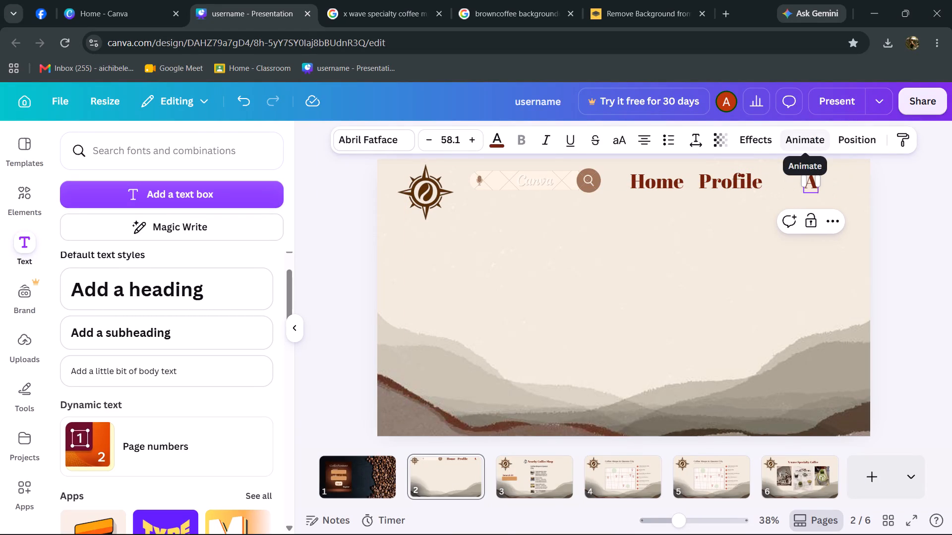
{"action": "key", "text": "BackSpace"}
{"action": "type", "text": "Settings"}
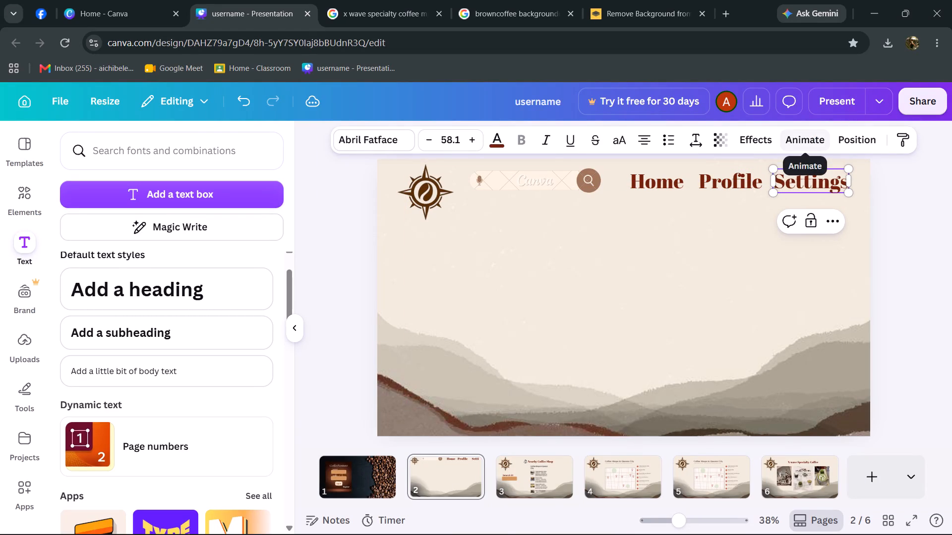
{"action": "left_click", "coordinate": [936, 304]}
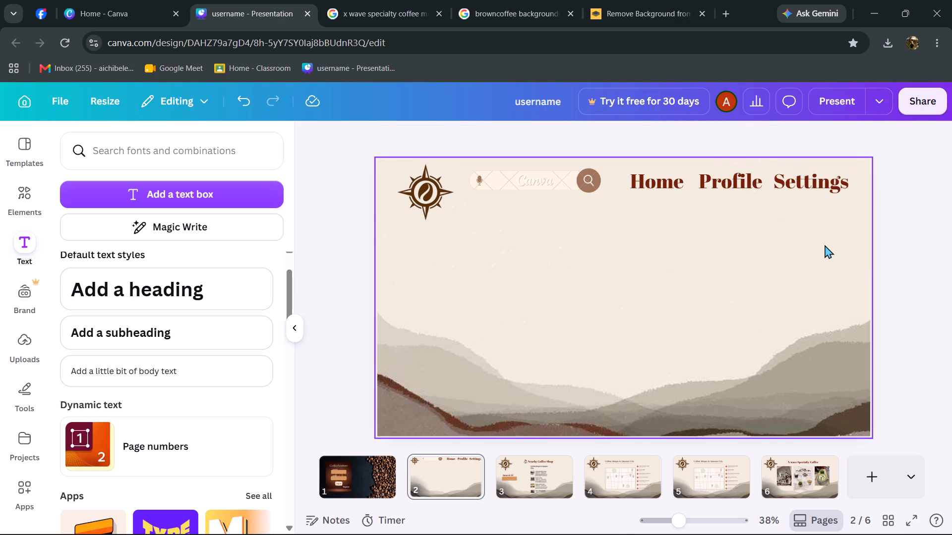
Group the café interior photo, the Xwave drinks menu and the matcha latte photo on page 6.
{"action": "left_click", "coordinate": [792, 459]}
{"action": "left_click", "coordinate": [790, 465]}
{"action": "left_click", "coordinate": [805, 328]}
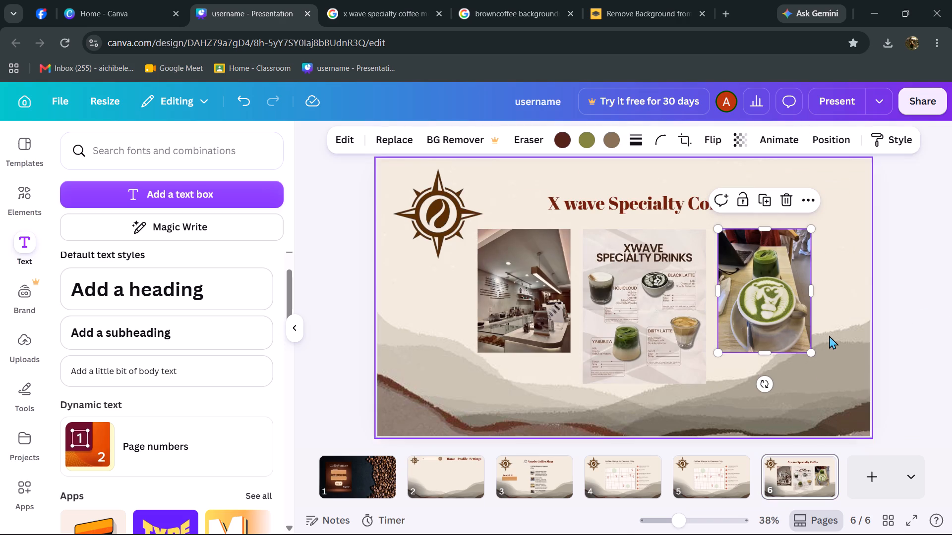
{"action": "left_click_drag", "start_coordinate": [842, 329], "coordinate": [466, 280]}
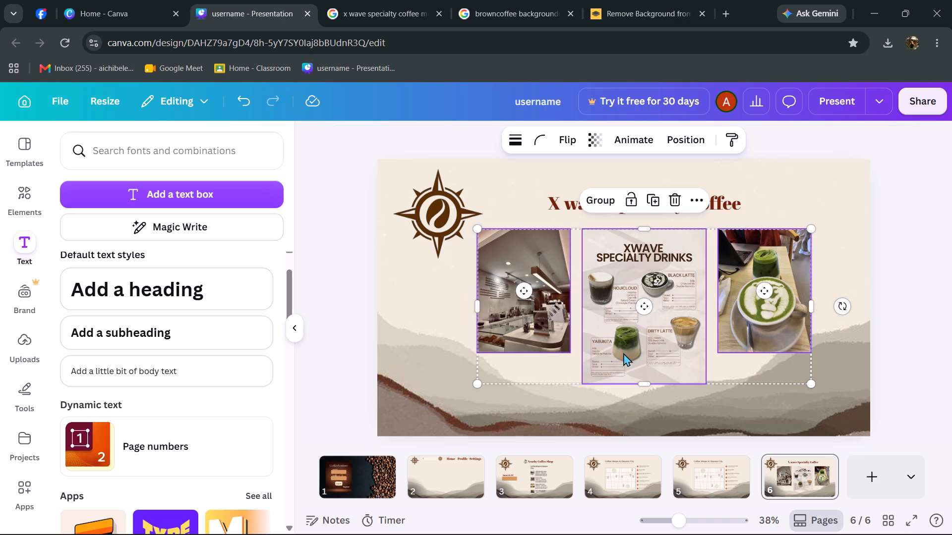
{"action": "left_click", "coordinate": [603, 198]}
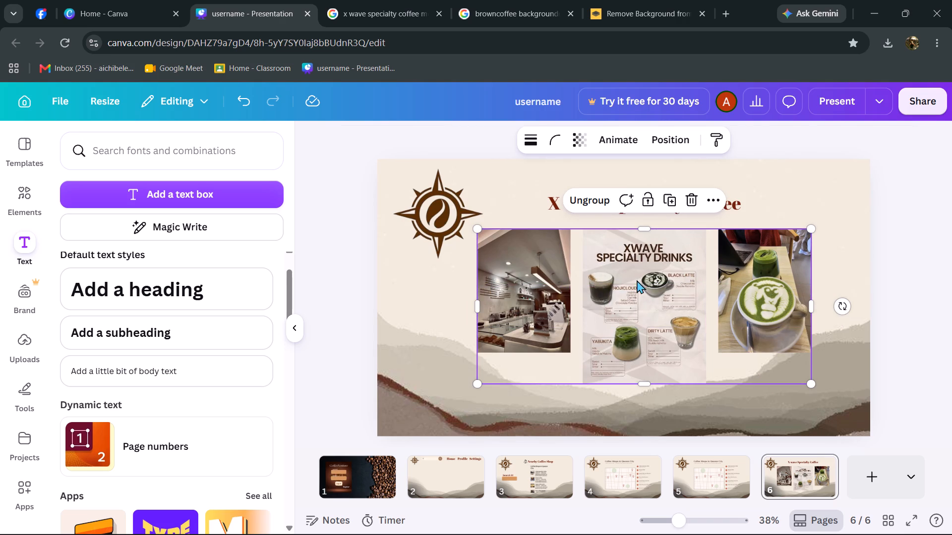
Copy the grouped X wave pictures from page 6 onto page 2.
{"action": "right_click", "coordinate": [632, 267]}
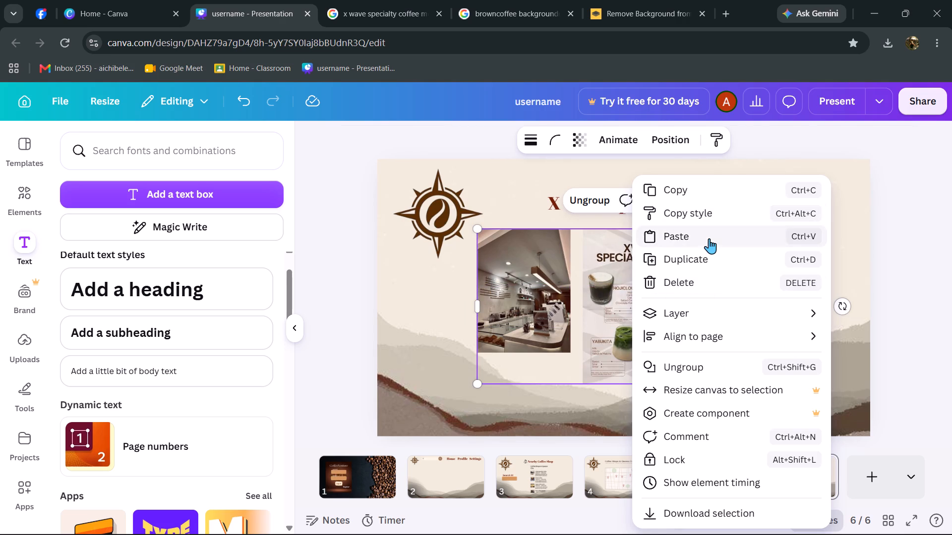
{"action": "left_click", "coordinate": [716, 190]}
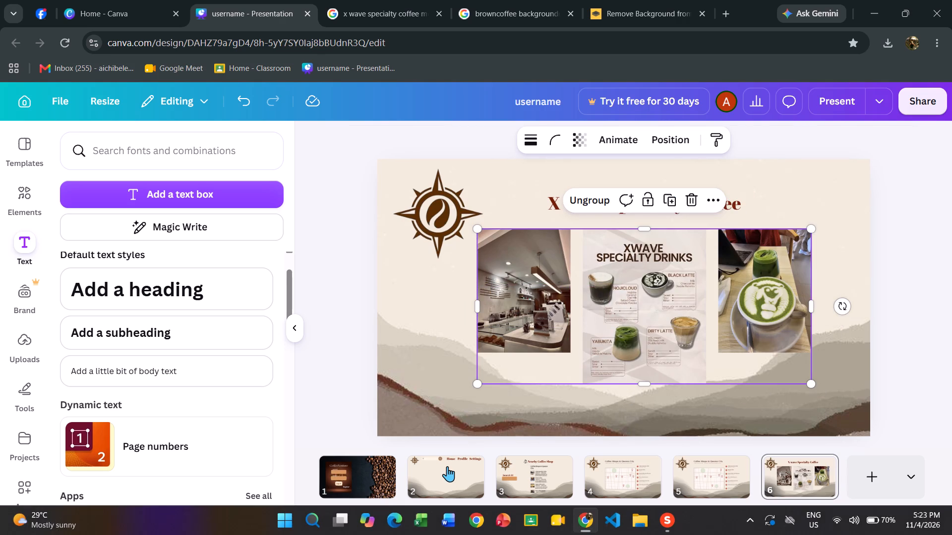
{"action": "left_click", "coordinate": [447, 466]}
{"action": "left_click", "coordinate": [587, 316]}
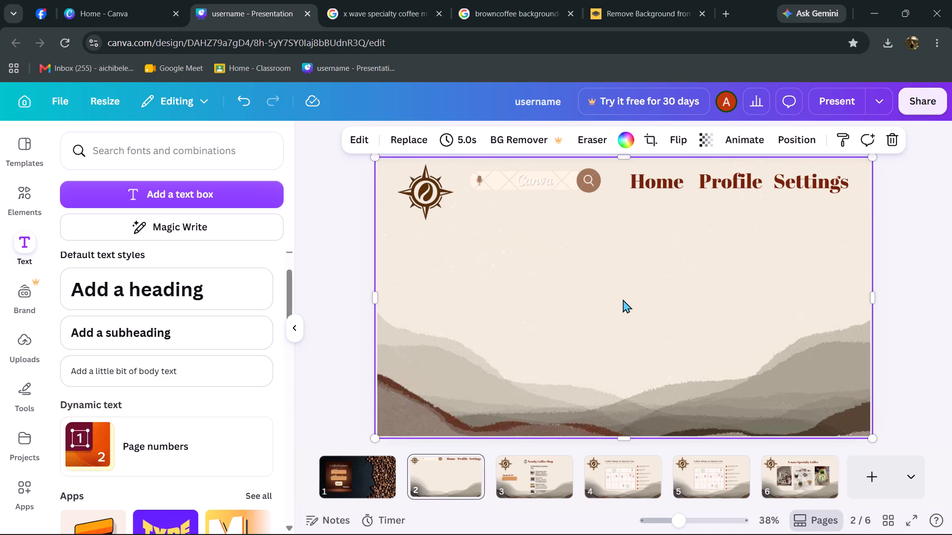
{"action": "key", "text": "ctrl+v"}
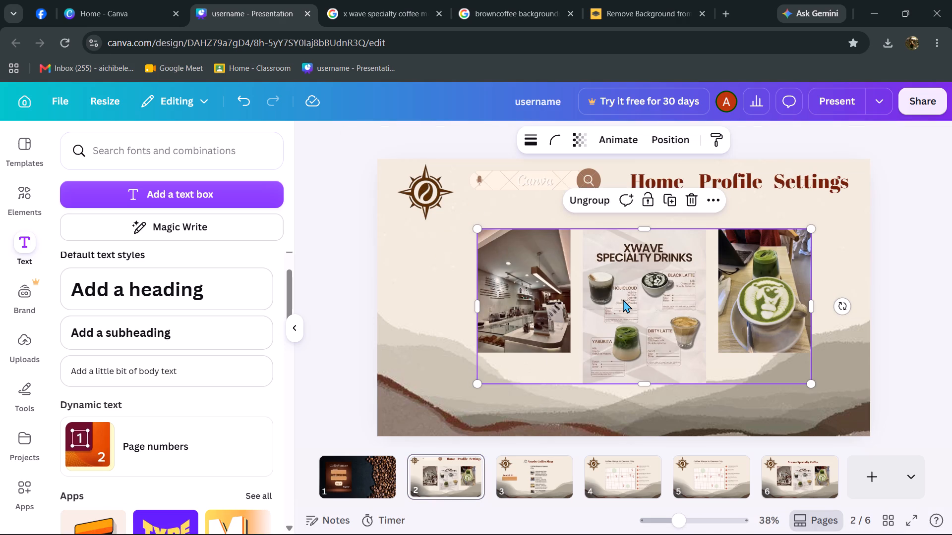
Slightly enlarge the pasted picture group and position it roughly centred below the header row on page 2.
{"action": "left_click_drag", "start_coordinate": [689, 282], "coordinate": [615, 298]}
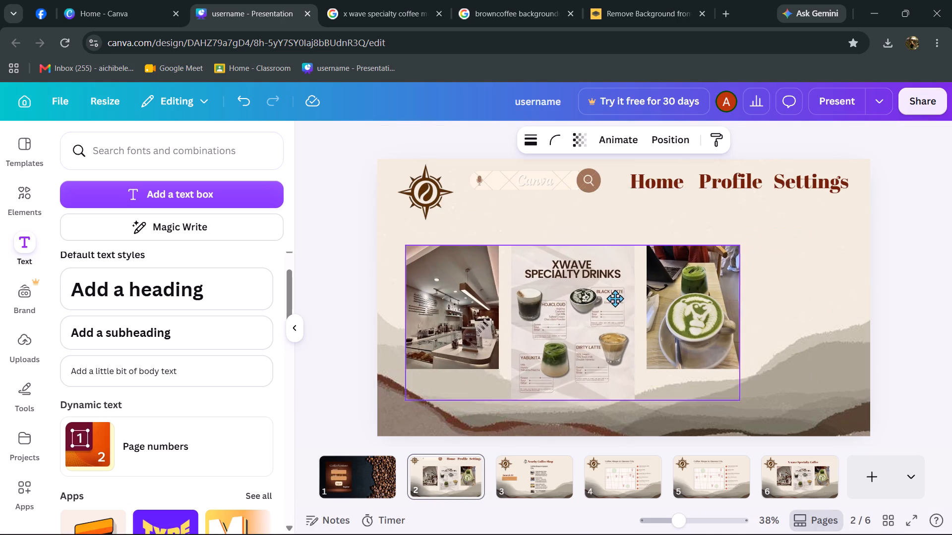
{"action": "left_click_drag", "start_coordinate": [615, 298], "coordinate": [646, 277]}
{"action": "left_click_drag", "start_coordinate": [766, 302], "coordinate": [782, 302]}
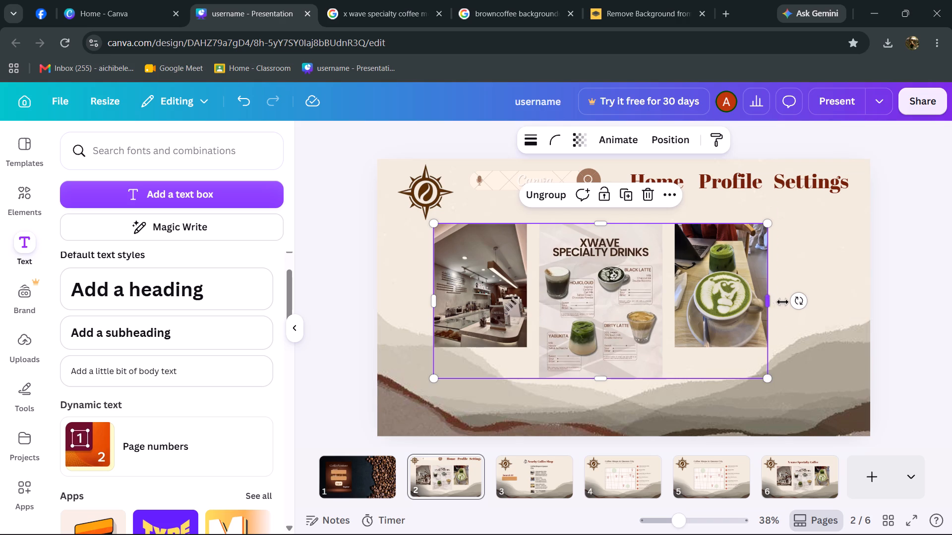
{"action": "left_click_drag", "start_coordinate": [782, 302], "coordinate": [760, 302]}
{"action": "left_click", "coordinate": [784, 329]}
{"action": "left_click_drag", "start_coordinate": [760, 373], "coordinate": [771, 385]}
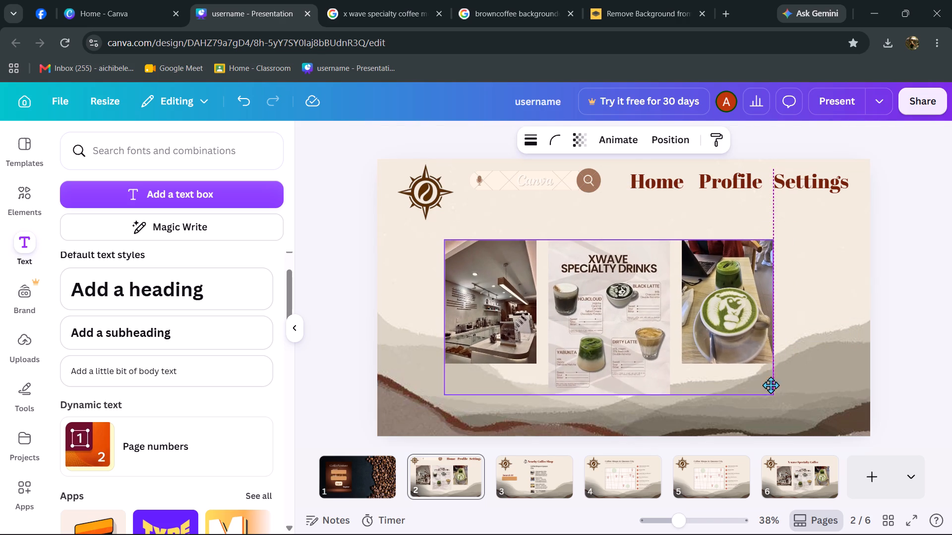
{"action": "left_click_drag", "start_coordinate": [771, 385], "coordinate": [762, 368]}
{"action": "left_click_drag", "start_coordinate": [766, 375], "coordinate": [791, 403]}
{"action": "left_click_drag", "start_coordinate": [688, 305], "coordinate": [704, 333]}
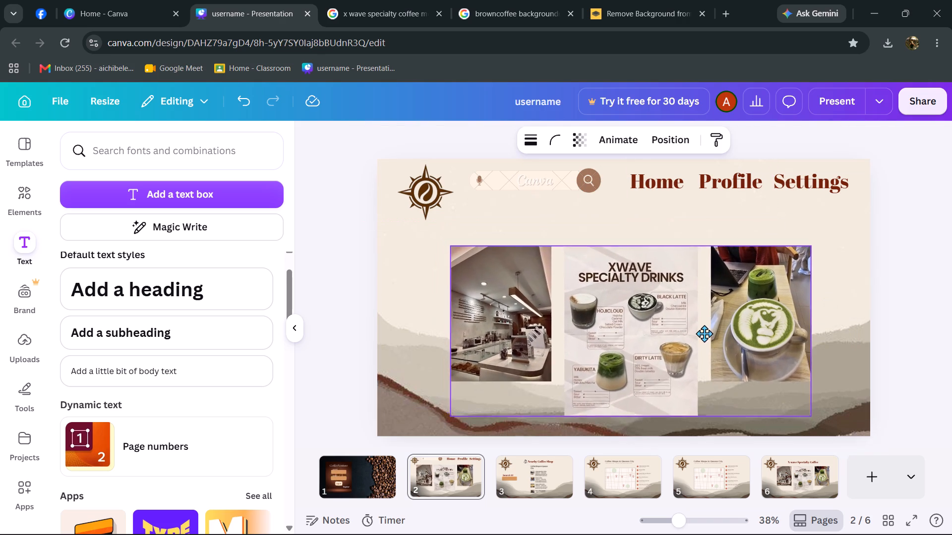
{"action": "left_click_drag", "start_coordinate": [704, 333], "coordinate": [706, 314]}
{"action": "left_click", "coordinate": [929, 283]}
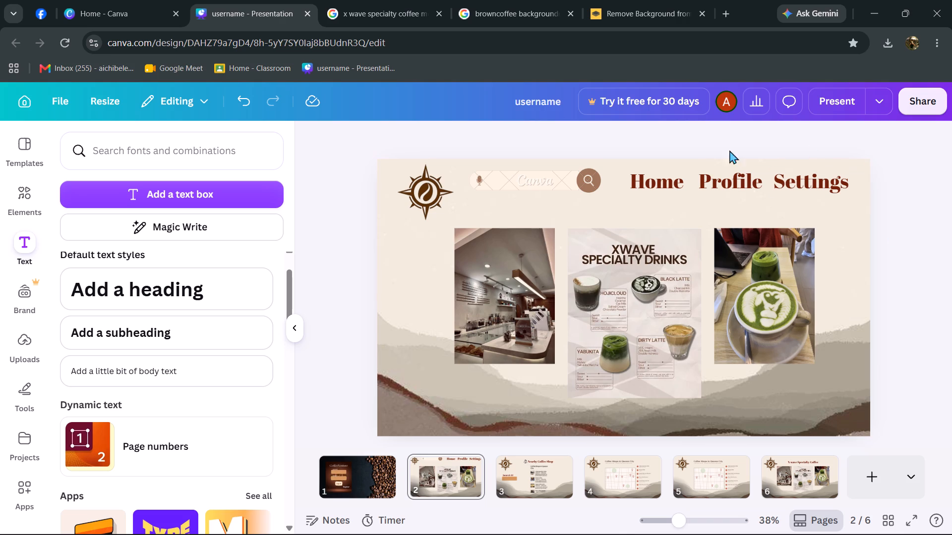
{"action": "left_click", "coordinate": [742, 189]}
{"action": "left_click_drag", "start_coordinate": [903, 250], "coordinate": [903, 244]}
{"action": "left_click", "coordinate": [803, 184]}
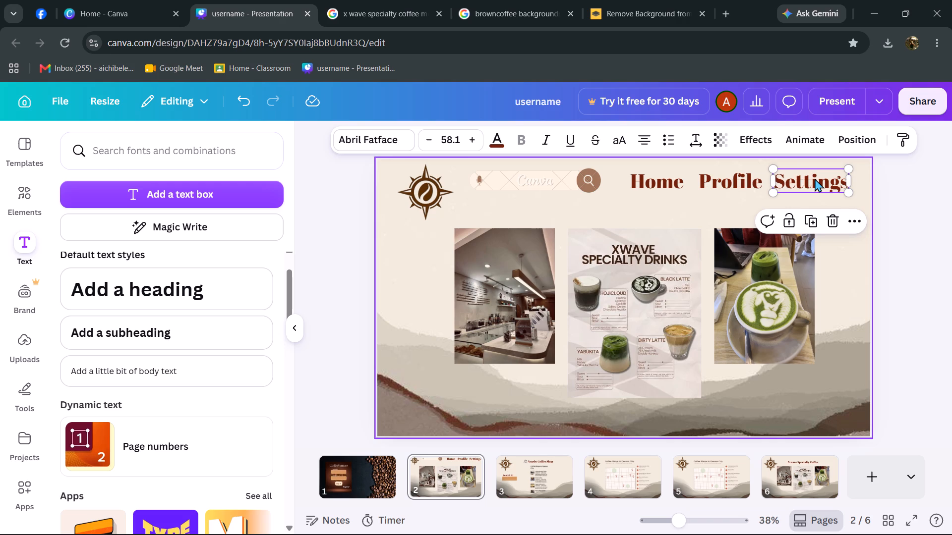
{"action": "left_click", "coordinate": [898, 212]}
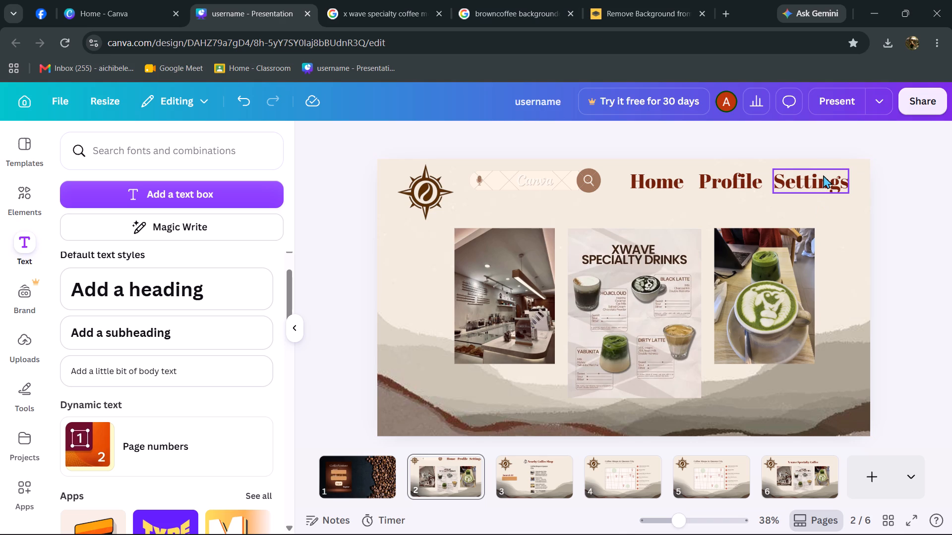
Search Google Images for "settings logo" in the browser tab holding the brown coffee background results.
{"action": "left_click", "coordinate": [645, 0]}
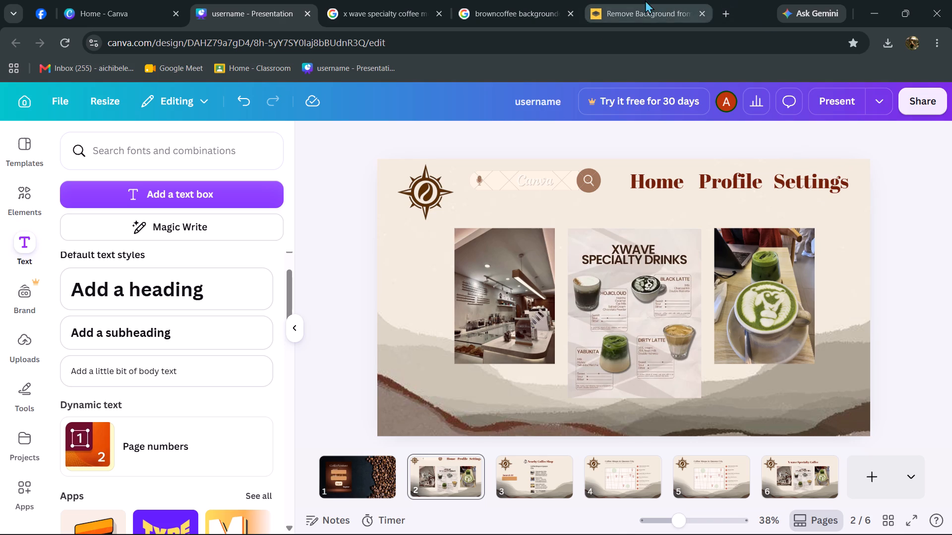
{"action": "left_click", "coordinate": [493, 0]}
{"action": "double_click", "coordinate": [416, 48]}
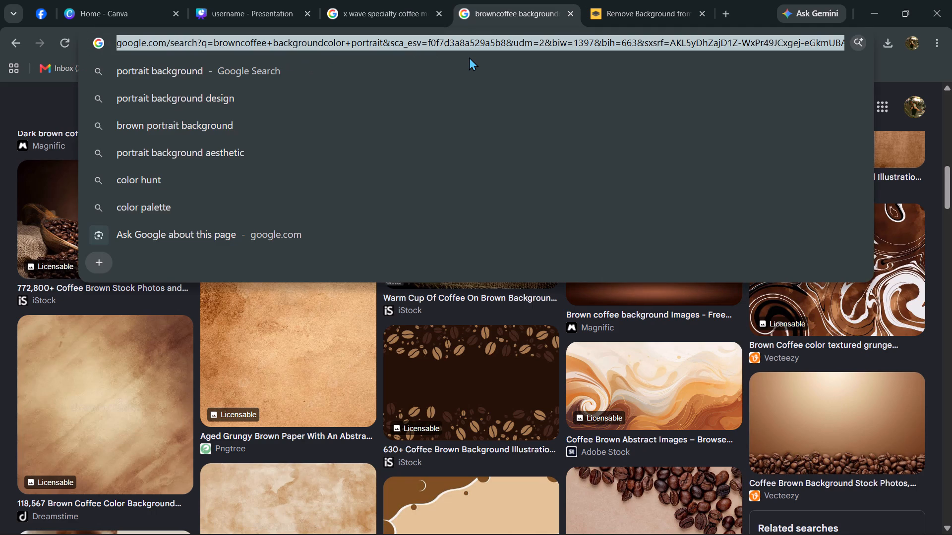
{"action": "type", "text": "settin"}
{"action": "type", "text": "gs logo"}
{"action": "key", "text": "Return"}
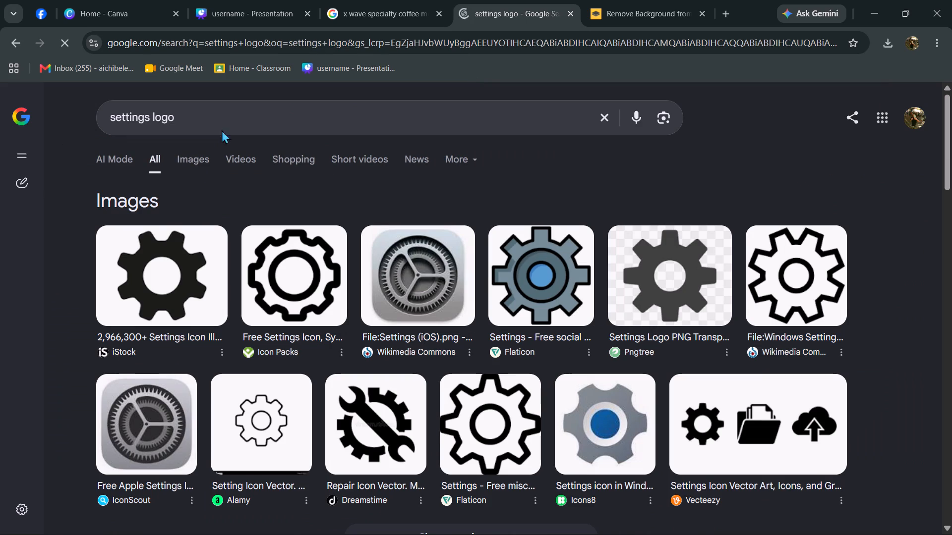
{"action": "scroll", "coordinate": [536, 282], "scroll_direction": "down", "scroll_amount": 2}
{"action": "scroll", "coordinate": [365, 190], "scroll_direction": "up", "scroll_amount": 3}
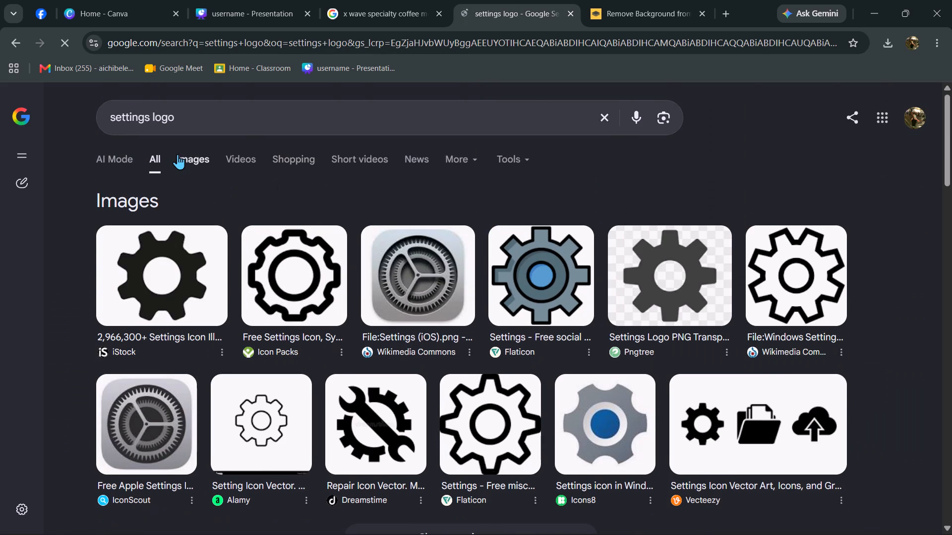
{"action": "left_click", "coordinate": [178, 154]}
Look through the settings logo image results for a gear icon that suits the page's header.
{"action": "scroll", "coordinate": [303, 239], "scroll_direction": "down", "scroll_amount": 2}
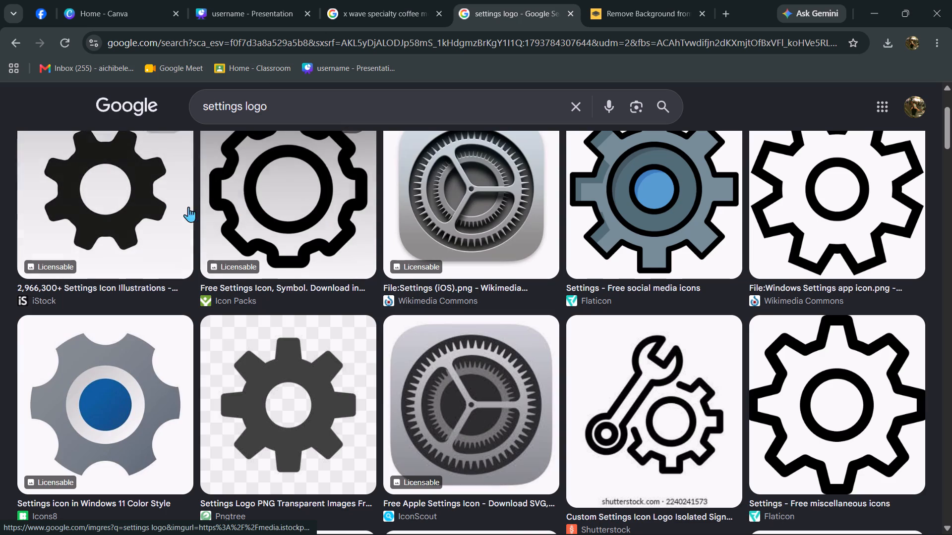
{"action": "scroll", "coordinate": [219, 250], "scroll_direction": "up", "scroll_amount": 2}
{"action": "scroll", "coordinate": [323, 303], "scroll_direction": "down", "scroll_amount": 2}
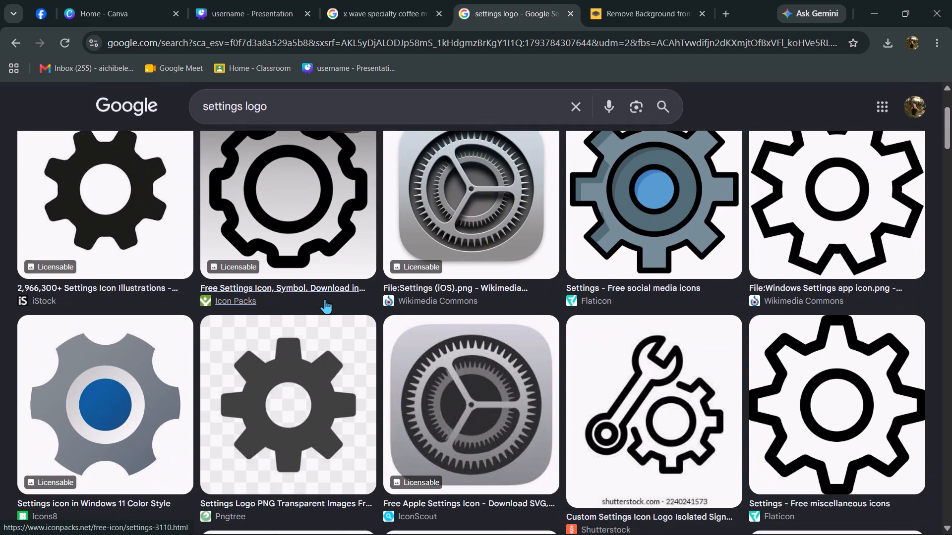
{"action": "scroll", "coordinate": [793, 281], "scroll_direction": "down", "scroll_amount": 5}
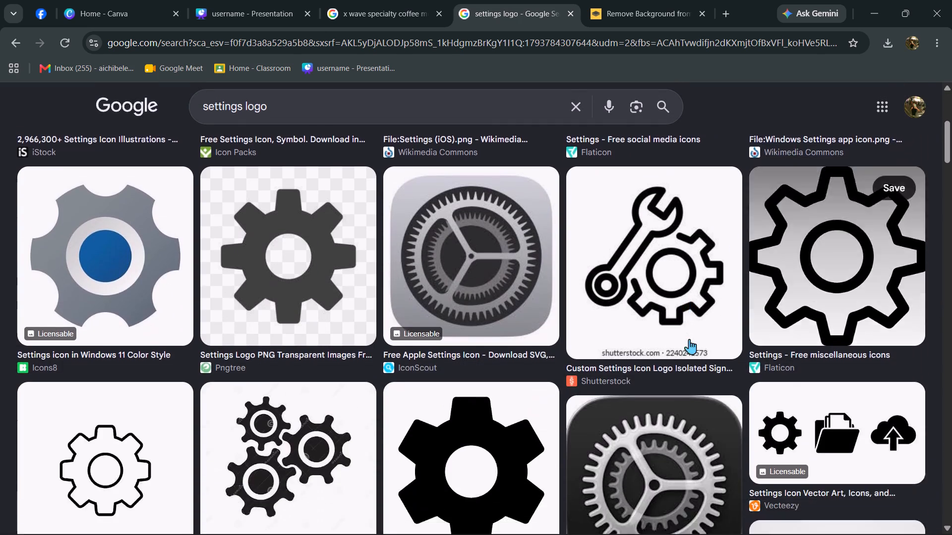
{"action": "scroll", "coordinate": [689, 339], "scroll_direction": "down", "scroll_amount": 9}
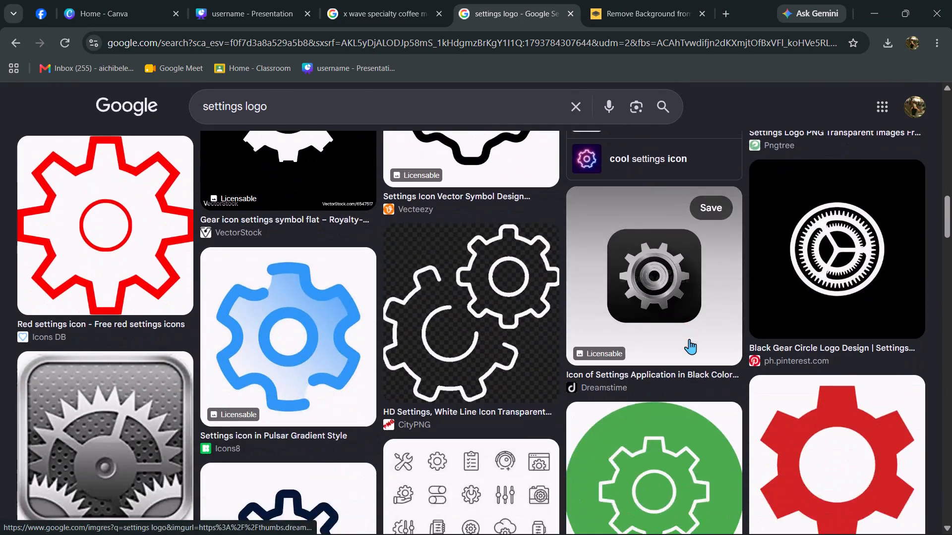
{"action": "scroll", "coordinate": [689, 339], "scroll_direction": "down", "scroll_amount": 10}
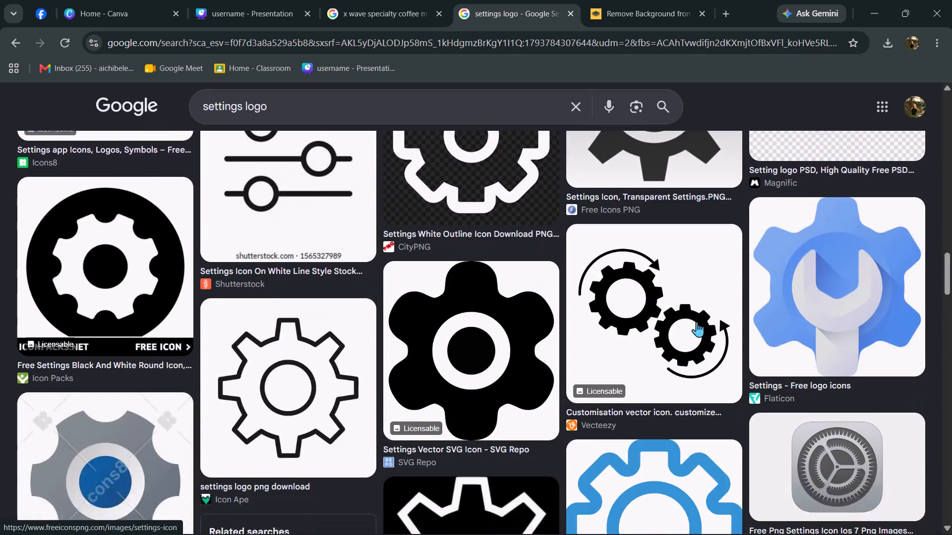
{"action": "scroll", "coordinate": [697, 321], "scroll_direction": "down", "scroll_amount": 3}
{"action": "scroll", "coordinate": [697, 321], "scroll_direction": "up", "scroll_amount": 5}
Refine the image search to "settings logo brwn".
{"action": "left_click", "coordinate": [325, 113]}
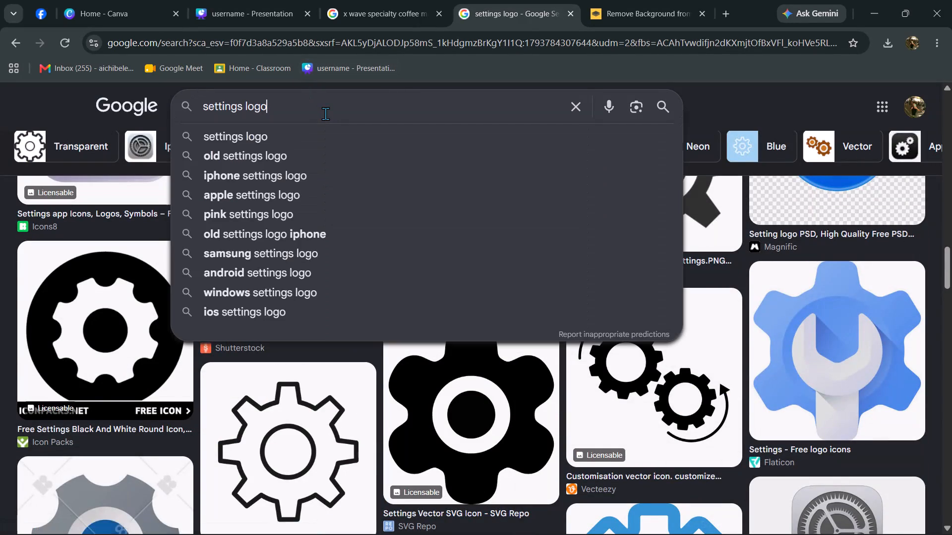
{"action": "key", "text": "space"}
{"action": "type", "text": "b"}
{"action": "type", "text": "riw"}
{"action": "key", "text": "BackSpace"}
{"action": "key", "text": "BackSpace"}
{"action": "type", "text": "wn"}
{"action": "key", "text": "Return"}
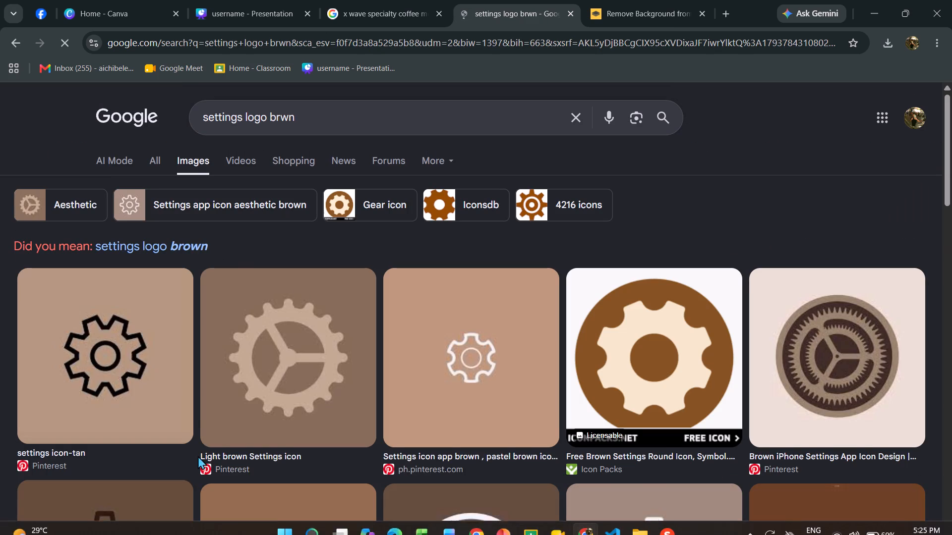
Examine the brown settings icon results and compare them with the colours of page 2 in the Canva presentation.
{"action": "scroll", "coordinate": [249, 255], "scroll_direction": "down", "scroll_amount": 1}
{"action": "scroll", "coordinate": [414, 405], "scroll_direction": "down", "scroll_amount": 1}
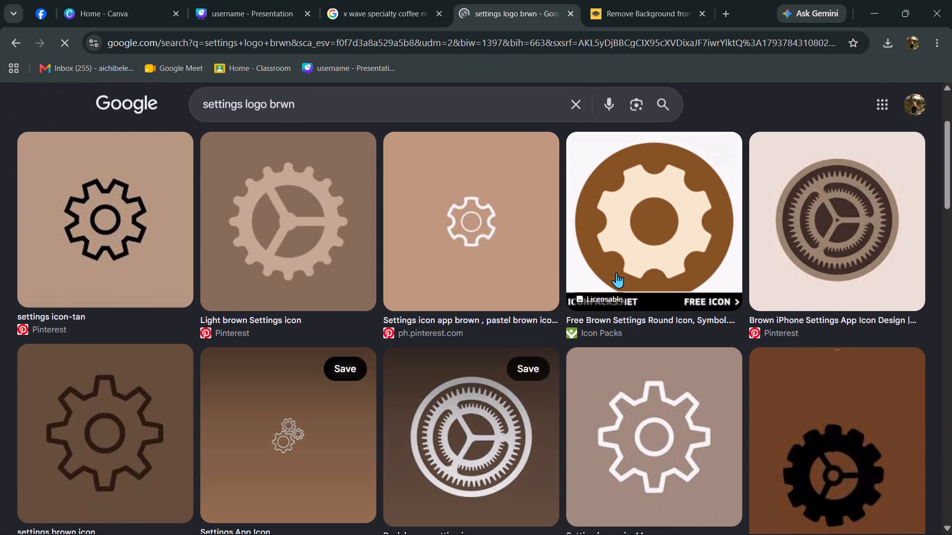
{"action": "scroll", "coordinate": [616, 272], "scroll_direction": "down", "scroll_amount": 1}
{"action": "scroll", "coordinate": [831, 319], "scroll_direction": "down", "scroll_amount": 2}
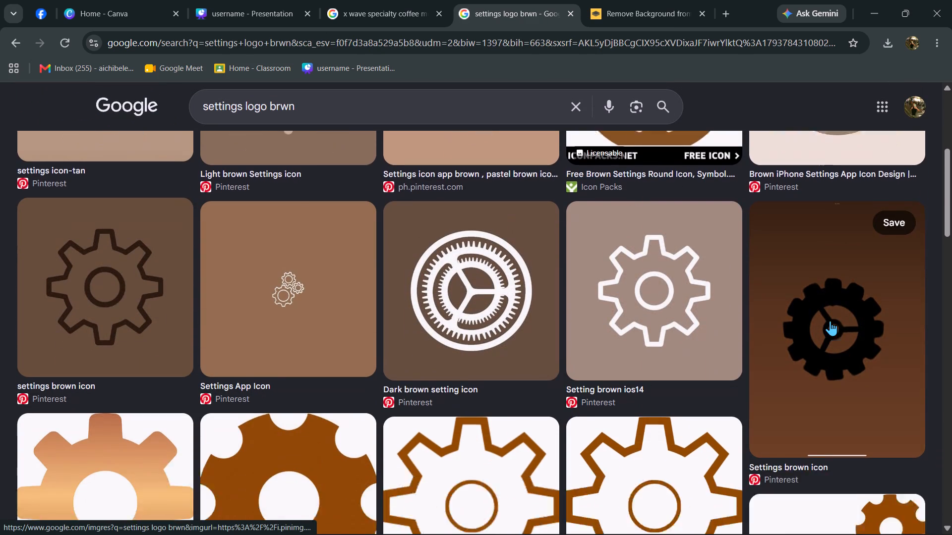
{"action": "left_click", "coordinate": [276, 0]}
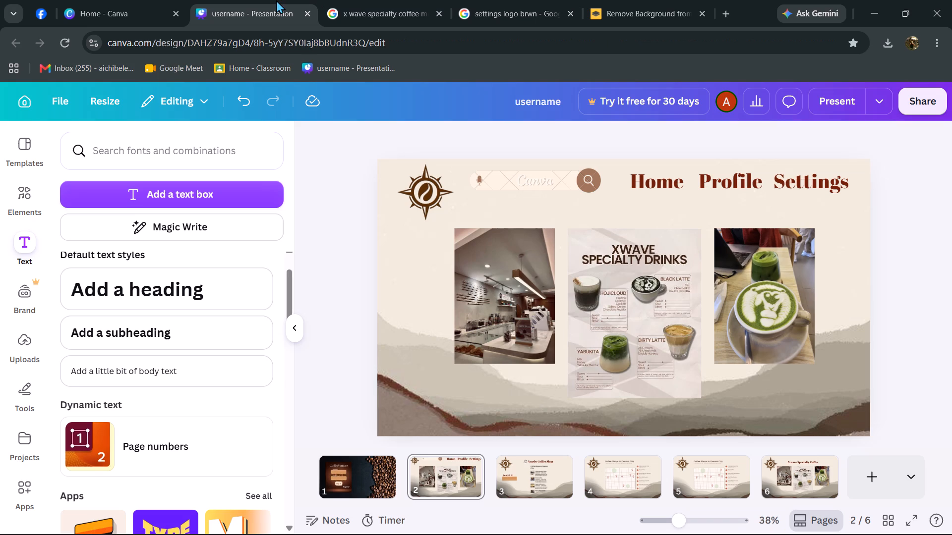
{"action": "left_click", "coordinate": [510, 6]}
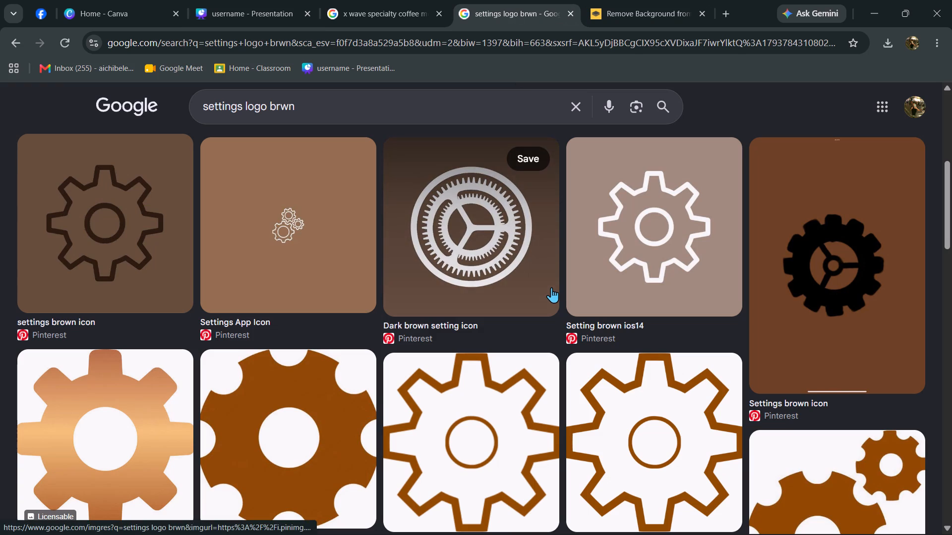
{"action": "scroll", "coordinate": [551, 287], "scroll_direction": "up", "scroll_amount": 2}
{"action": "scroll", "coordinate": [633, 307], "scroll_direction": "up", "scroll_amount": 3}
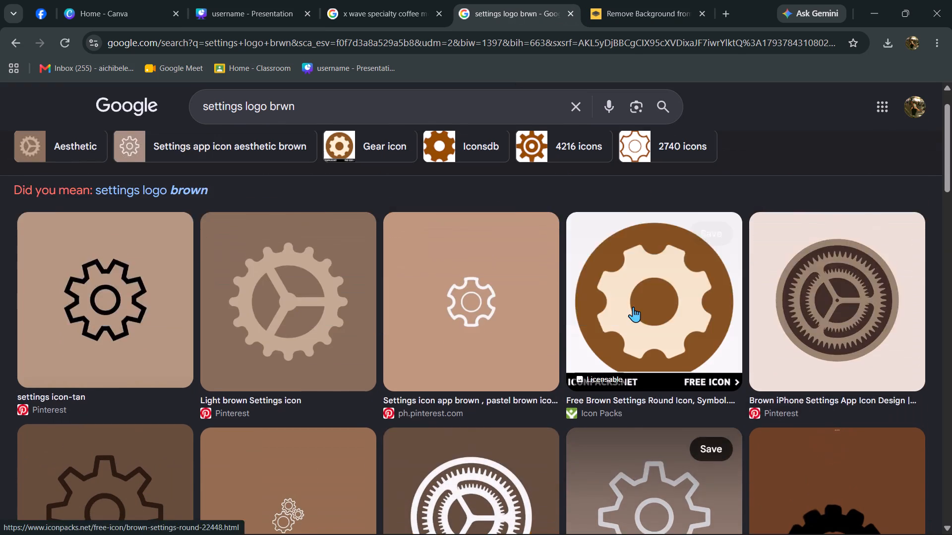
{"action": "scroll", "coordinate": [633, 307], "scroll_direction": "down", "scroll_amount": 4}
{"action": "scroll", "coordinate": [677, 357], "scroll_direction": "down", "scroll_amount": 1}
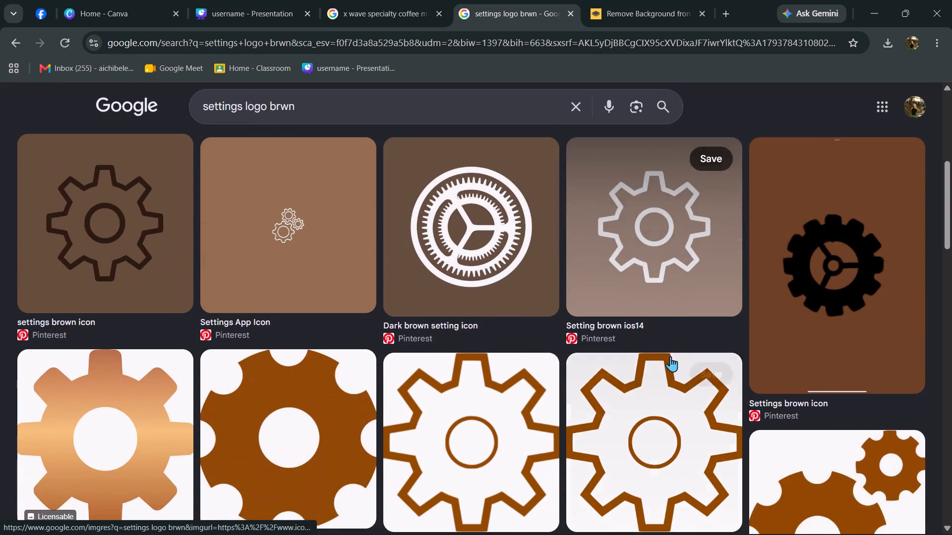
{"action": "scroll", "coordinate": [535, 254], "scroll_direction": "up", "scroll_amount": 4}
{"action": "scroll", "coordinate": [535, 254], "scroll_direction": "down", "scroll_amount": 11}
{"action": "scroll", "coordinate": [541, 293], "scroll_direction": "down", "scroll_amount": 7}
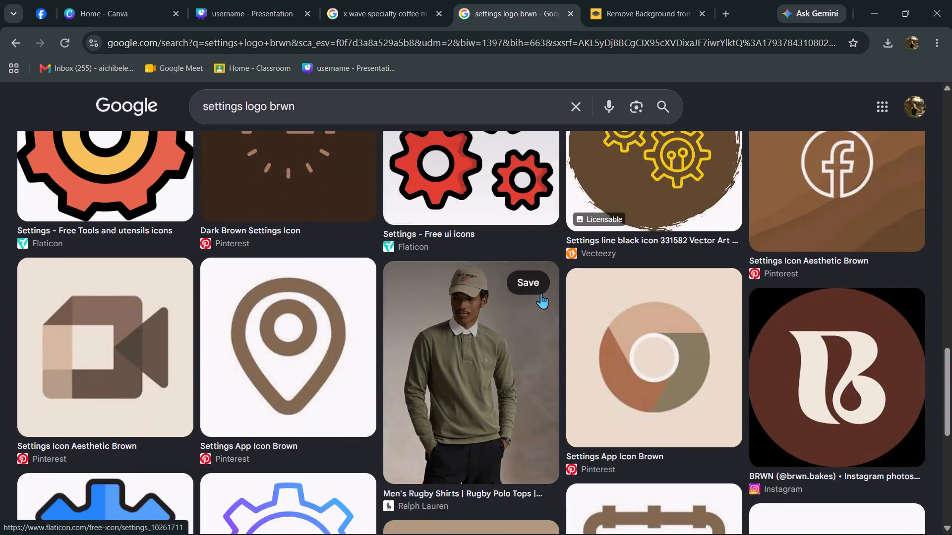
{"action": "scroll", "coordinate": [545, 287], "scroll_direction": "down", "scroll_amount": 2}
{"action": "scroll", "coordinate": [545, 287], "scroll_direction": "up", "scroll_amount": 14}
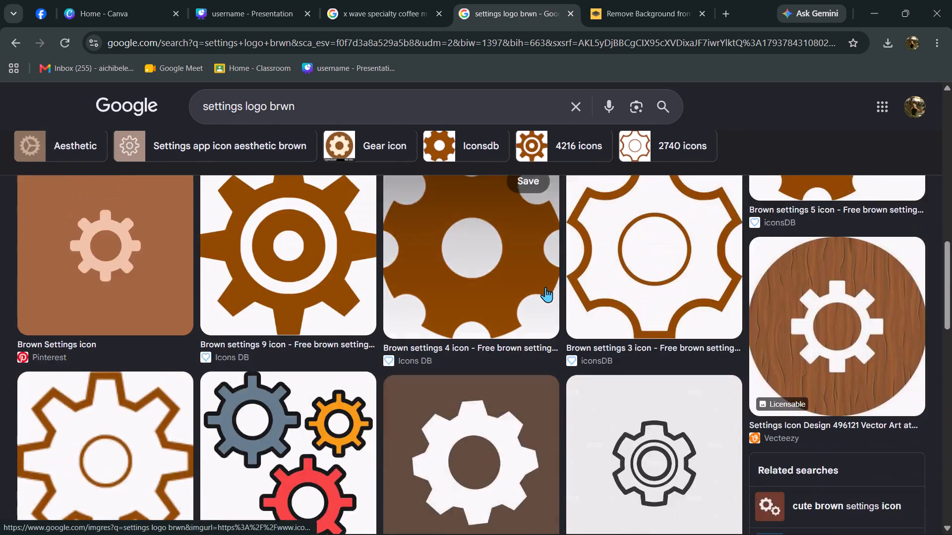
{"action": "scroll", "coordinate": [545, 287], "scroll_direction": "up", "scroll_amount": 5}
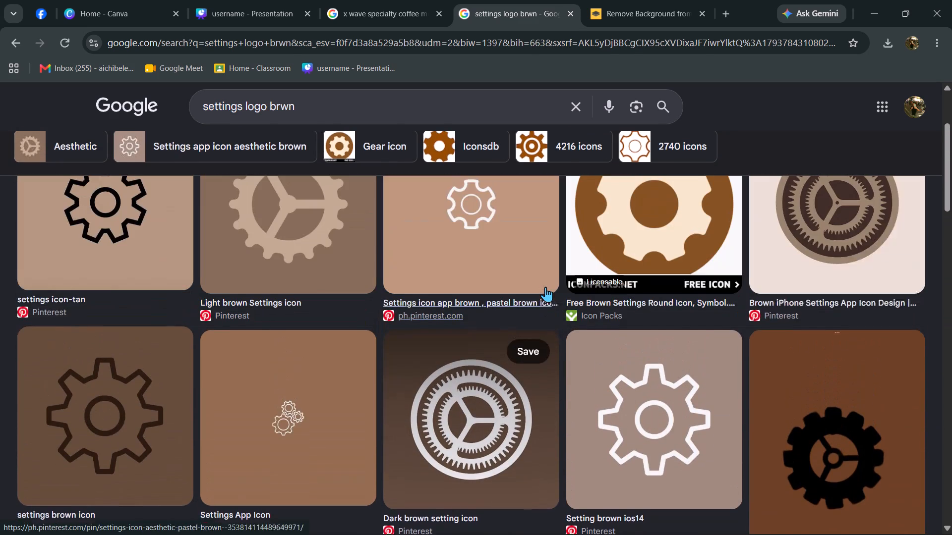
{"action": "scroll", "coordinate": [545, 287], "scroll_direction": "up", "scroll_amount": 1}
{"action": "scroll", "coordinate": [545, 287], "scroll_direction": "down", "scroll_amount": 3}
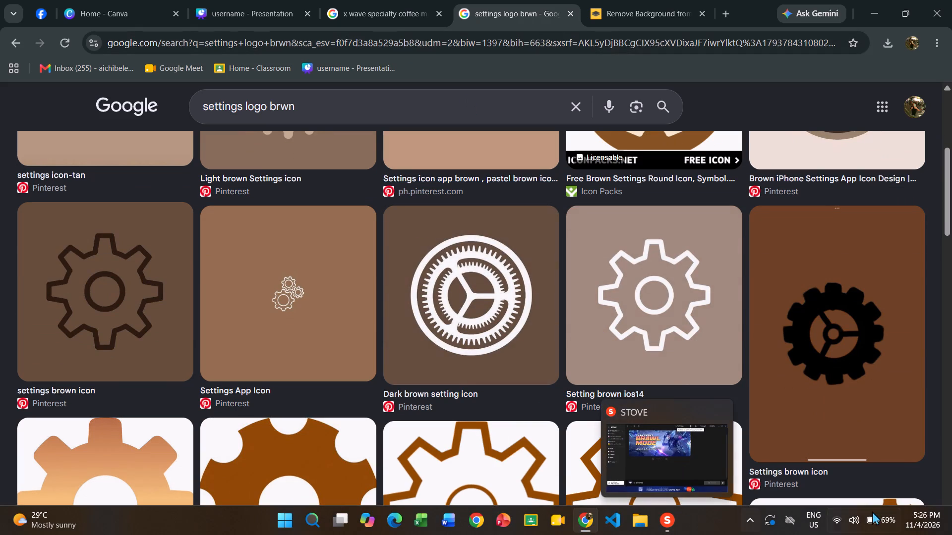
Copy the ArtStation vintage cream gear icon on brown from the images related to the "Settings App Icon" result.
{"action": "left_click", "coordinate": [269, 304]}
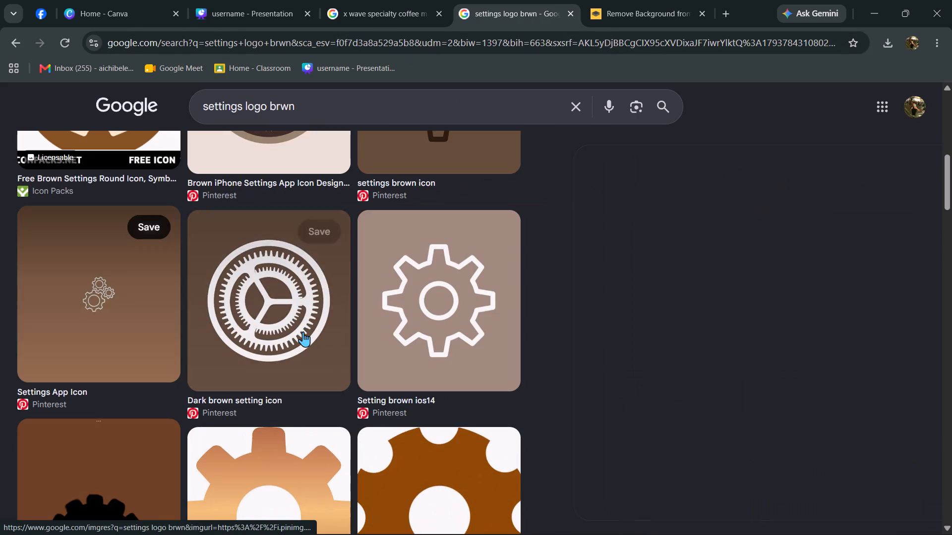
{"action": "scroll", "coordinate": [692, 250], "scroll_direction": "down", "scroll_amount": 3}
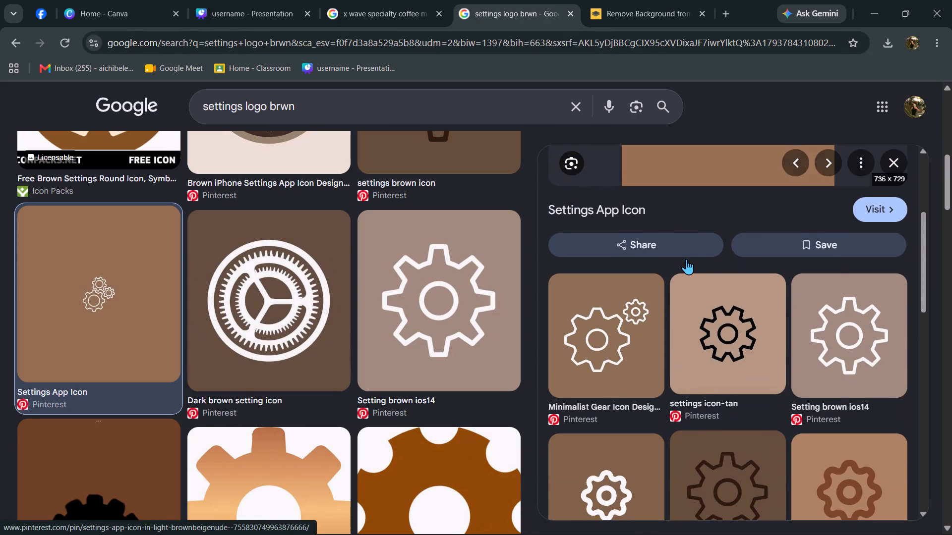
{"action": "scroll", "coordinate": [686, 259], "scroll_direction": "down", "scroll_amount": 4}
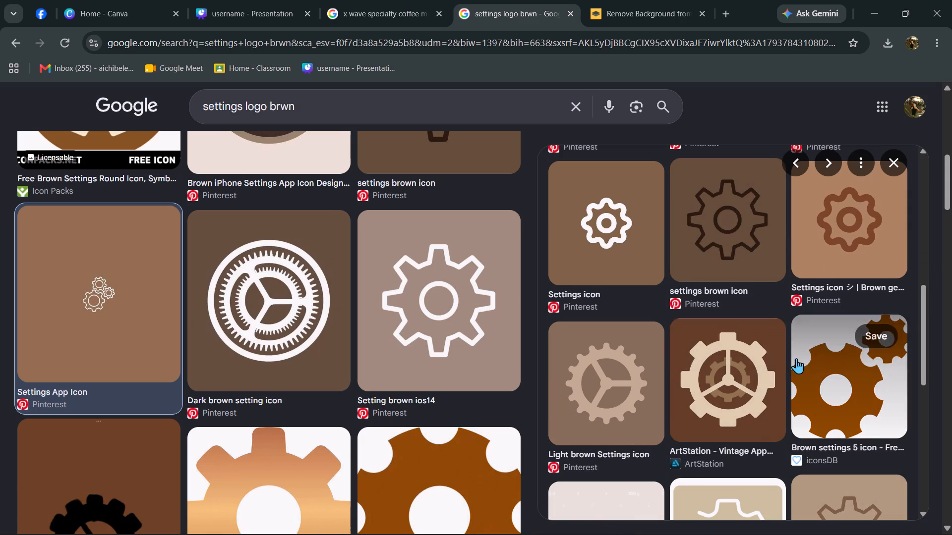
{"action": "right_click", "coordinate": [723, 409]}
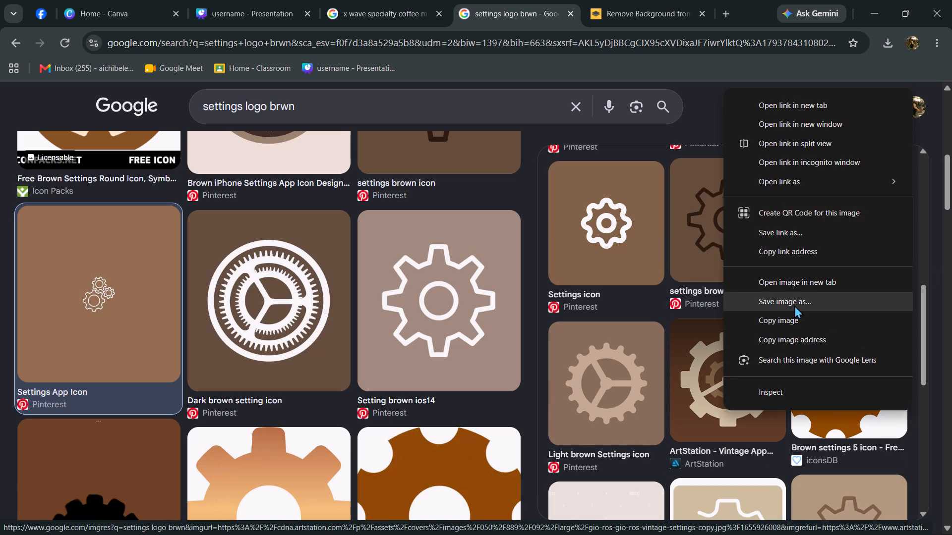
{"action": "left_click", "coordinate": [817, 323]}
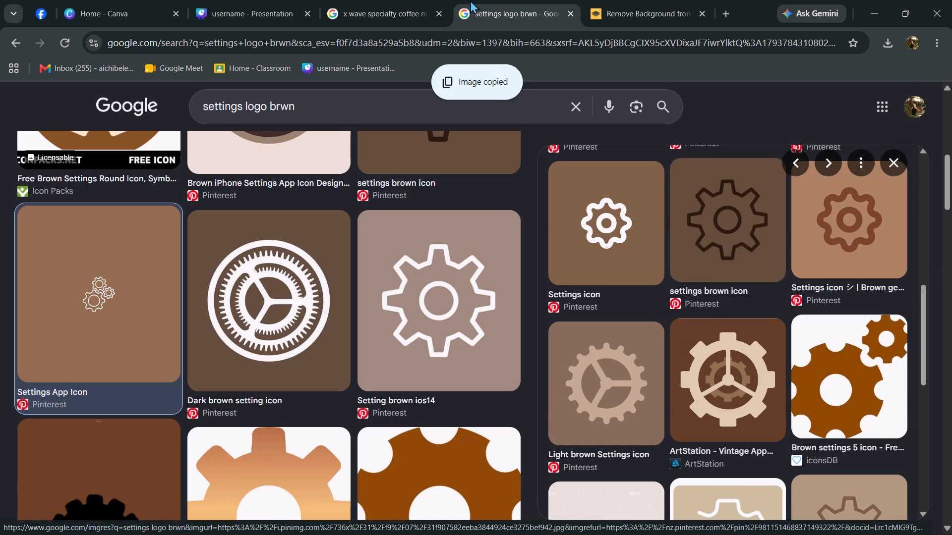
Switch to remove.bg and paste the copied gear image there for background removal.
{"action": "left_click", "coordinate": [634, 0]}
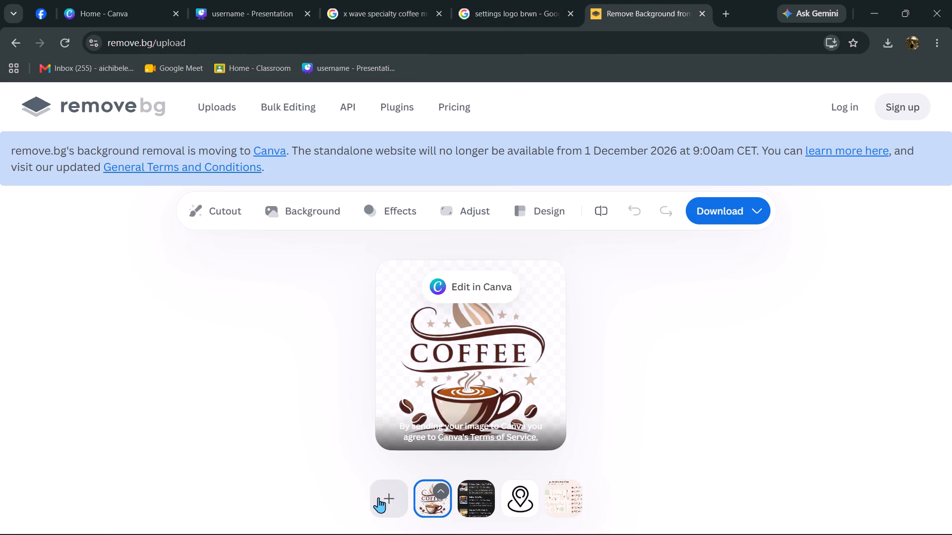
{"action": "left_click", "coordinate": [383, 497]}
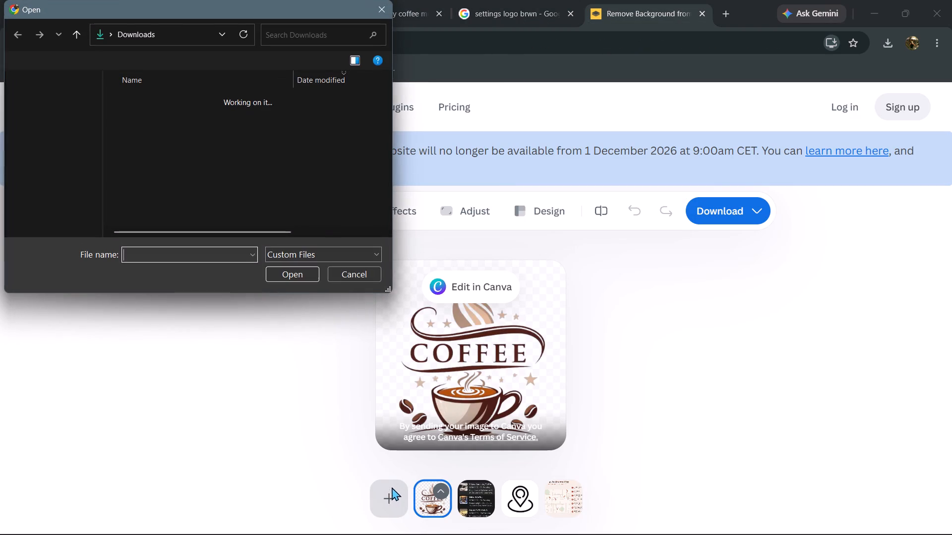
{"action": "left_click", "coordinate": [383, 10]}
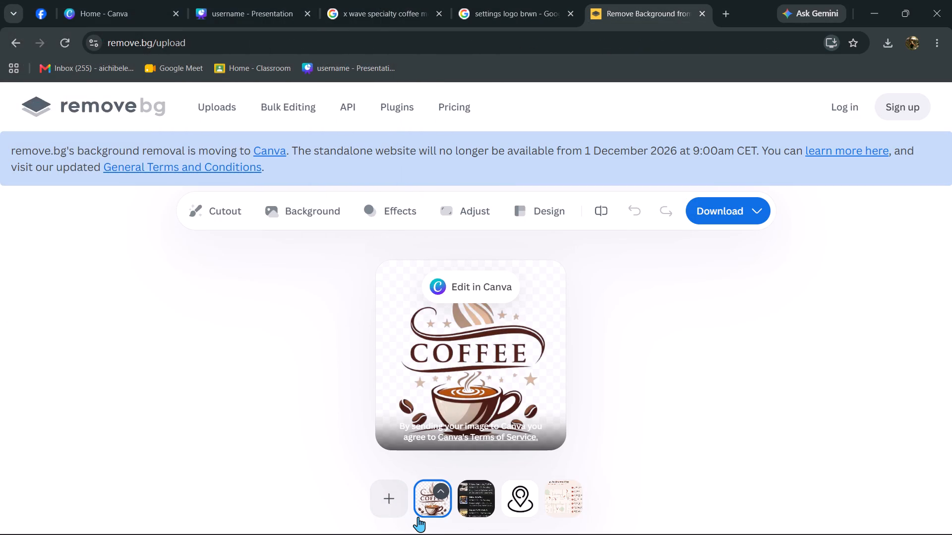
{"action": "key", "text": "ctrl+v"}
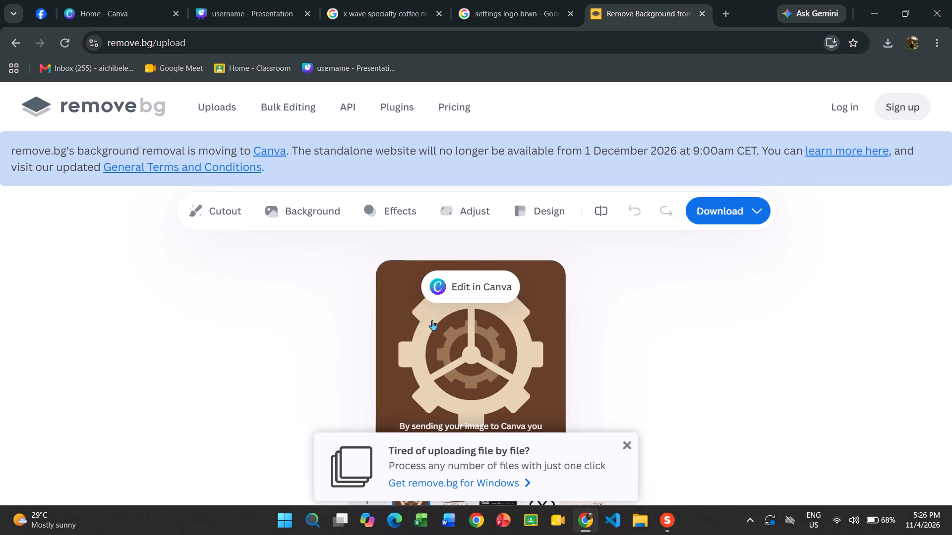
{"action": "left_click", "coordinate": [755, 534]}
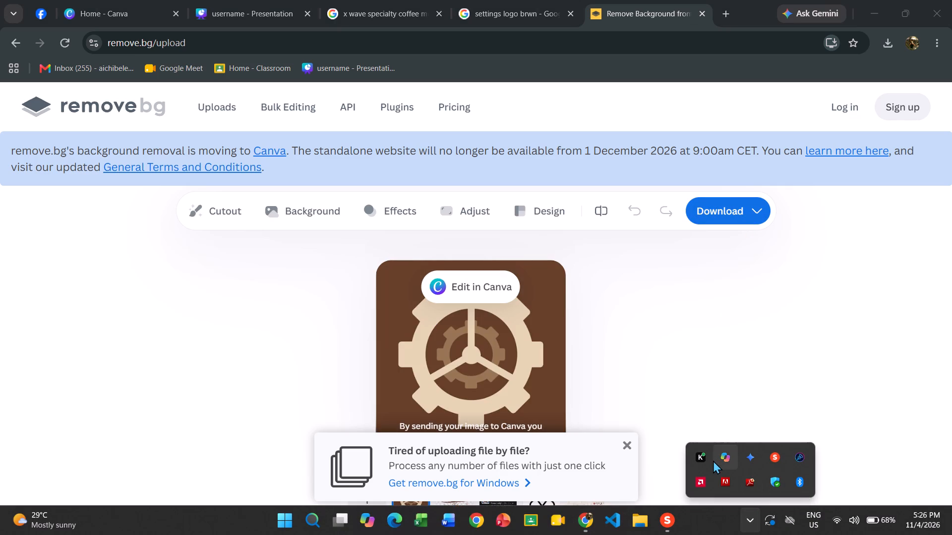
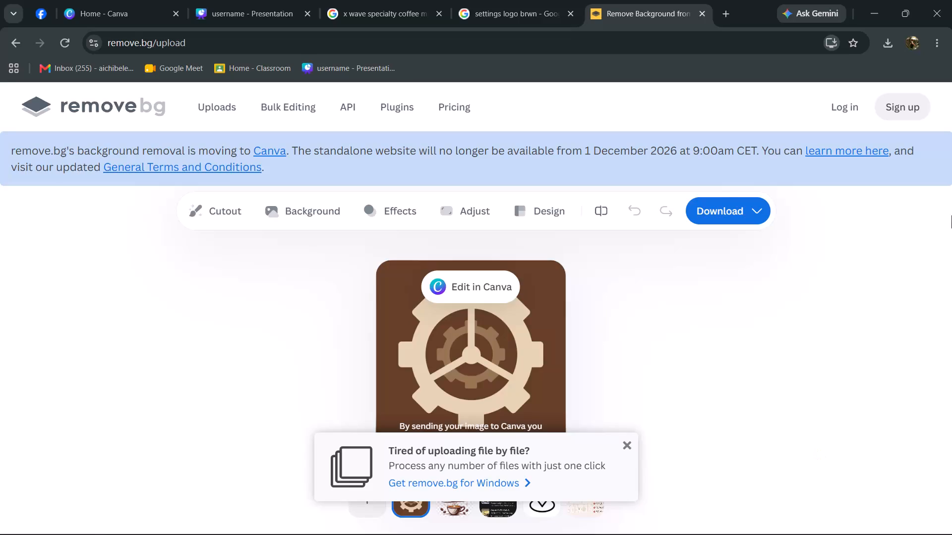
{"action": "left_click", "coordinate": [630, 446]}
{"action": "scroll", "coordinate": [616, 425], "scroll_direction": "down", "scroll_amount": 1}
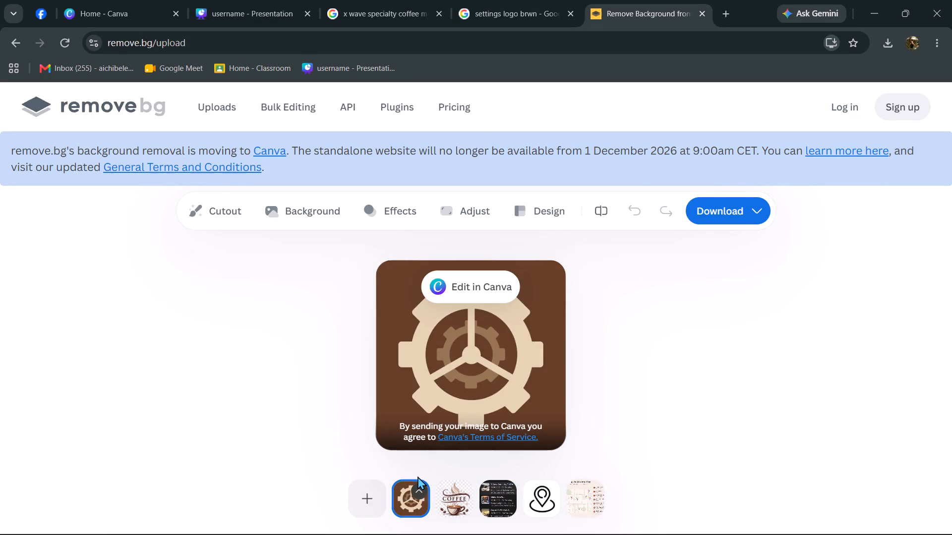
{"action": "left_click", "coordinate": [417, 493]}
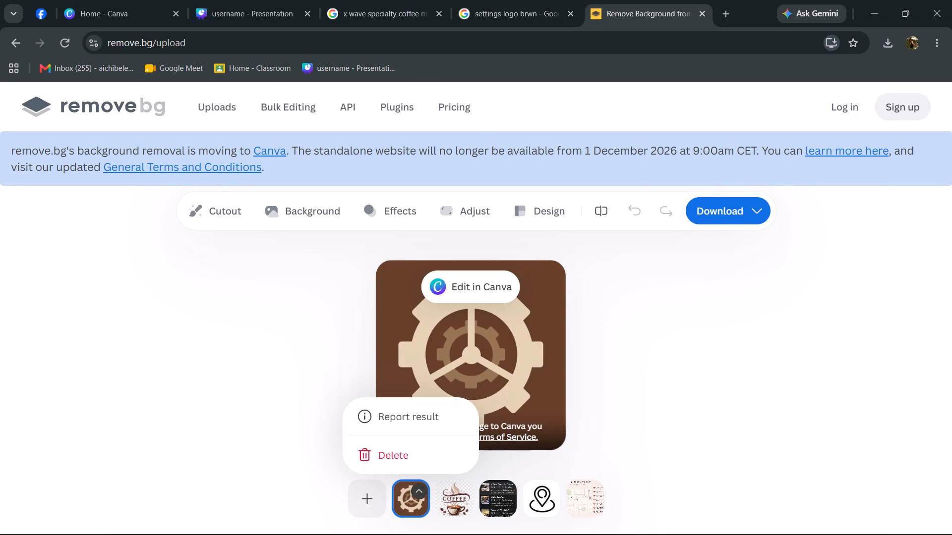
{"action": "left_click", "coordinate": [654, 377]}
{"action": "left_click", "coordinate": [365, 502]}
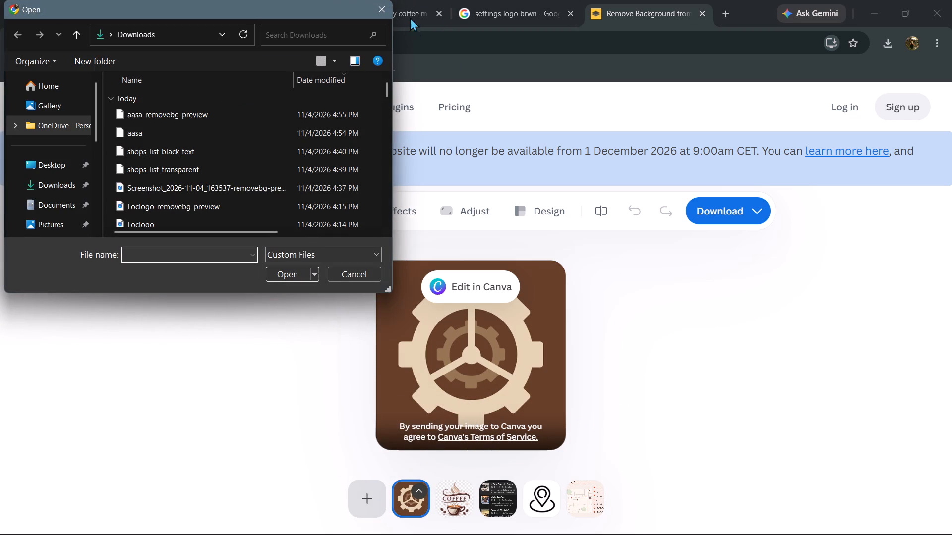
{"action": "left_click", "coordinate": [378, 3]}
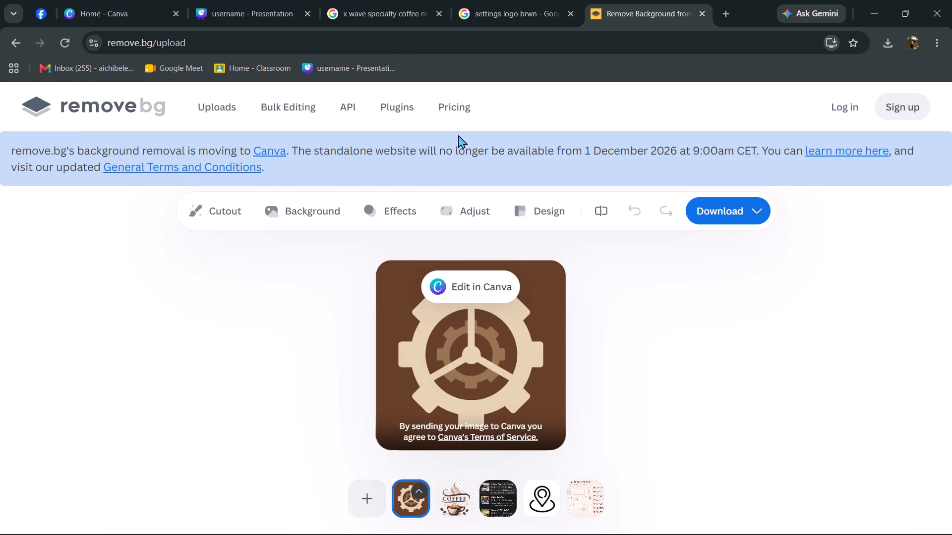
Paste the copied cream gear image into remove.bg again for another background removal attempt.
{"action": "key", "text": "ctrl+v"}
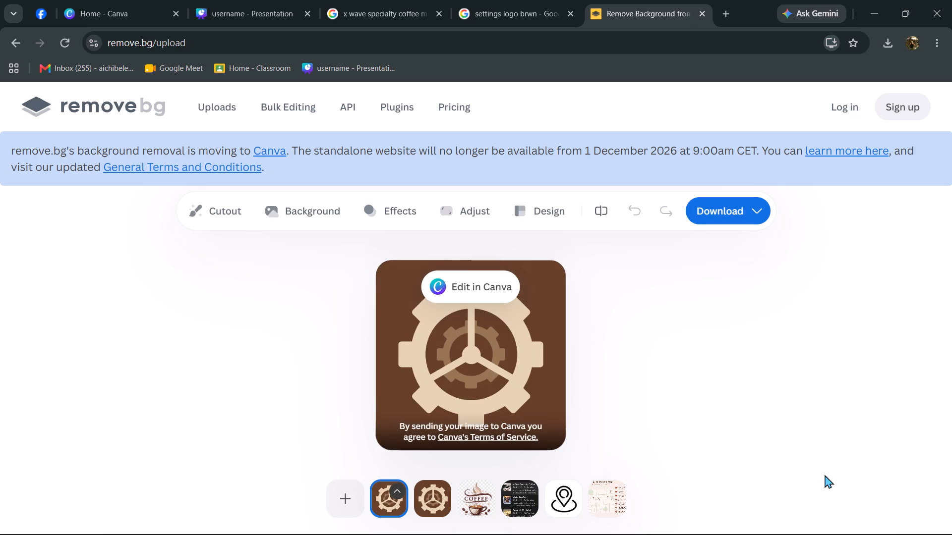
Switch to the brown settings logo image search and start a replacement query reading "homes".
{"action": "left_click", "coordinate": [510, 0]}
{"action": "left_click_drag", "start_coordinate": [345, 100], "coordinate": [156, 161]}
{"action": "key", "text": "BackSpace"}
{"action": "type", "text": "hom"}
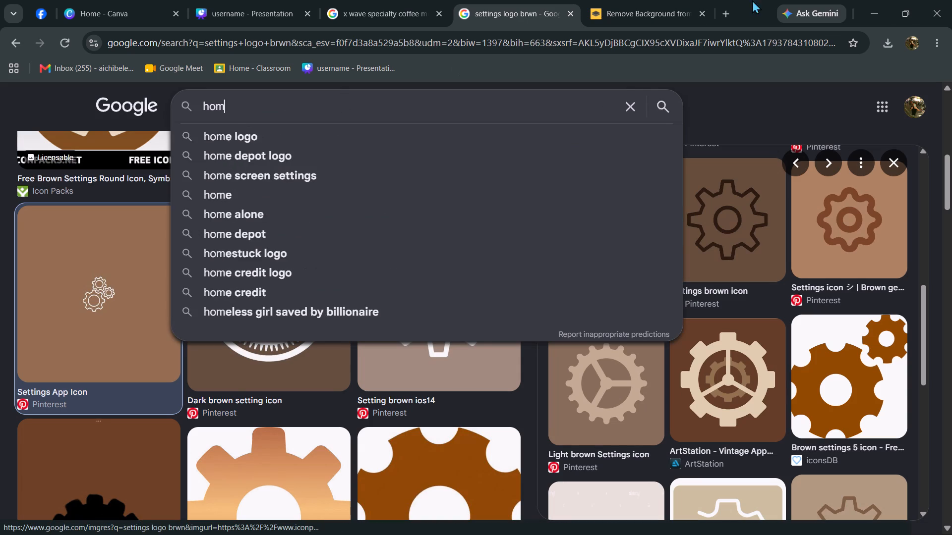
{"action": "key", "text": "e"}
{"action": "key", "text": "s"}
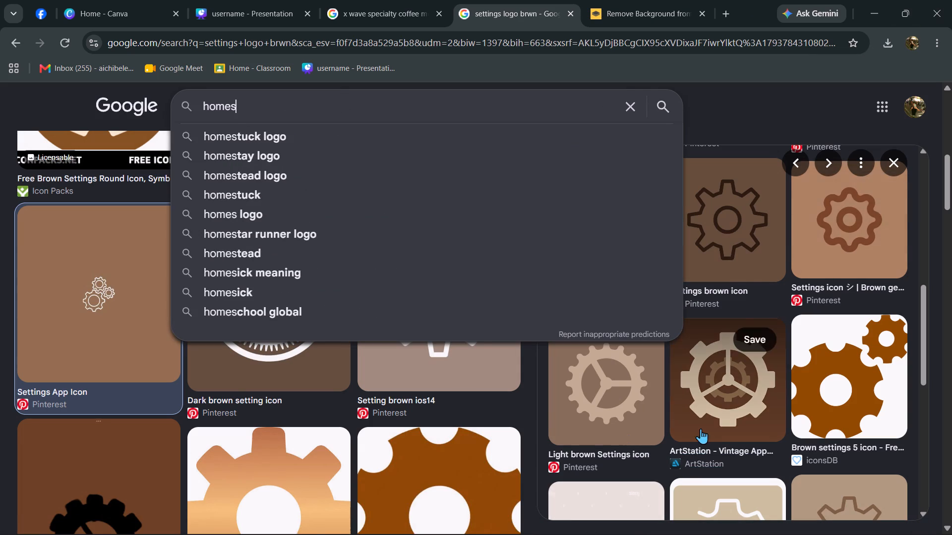
Save the ArtStation vintage cream gear icon from the related images to the computer as "images".
{"action": "right_click", "coordinate": [695, 424]}
{"action": "left_click", "coordinate": [752, 324]}
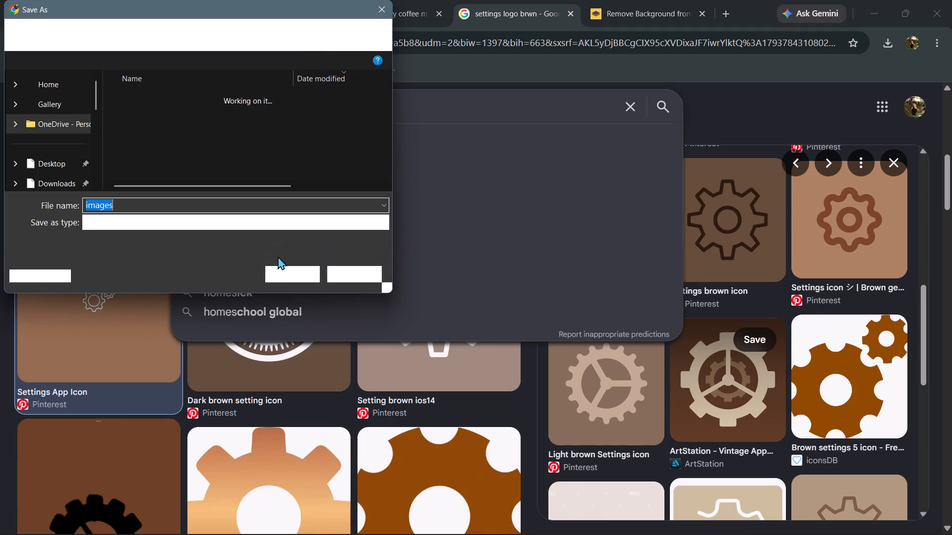
{"action": "left_click", "coordinate": [297, 279]}
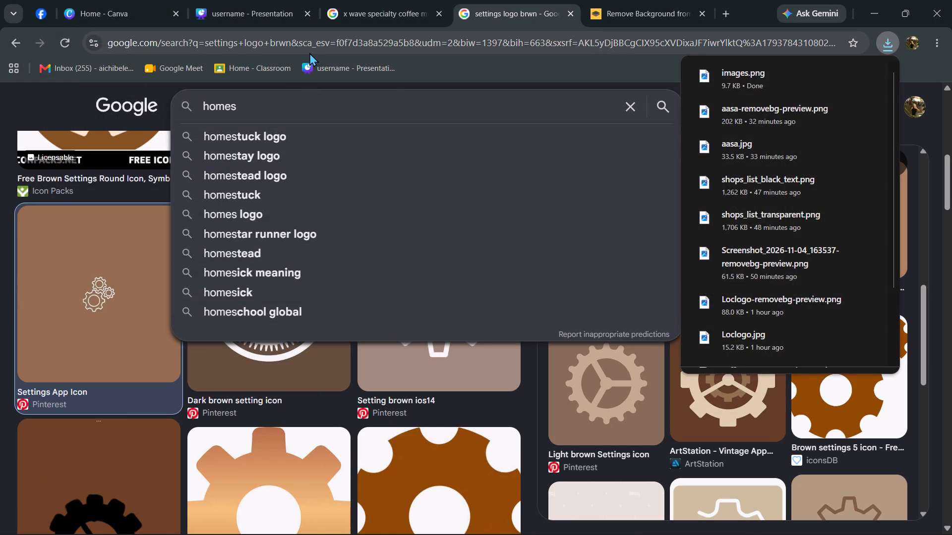
Correct the unfinished query and search images for "home logo brown".
{"action": "left_click", "coordinate": [293, 106]}
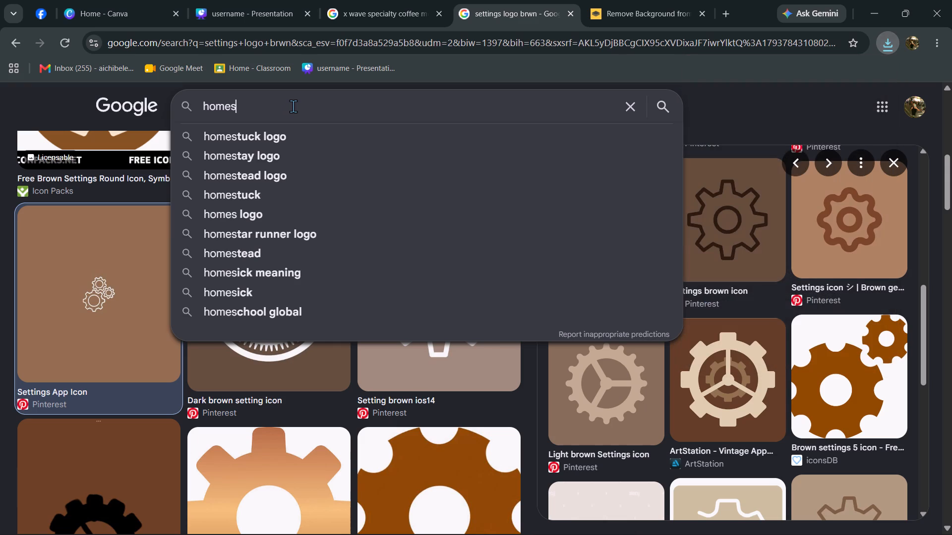
{"action": "key", "text": "BackSpace"}
{"action": "key", "text": "space"}
{"action": "type", "text": "logi"}
{"action": "key", "text": "BackSpace"}
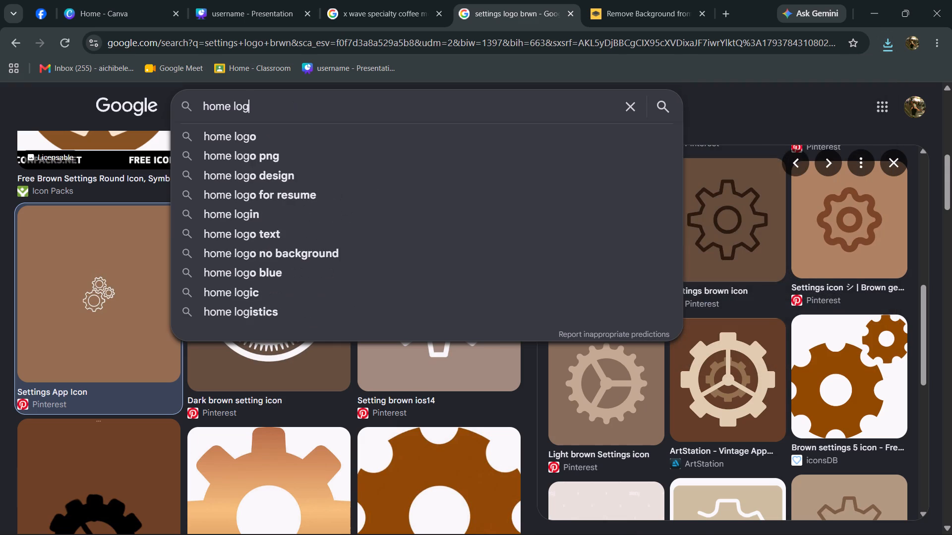
{"action": "type", "text": "o brown"}
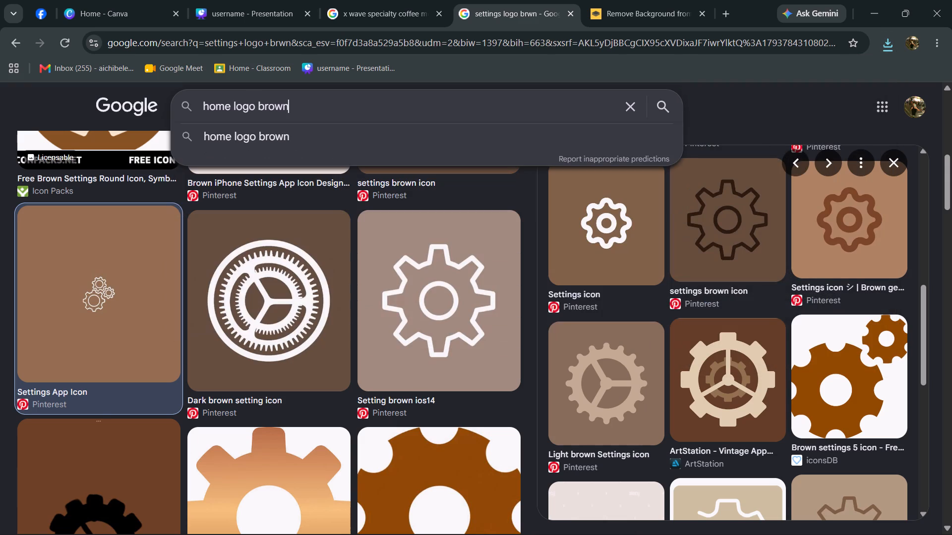
{"action": "key", "text": "Return"}
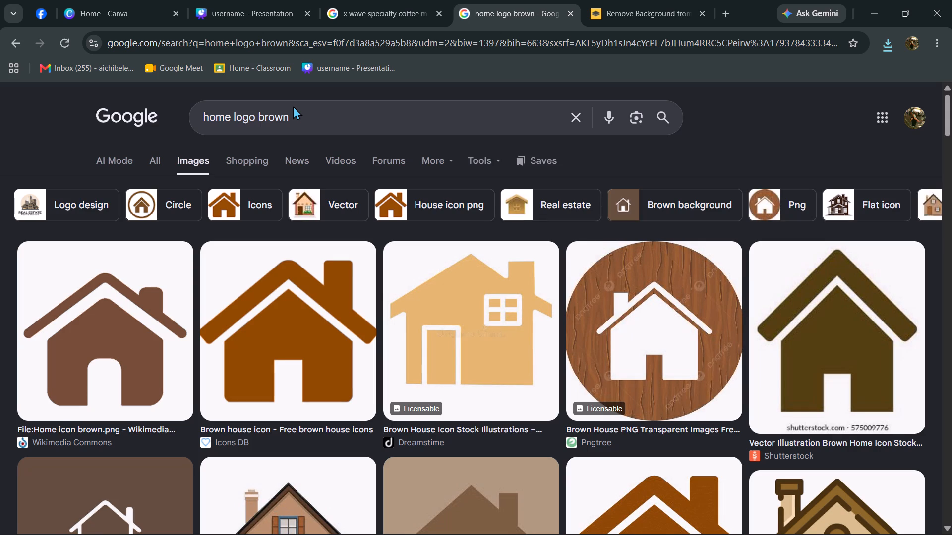
Examine the brown home logo results for a house icon that matches the saved gear icon's style and colours.
{"action": "scroll", "coordinate": [726, 484], "scroll_direction": "down", "scroll_amount": 2}
{"action": "scroll", "coordinate": [627, 370], "scroll_direction": "down", "scroll_amount": 2}
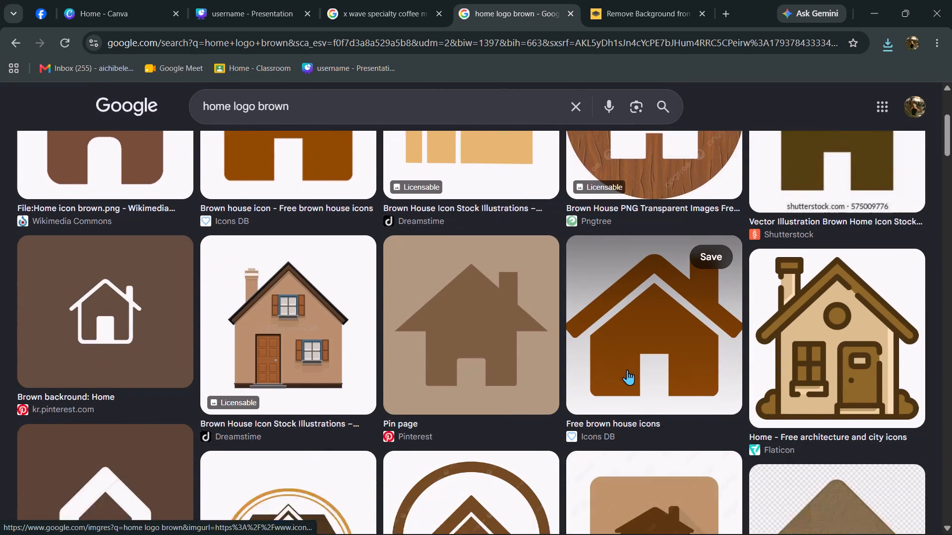
{"action": "scroll", "coordinate": [593, 383], "scroll_direction": "down", "scroll_amount": 2}
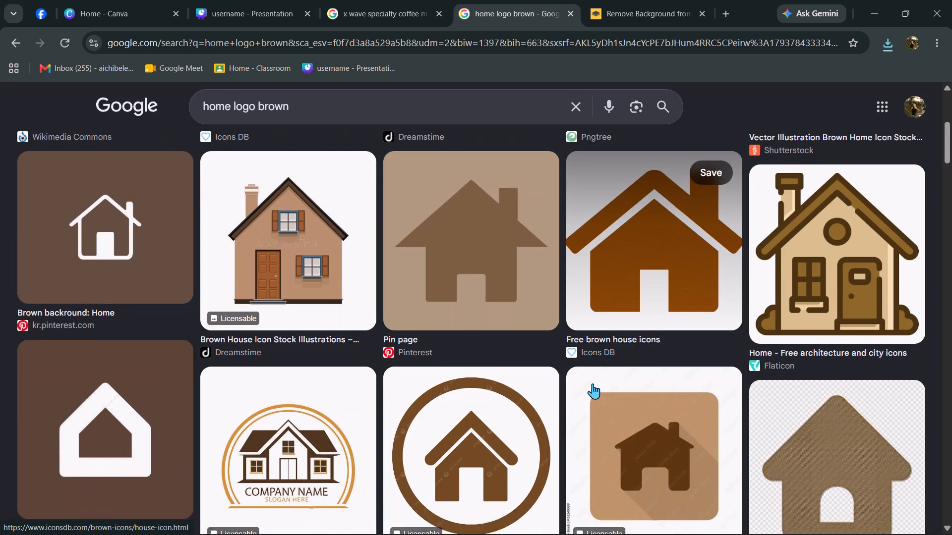
{"action": "scroll", "coordinate": [593, 383], "scroll_direction": "down", "scroll_amount": 3}
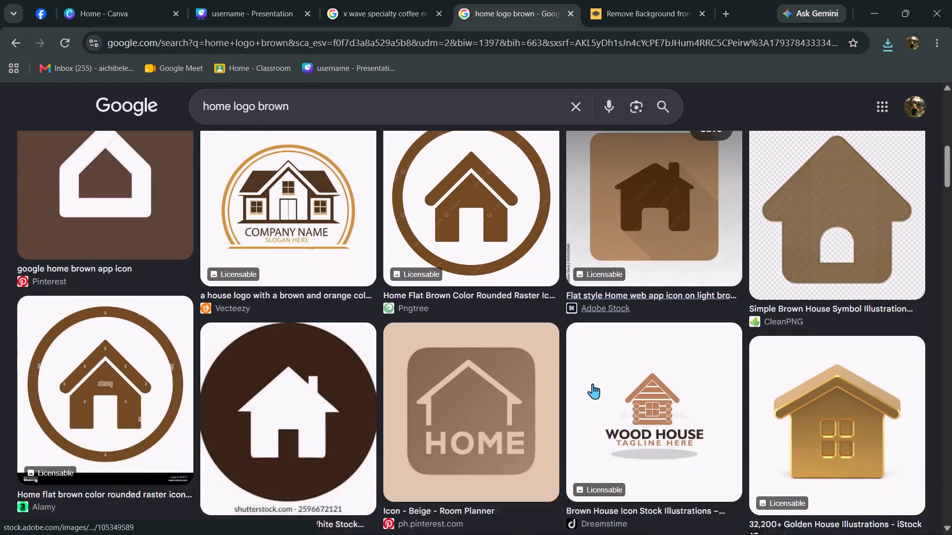
{"action": "scroll", "coordinate": [593, 383], "scroll_direction": "up", "scroll_amount": 9}
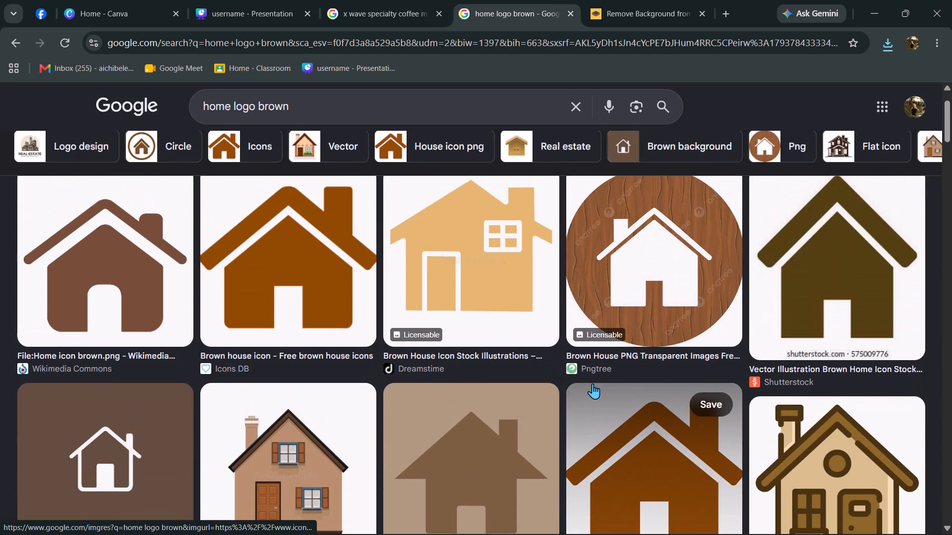
{"action": "scroll", "coordinate": [593, 383], "scroll_direction": "up", "scroll_amount": 1}
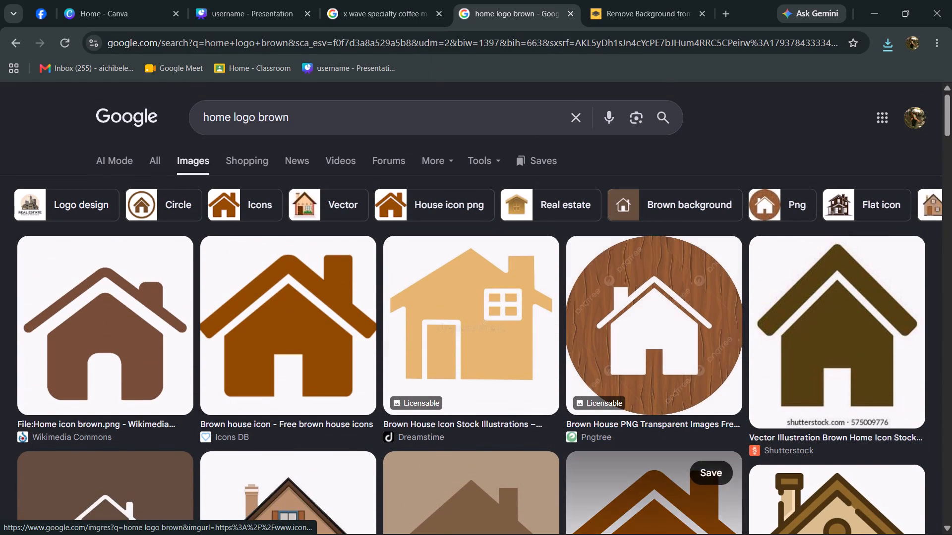
{"action": "scroll", "coordinate": [541, 386], "scroll_direction": "down", "scroll_amount": 10}
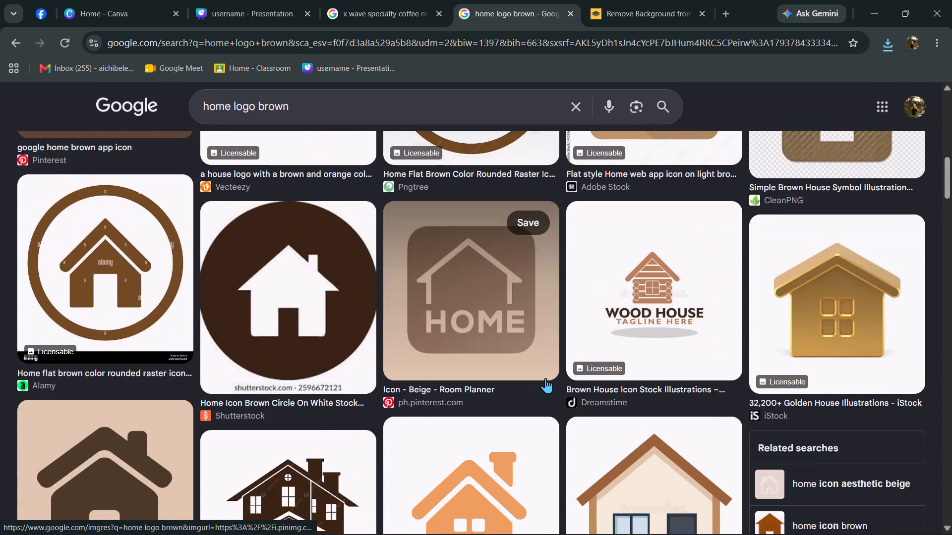
{"action": "scroll", "coordinate": [547, 377], "scroll_direction": "down", "scroll_amount": 6}
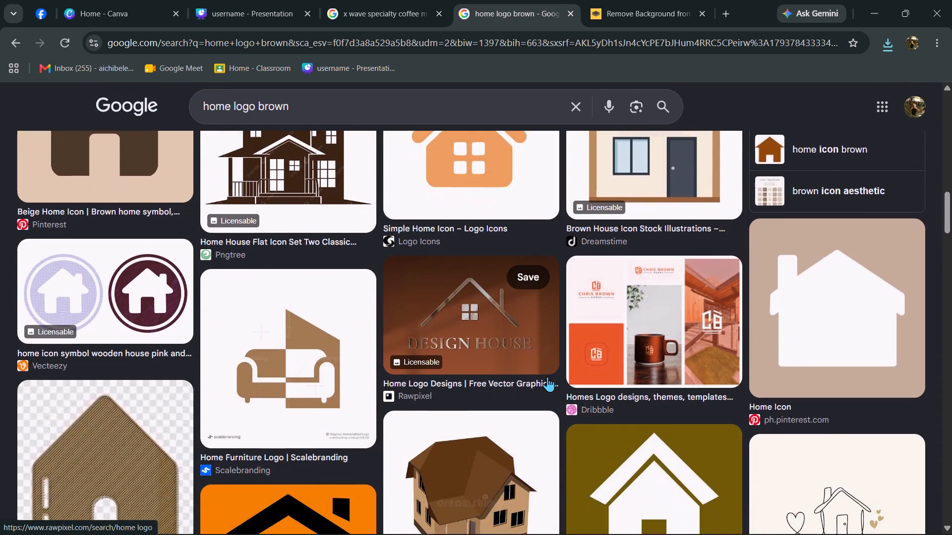
{"action": "scroll", "coordinate": [547, 376], "scroll_direction": "down", "scroll_amount": 3}
{"action": "scroll", "coordinate": [547, 376], "scroll_direction": "up", "scroll_amount": 9}
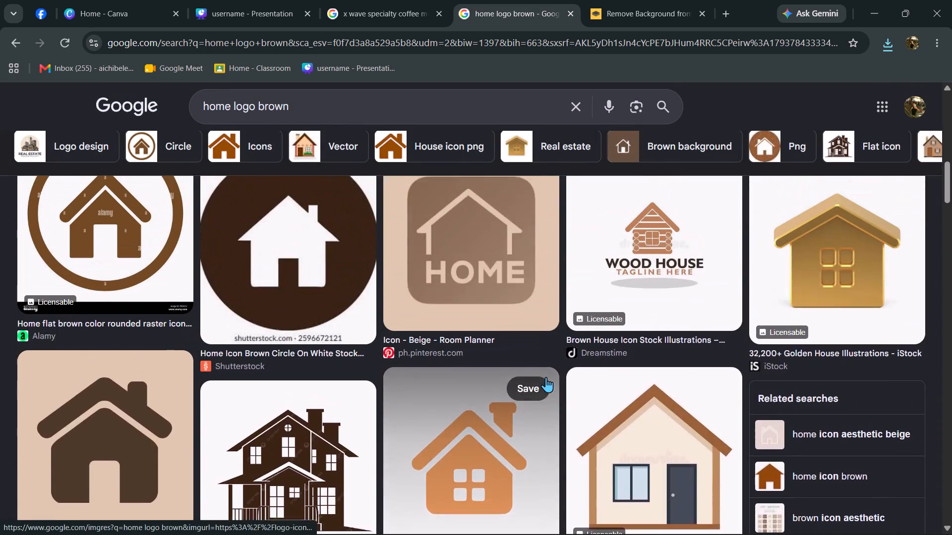
{"action": "scroll", "coordinate": [705, 309], "scroll_direction": "up", "scroll_amount": 3}
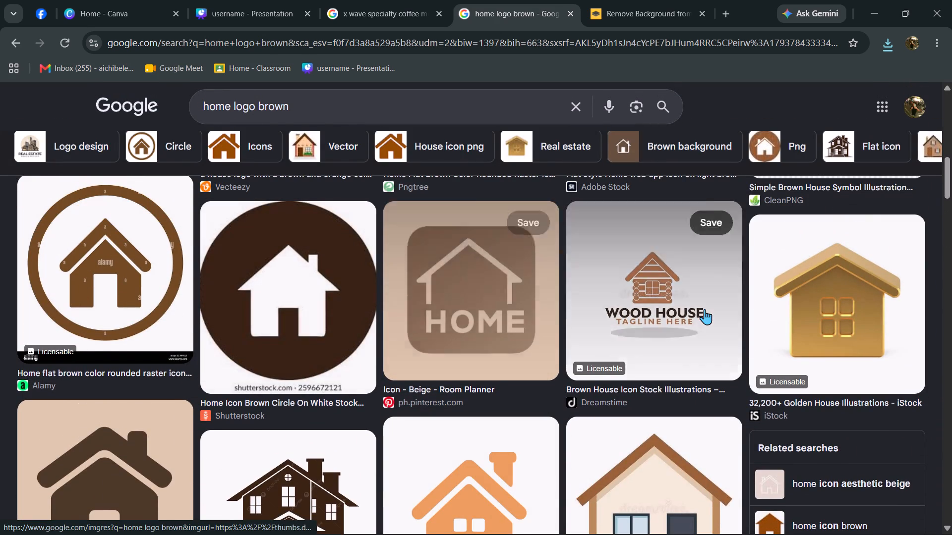
{"action": "scroll", "coordinate": [705, 309], "scroll_direction": "up", "scroll_amount": 3}
{"action": "scroll", "coordinate": [691, 321], "scroll_direction": "down", "scroll_amount": 1}
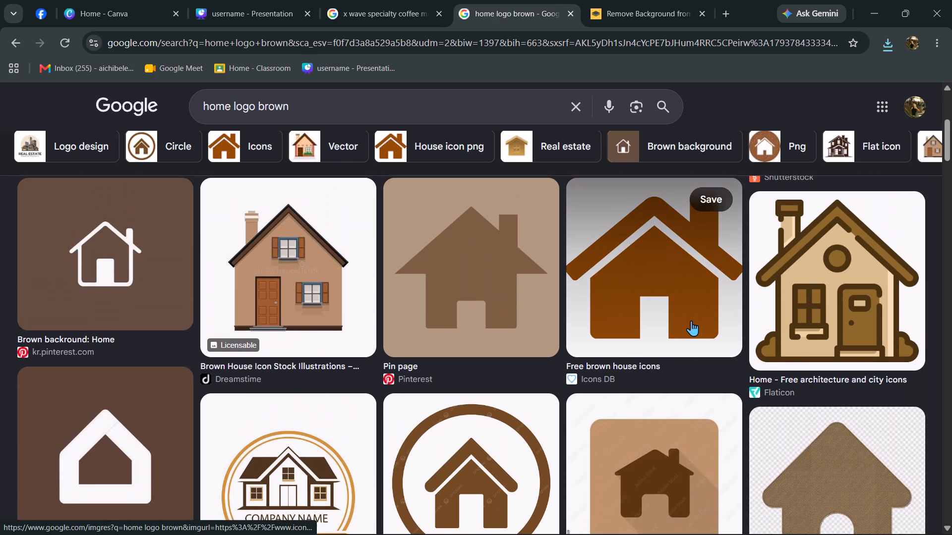
{"action": "scroll", "coordinate": [691, 321], "scroll_direction": "down", "scroll_amount": 1}
{"action": "scroll", "coordinate": [793, 317], "scroll_direction": "up", "scroll_amount": 2}
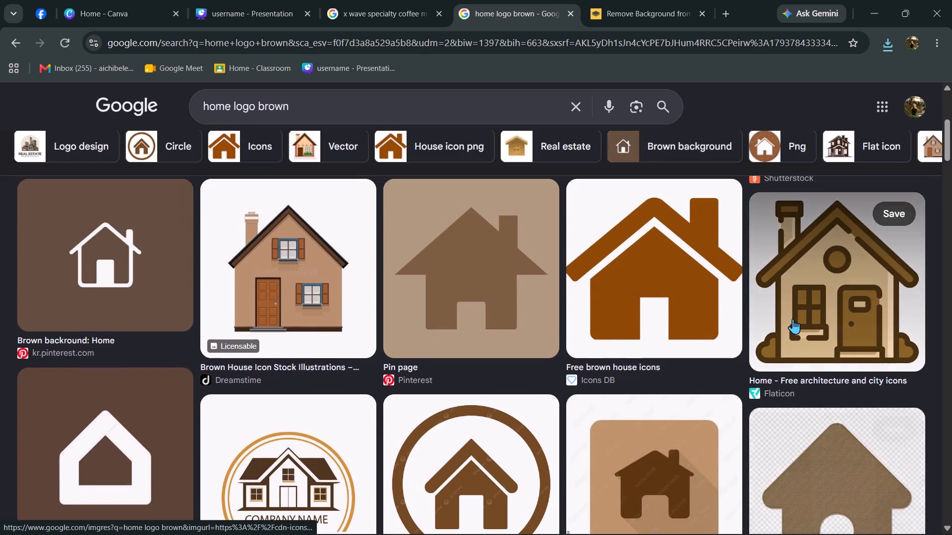
{"action": "scroll", "coordinate": [793, 319], "scroll_direction": "down", "scroll_amount": 2}
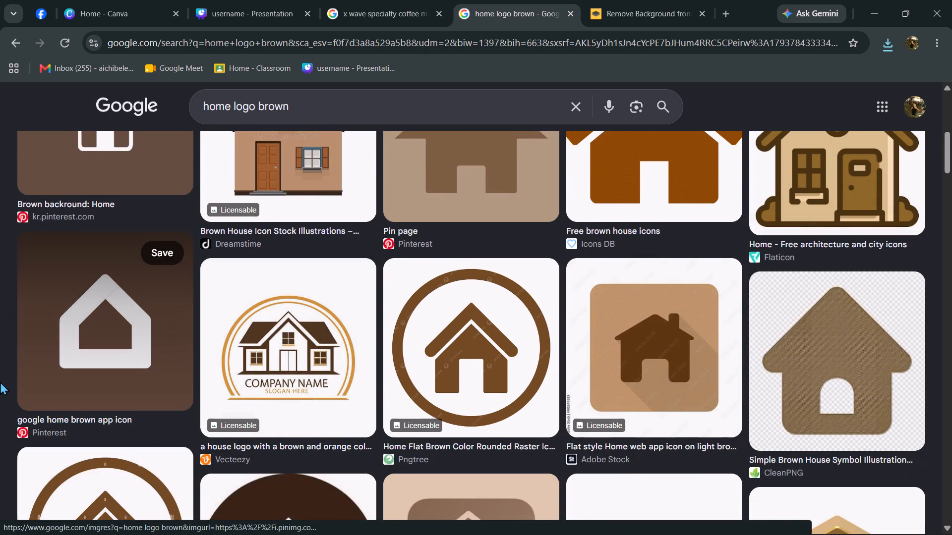
Save the Pinterest "google home brown app icon" image, a white house on brown, under its suggested file name.
{"action": "right_click", "coordinate": [122, 333]}
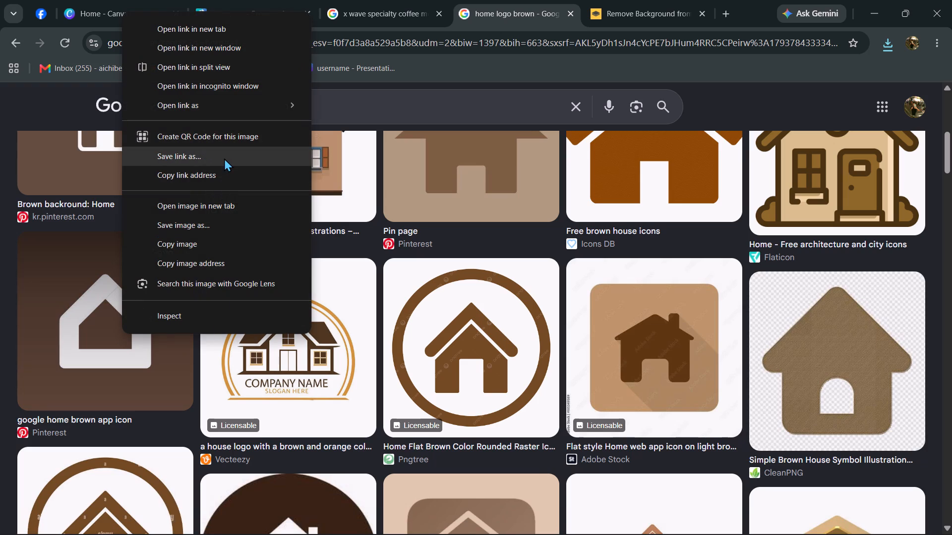
{"action": "left_click", "coordinate": [199, 220]}
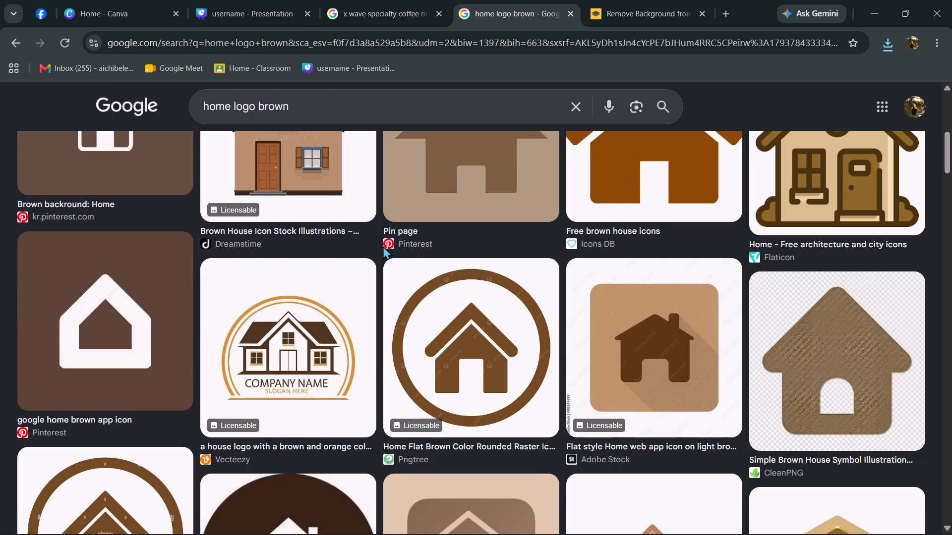
{"action": "key", "text": "Return"}
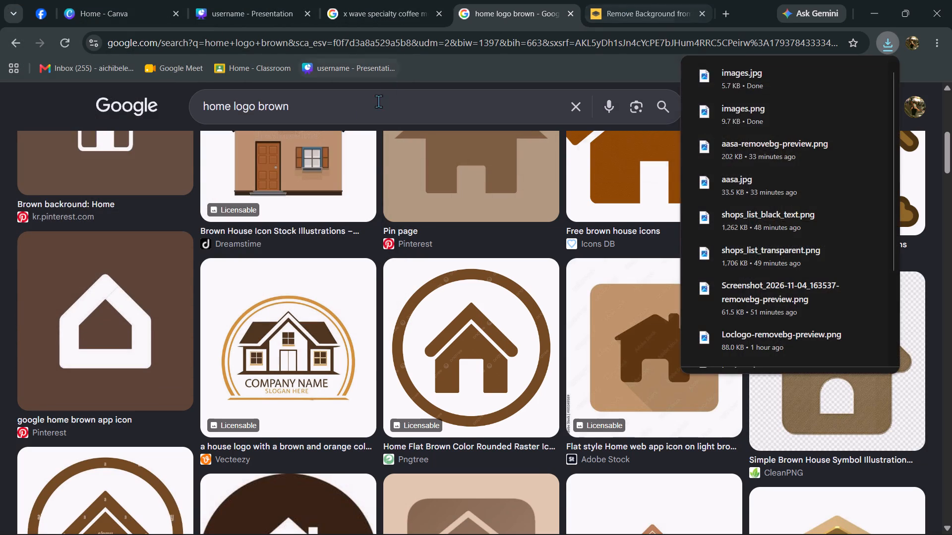
Replace the image search query and search for "profile icon".
{"action": "triple_click", "coordinate": [362, 114]}
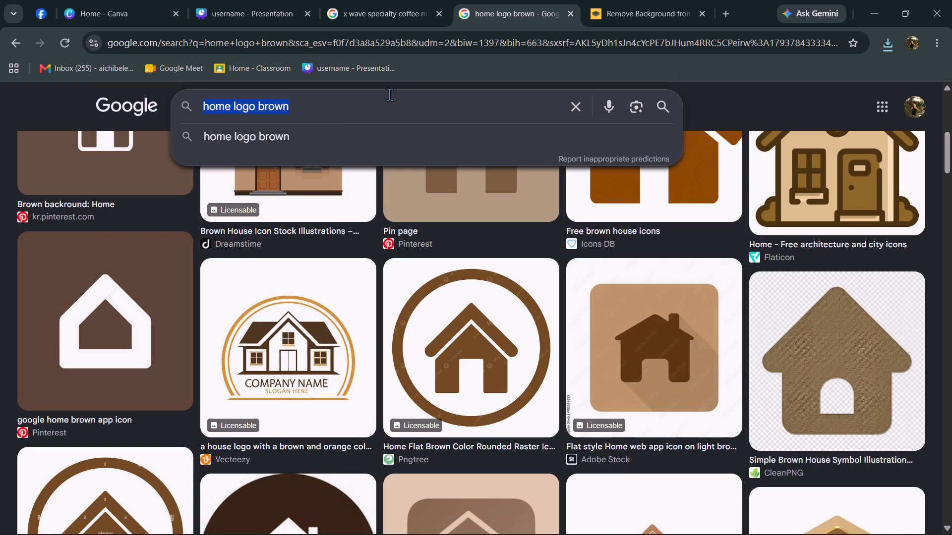
{"action": "key", "text": "BackSpace"}
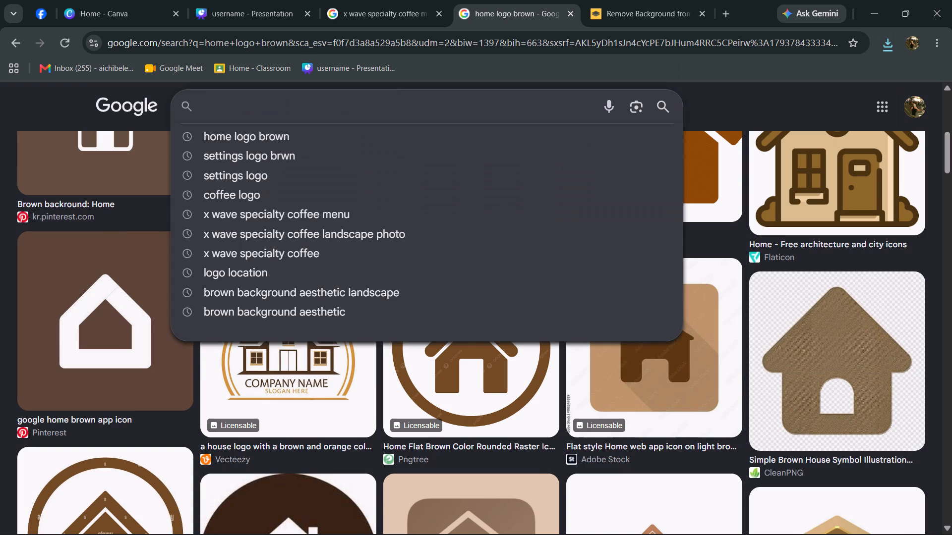
{"action": "type", "text": "profu"}
{"action": "key", "text": "BackSpace"}
{"action": "type", "text": "il"}
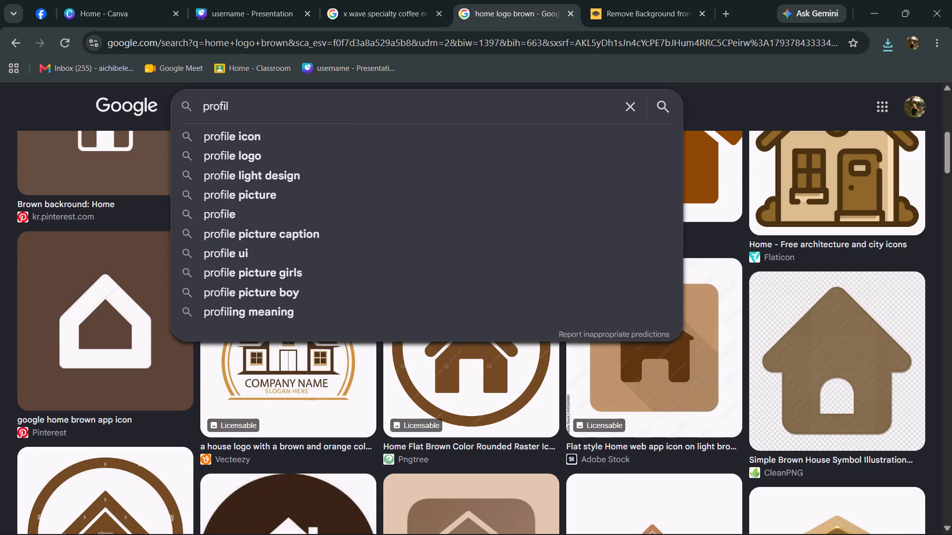
{"action": "key", "text": "Left"}
{"action": "left_click", "coordinate": [304, 135]}
Refine the image search to "profile icon brin".
{"action": "left_click", "coordinate": [306, 107]}
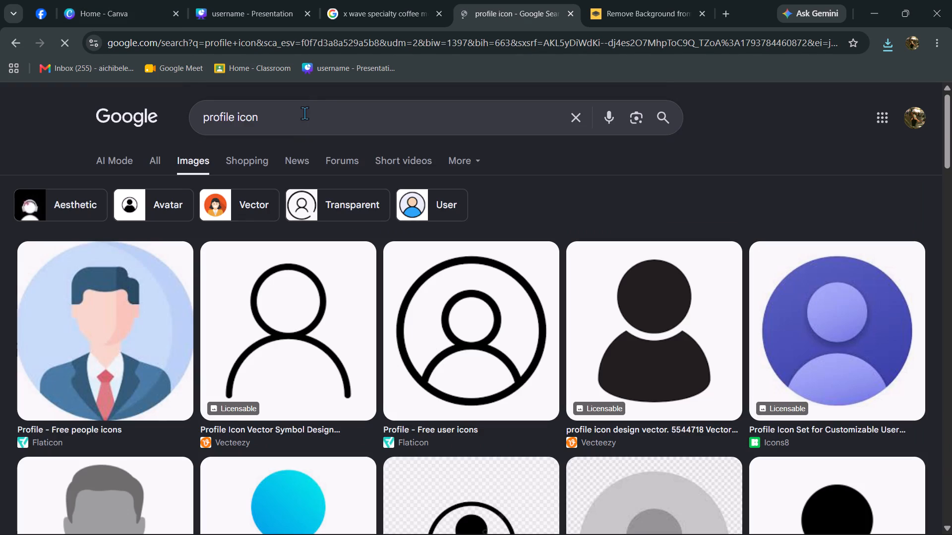
{"action": "key", "text": "space"}
{"action": "type", "text": "bri"}
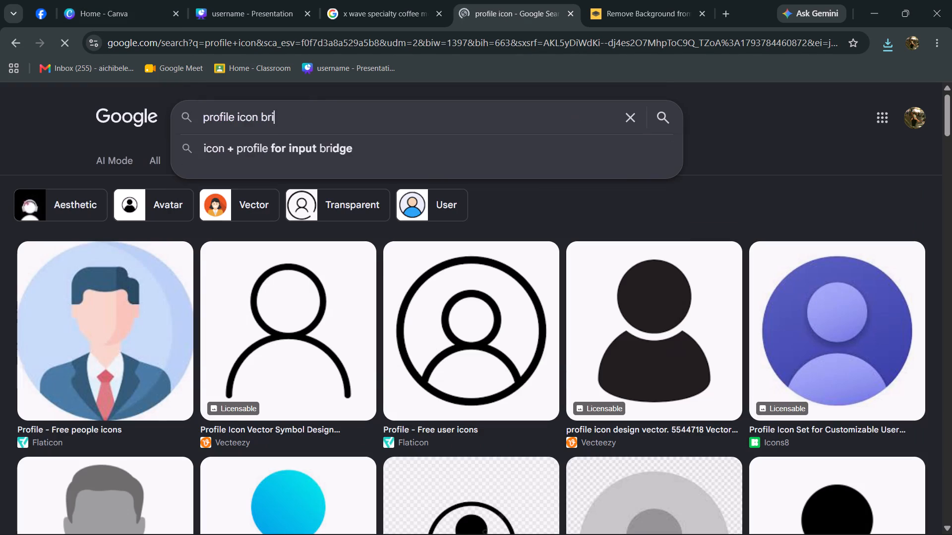
{"action": "key", "text": "n"}
{"action": "key", "text": "Return"}
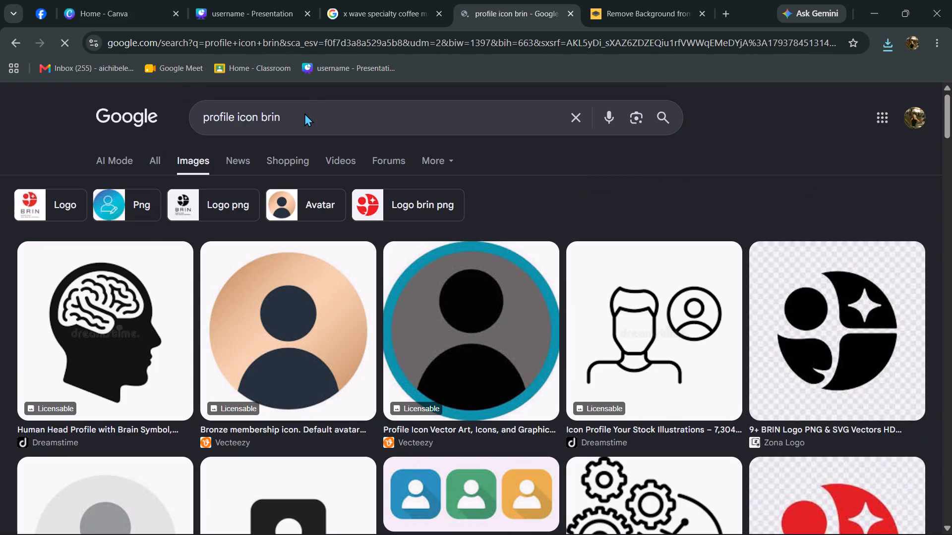
Correct the image search query and search for "profile icon brown".
{"action": "left_click", "coordinate": [304, 113]}
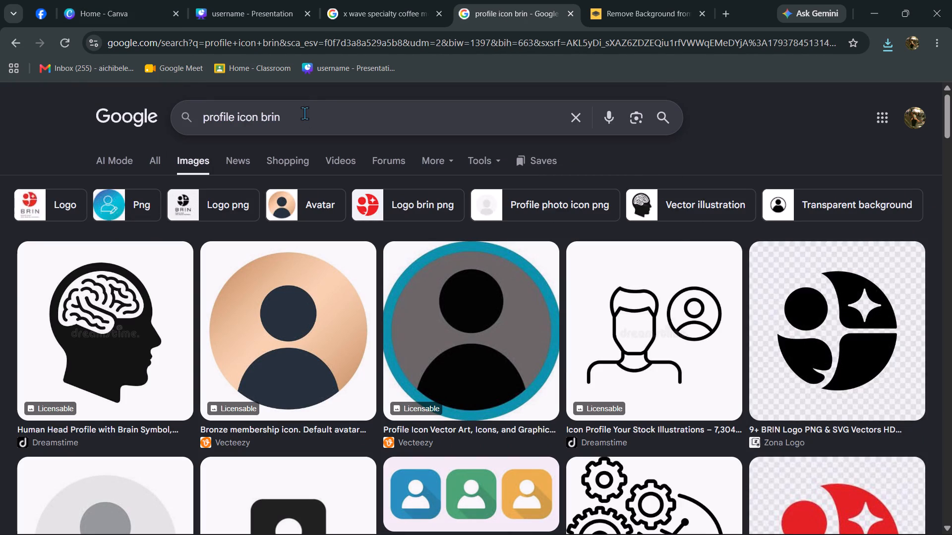
{"action": "key", "text": "BackSpace"}
{"action": "key", "text": "BackSpace"}
{"action": "type", "text": "ow"}
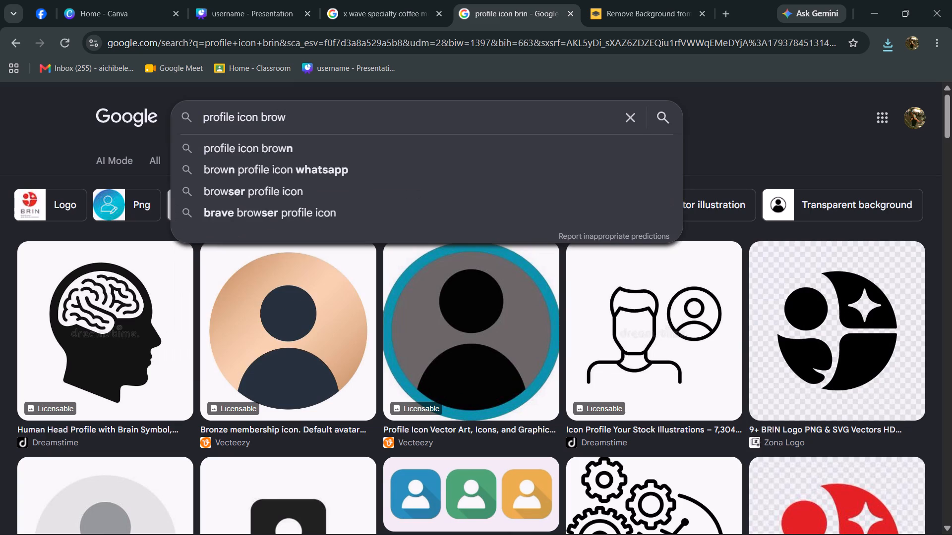
{"action": "key", "text": "n"}
{"action": "key", "text": "Return"}
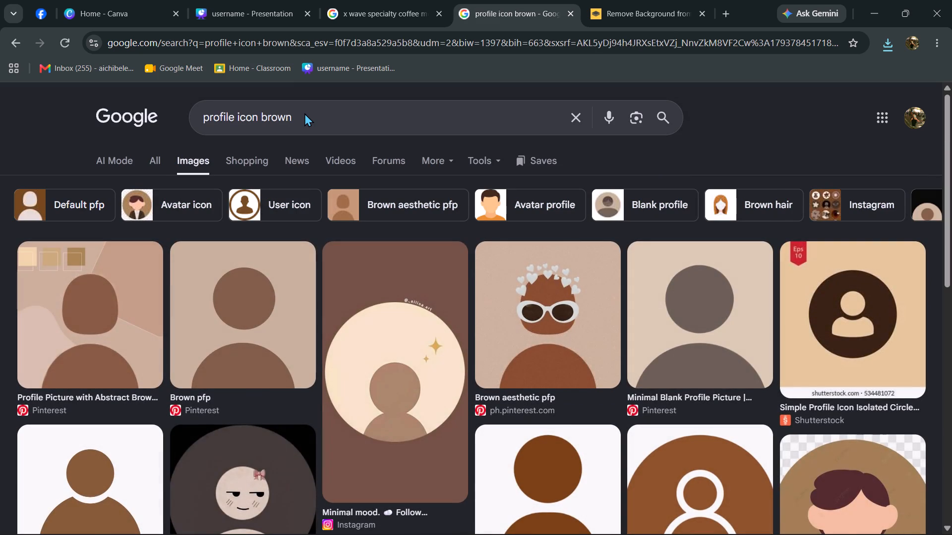
Examine the brown profile icon results for a simple user silhouette that suits the saved brown gear and home icons.
{"action": "scroll", "coordinate": [479, 397], "scroll_direction": "down", "scroll_amount": 3}
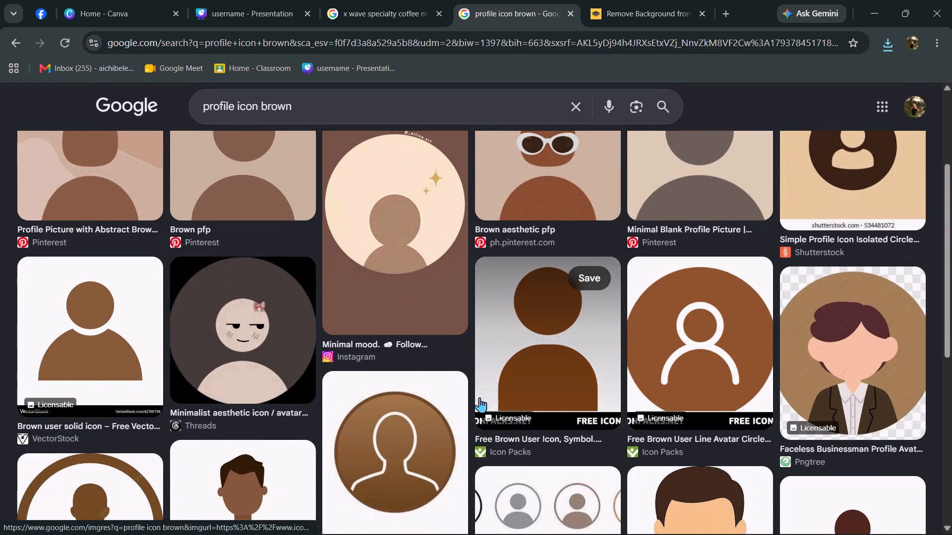
{"action": "scroll", "coordinate": [574, 391], "scroll_direction": "down", "scroll_amount": 4}
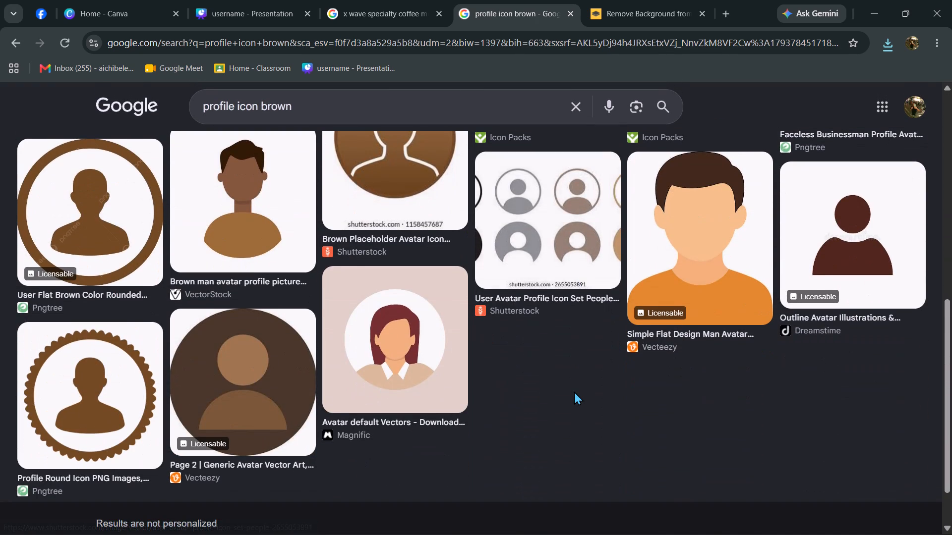
{"action": "scroll", "coordinate": [574, 391], "scroll_direction": "up", "scroll_amount": 7}
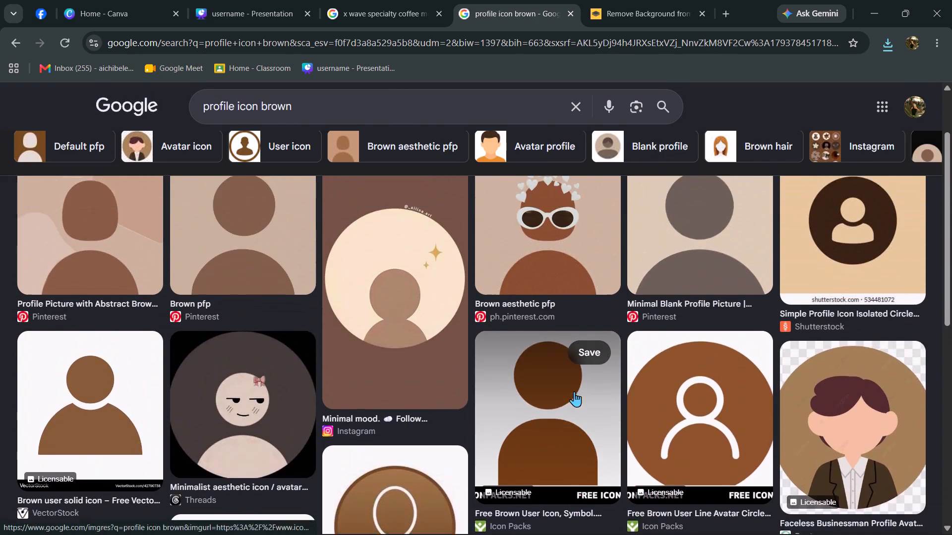
{"action": "scroll", "coordinate": [574, 391], "scroll_direction": "down", "scroll_amount": 10}
{"action": "scroll", "coordinate": [574, 391], "scroll_direction": "up", "scroll_amount": 2}
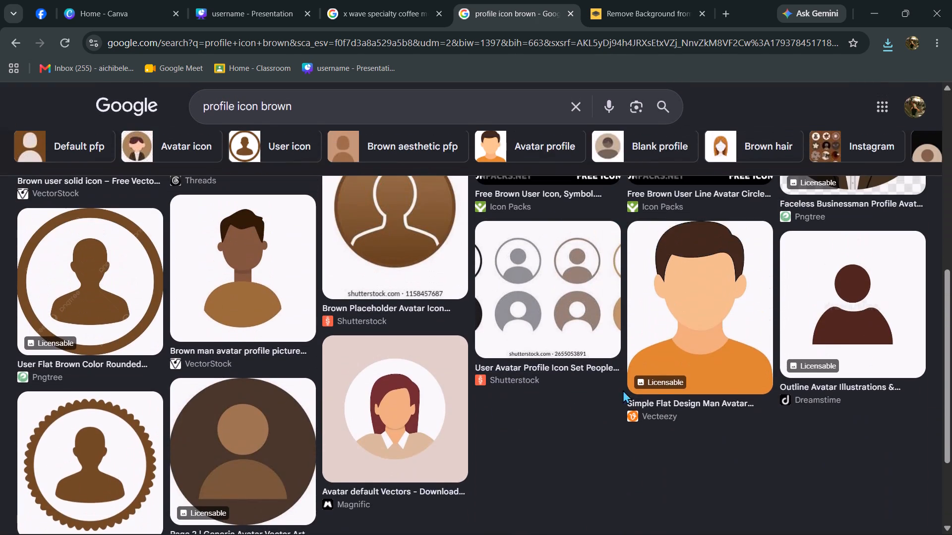
{"action": "scroll", "coordinate": [744, 398], "scroll_direction": "up", "scroll_amount": 3}
{"action": "scroll", "coordinate": [744, 398], "scroll_direction": "down", "scroll_amount": 4}
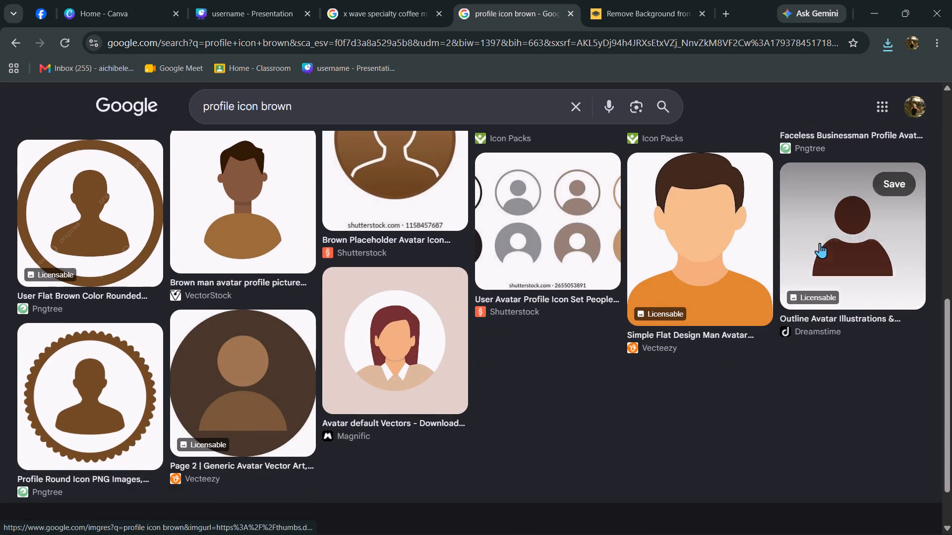
{"action": "scroll", "coordinate": [760, 363], "scroll_direction": "up", "scroll_amount": 7}
{"action": "scroll", "coordinate": [758, 387], "scroll_direction": "down", "scroll_amount": 2}
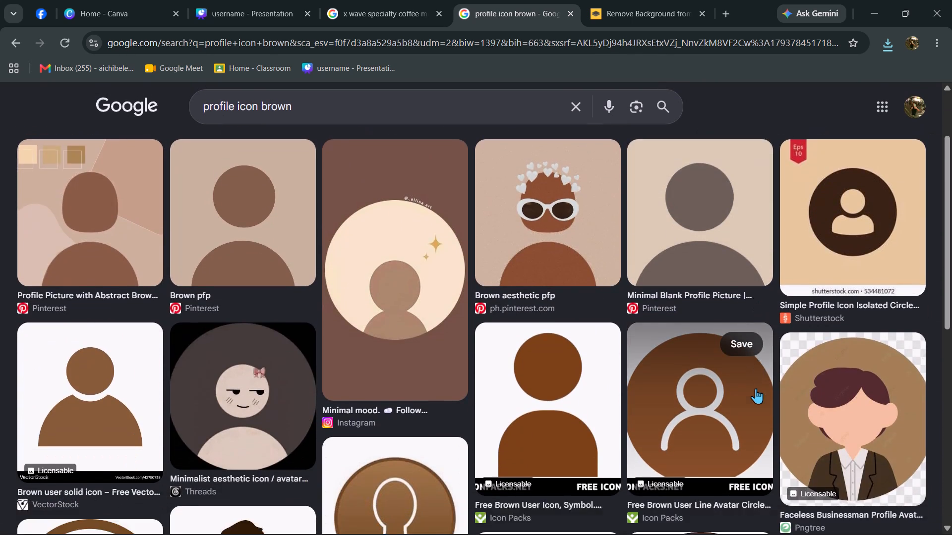
{"action": "scroll", "coordinate": [824, 414], "scroll_direction": "down", "scroll_amount": 6}
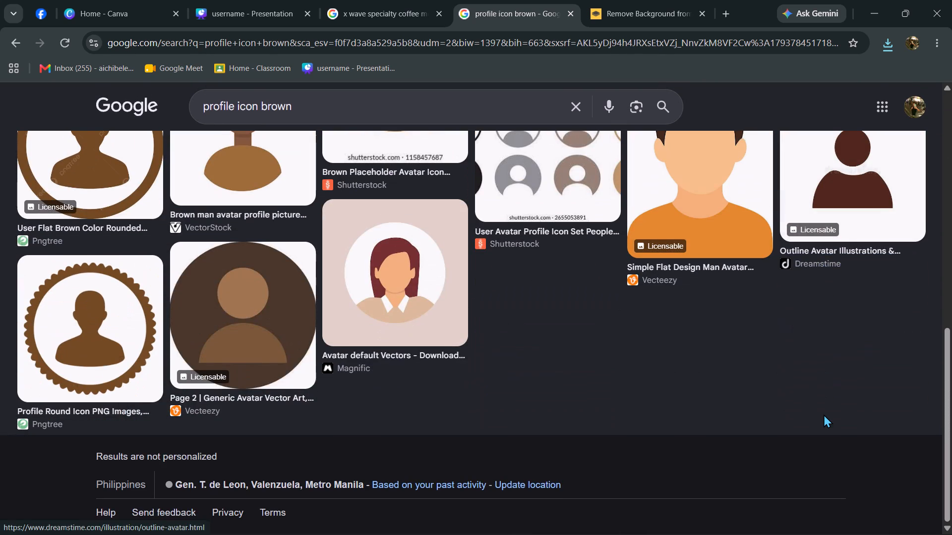
{"action": "scroll", "coordinate": [838, 314], "scroll_direction": "up", "scroll_amount": 9}
{"action": "scroll", "coordinate": [851, 377], "scroll_direction": "down", "scroll_amount": 3}
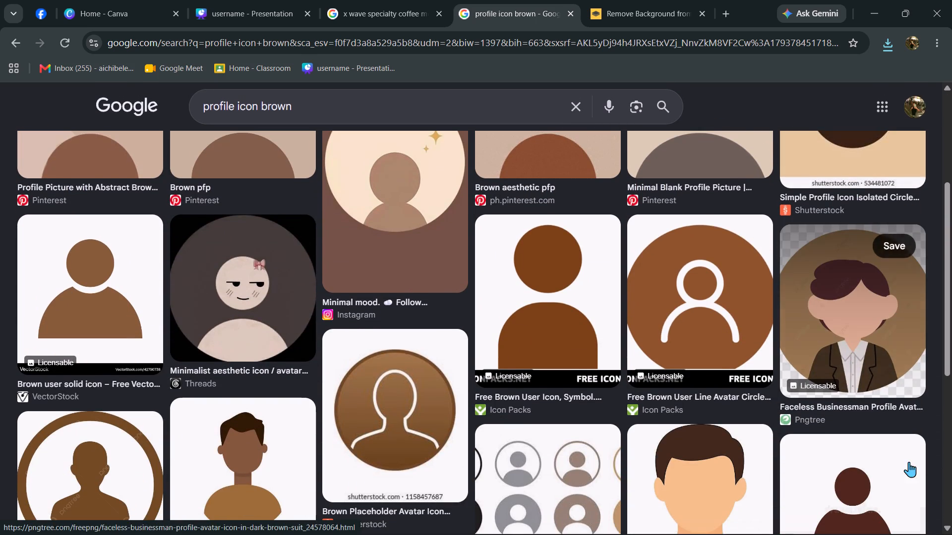
{"action": "scroll", "coordinate": [909, 462], "scroll_direction": "down", "scroll_amount": 1}
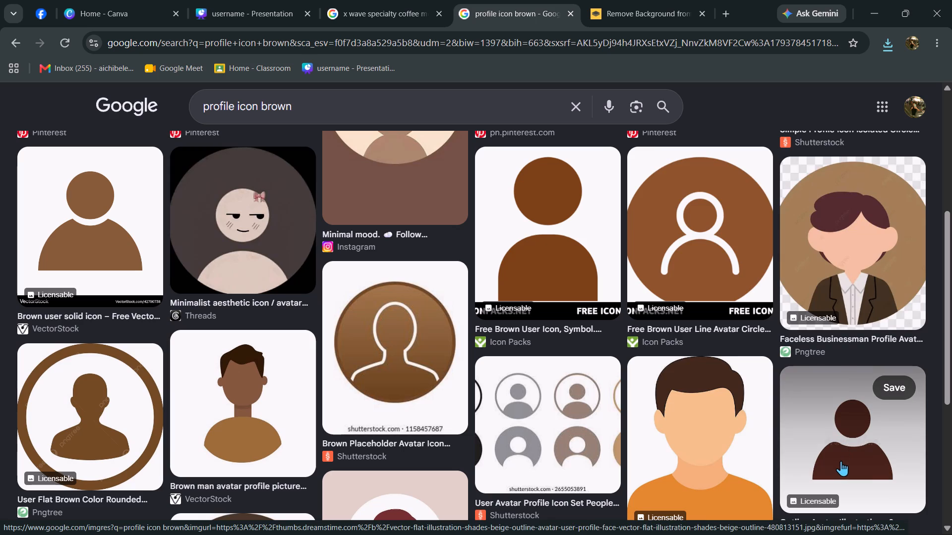
Save the Dreamstime "Outline Avatar Illustrations" image, a dark brown user silhouette on white, under its suggested file name.
{"action": "right_click", "coordinate": [840, 461]}
{"action": "left_click", "coordinate": [746, 358]}
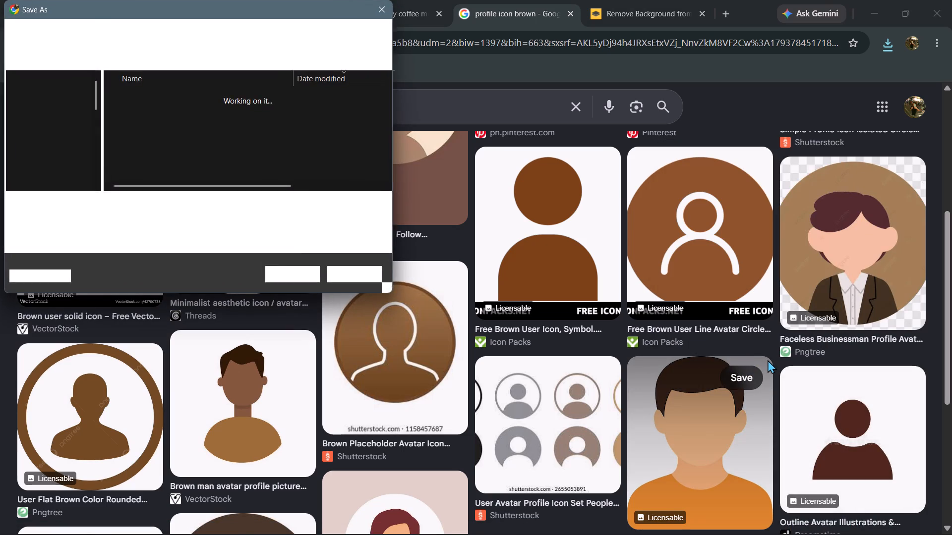
{"action": "key", "text": "Return"}
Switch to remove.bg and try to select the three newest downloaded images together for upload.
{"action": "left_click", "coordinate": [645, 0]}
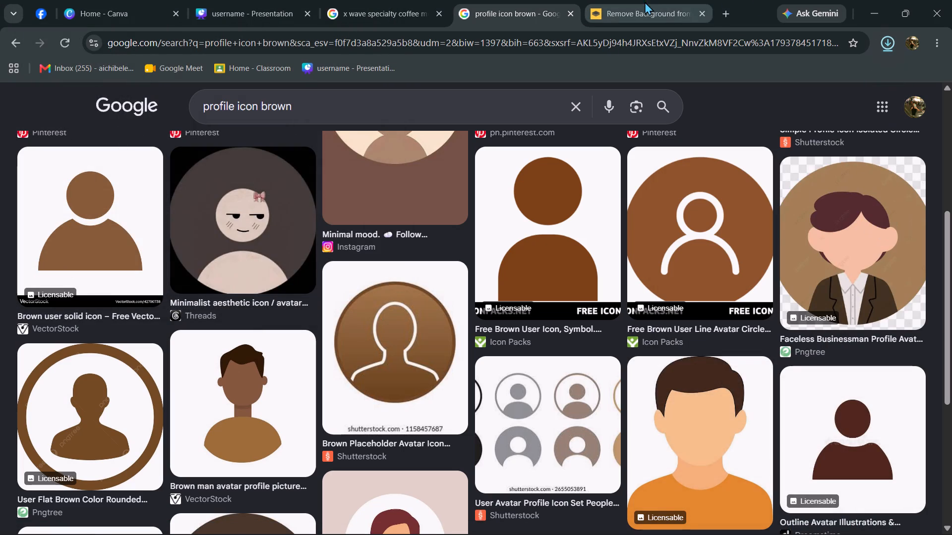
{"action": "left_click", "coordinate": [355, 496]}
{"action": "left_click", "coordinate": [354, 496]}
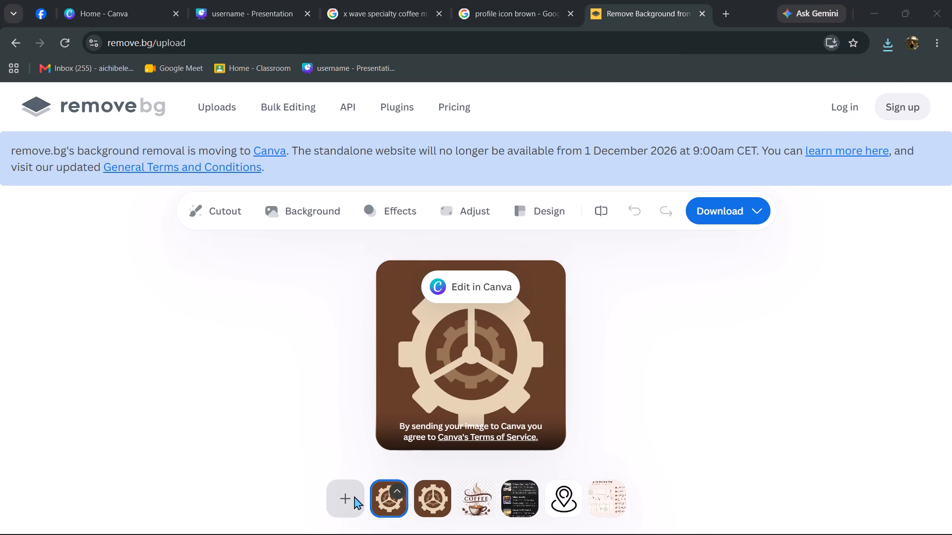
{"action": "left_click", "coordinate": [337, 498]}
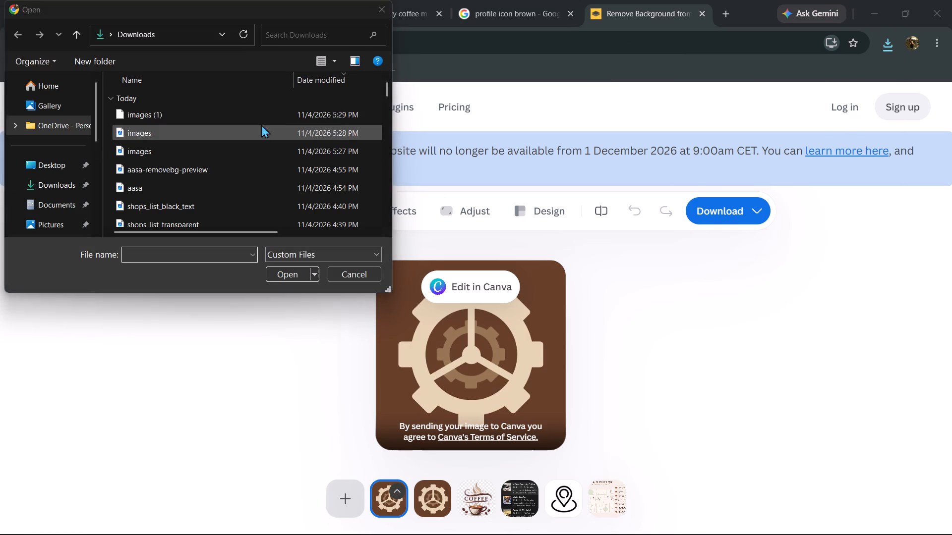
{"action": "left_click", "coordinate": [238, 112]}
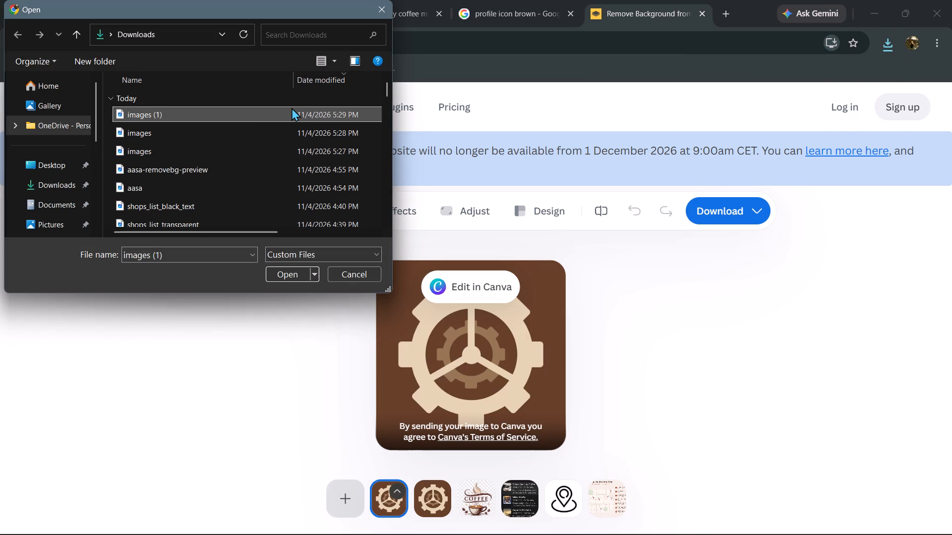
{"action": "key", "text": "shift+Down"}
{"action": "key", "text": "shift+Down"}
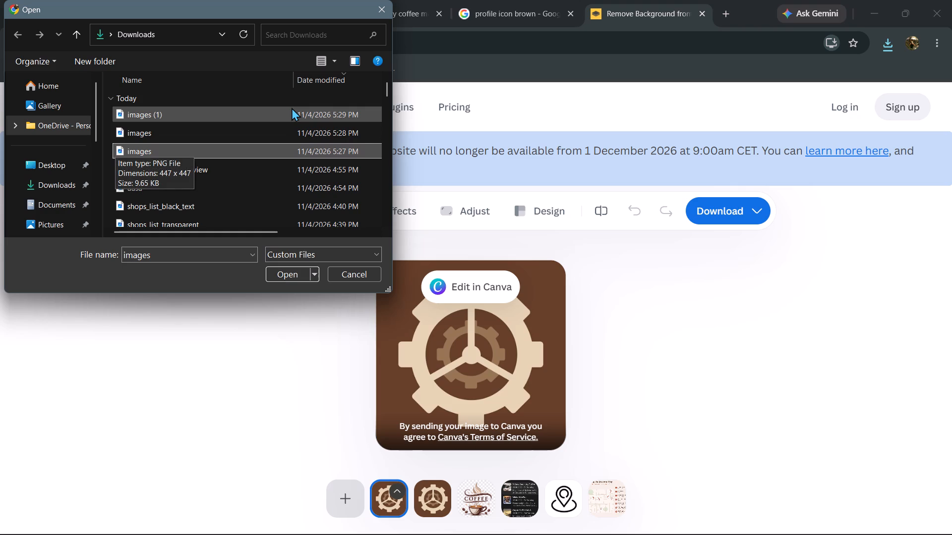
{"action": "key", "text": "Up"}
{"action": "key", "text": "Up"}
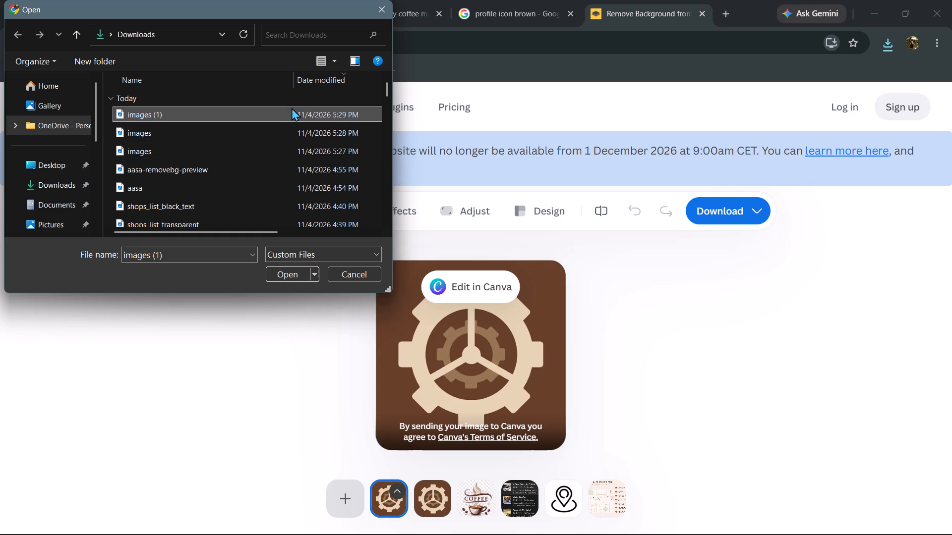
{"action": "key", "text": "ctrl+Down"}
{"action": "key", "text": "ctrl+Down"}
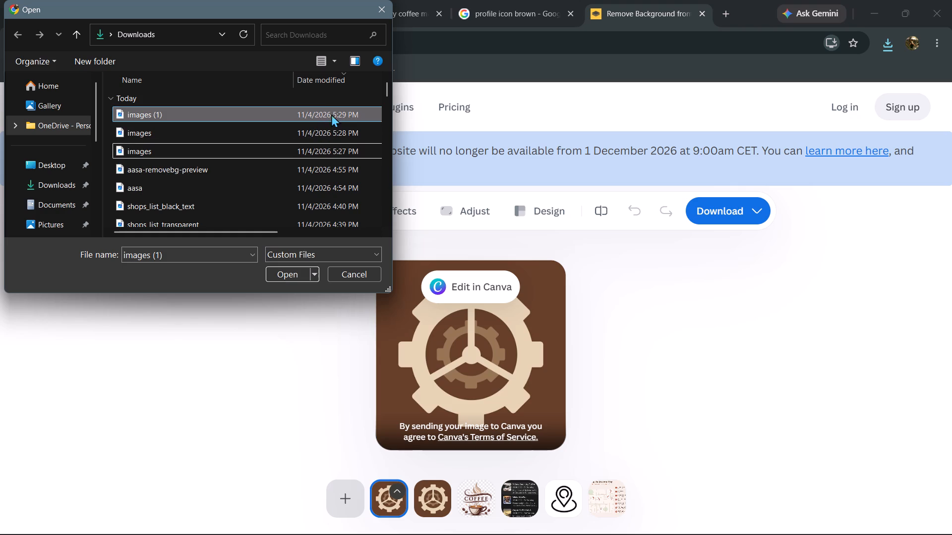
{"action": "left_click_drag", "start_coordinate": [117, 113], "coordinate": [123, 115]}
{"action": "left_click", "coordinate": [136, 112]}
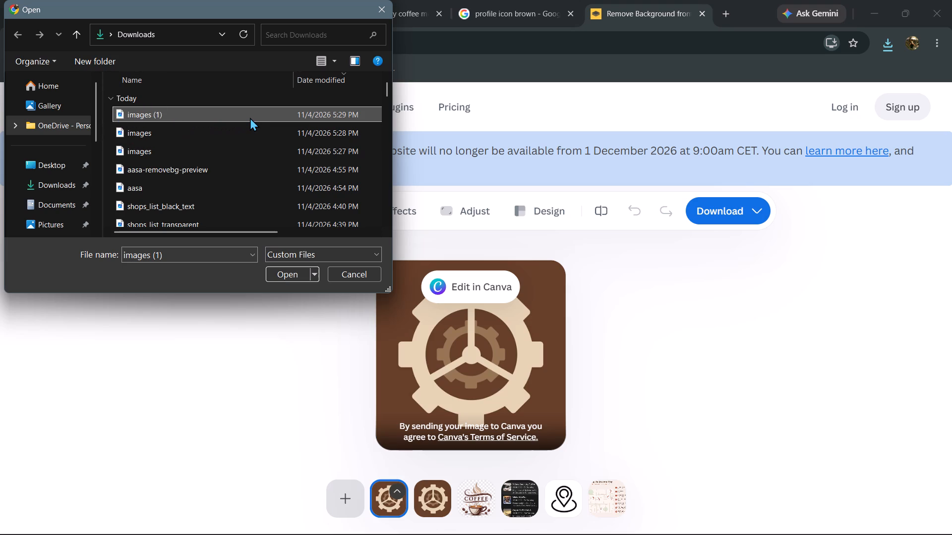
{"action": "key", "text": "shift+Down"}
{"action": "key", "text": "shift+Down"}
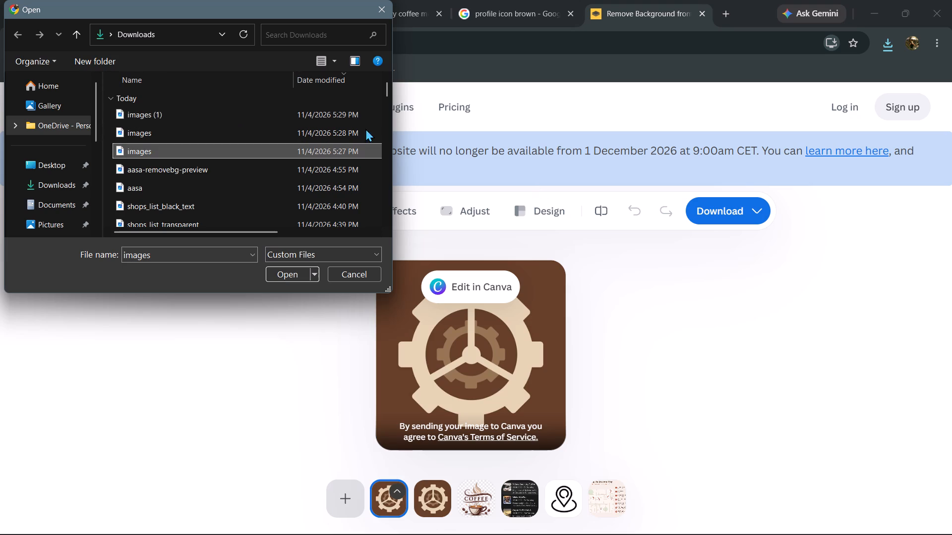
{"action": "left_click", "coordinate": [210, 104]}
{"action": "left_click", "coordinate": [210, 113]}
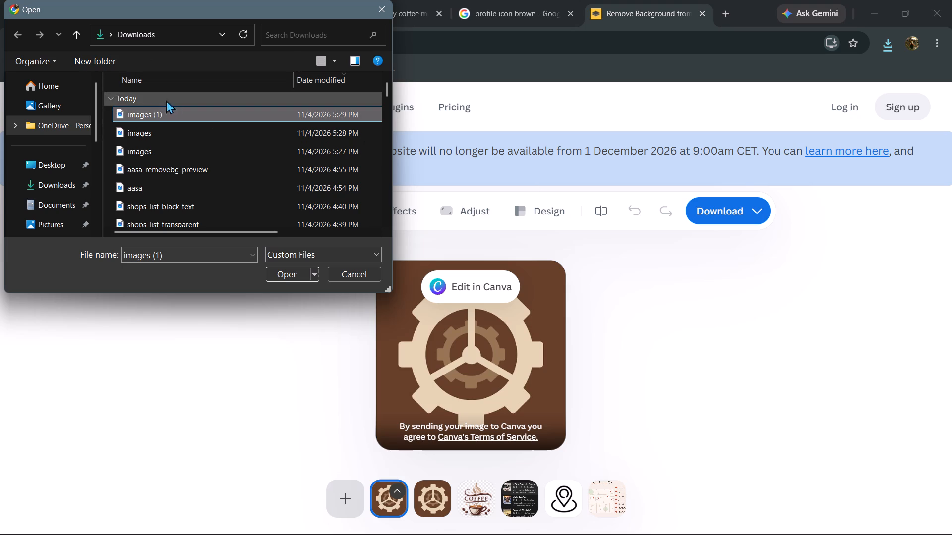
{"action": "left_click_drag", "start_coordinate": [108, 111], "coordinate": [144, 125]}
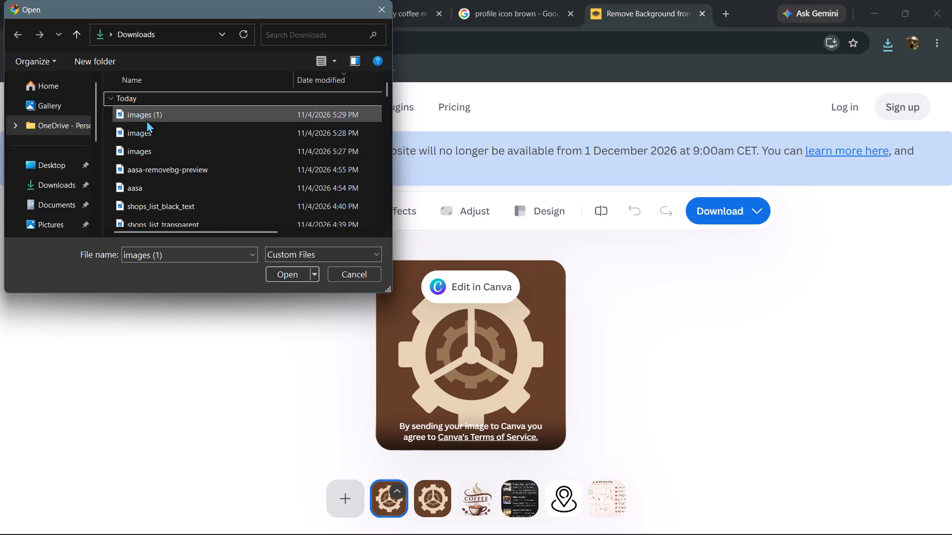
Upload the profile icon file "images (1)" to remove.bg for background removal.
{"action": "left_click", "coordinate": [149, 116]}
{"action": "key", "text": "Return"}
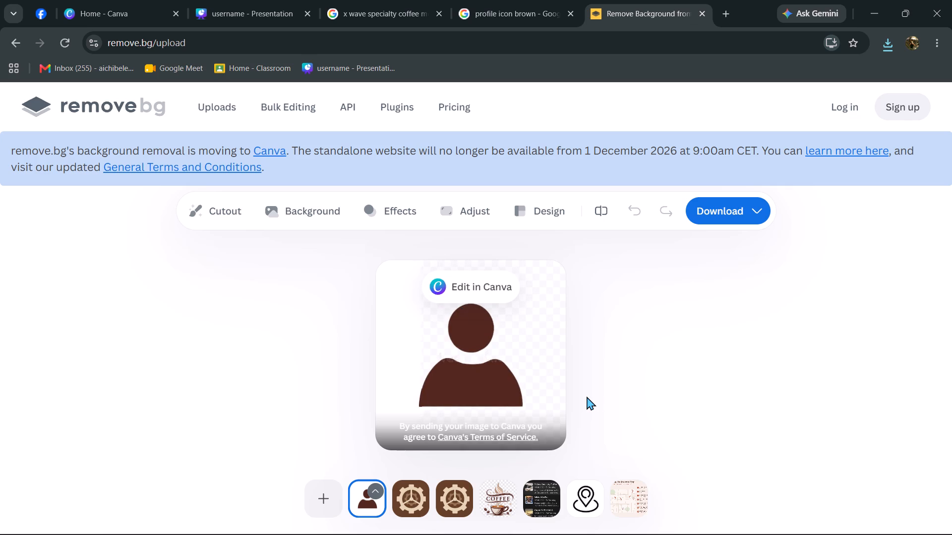
Leave remove.bg, go back to the "background remover" search results and open the Removal.AI background remover site.
{"action": "left_click", "coordinate": [21, 48]}
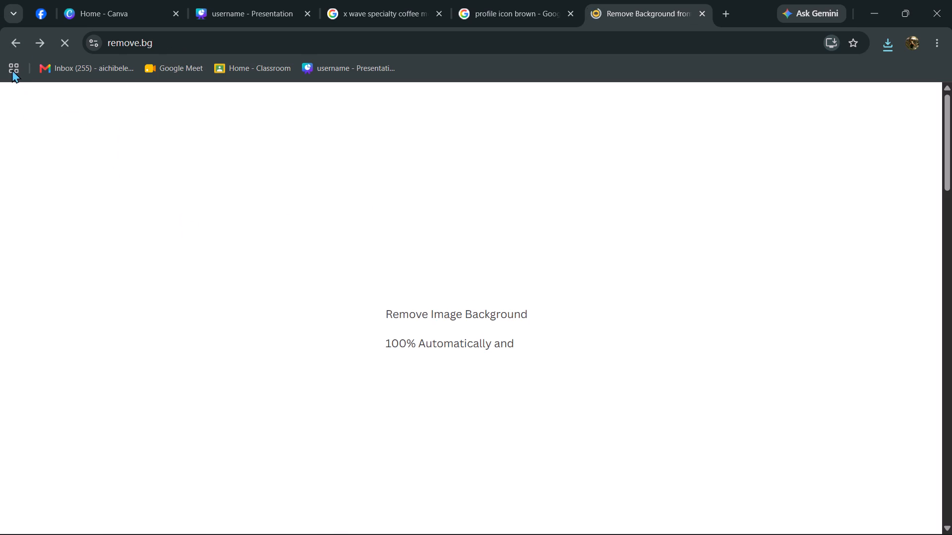
{"action": "left_click", "coordinate": [10, 40]}
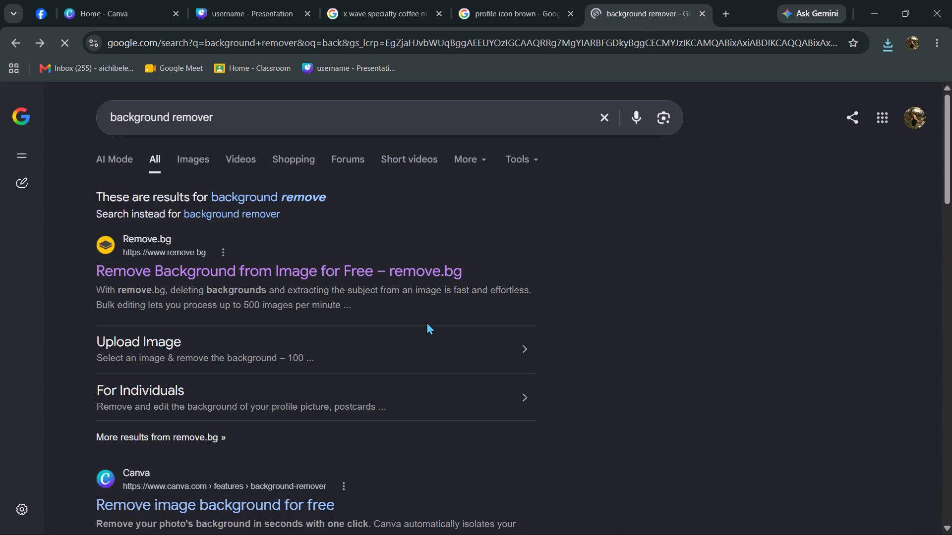
{"action": "scroll", "coordinate": [352, 301], "scroll_direction": "down", "scroll_amount": 1}
{"action": "scroll", "coordinate": [224, 461], "scroll_direction": "down", "scroll_amount": 2}
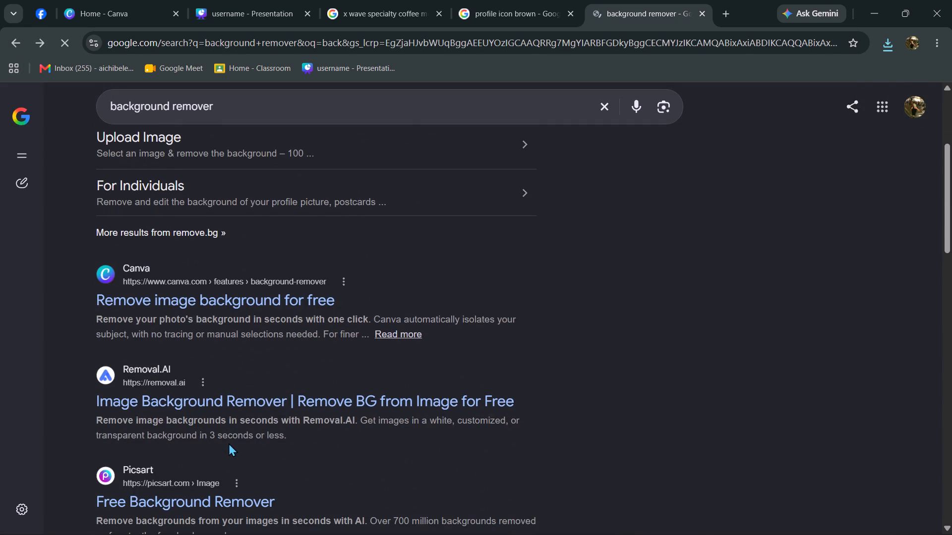
{"action": "left_click", "coordinate": [276, 398]}
{"action": "left_click", "coordinate": [450, 406]}
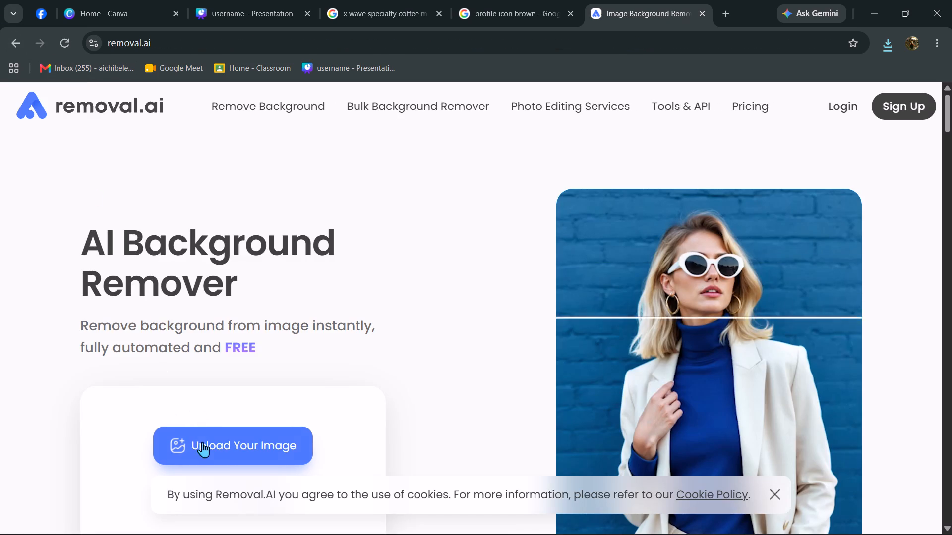
Upload the profile icon file "images (1)" from Downloads to Removal.AI for background removal.
{"action": "left_click", "coordinate": [204, 446]}
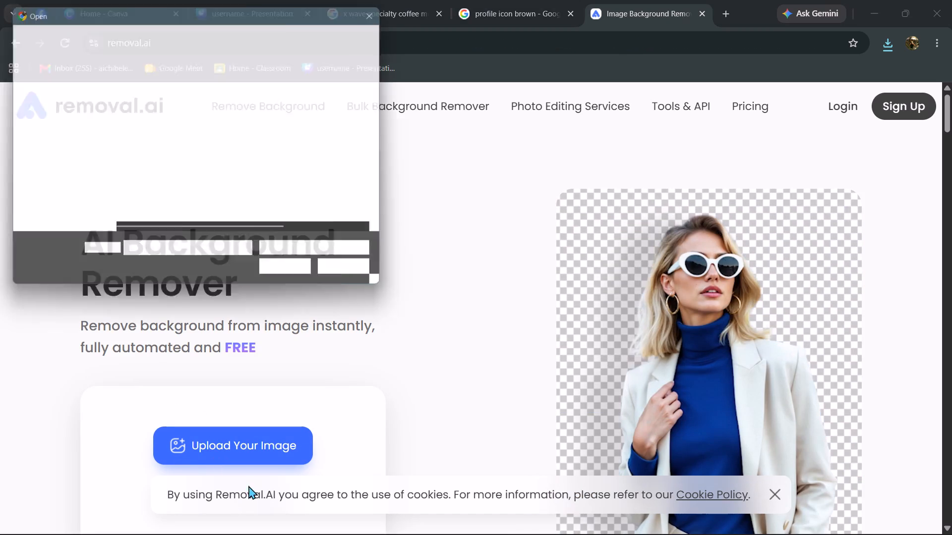
{"action": "left_click", "coordinate": [204, 109]}
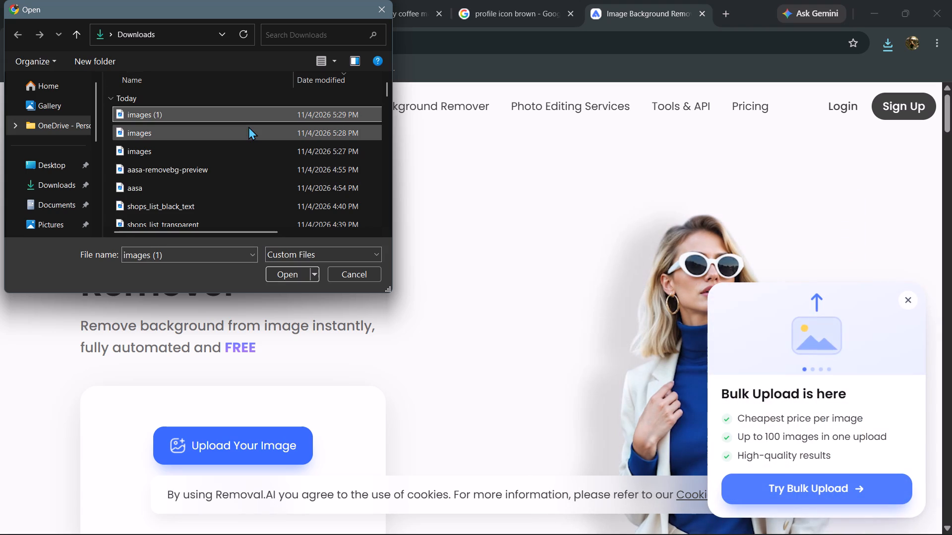
{"action": "key", "text": "shift+Down"}
{"action": "key", "text": "shift+Down"}
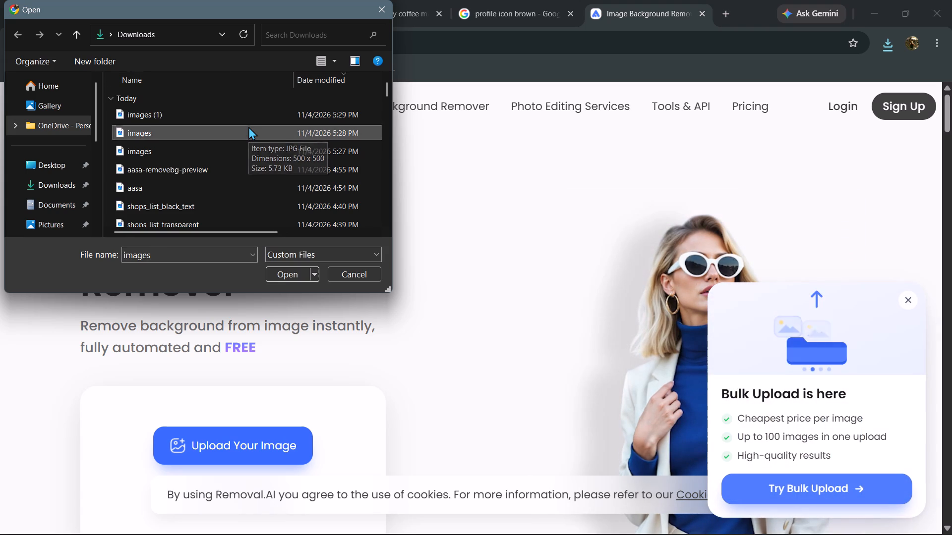
{"action": "left_click", "coordinate": [153, 114]}
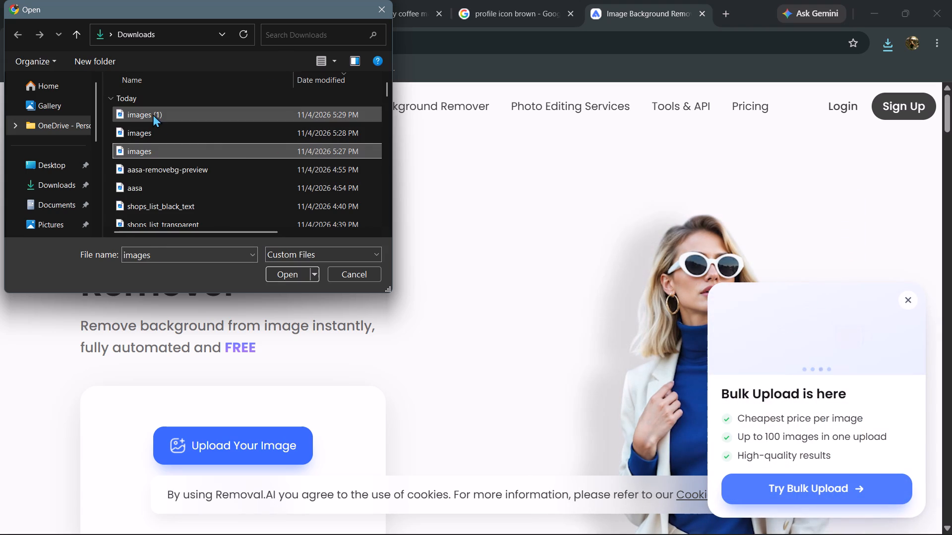
{"action": "key", "text": "Return"}
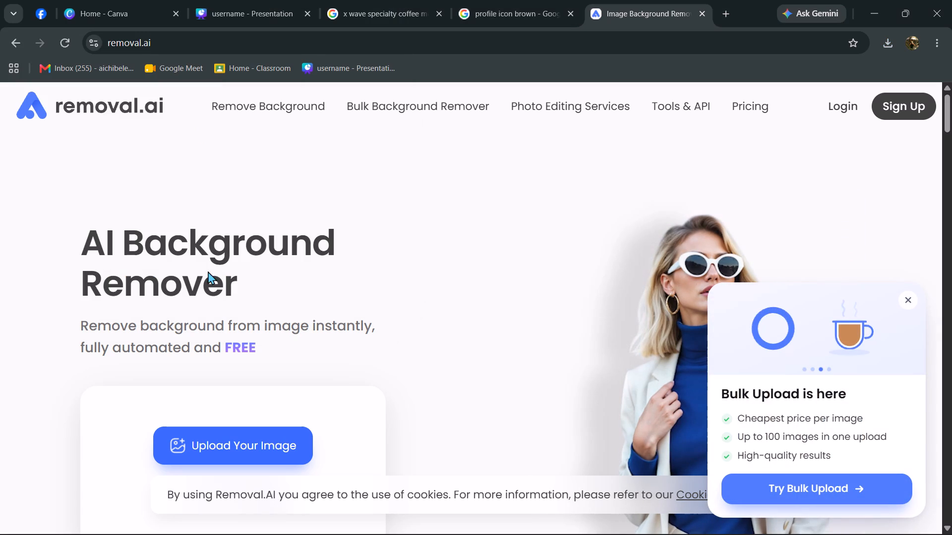
Dismiss the Bulk Upload promotion on the Removal.AI upload page.
{"action": "scroll", "coordinate": [527, 309], "scroll_direction": "down", "scroll_amount": 3}
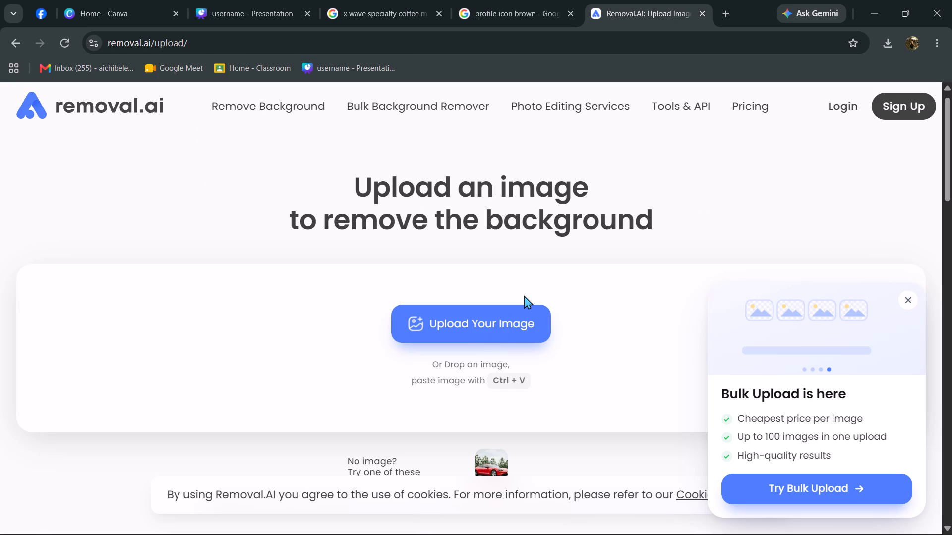
{"action": "scroll", "coordinate": [582, 312], "scroll_direction": "up", "scroll_amount": 2}
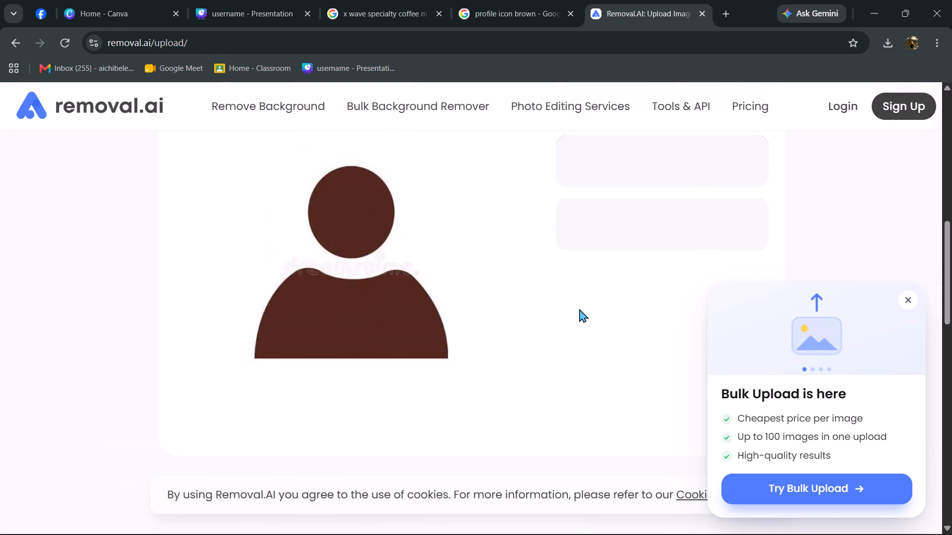
{"action": "scroll", "coordinate": [579, 309], "scroll_direction": "down", "scroll_amount": 4}
{"action": "left_click", "coordinate": [909, 297]}
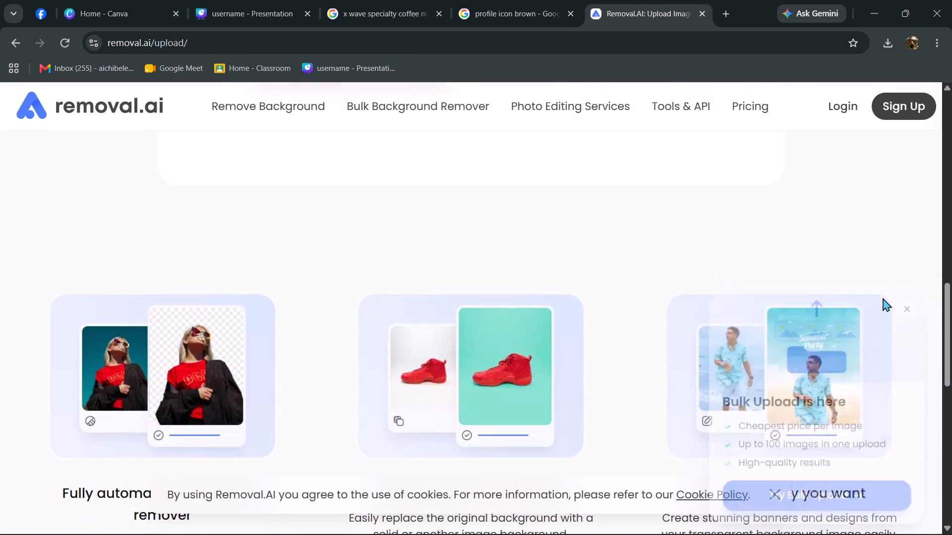
Upload the home icon, the "images" file dated 5:28 PM in Downloads, to Removal.AI for background removal.
{"action": "scroll", "coordinate": [674, 291], "scroll_direction": "up", "scroll_amount": 9}
{"action": "scroll", "coordinate": [601, 275], "scroll_direction": "down", "scroll_amount": 1}
{"action": "scroll", "coordinate": [559, 256], "scroll_direction": "up", "scroll_amount": 2}
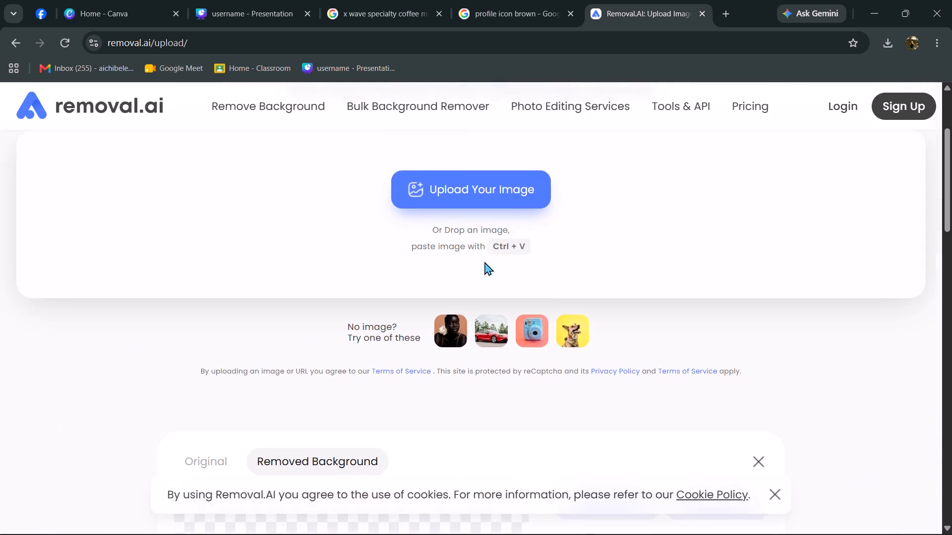
{"action": "scroll", "coordinate": [489, 250], "scroll_direction": "down", "scroll_amount": 5}
{"action": "scroll", "coordinate": [497, 250], "scroll_direction": "up", "scroll_amount": 6}
{"action": "left_click", "coordinate": [478, 260]}
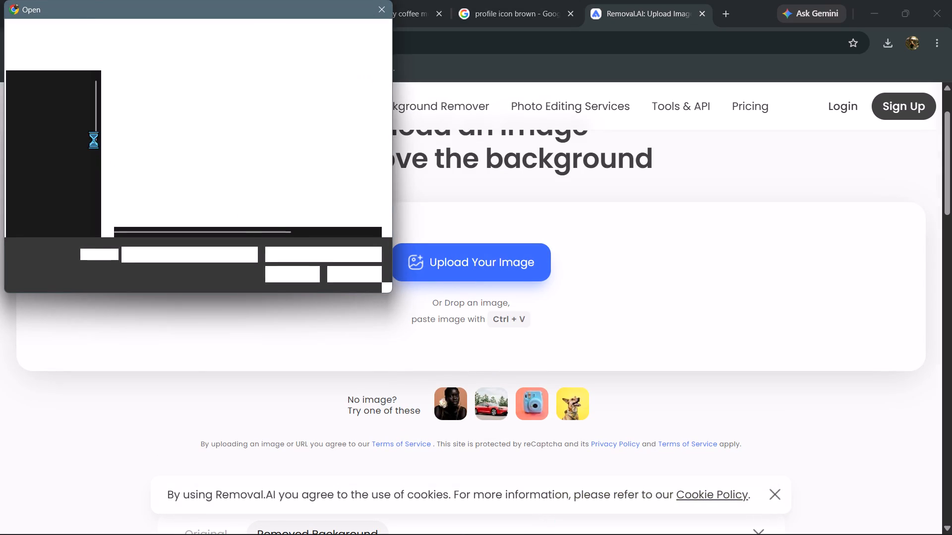
{"action": "double_click", "coordinate": [152, 134]}
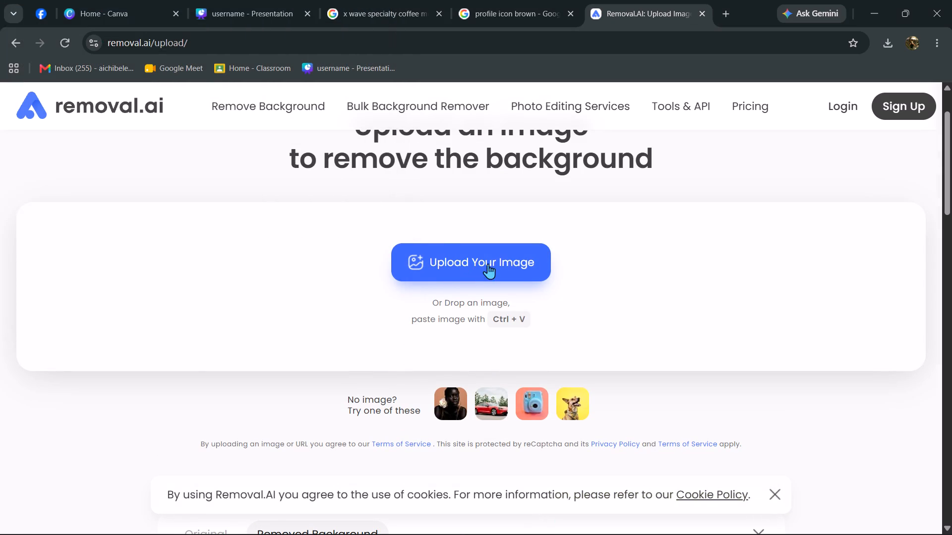
{"action": "scroll", "coordinate": [556, 199], "scroll_direction": "up", "scroll_amount": 4}
{"action": "scroll", "coordinate": [519, 171], "scroll_direction": "up", "scroll_amount": 2}
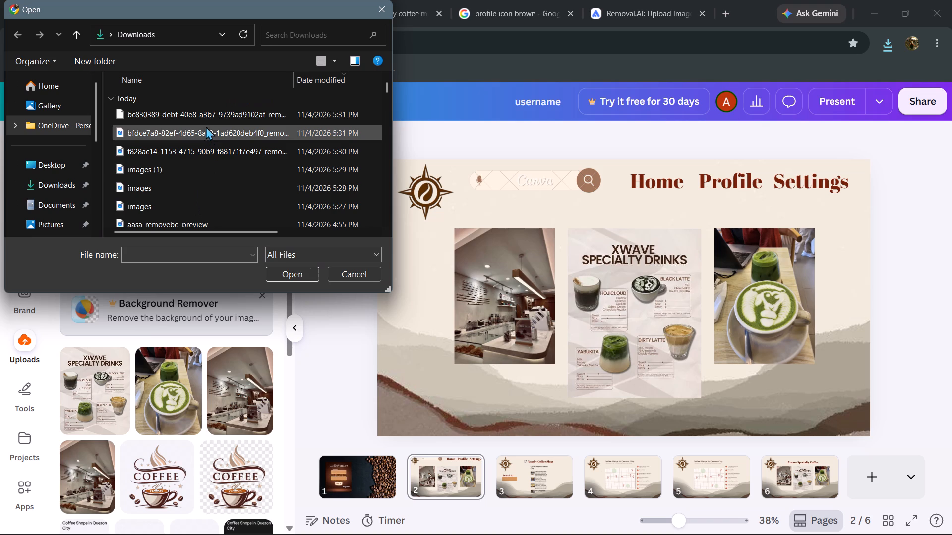
{"action": "left_click", "coordinate": [208, 109]}
{"action": "key", "text": "shift+Down"}
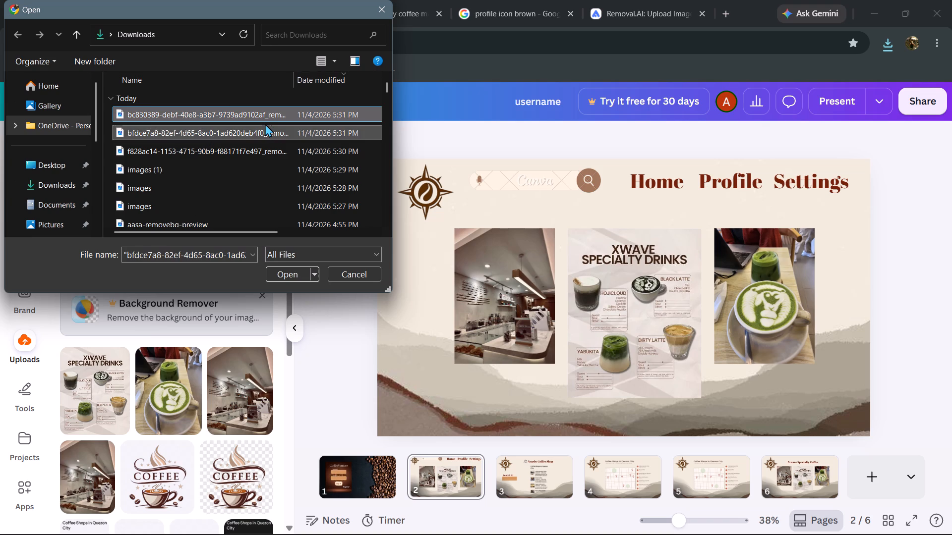
{"action": "key", "text": "shift+Down"}
{"action": "key", "text": "Return"}
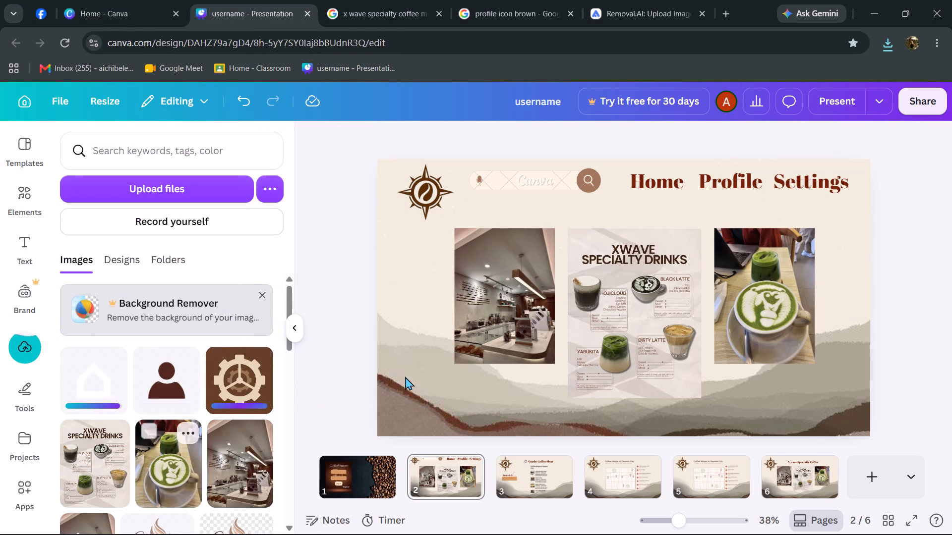
Delete the Home, Profile and Settings text labels from the header of page 2.
{"action": "left_click", "coordinate": [668, 177]}
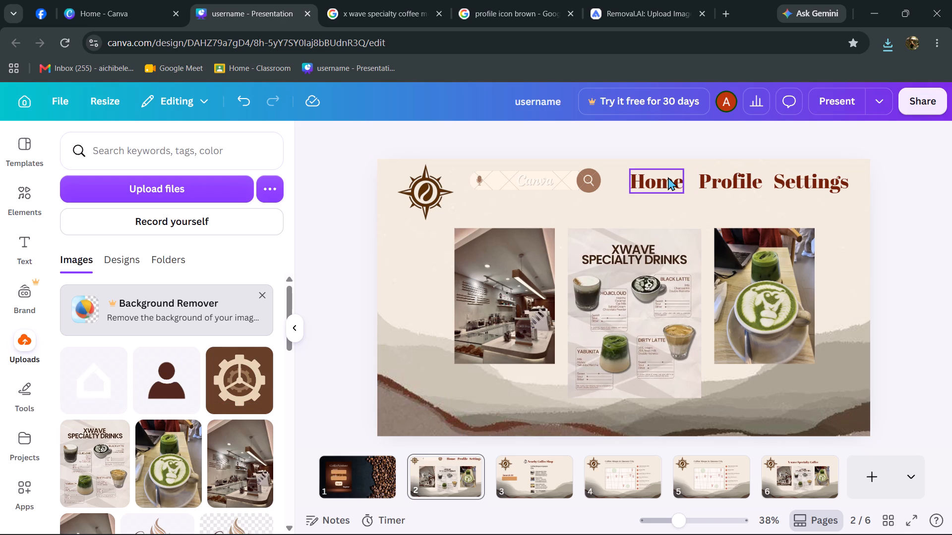
{"action": "key", "text": "BackSpace"}
{"action": "key", "text": "BackSpace"}
{"action": "left_click", "coordinate": [719, 184]}
{"action": "key", "text": "BackSpace"}
{"action": "left_click", "coordinate": [804, 184]}
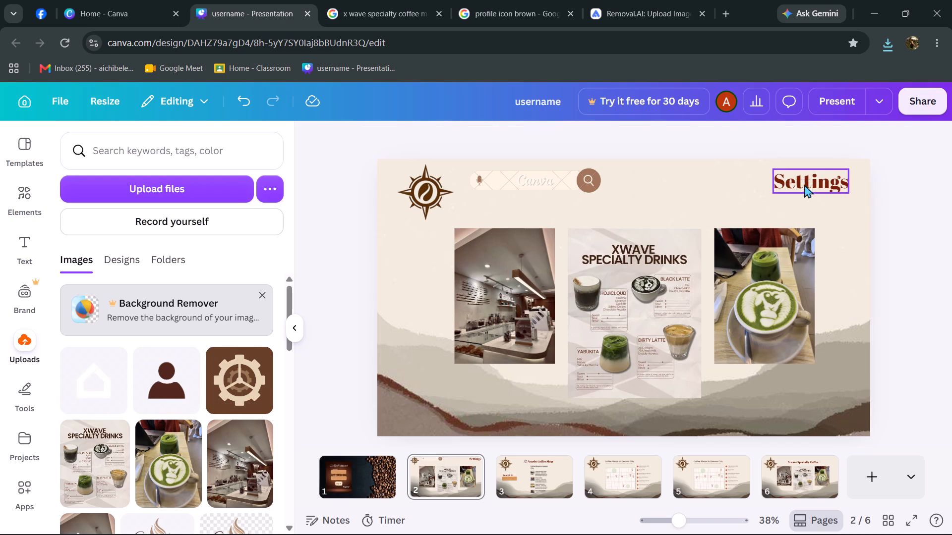
{"action": "key", "text": "BackSpace"}
Add the uploaded home, profile and settings icons to page 2 and move the profile and settings icons apart.
{"action": "left_click", "coordinate": [94, 374]}
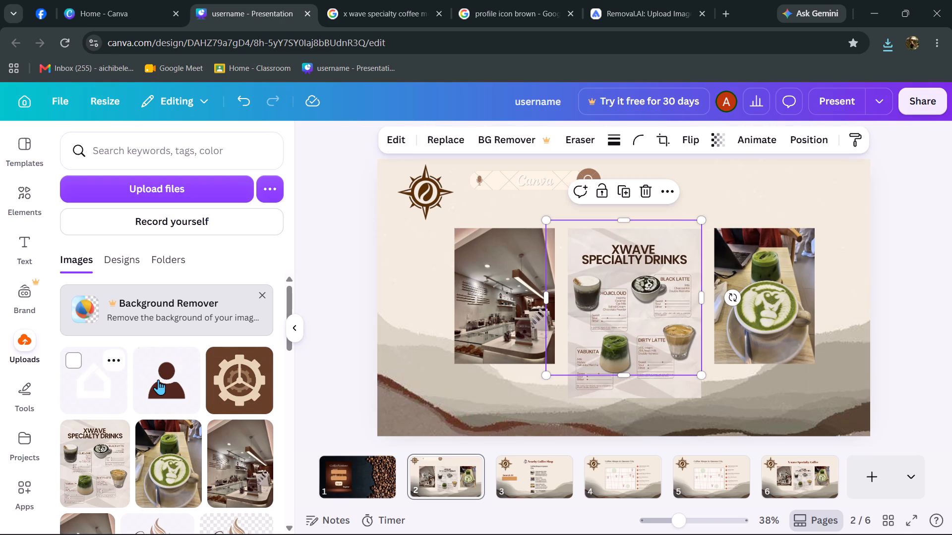
{"action": "left_click", "coordinate": [162, 379]}
{"action": "left_click", "coordinate": [232, 374]}
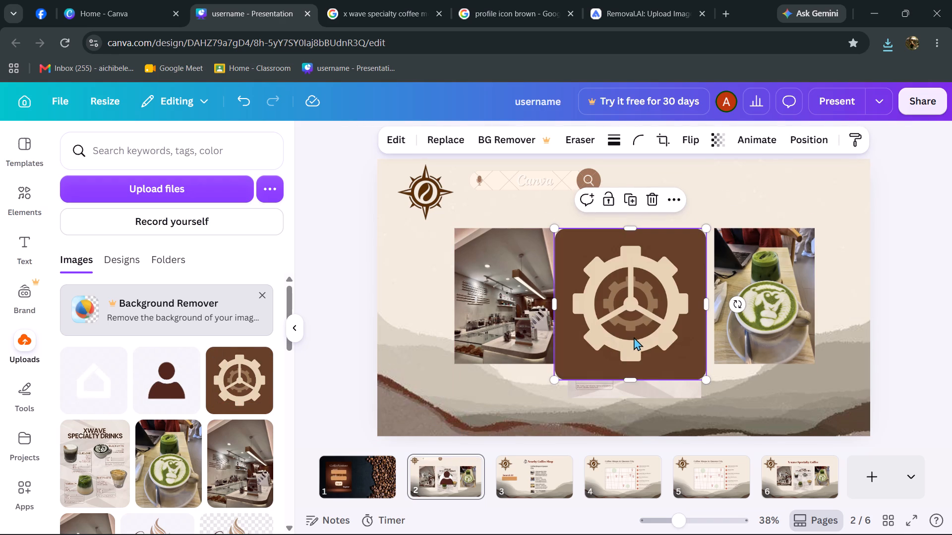
{"action": "left_click_drag", "start_coordinate": [649, 326], "coordinate": [812, 346]}
{"action": "left_click_drag", "start_coordinate": [661, 340], "coordinate": [747, 278]}
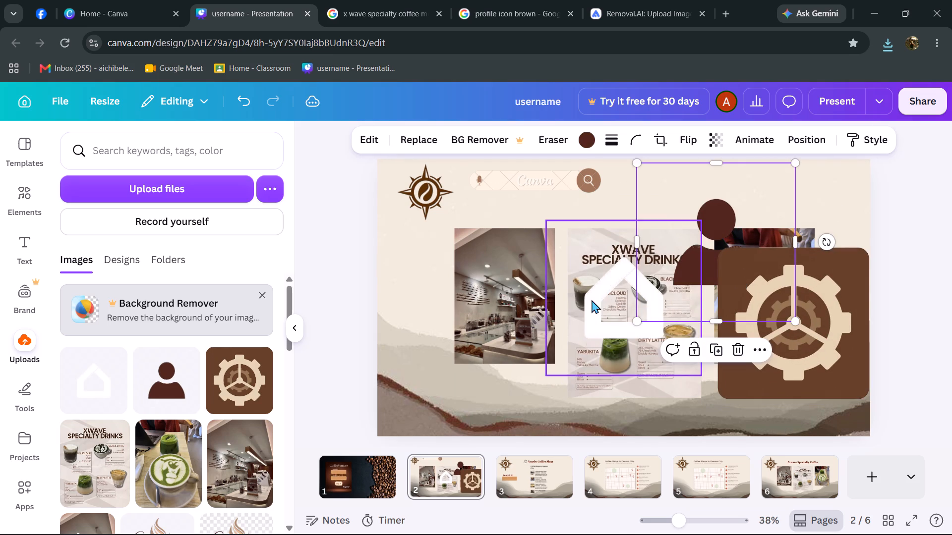
Delete the white home icon from page 2.
{"action": "left_click", "coordinate": [615, 293]}
{"action": "key", "text": "BackSpace"}
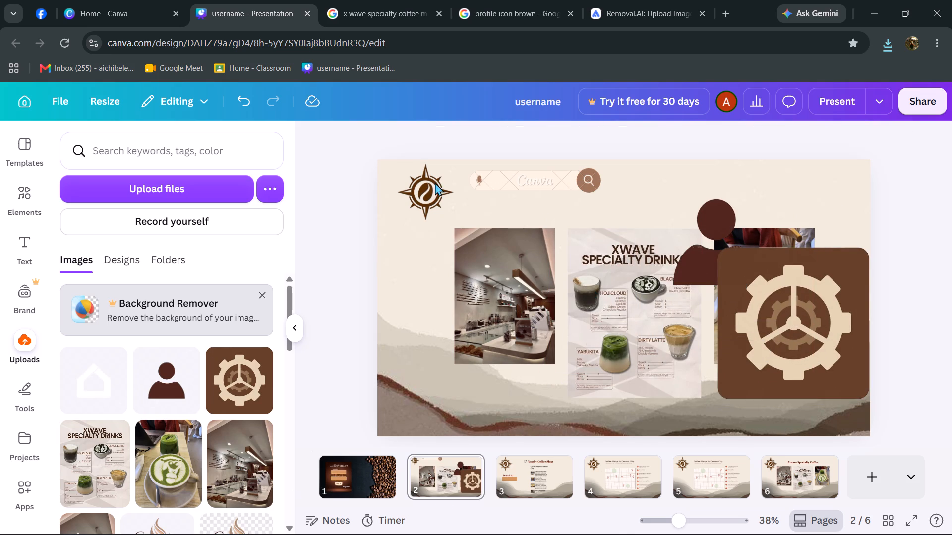
Open the recently downloaded icon images from the download history to check them, and close the Photos windows.
{"action": "left_click", "coordinate": [887, 37]}
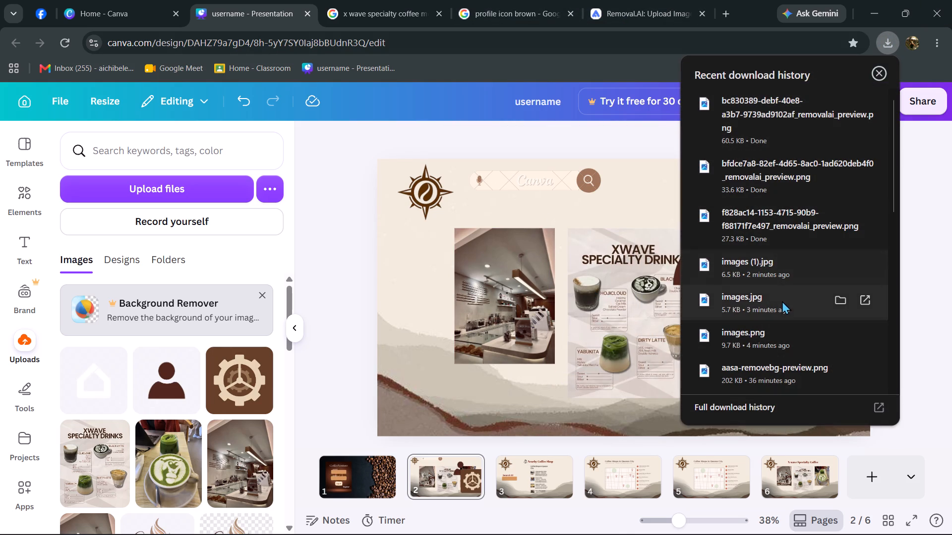
{"action": "left_click", "coordinate": [793, 273]}
{"action": "left_click", "coordinate": [767, 335]}
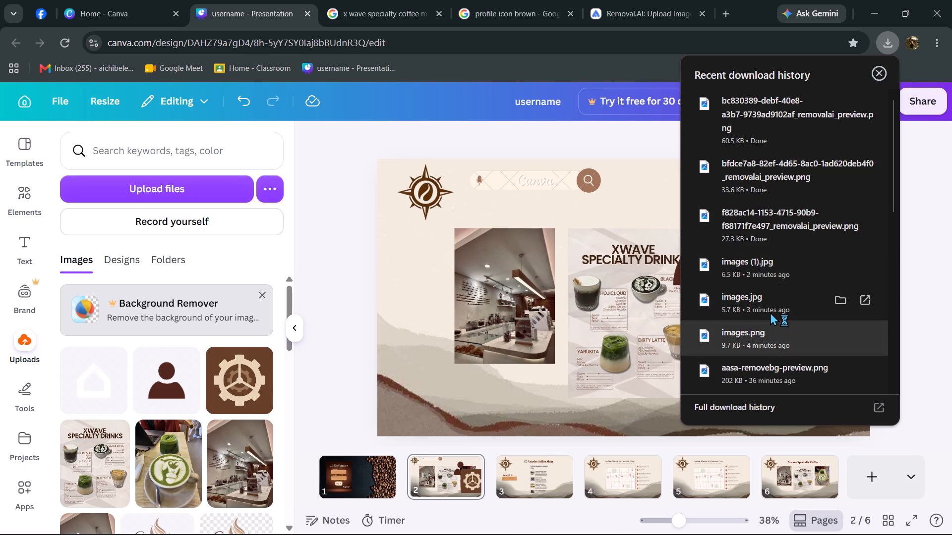
{"action": "left_click", "coordinate": [770, 312]}
{"action": "double_click", "coordinate": [772, 310]}
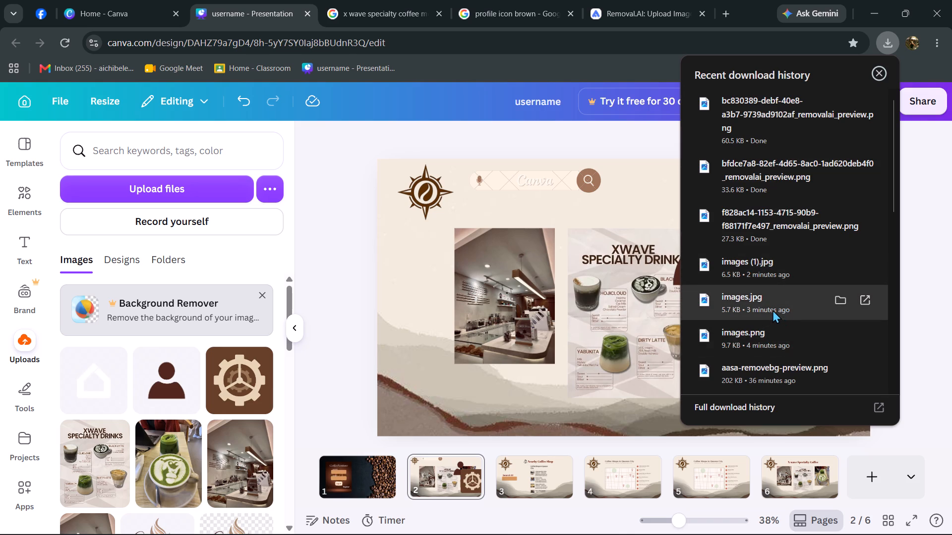
{"action": "double_click", "coordinate": [751, 301]}
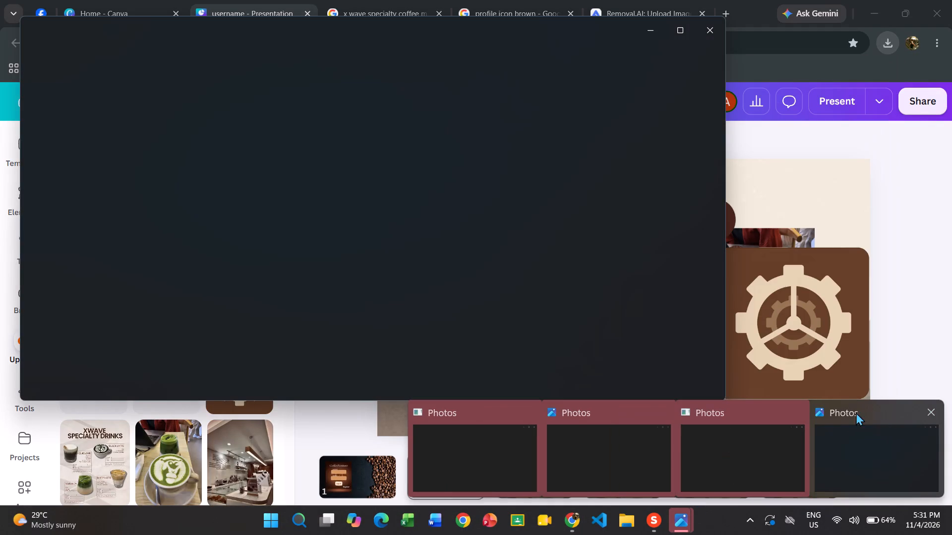
{"action": "left_click", "coordinate": [926, 415]}
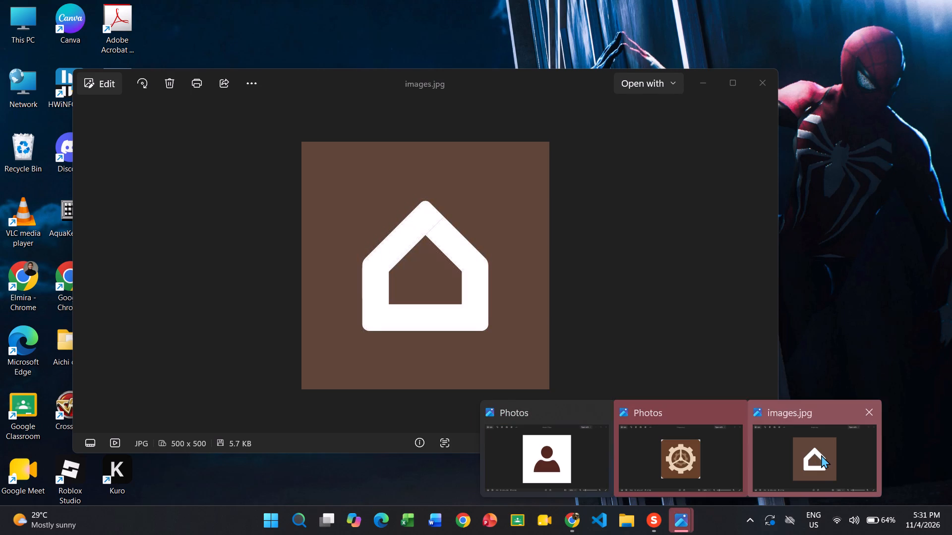
{"action": "left_click", "coordinate": [871, 413]}
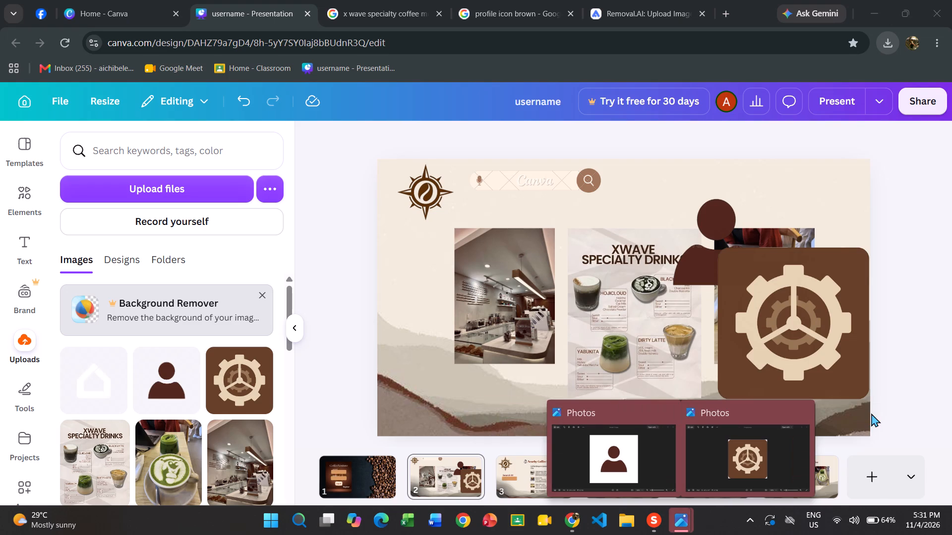
{"action": "left_click", "coordinate": [801, 409]}
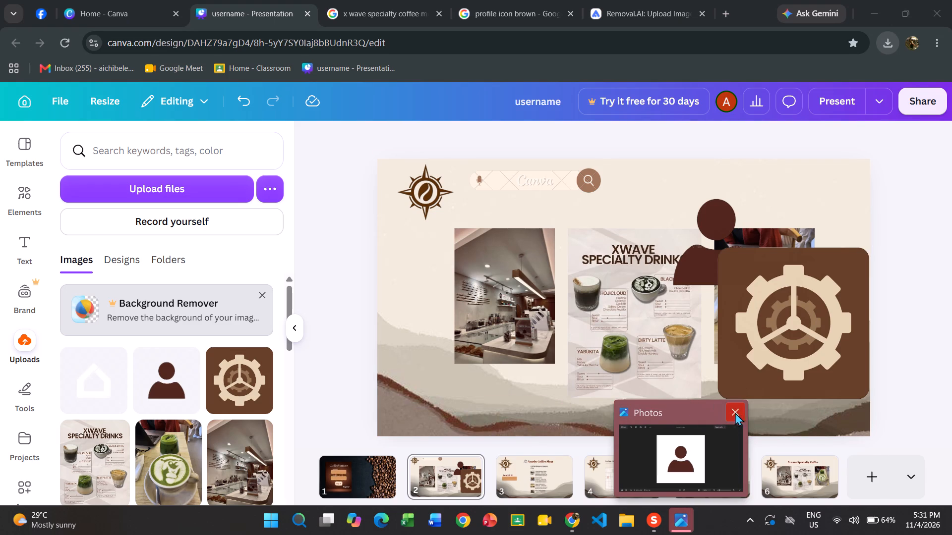
{"action": "left_click", "coordinate": [746, 416]}
On page 2, move the settings icon over the middle of the photos and the profile icon up above the matcha latte photo.
{"action": "left_click_drag", "start_coordinate": [824, 273], "coordinate": [824, 281]}
{"action": "left_click_drag", "start_coordinate": [833, 300], "coordinate": [773, 205]}
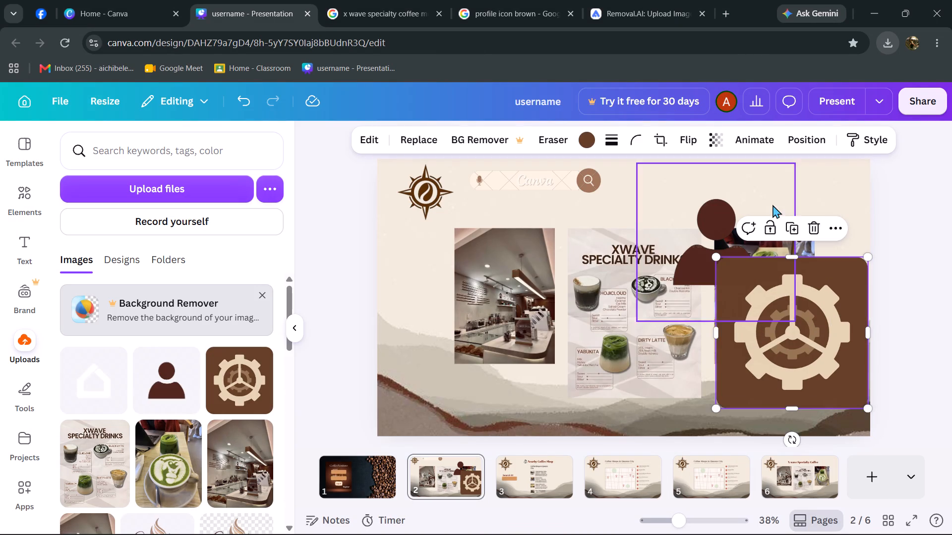
{"action": "left_click_drag", "start_coordinate": [773, 205], "coordinate": [757, 257]}
{"action": "left_click_drag", "start_coordinate": [830, 328], "coordinate": [823, 319]}
{"action": "left_click_drag", "start_coordinate": [821, 320], "coordinate": [713, 287]}
{"action": "left_click", "coordinate": [861, 327]}
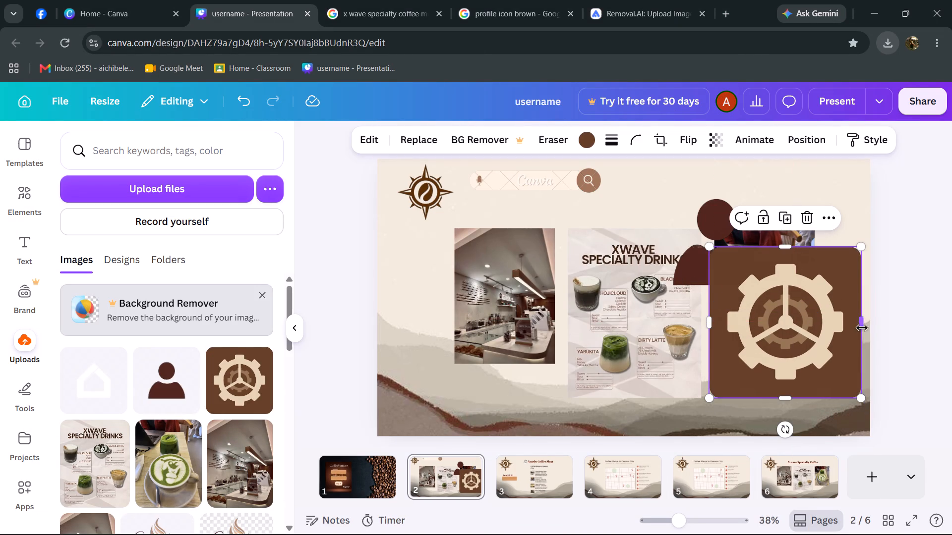
{"action": "left_click_drag", "start_coordinate": [833, 319], "coordinate": [646, 354]}
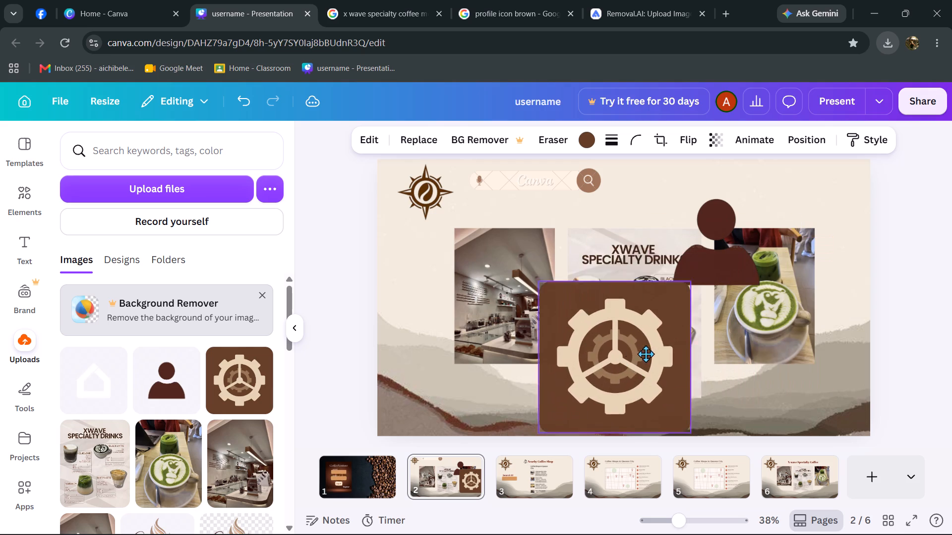
{"action": "left_click_drag", "start_coordinate": [646, 354], "coordinate": [642, 321]}
{"action": "left_click_drag", "start_coordinate": [729, 250], "coordinate": [738, 266]}
{"action": "left_click_drag", "start_coordinate": [606, 312], "coordinate": [731, 354]}
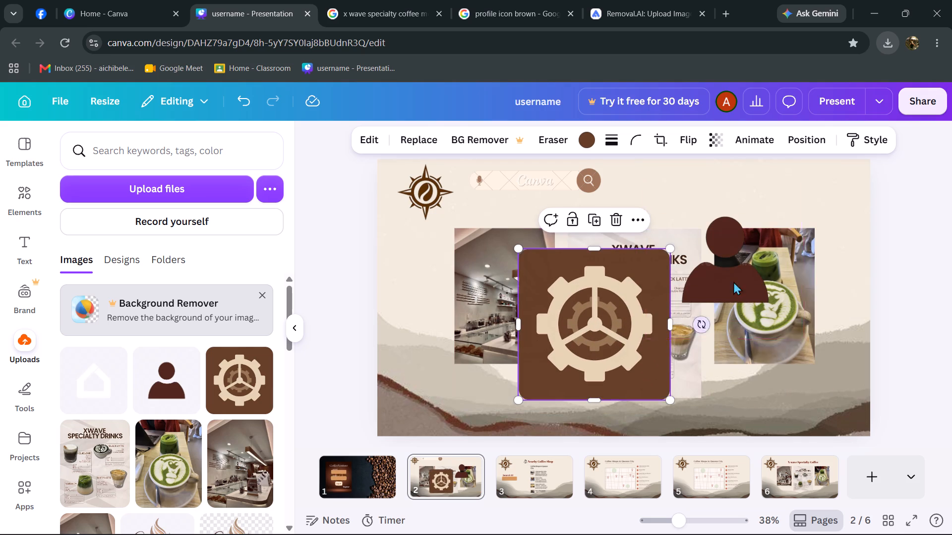
{"action": "left_click_drag", "start_coordinate": [738, 269], "coordinate": [750, 225]}
{"action": "left_click_drag", "start_coordinate": [607, 324], "coordinate": [528, 294]}
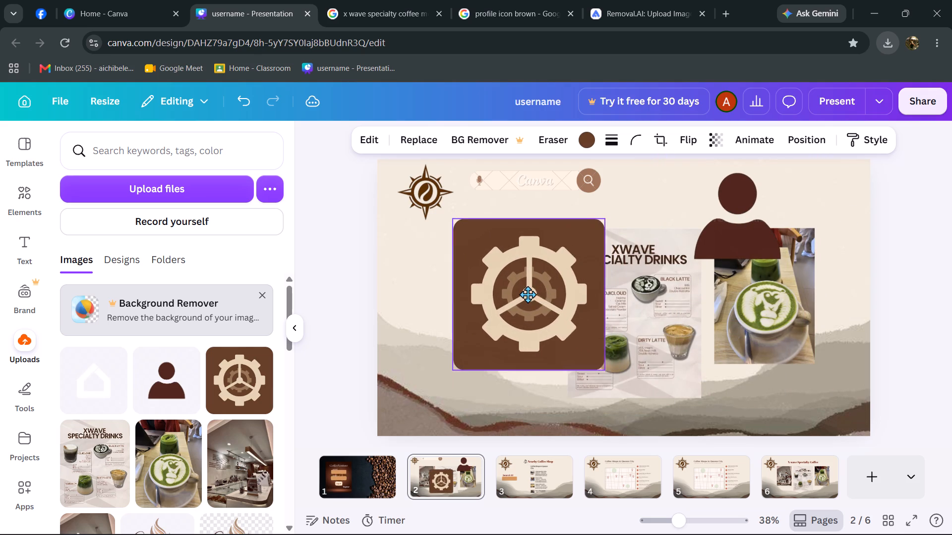
{"action": "left_click_drag", "start_coordinate": [528, 294], "coordinate": [587, 315]}
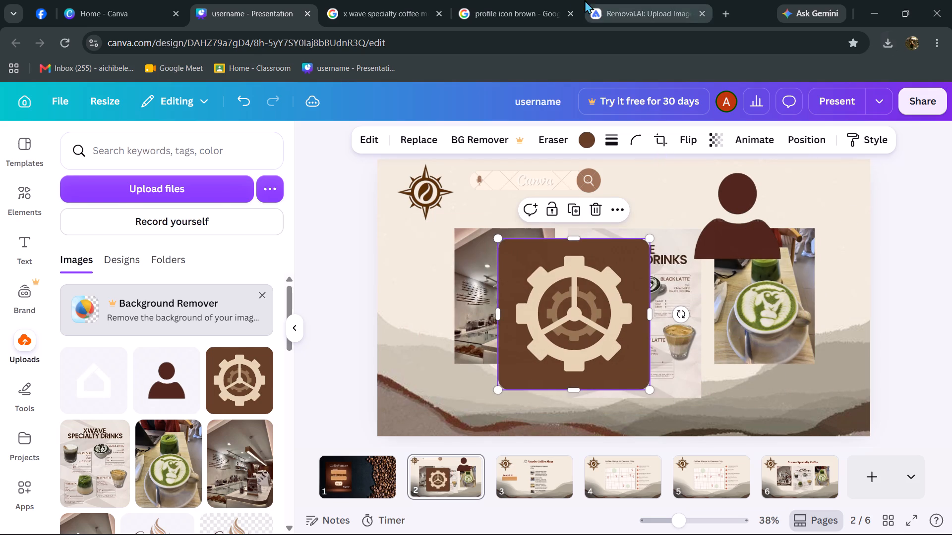
Switch to Google Images, search for "home logo brown" and look through the results for a suitable home icon.
{"action": "left_click", "coordinate": [523, 0]}
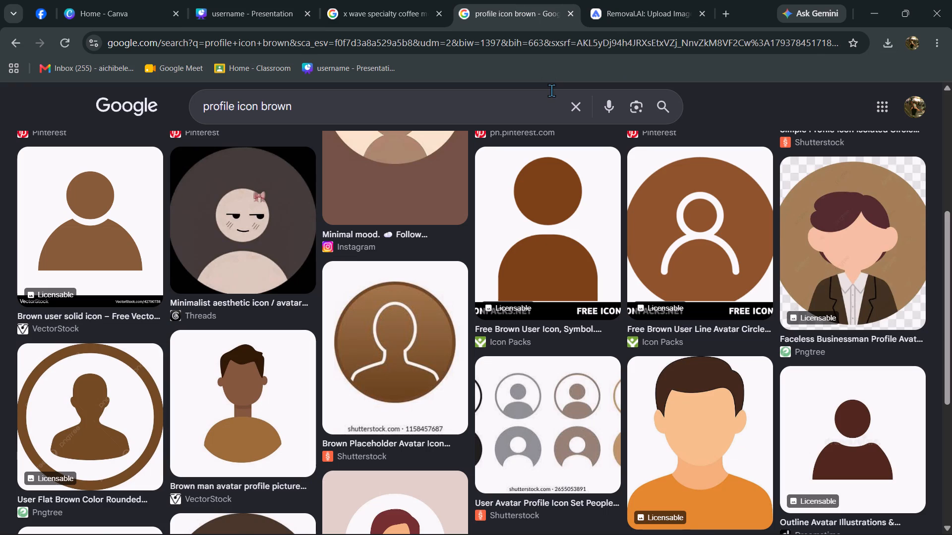
{"action": "left_click", "coordinate": [587, 99]}
{"action": "type", "text": "home"}
{"action": "key", "text": "space"}
{"action": "key", "text": "Down"}
{"action": "key", "text": "Return"}
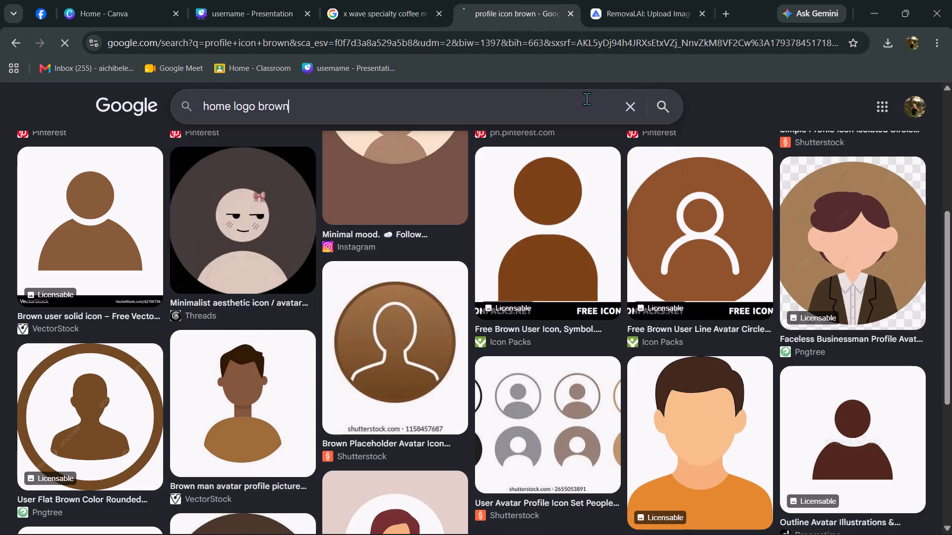
{"action": "scroll", "coordinate": [431, 376], "scroll_direction": "down", "scroll_amount": 2}
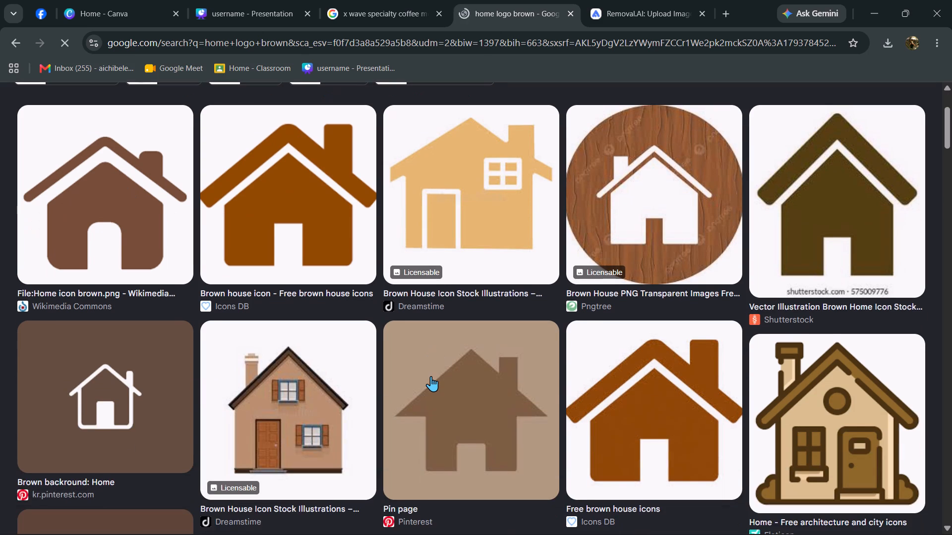
{"action": "scroll", "coordinate": [431, 376], "scroll_direction": "down", "scroll_amount": 3}
{"action": "scroll", "coordinate": [431, 376], "scroll_direction": "up", "scroll_amount": 3}
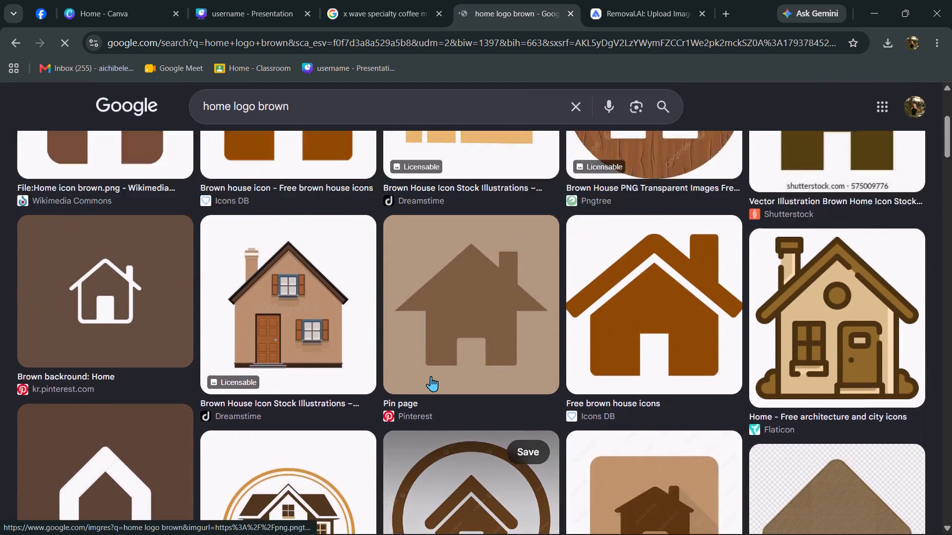
{"action": "scroll", "coordinate": [915, 306], "scroll_direction": "up", "scroll_amount": 3}
{"action": "scroll", "coordinate": [911, 305], "scroll_direction": "down", "scroll_amount": 13}
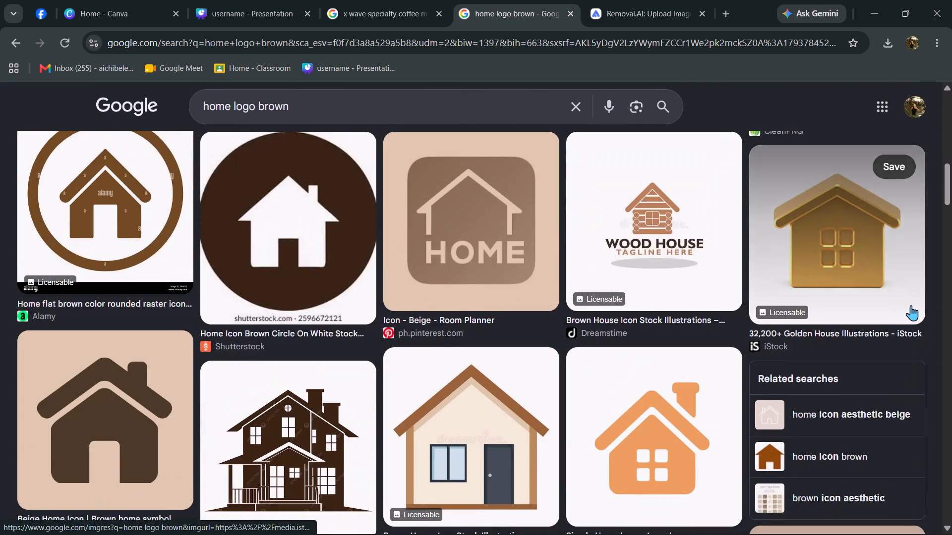
{"action": "scroll", "coordinate": [911, 305], "scroll_direction": "down", "scroll_amount": 4}
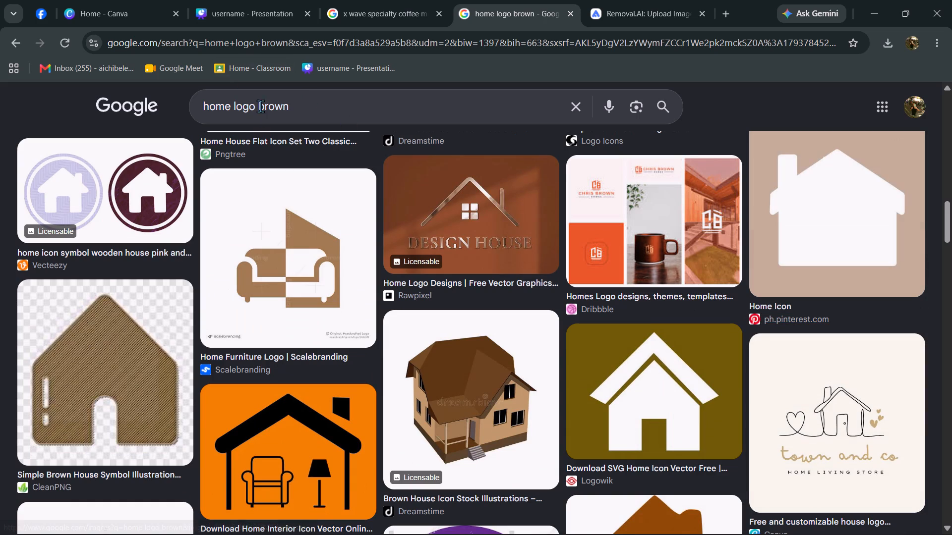
Change the image search to "home icon brown".
{"action": "left_click", "coordinate": [258, 103]}
{"action": "key", "text": "BackSpace"}
{"action": "key", "text": "BackSpace"}
{"action": "key", "text": "BackSpace"}
{"action": "key", "text": "BackSpace"}
{"action": "key", "text": "BackSpace"}
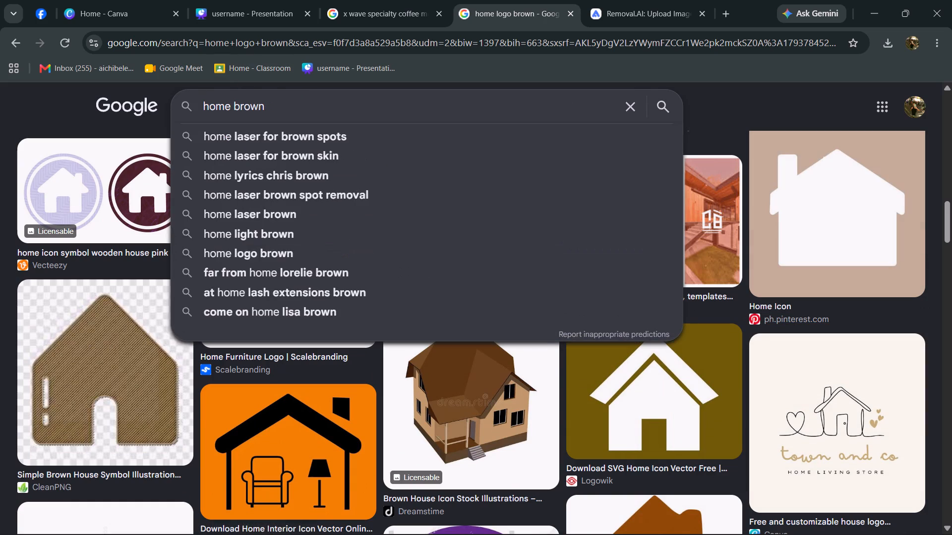
{"action": "type", "text": "icon"}
{"action": "key", "text": "space"}
{"action": "key", "text": "Return"}
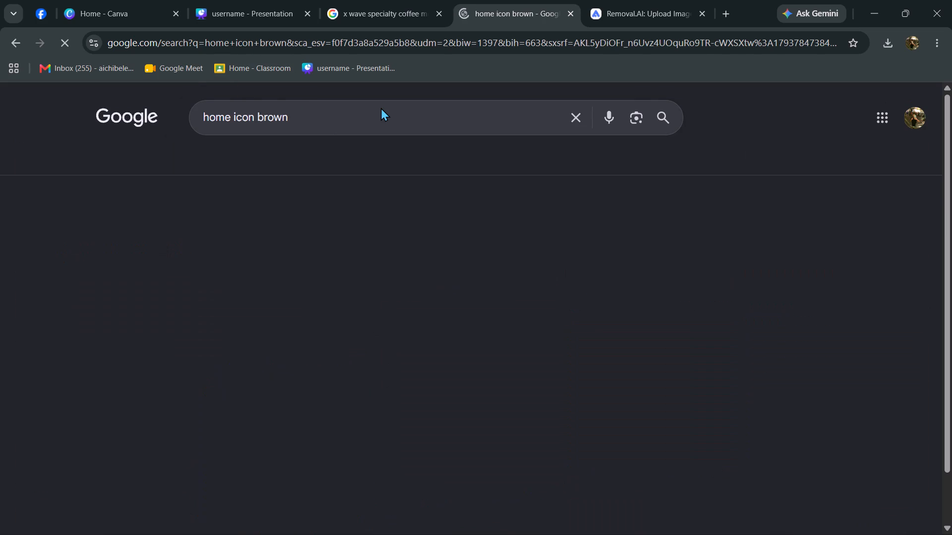
{"action": "scroll", "coordinate": [260, 338], "scroll_direction": "down", "scroll_amount": 1}
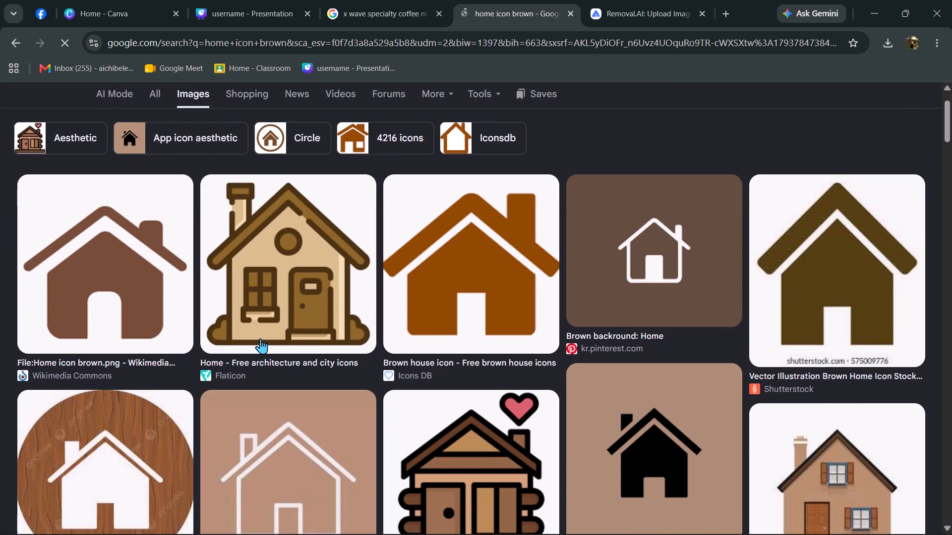
{"action": "scroll", "coordinate": [260, 338], "scroll_direction": "down", "scroll_amount": 4}
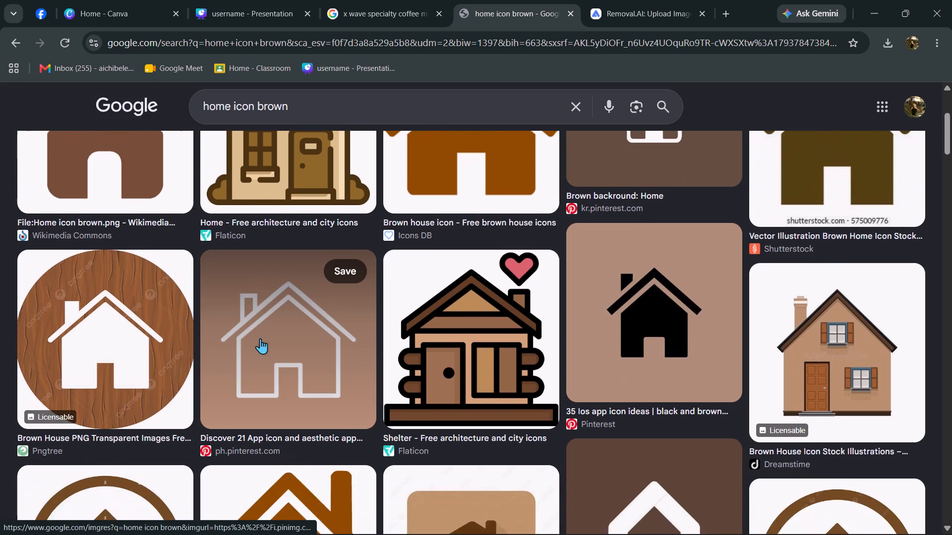
{"action": "scroll", "coordinate": [260, 338], "scroll_direction": "down", "scroll_amount": 2}
{"action": "scroll", "coordinate": [260, 338], "scroll_direction": "up", "scroll_amount": 8}
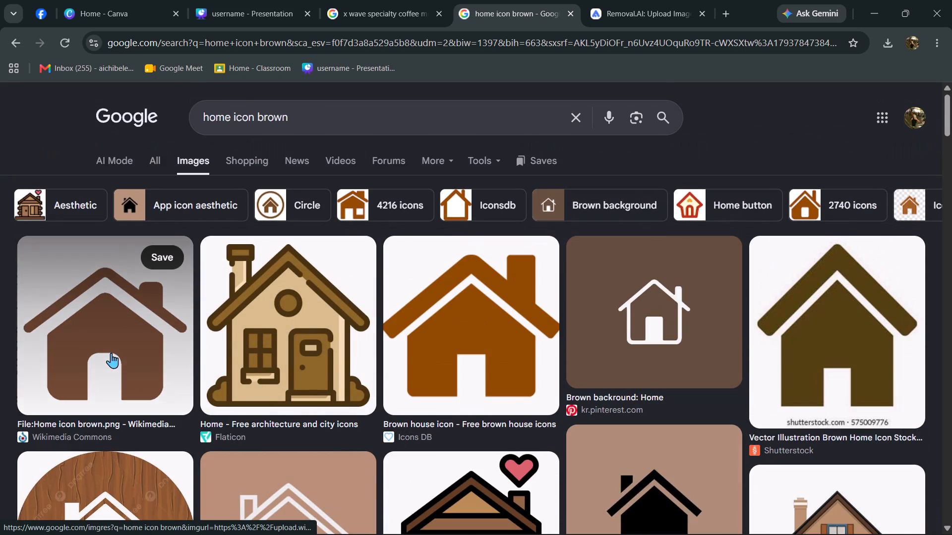
{"action": "left_click", "coordinate": [111, 353]}
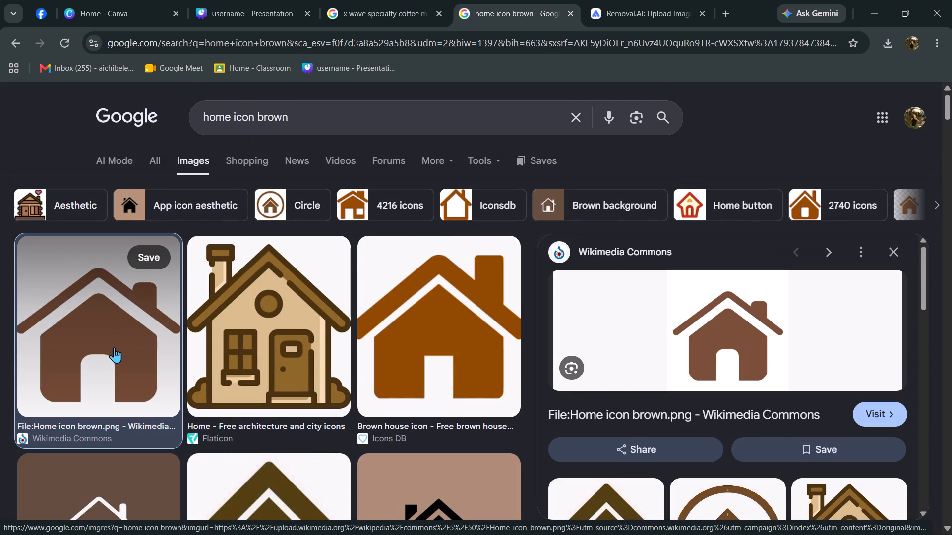
{"action": "right_click", "coordinate": [748, 334]}
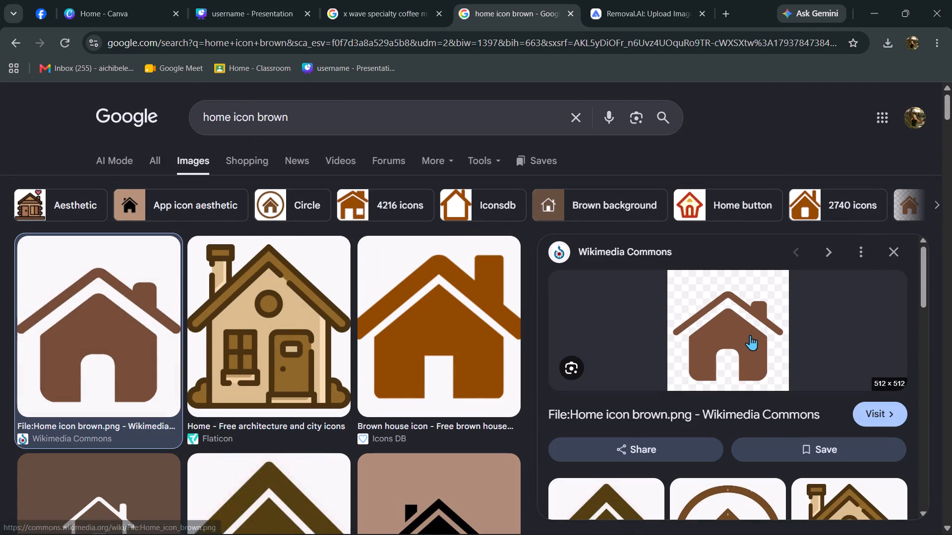
{"action": "left_click", "coordinate": [830, 234]}
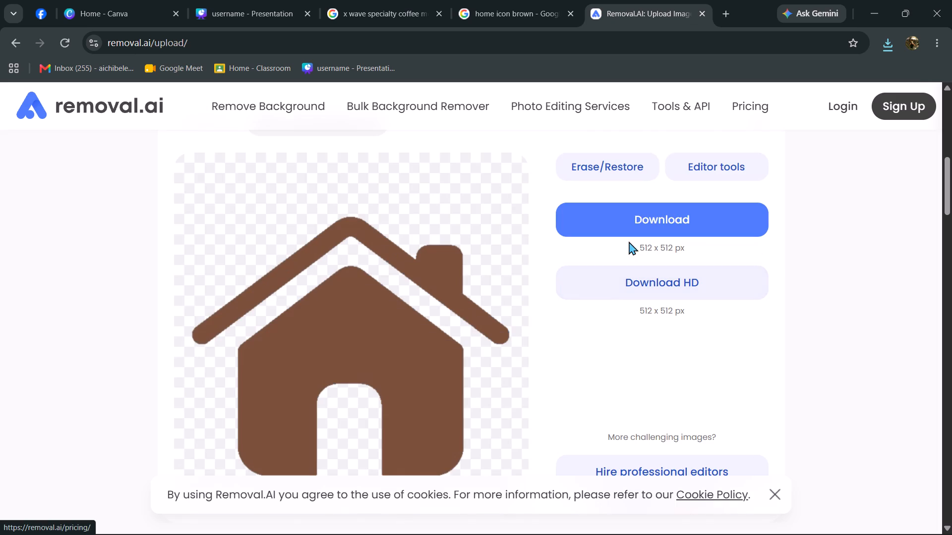
{"action": "left_click", "coordinate": [671, 217]}
Close the Canva home page and return to the Canva presentation.
{"action": "left_click", "coordinate": [143, 0]}
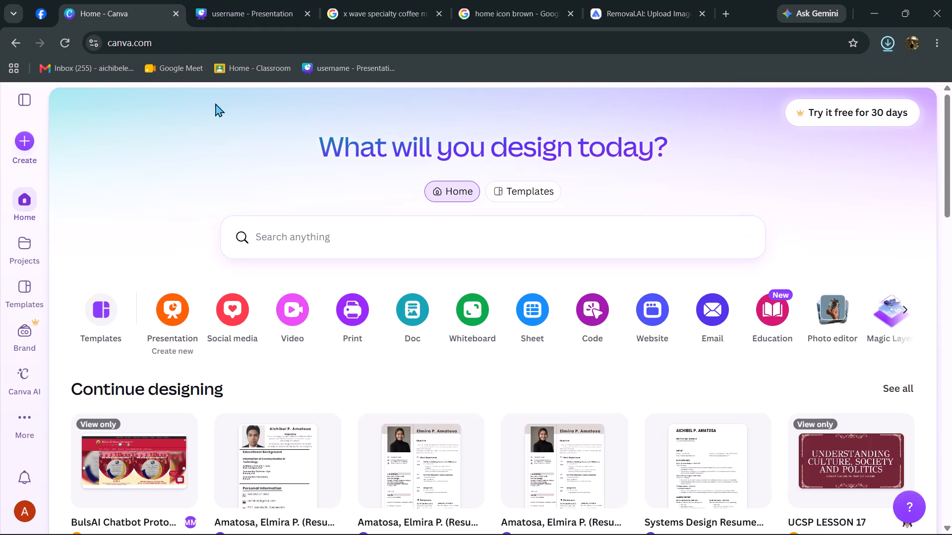
{"action": "left_click", "coordinate": [276, 0]}
{"action": "left_click", "coordinate": [176, 4]}
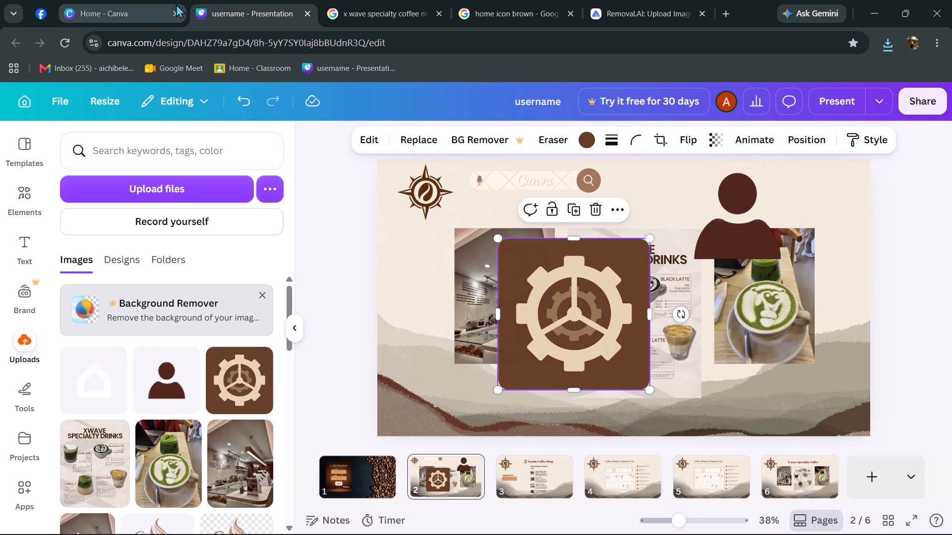
{"action": "left_click", "coordinate": [176, 11]}
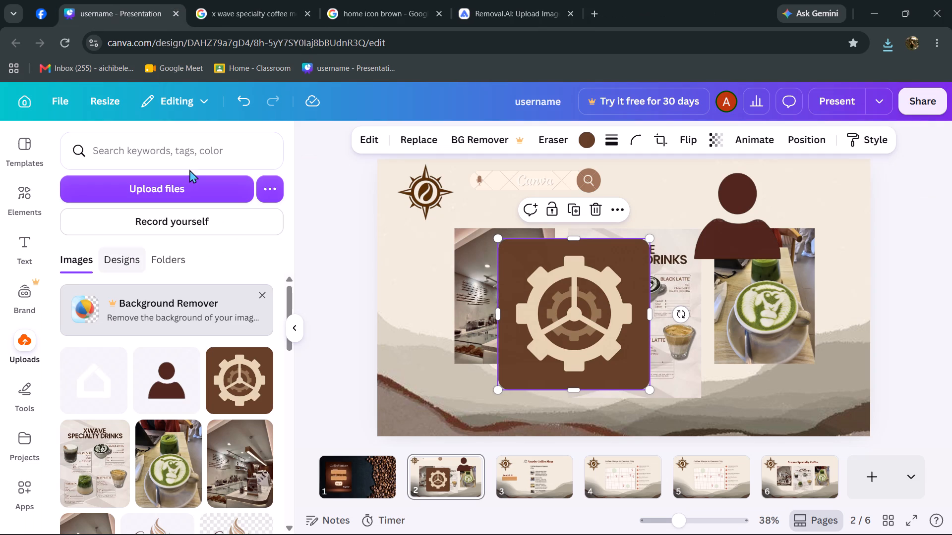
Upload the newest background-removed home icon PNG from Downloads to the Canva uploads.
{"action": "left_click", "coordinate": [188, 178]}
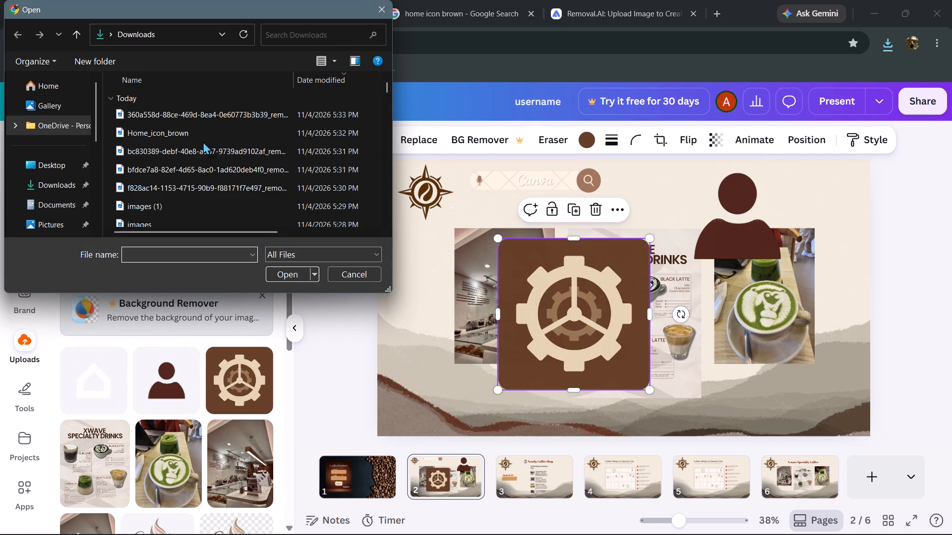
{"action": "double_click", "coordinate": [241, 113]}
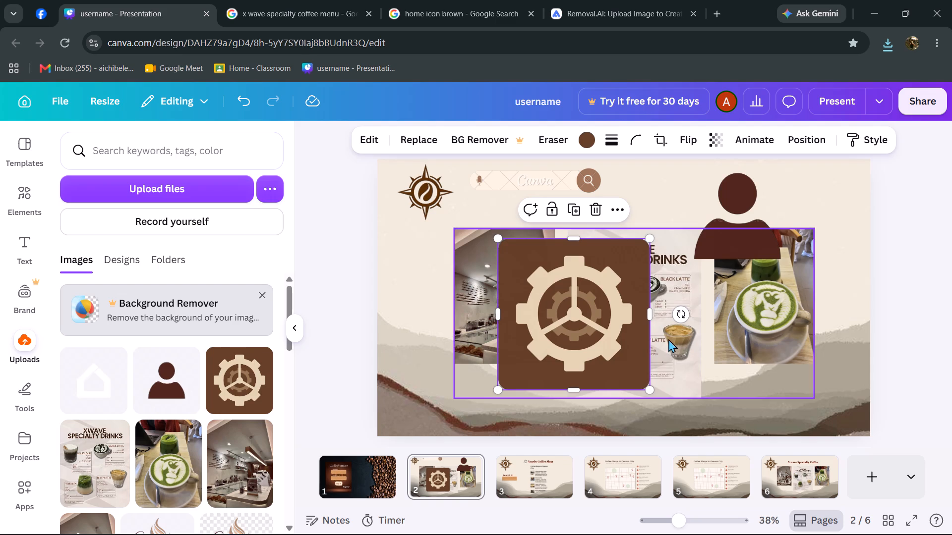
Move the gear image aside, shrink the profile icon and place it in page 2's header beside the search bar.
{"action": "left_click_drag", "start_coordinate": [597, 332], "coordinate": [544, 308]}
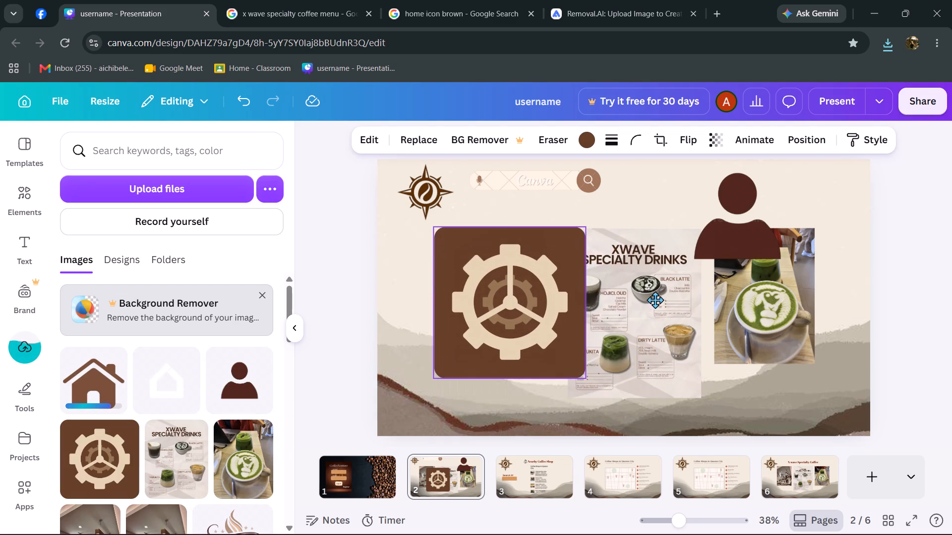
{"action": "left_click_drag", "start_coordinate": [759, 206], "coordinate": [760, 272]}
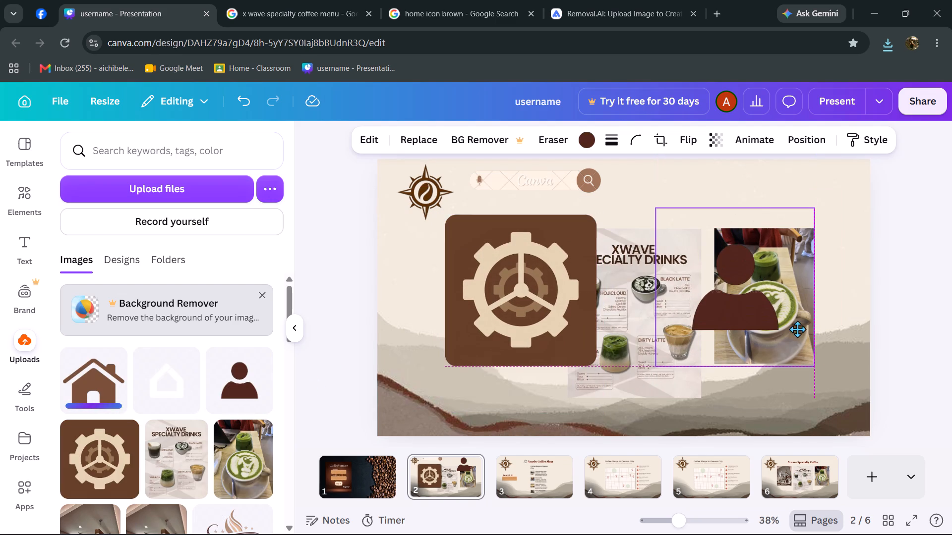
{"action": "left_click_drag", "start_coordinate": [814, 365], "coordinate": [762, 294]}
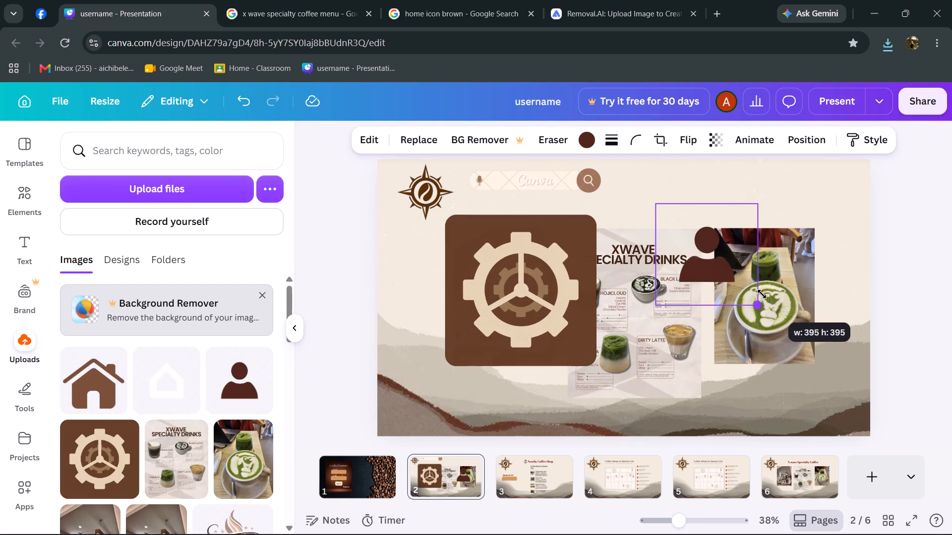
{"action": "left_click_drag", "start_coordinate": [762, 294], "coordinate": [739, 258]}
{"action": "left_click_drag", "start_coordinate": [698, 232], "coordinate": [673, 181]}
{"action": "left_click_drag", "start_coordinate": [702, 217], "coordinate": [690, 199]}
{"action": "left_click_drag", "start_coordinate": [653, 181], "coordinate": [661, 190]}
Shrink the settings gear icon to about 134 x 119 and place it at the far end of the header, above the matcha photo.
{"action": "left_click", "coordinate": [528, 272]}
{"action": "left_click_drag", "start_coordinate": [528, 273], "coordinate": [654, 269]}
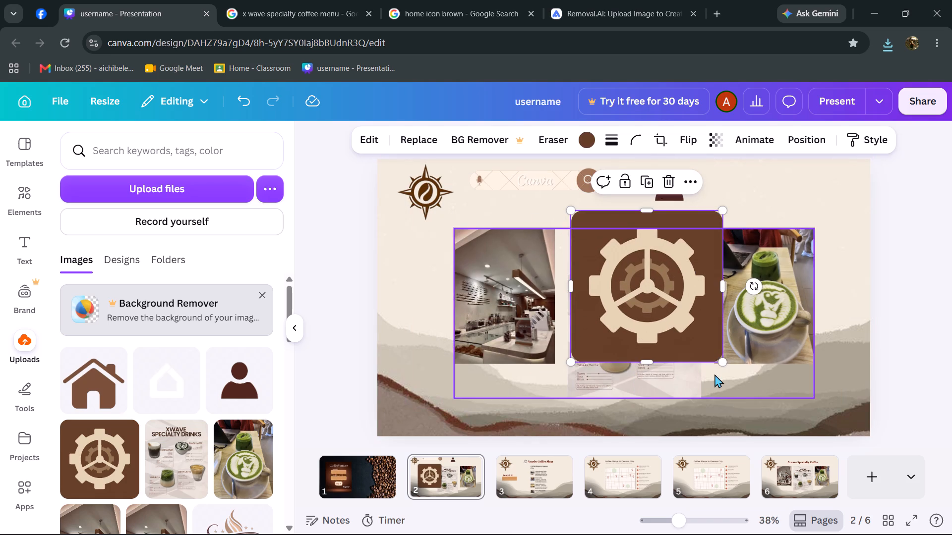
{"action": "left_click_drag", "start_coordinate": [721, 363], "coordinate": [635, 247]}
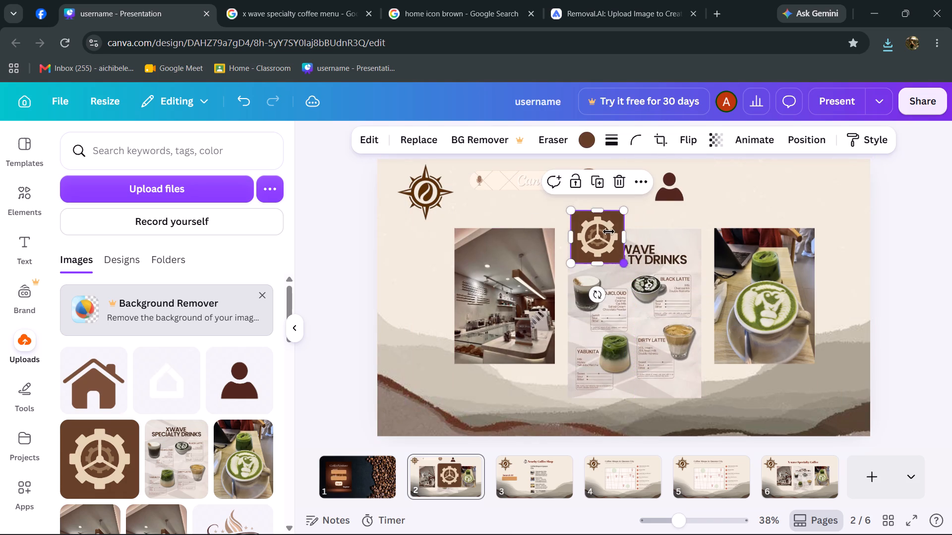
{"action": "left_click_drag", "start_coordinate": [597, 234], "coordinate": [823, 189]}
{"action": "left_click_drag", "start_coordinate": [849, 216], "coordinate": [830, 189]}
{"action": "left_click_drag", "start_coordinate": [820, 185], "coordinate": [825, 194]}
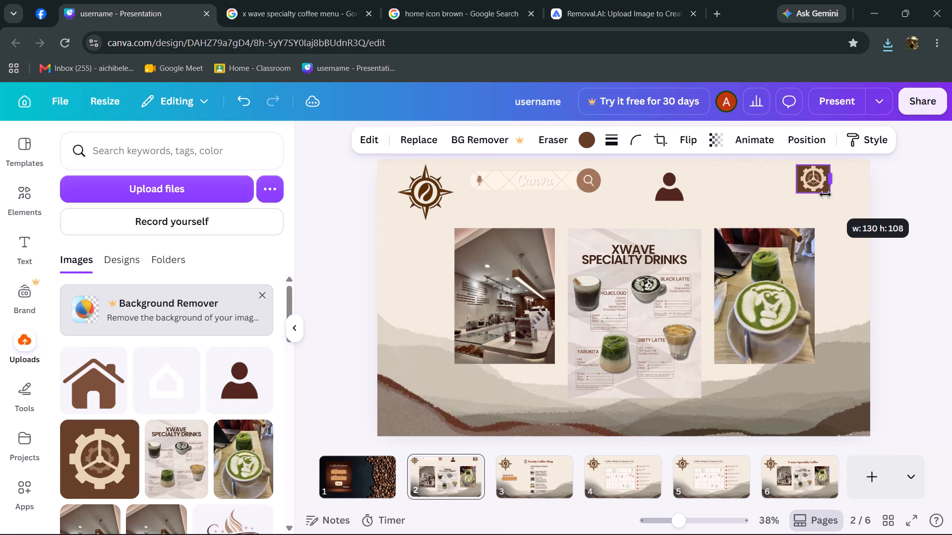
{"action": "left_click_drag", "start_coordinate": [825, 194], "coordinate": [823, 191]}
{"action": "left_click", "coordinate": [828, 197]}
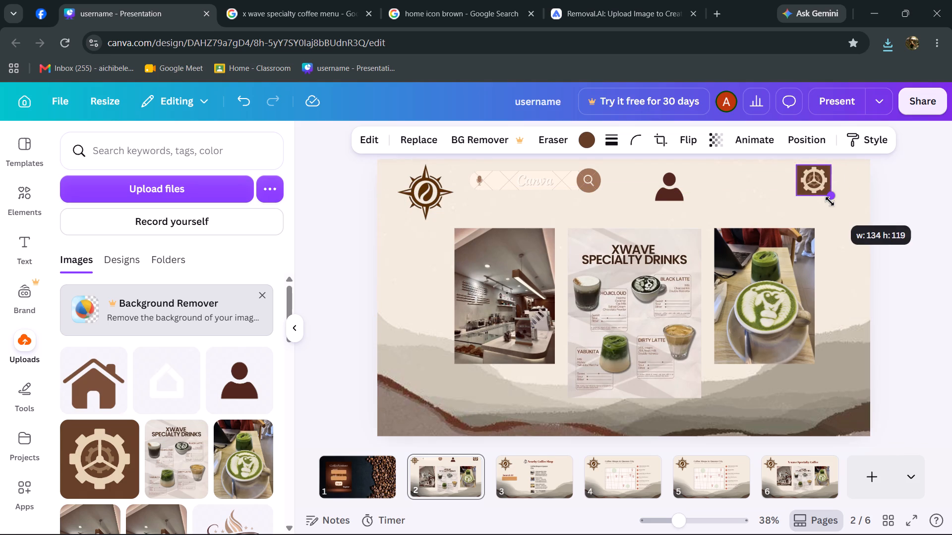
{"action": "left_click_drag", "start_coordinate": [819, 186], "coordinate": [834, 191]}
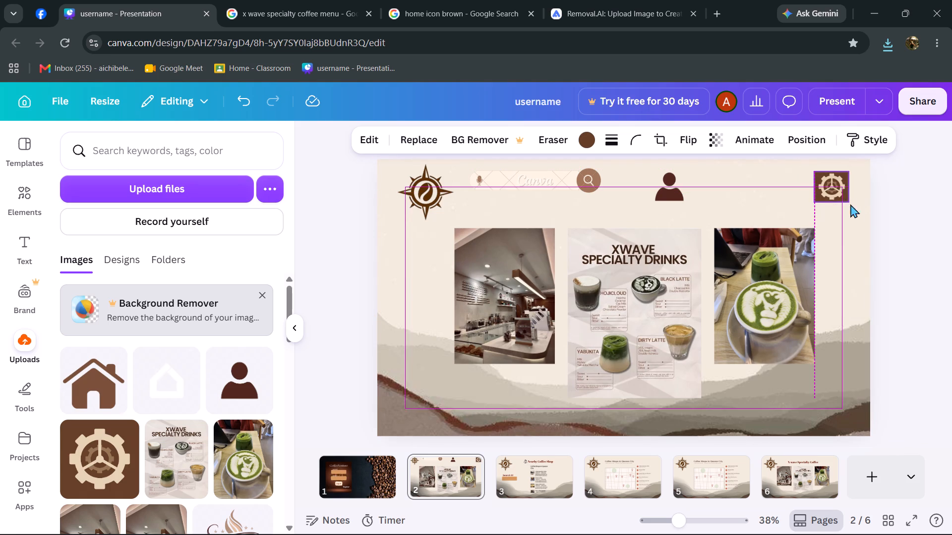
{"action": "left_click_drag", "start_coordinate": [849, 201], "coordinate": [842, 199]}
{"action": "left_click", "coordinate": [870, 229]}
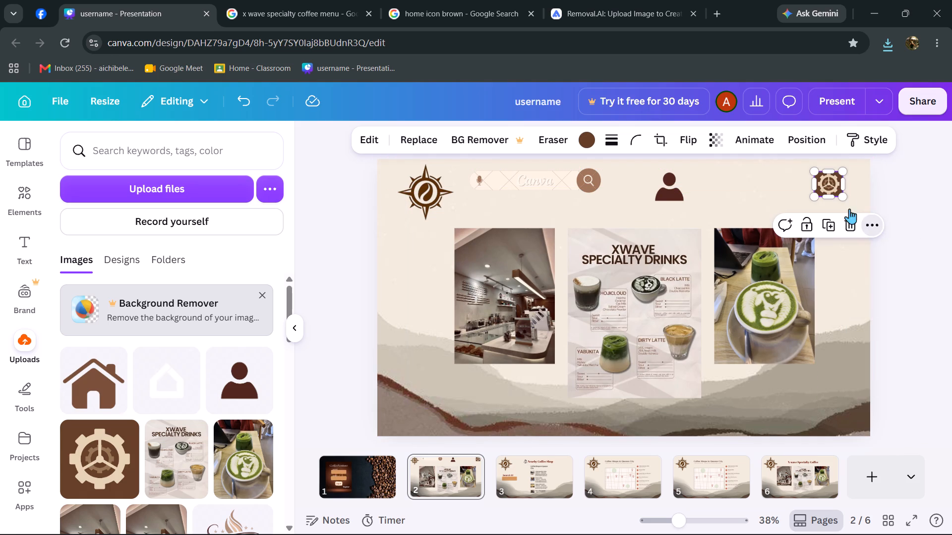
{"action": "left_click", "coordinate": [841, 195]}
{"action": "left_click_drag", "start_coordinate": [845, 196], "coordinate": [849, 202]}
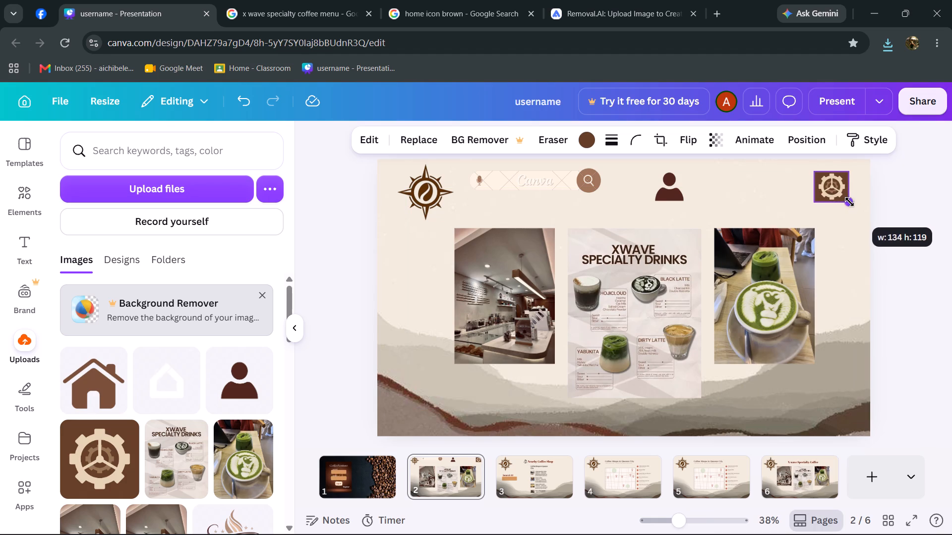
{"action": "left_click_drag", "start_coordinate": [849, 202], "coordinate": [850, 202]}
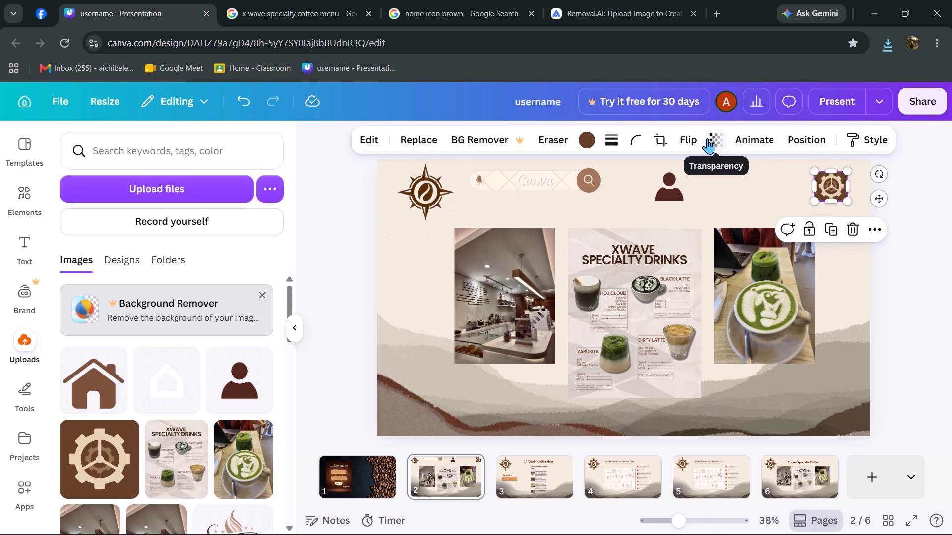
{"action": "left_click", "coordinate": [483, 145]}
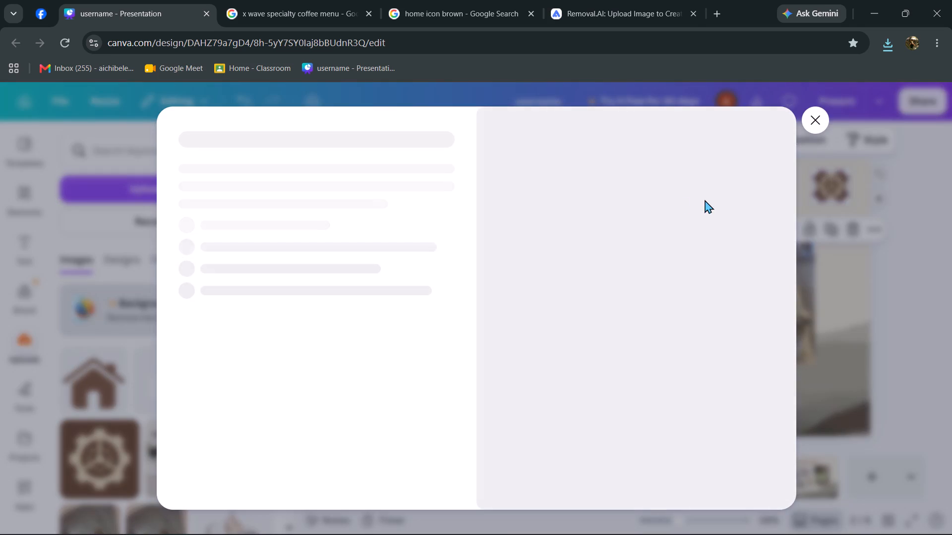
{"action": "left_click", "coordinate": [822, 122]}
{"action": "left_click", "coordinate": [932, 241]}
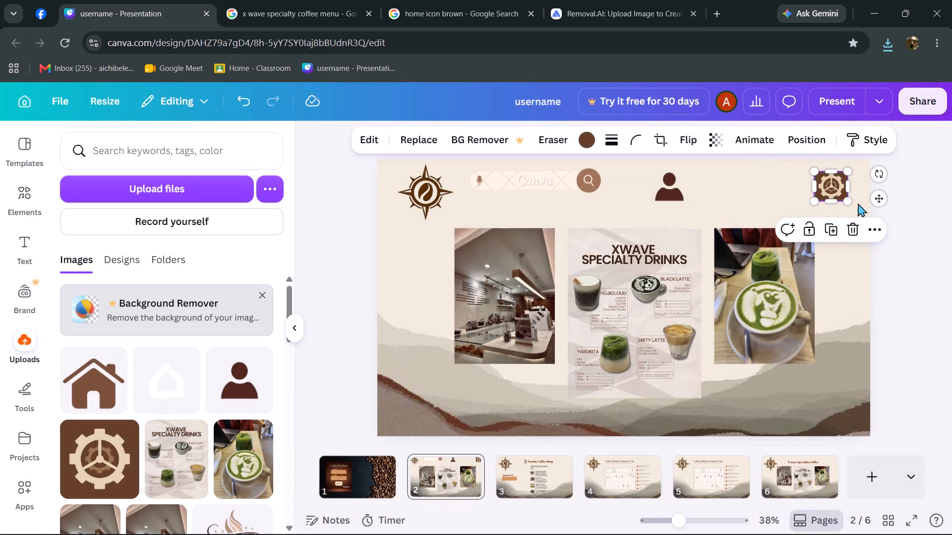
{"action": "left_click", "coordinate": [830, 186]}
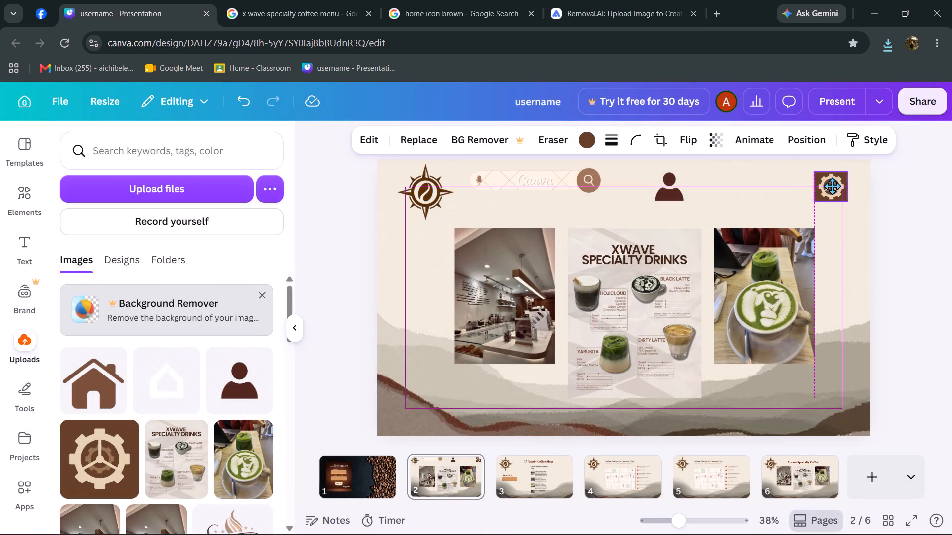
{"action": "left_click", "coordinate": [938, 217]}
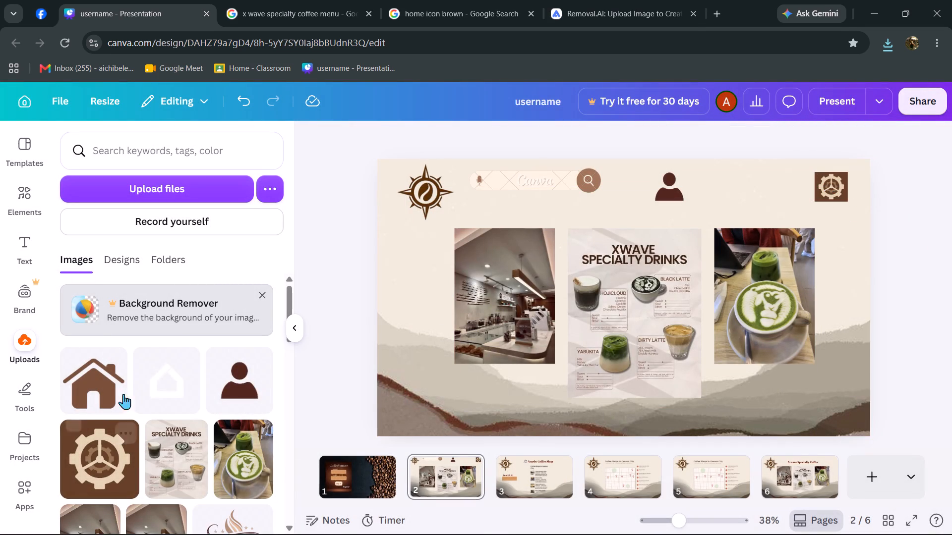
Add the uploaded brown home icon to page 2 and shrink it to small icon size near the profile icon.
{"action": "left_click", "coordinate": [90, 388]}
{"action": "left_click_drag", "start_coordinate": [627, 302], "coordinate": [677, 292]}
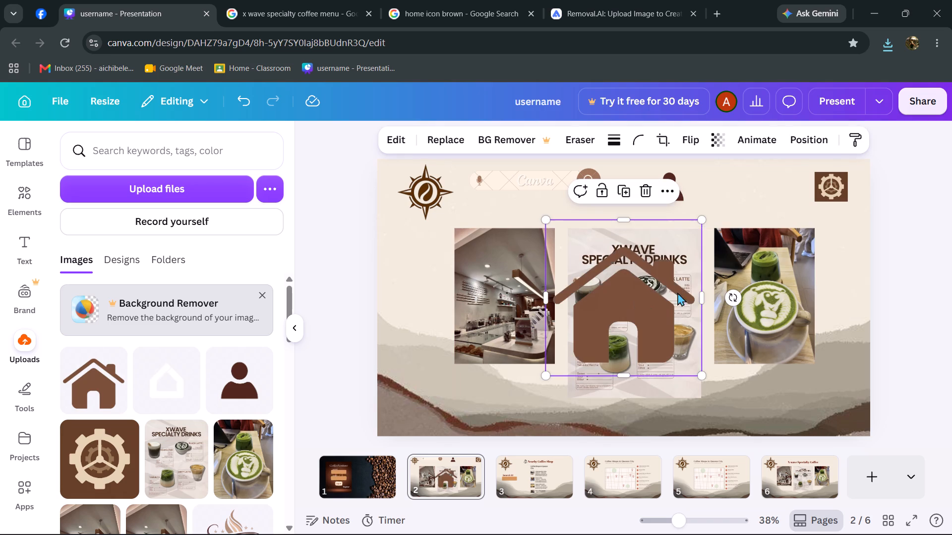
{"action": "left_click_drag", "start_coordinate": [677, 292], "coordinate": [689, 266]}
{"action": "left_click_drag", "start_coordinate": [763, 339], "coordinate": [688, 251]}
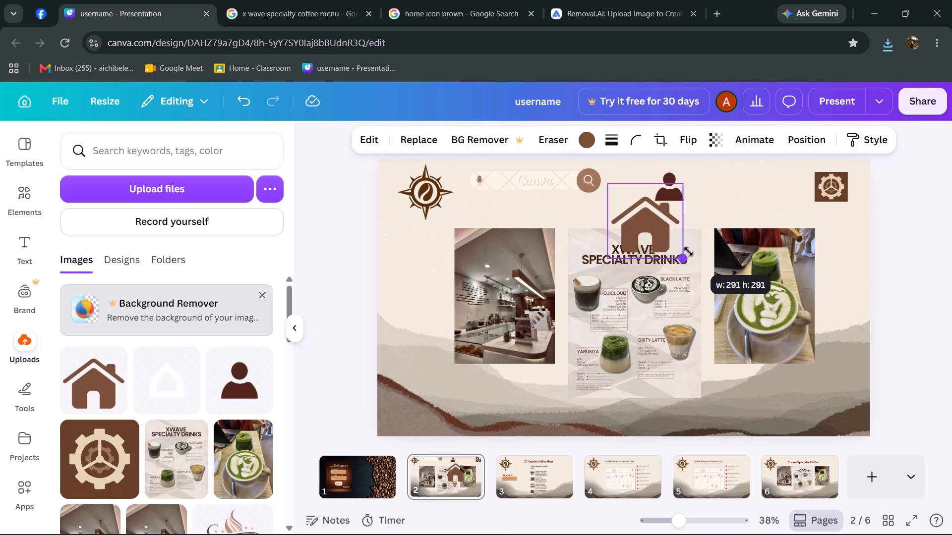
{"action": "left_click_drag", "start_coordinate": [688, 251], "coordinate": [665, 215]}
{"action": "left_click", "coordinate": [720, 210]}
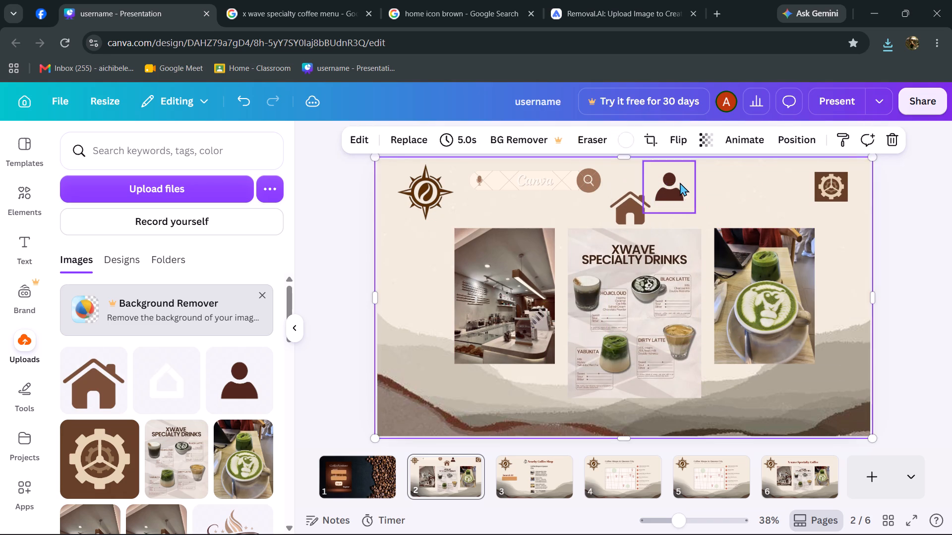
Arrange the home icon and then the profile icon in the header between the search bar and the gear icon.
{"action": "left_click_drag", "start_coordinate": [680, 182], "coordinate": [737, 182]}
{"action": "left_click", "coordinate": [686, 195]}
{"action": "left_click_drag", "start_coordinate": [637, 206], "coordinate": [663, 189]}
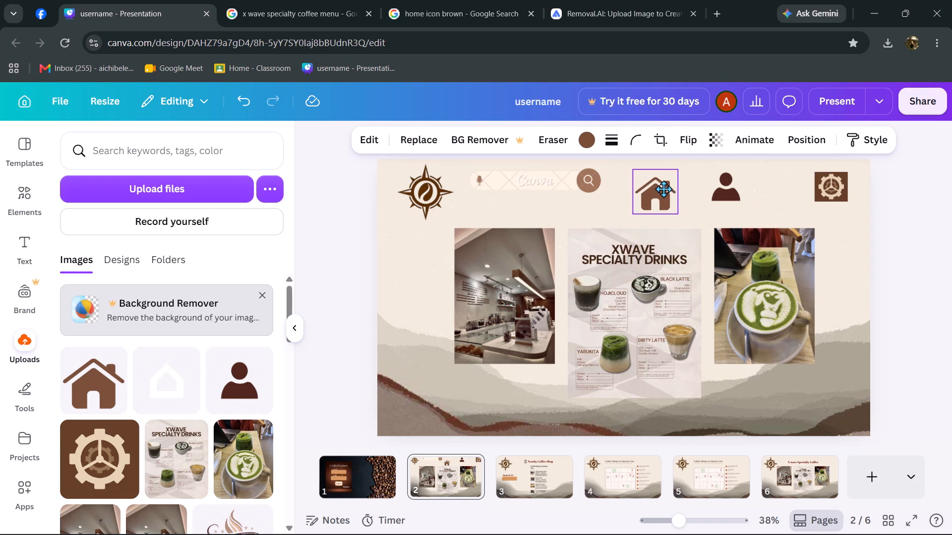
{"action": "left_click_drag", "start_coordinate": [663, 189], "coordinate": [677, 187]}
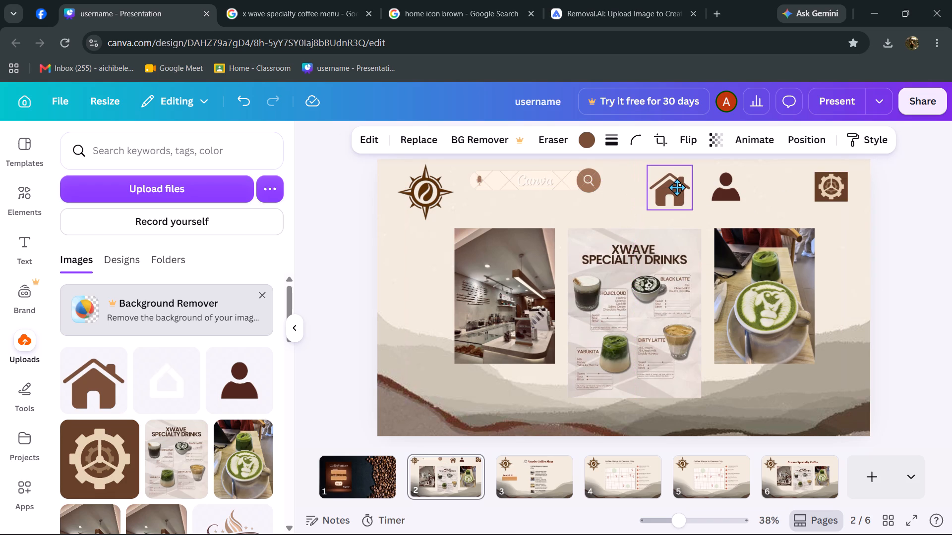
{"action": "left_click_drag", "start_coordinate": [677, 187], "coordinate": [653, 185]}
{"action": "left_click", "coordinate": [726, 185]}
{"action": "left_click_drag", "start_coordinate": [729, 185], "coordinate": [707, 186]}
{"action": "left_click", "coordinate": [908, 323]}
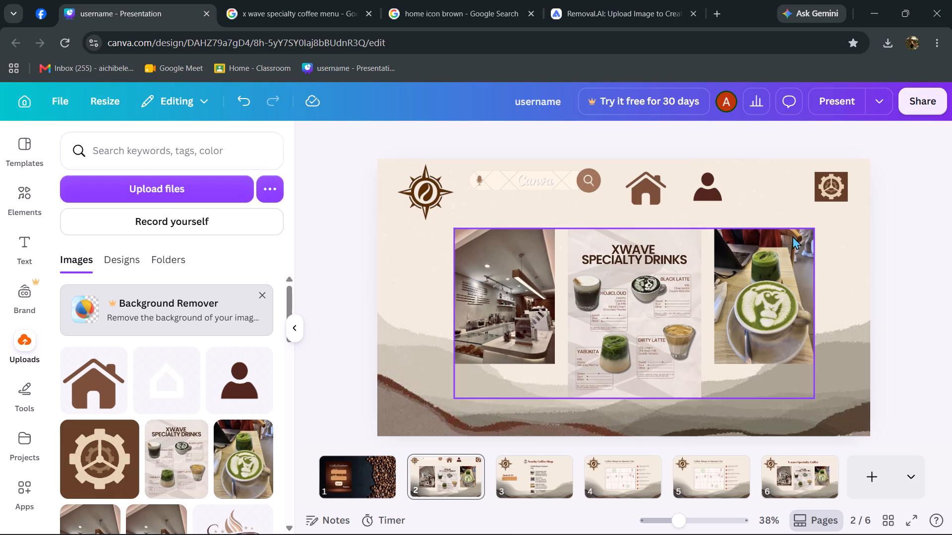
Reduce the profile and home icons slightly and move the home icon closer to the profile icon.
{"action": "left_click", "coordinate": [723, 195]}
{"action": "left_click_drag", "start_coordinate": [739, 210], "coordinate": [734, 204]}
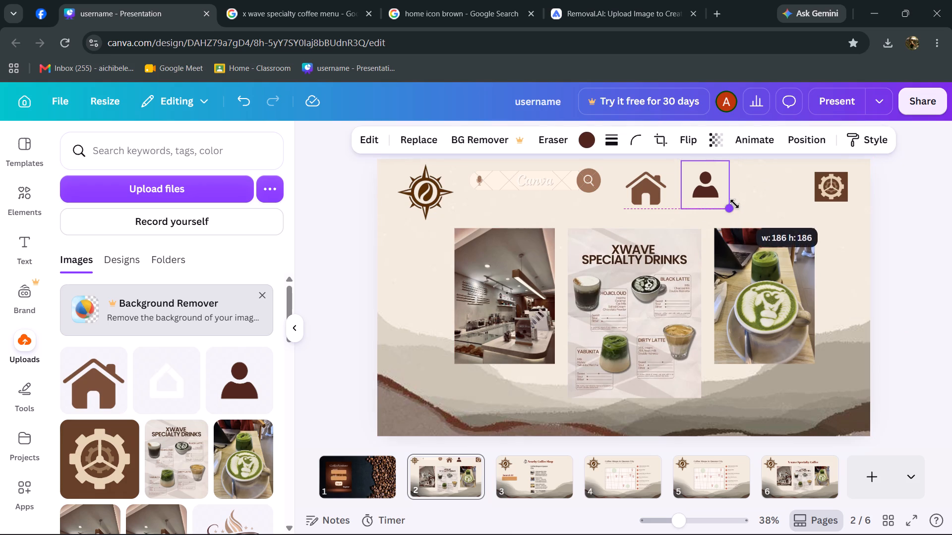
{"action": "left_click_drag", "start_coordinate": [734, 204], "coordinate": [728, 195]}
{"action": "left_click", "coordinate": [864, 237]}
{"action": "left_click", "coordinate": [646, 196]}
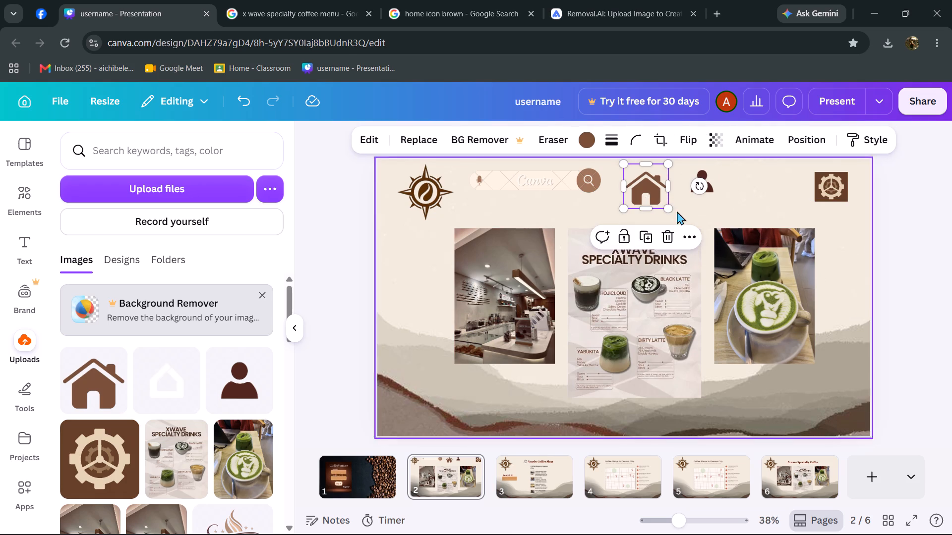
{"action": "left_click_drag", "start_coordinate": [671, 209], "coordinate": [663, 193]}
{"action": "left_click", "coordinate": [705, 184]}
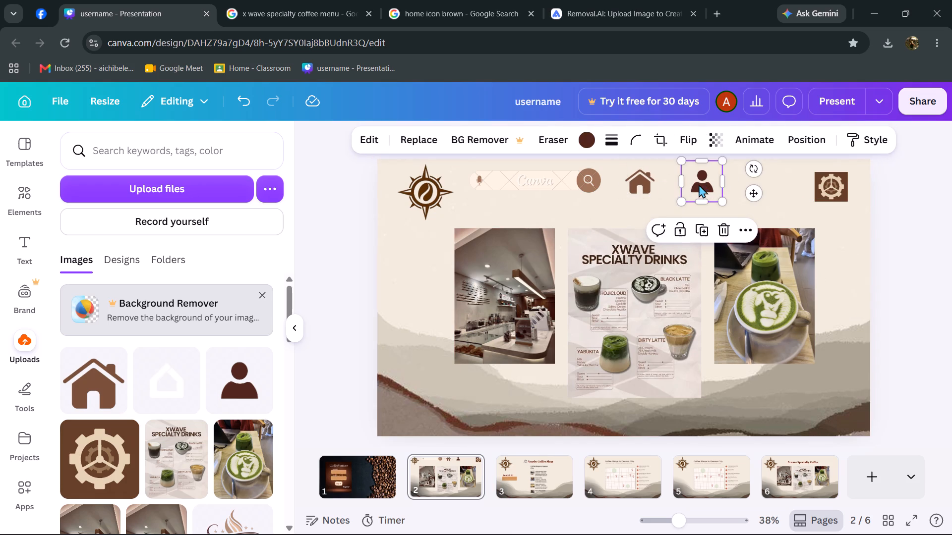
{"action": "left_click_drag", "start_coordinate": [645, 177], "coordinate": [654, 174]}
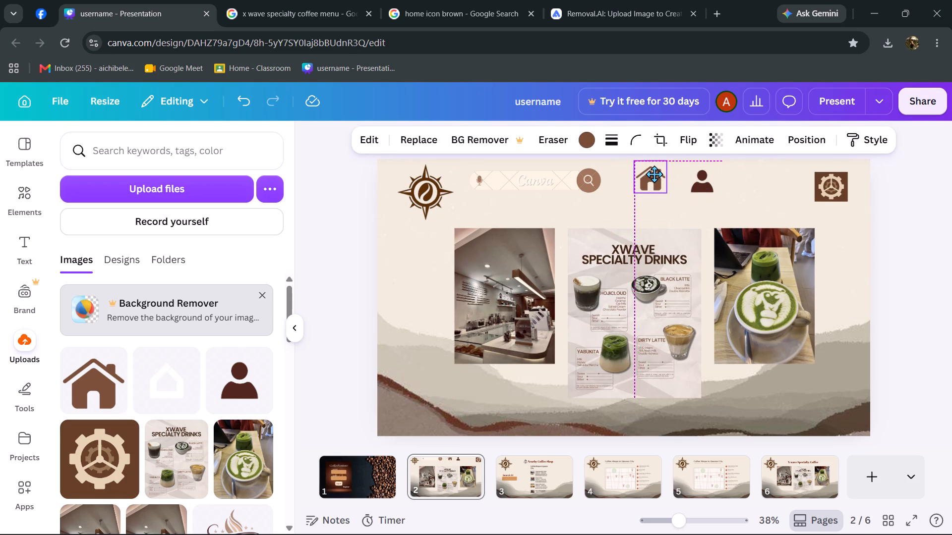
{"action": "left_click_drag", "start_coordinate": [654, 174], "coordinate": [654, 176]}
Shrink the profile icon further and shift it slightly toward the gear icon.
{"action": "left_click", "coordinate": [784, 186]}
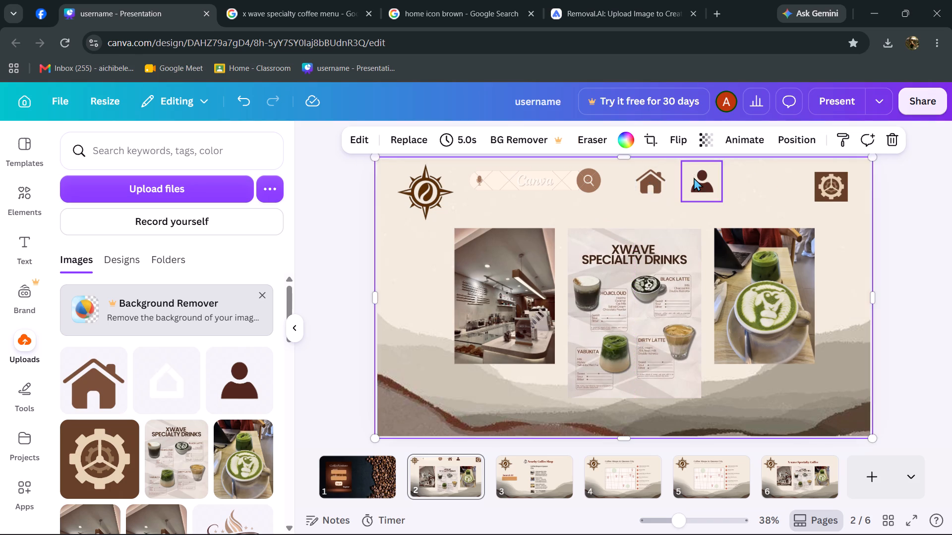
{"action": "left_click_drag", "start_coordinate": [694, 177], "coordinate": [703, 180]}
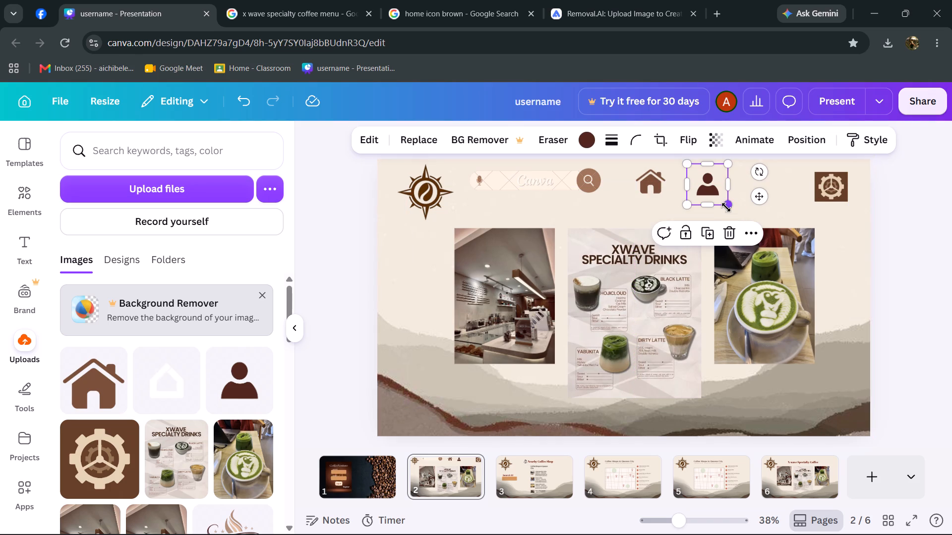
{"action": "left_click_drag", "start_coordinate": [726, 206], "coordinate": [722, 196]}
{"action": "left_click", "coordinate": [786, 190]}
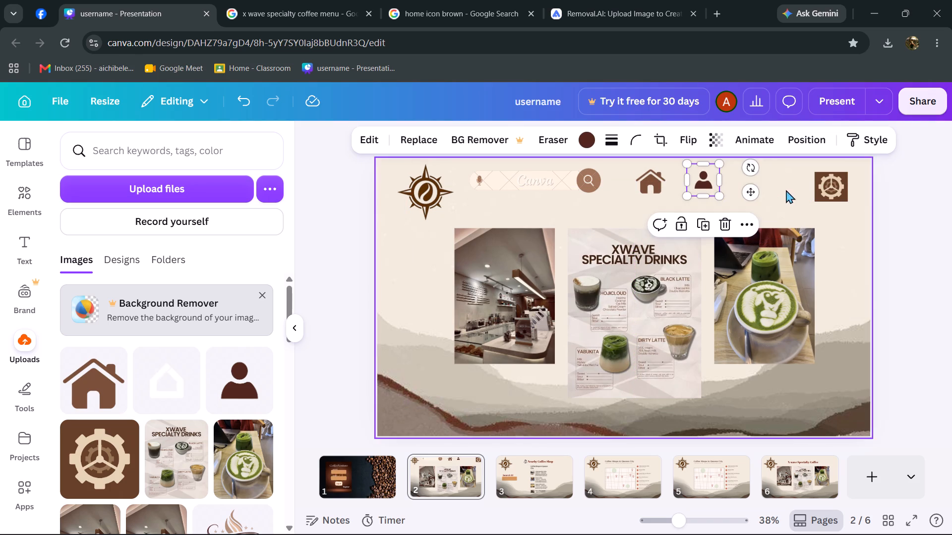
{"action": "left_click_drag", "start_coordinate": [706, 178], "coordinate": [711, 184]}
Shrink the home icon further and align it with the search bar in the header.
{"action": "left_click", "coordinate": [656, 176]}
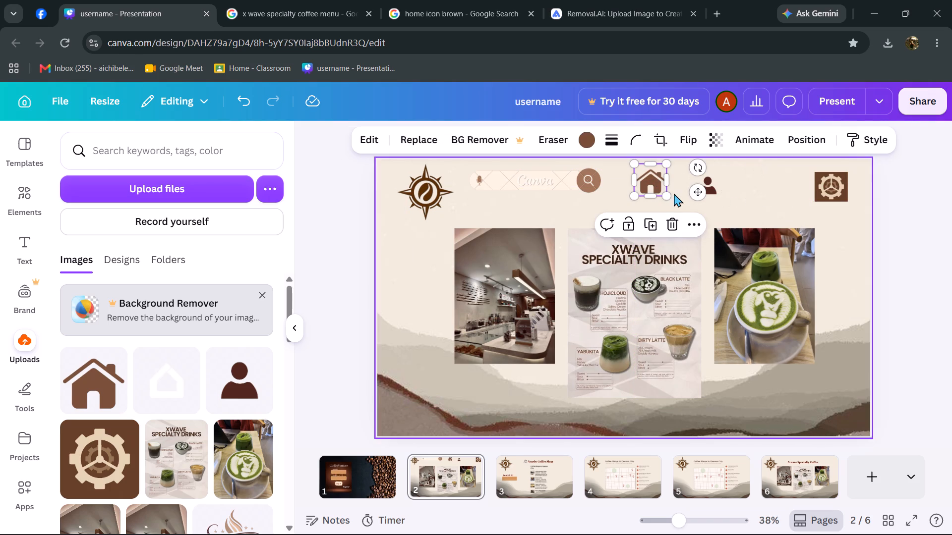
{"action": "left_click_drag", "start_coordinate": [666, 192], "coordinate": [658, 185]}
{"action": "left_click_drag", "start_coordinate": [646, 174], "coordinate": [653, 183]}
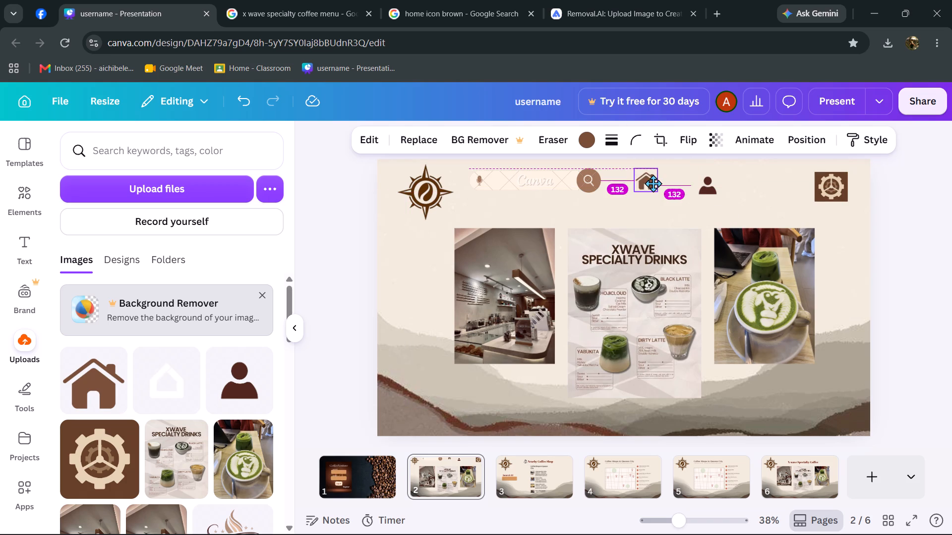
{"action": "left_click_drag", "start_coordinate": [653, 183], "coordinate": [653, 180]}
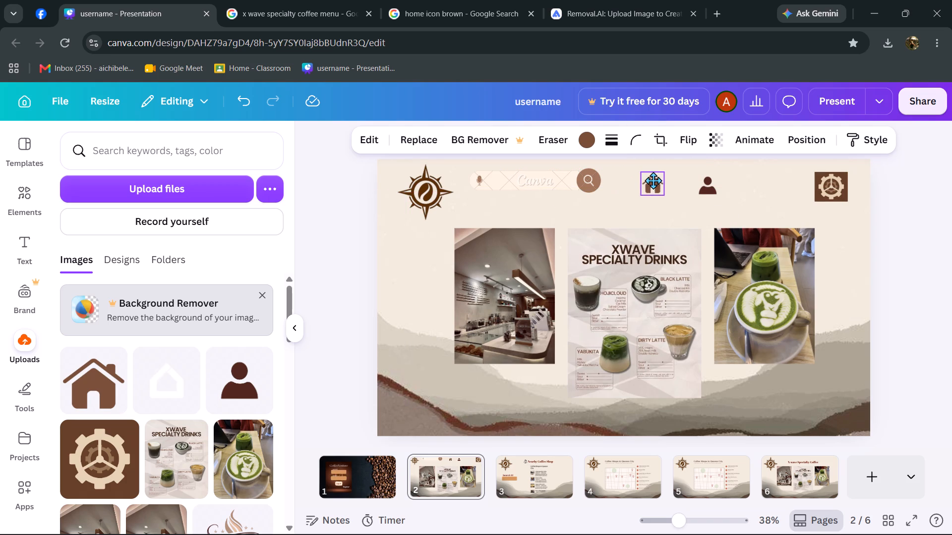
{"action": "left_click_drag", "start_coordinate": [653, 180], "coordinate": [653, 179]}
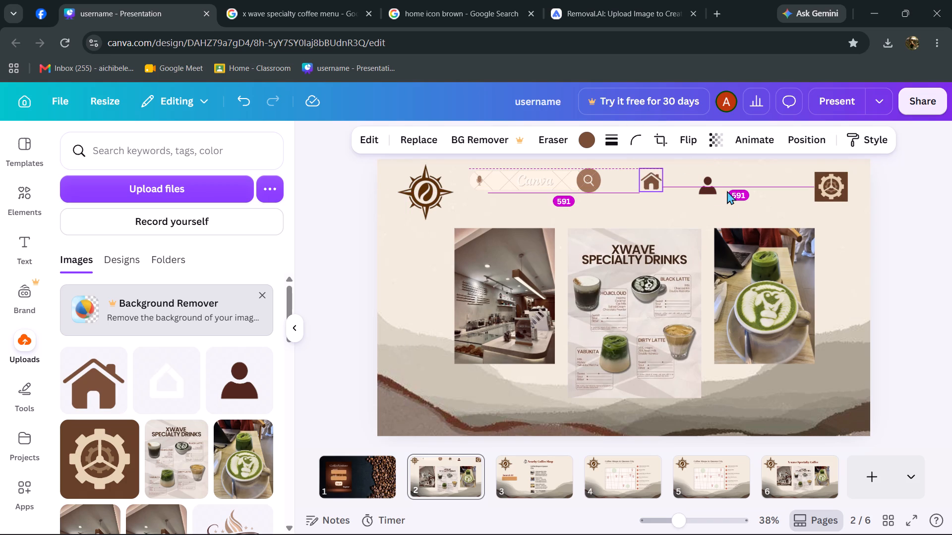
Move the profile icon closer to the home icon, vertically centred on the search bar in the page 2 header.
{"action": "left_click", "coordinate": [714, 189]}
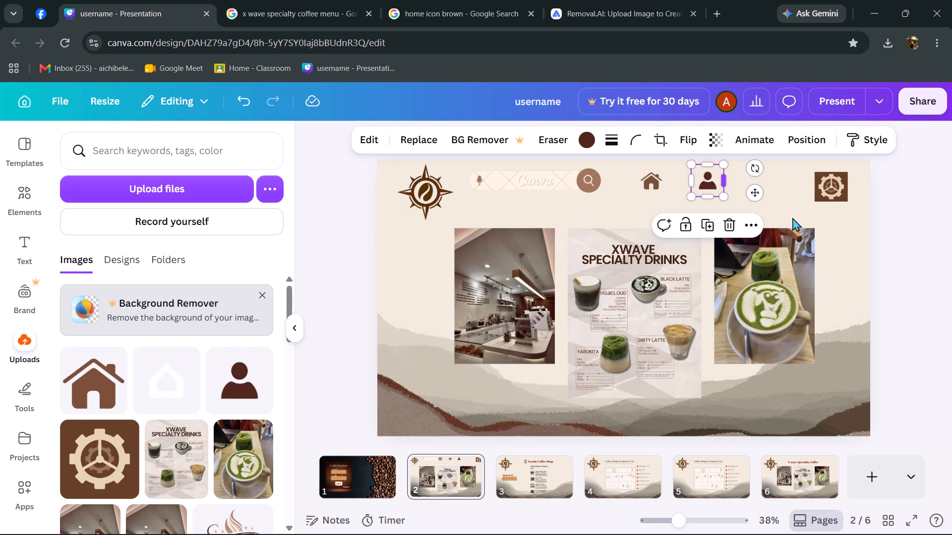
{"action": "left_click_drag", "start_coordinate": [714, 181], "coordinate": [709, 181]}
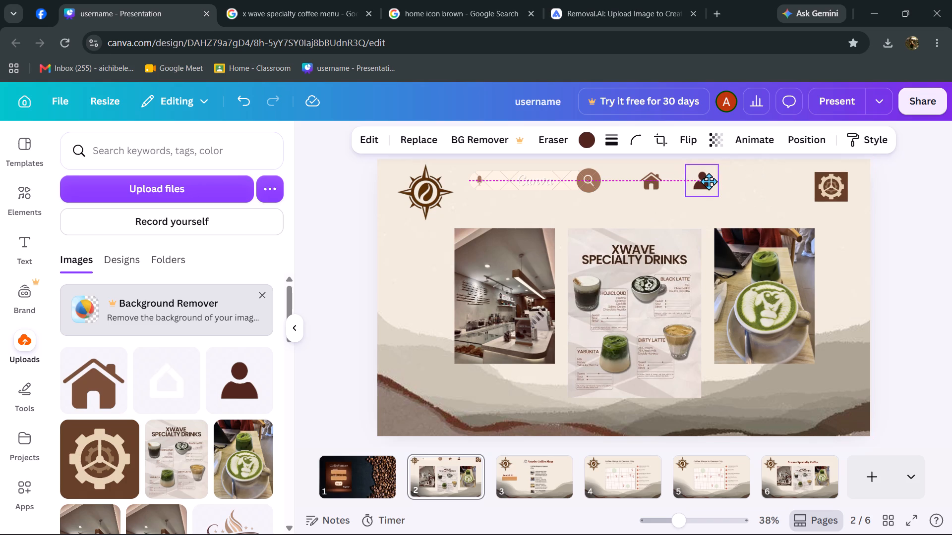
{"action": "left_click_drag", "start_coordinate": [709, 181], "coordinate": [699, 181]}
{"action": "left_click", "coordinate": [948, 252]}
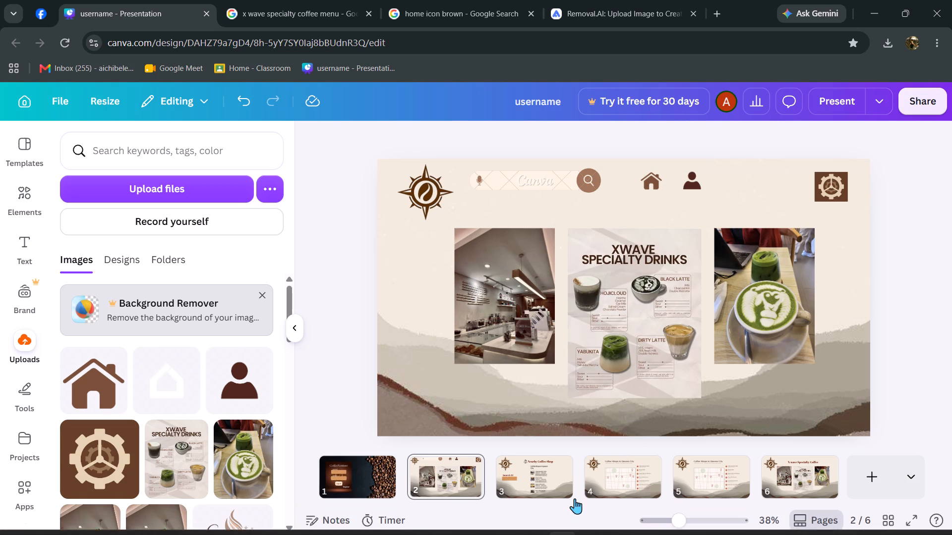
Review pages 2 to 5, comparing the home page header with the Nearby Coffee Shop and Quezon City map page layouts.
{"action": "left_click", "coordinate": [521, 479]}
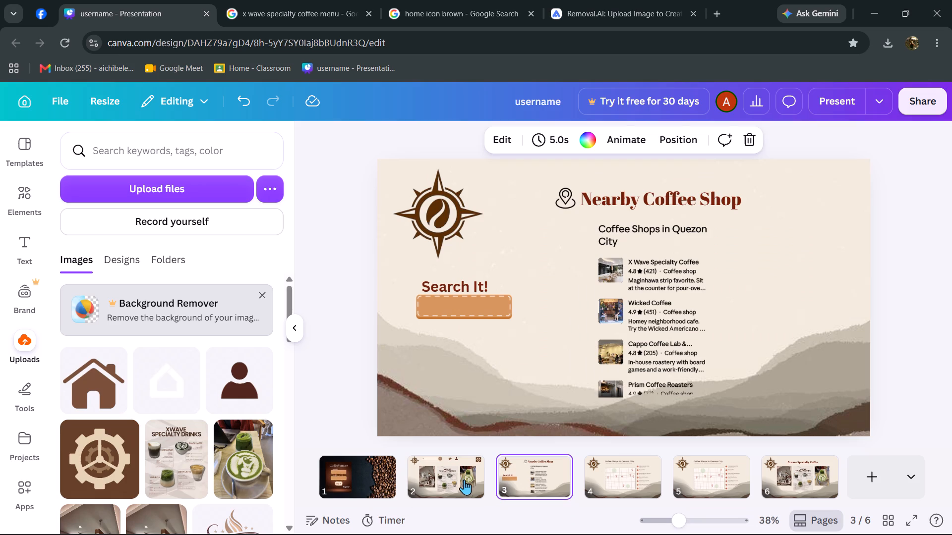
{"action": "left_click", "coordinate": [458, 476]}
{"action": "left_click", "coordinate": [525, 478]}
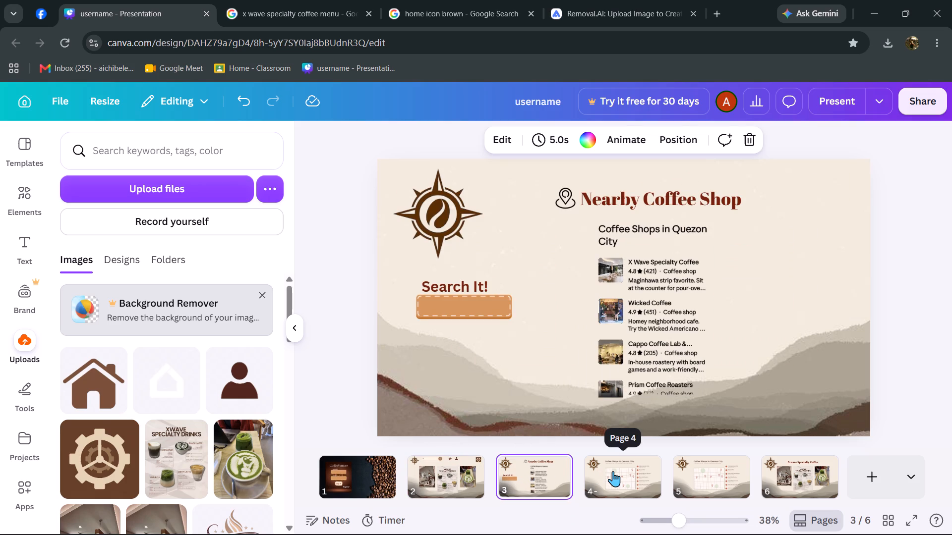
{"action": "left_click", "coordinate": [637, 313]}
{"action": "left_click", "coordinate": [802, 291]}
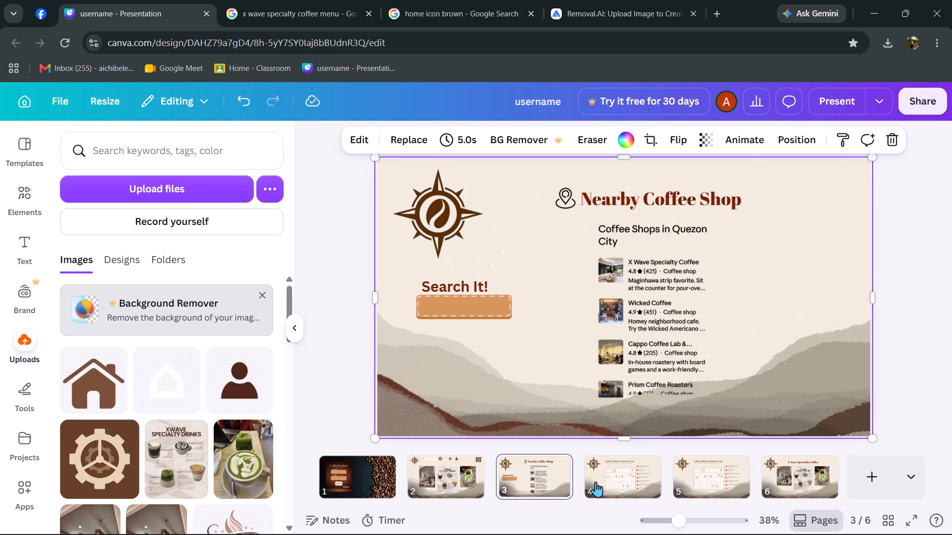
{"action": "left_click", "coordinate": [627, 481]}
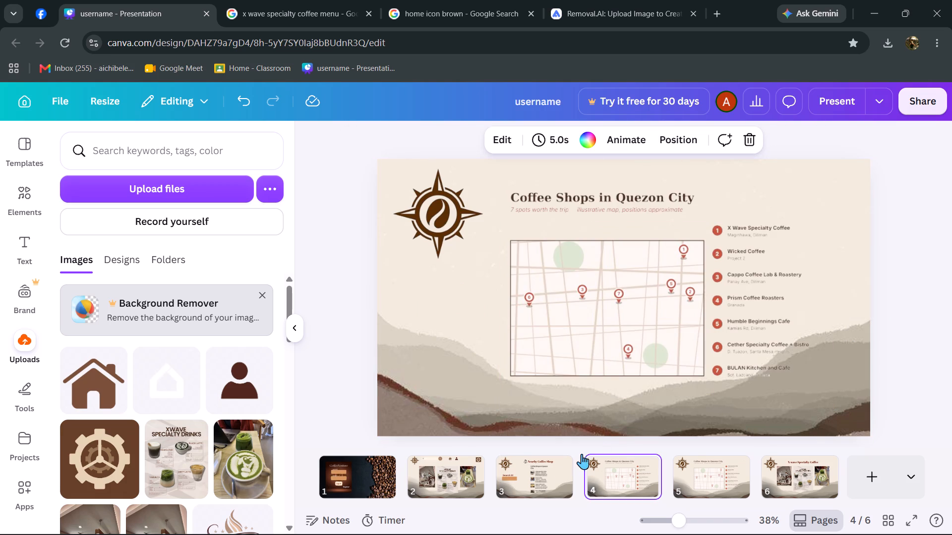
{"action": "left_click", "coordinate": [741, 481]}
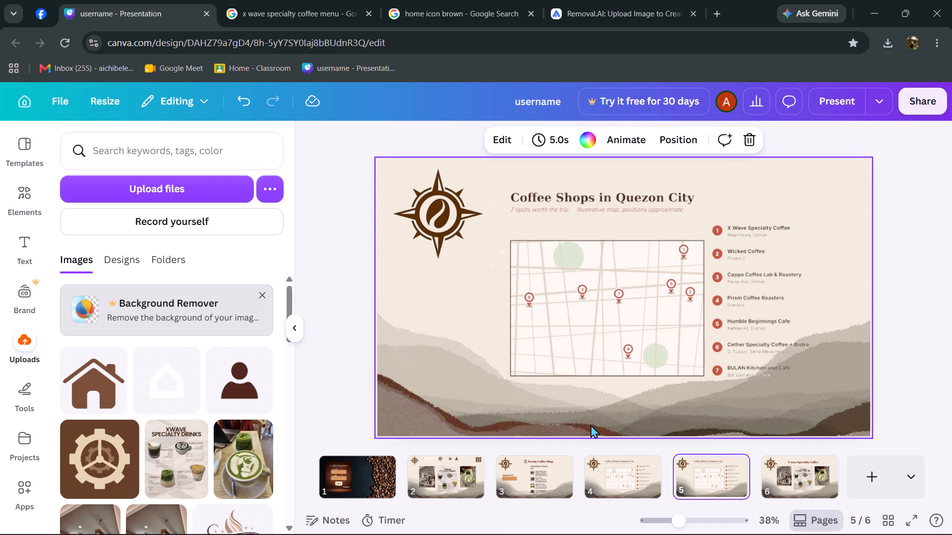
{"action": "left_click", "coordinate": [624, 456]}
{"action": "left_click", "coordinate": [726, 484]}
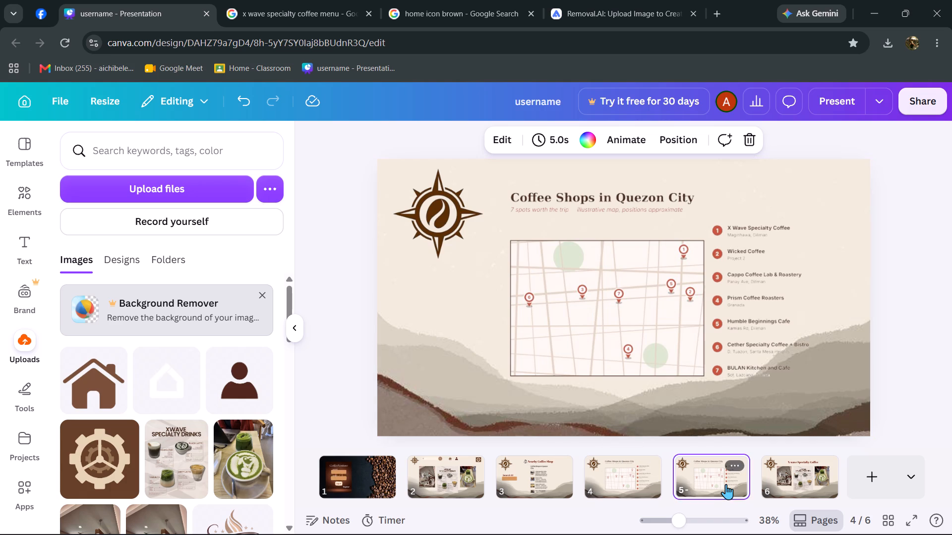
{"action": "left_click", "coordinate": [592, 478]}
{"action": "left_click", "coordinate": [466, 480]}
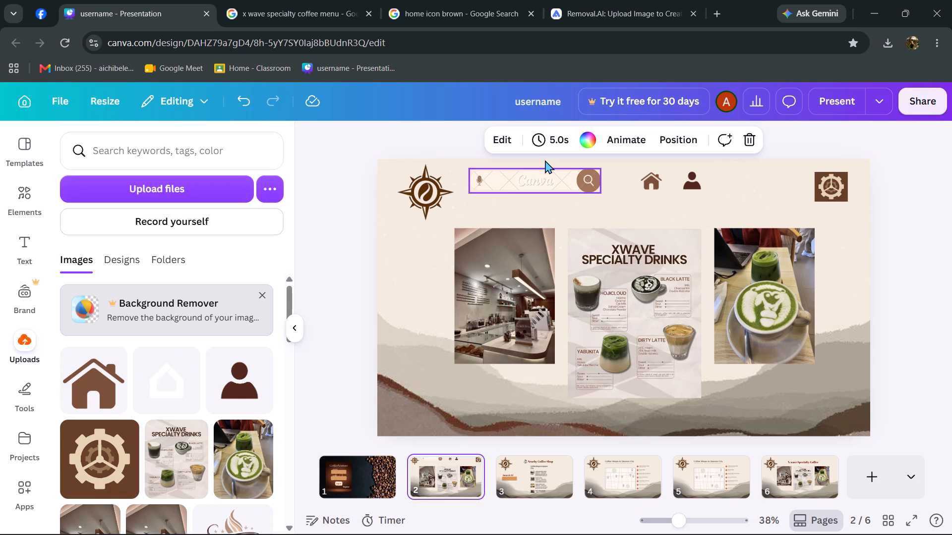
{"action": "key", "text": "Right"}
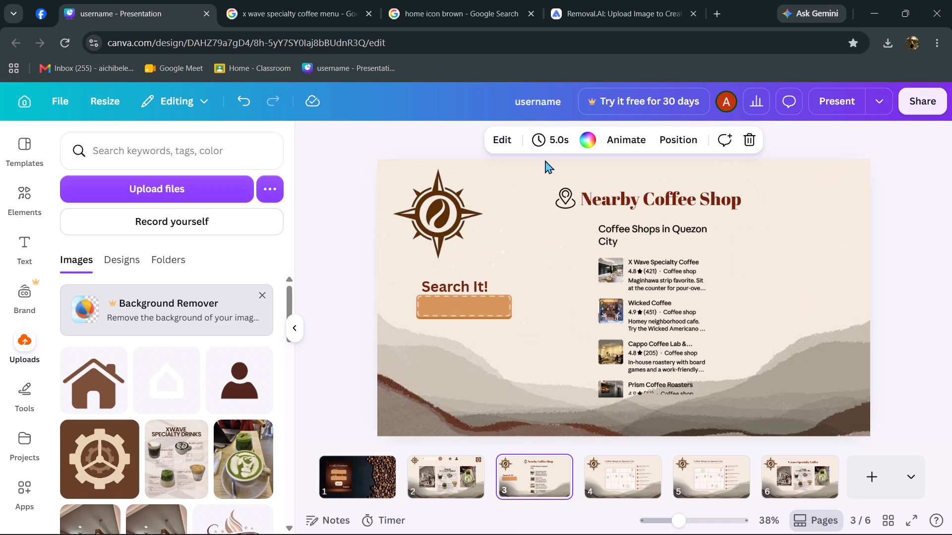
{"action": "key", "text": "Left"}
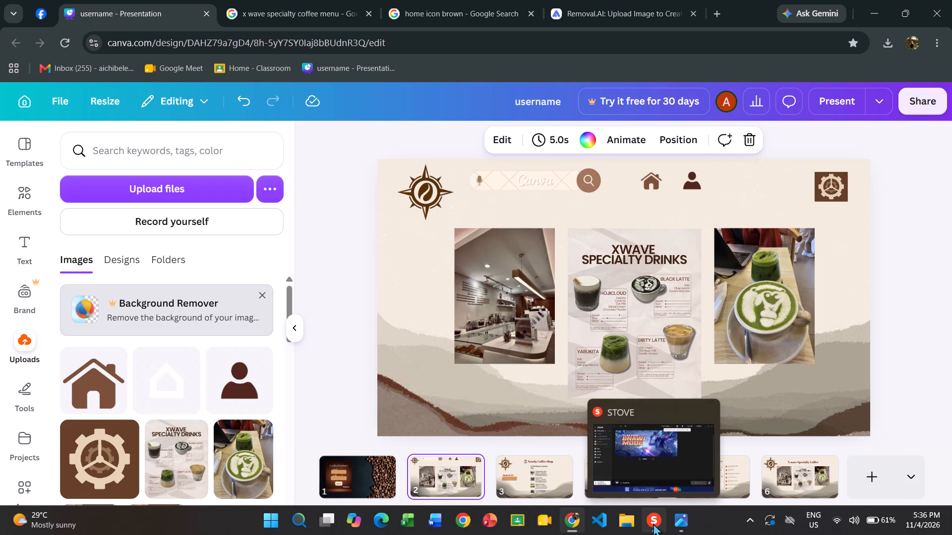
Close the STOVE launcher window and bring up the options for its background tray app.
{"action": "left_click", "coordinate": [653, 523]}
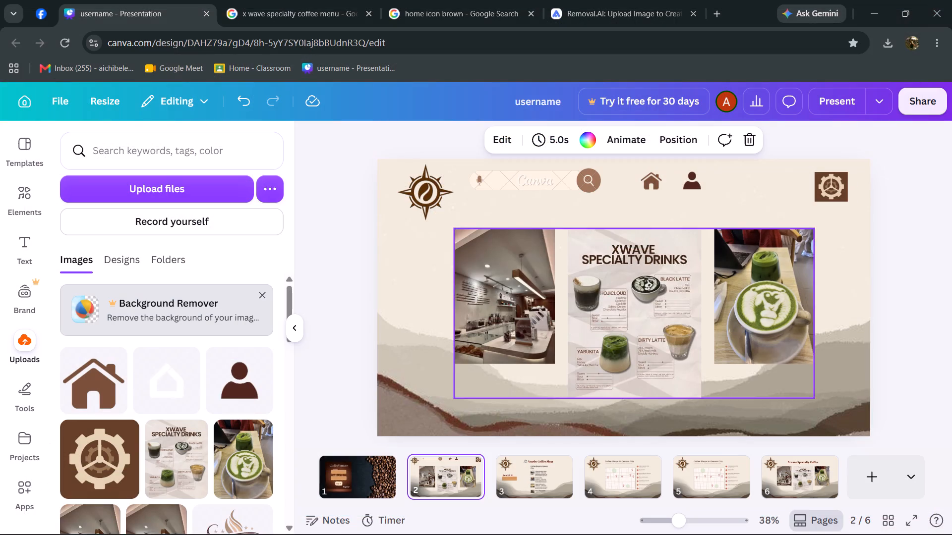
{"action": "left_click", "coordinate": [749, 521]}
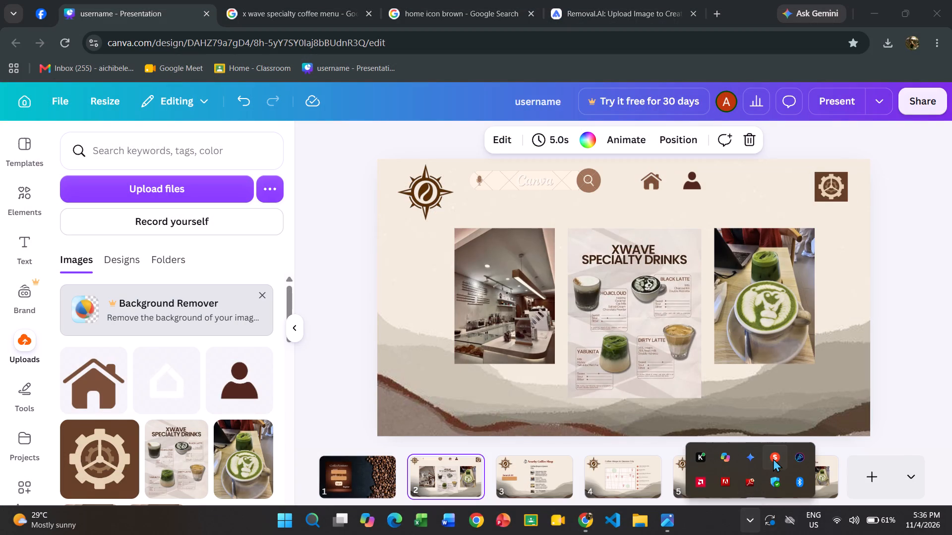
{"action": "right_click", "coordinate": [774, 457]}
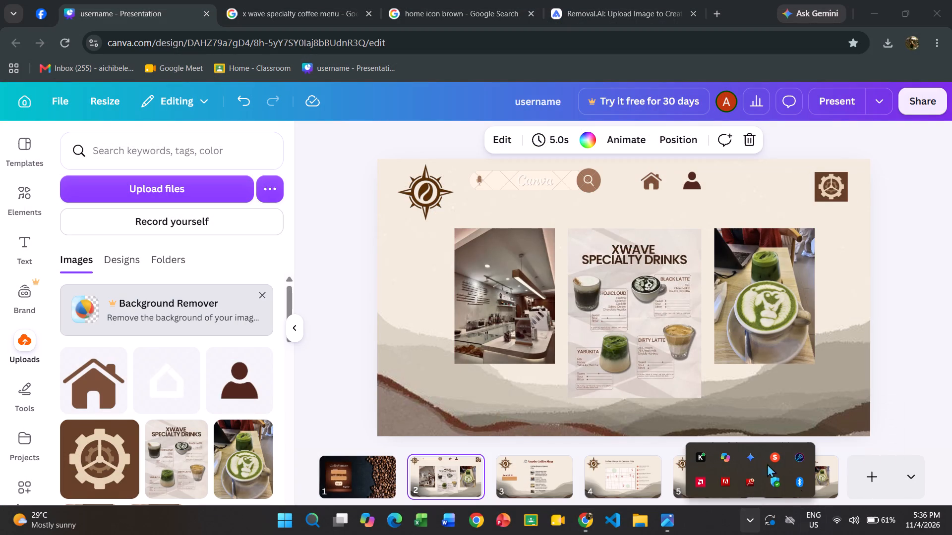
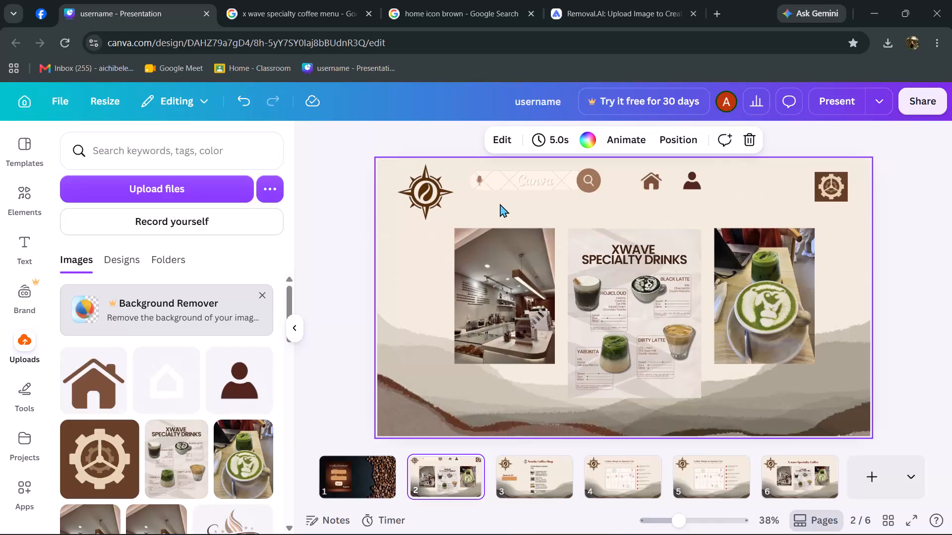
Duplicate page 2 and delete the café photos and specialty drinks menu image from the copy.
{"action": "key", "text": "ctrl+d"}
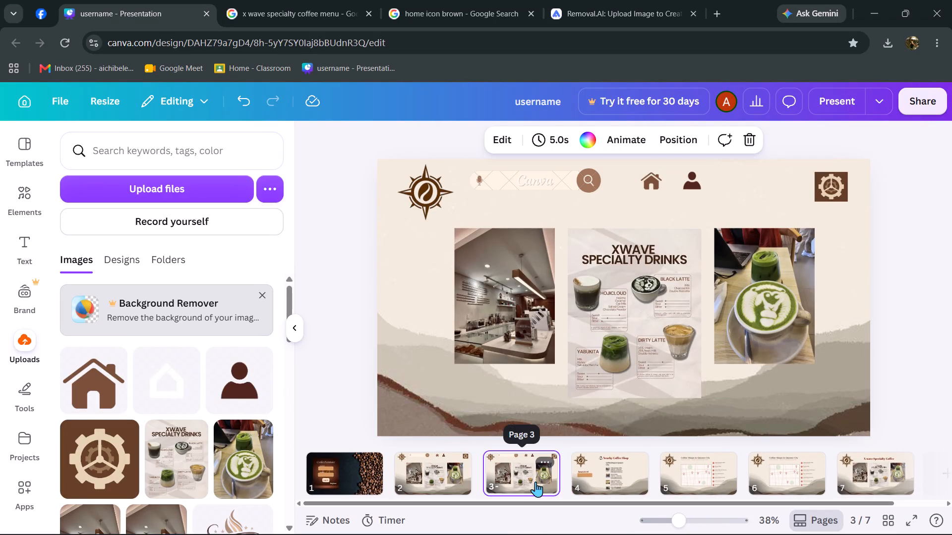
{"action": "left_click", "coordinate": [536, 471]}
{"action": "left_click", "coordinate": [641, 347]}
{"action": "key", "text": "BackSpace"}
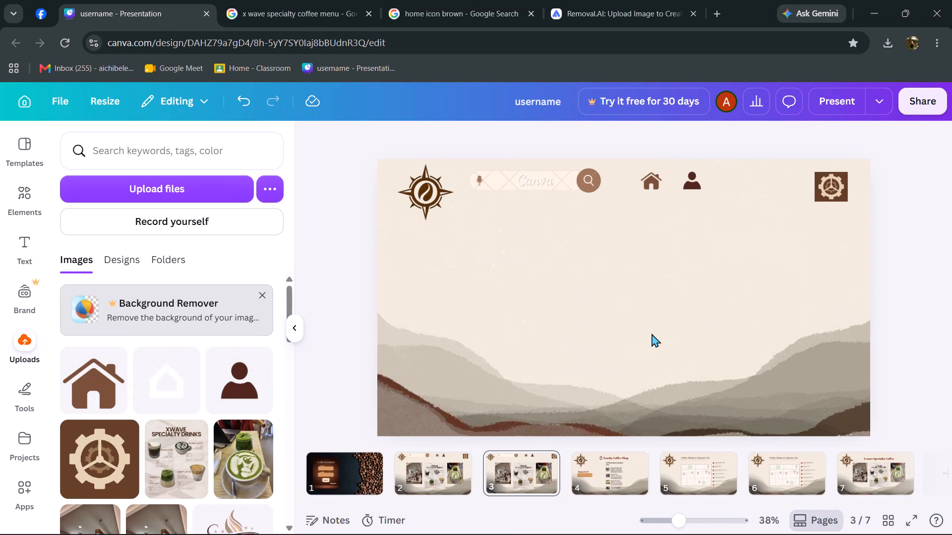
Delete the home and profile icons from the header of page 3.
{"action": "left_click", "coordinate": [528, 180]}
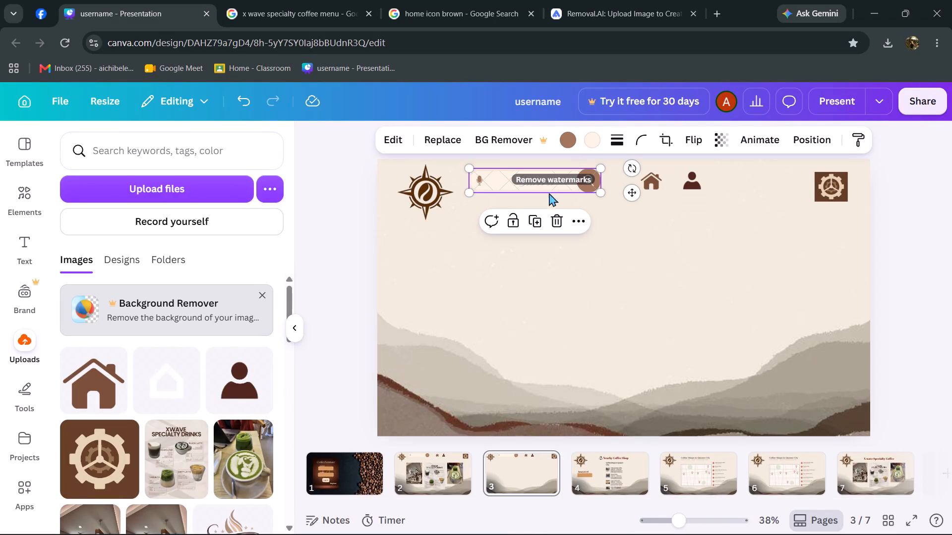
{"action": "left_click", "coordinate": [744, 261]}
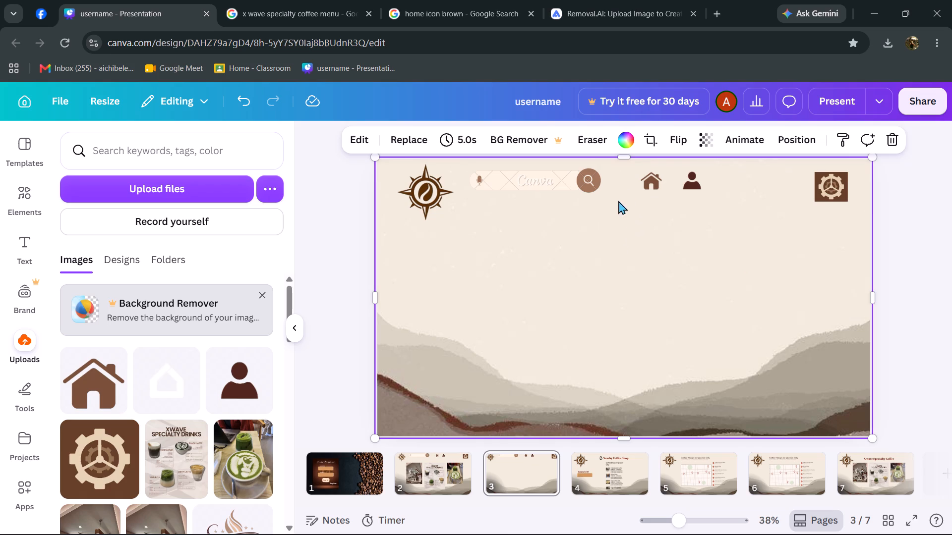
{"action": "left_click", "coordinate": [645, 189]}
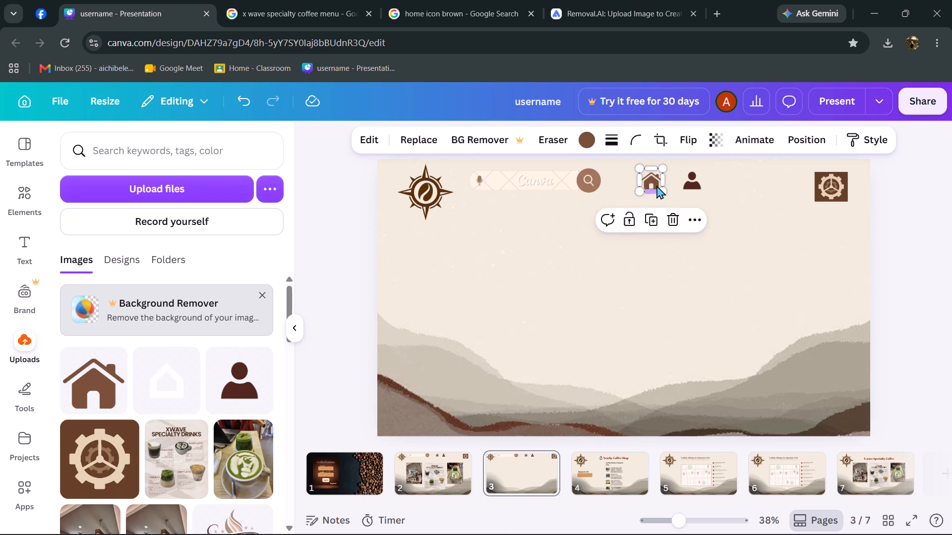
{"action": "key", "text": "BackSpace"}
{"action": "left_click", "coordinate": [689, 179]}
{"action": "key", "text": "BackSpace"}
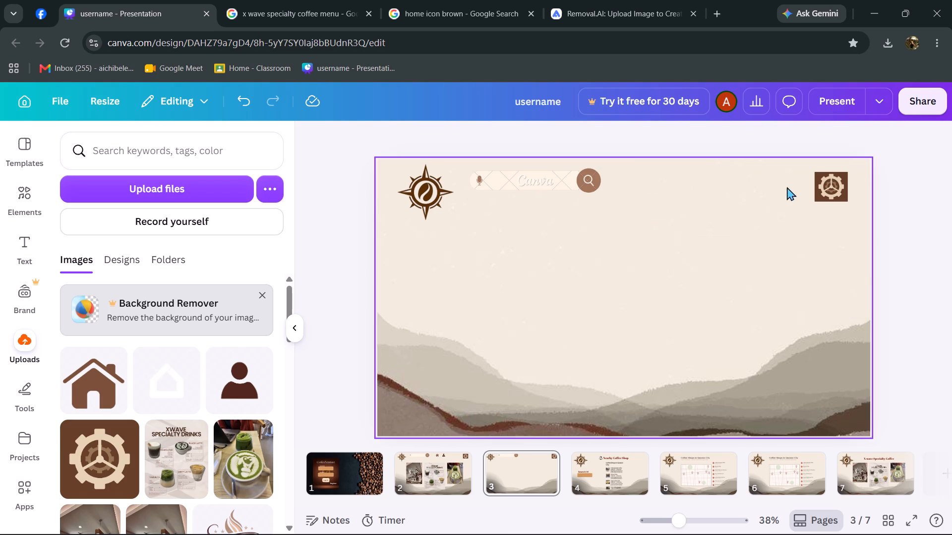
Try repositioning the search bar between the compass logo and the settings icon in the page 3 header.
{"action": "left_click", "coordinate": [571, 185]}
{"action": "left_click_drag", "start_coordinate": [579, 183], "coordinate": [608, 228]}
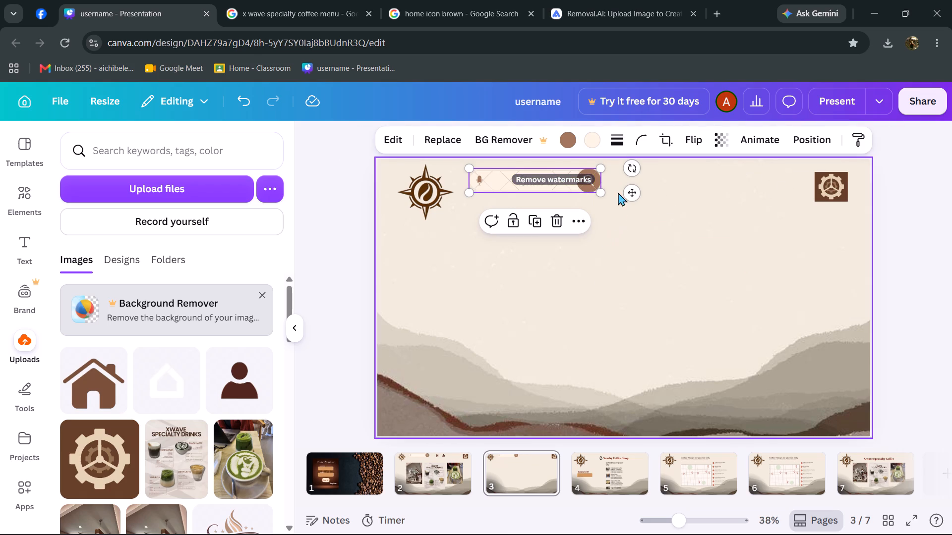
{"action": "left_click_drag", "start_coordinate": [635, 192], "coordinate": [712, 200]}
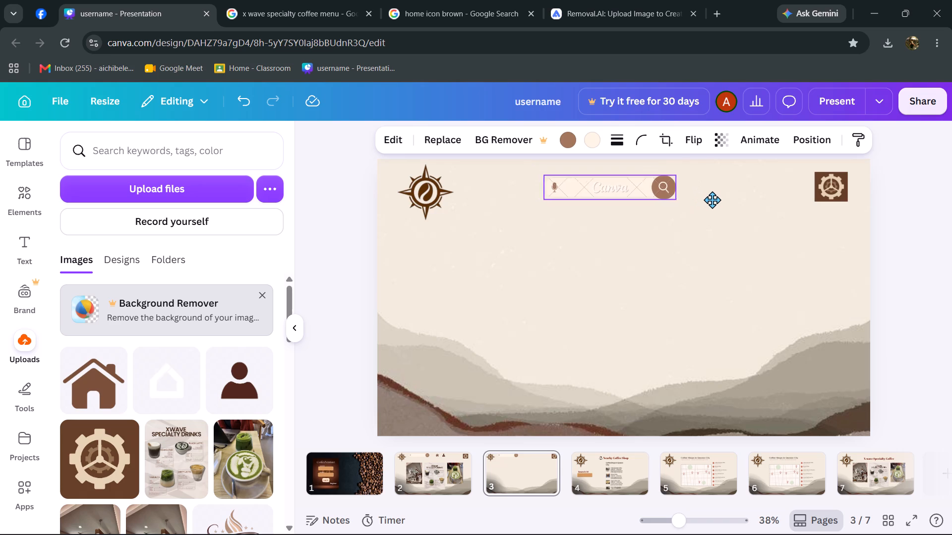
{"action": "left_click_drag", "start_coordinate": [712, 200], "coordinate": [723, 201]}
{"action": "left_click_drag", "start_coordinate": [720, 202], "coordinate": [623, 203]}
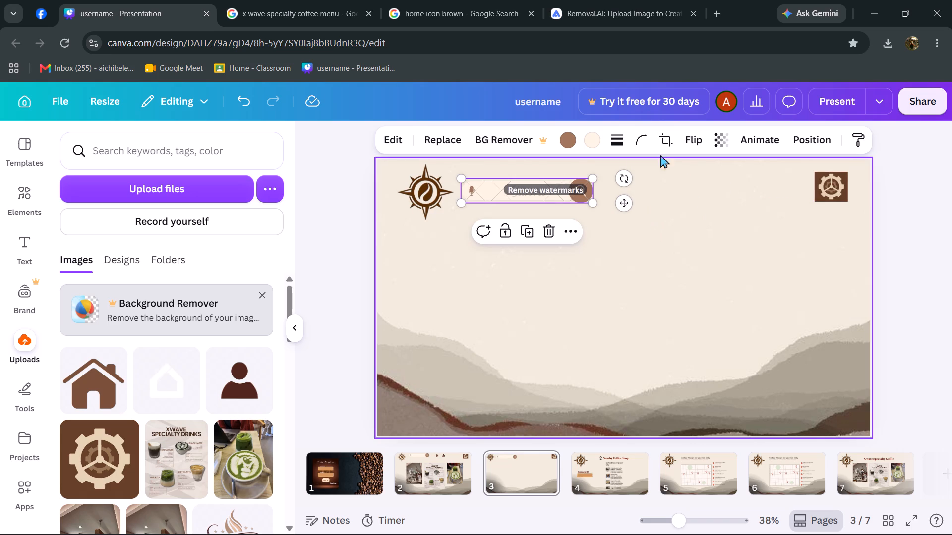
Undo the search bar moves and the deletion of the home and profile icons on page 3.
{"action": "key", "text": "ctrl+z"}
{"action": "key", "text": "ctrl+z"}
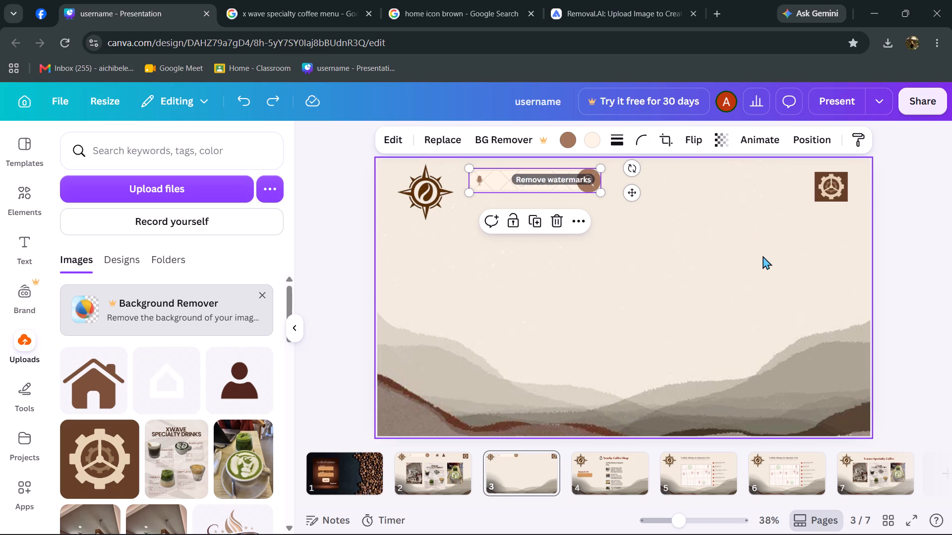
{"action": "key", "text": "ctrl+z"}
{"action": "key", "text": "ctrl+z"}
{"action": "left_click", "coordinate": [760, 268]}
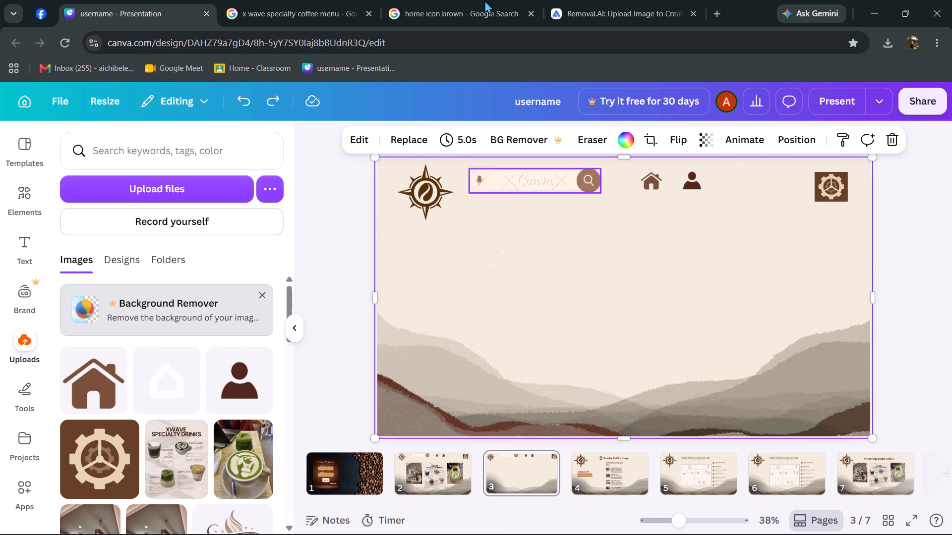
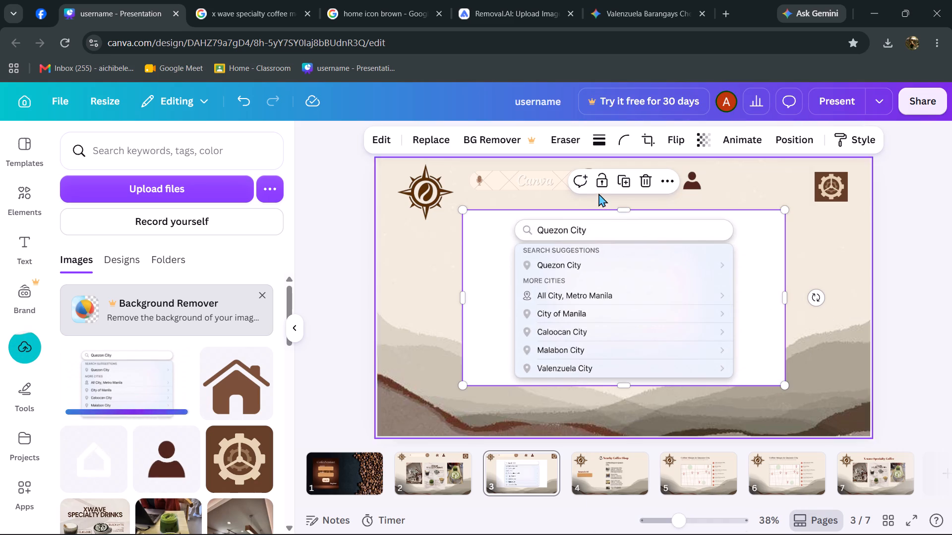
Crop the pasted image to the suggestions list, about 853 by 560, cutting off its search bar and white side margins.
{"action": "left_click_drag", "start_coordinate": [624, 207], "coordinate": [634, 239]}
{"action": "left_click", "coordinate": [937, 375]}
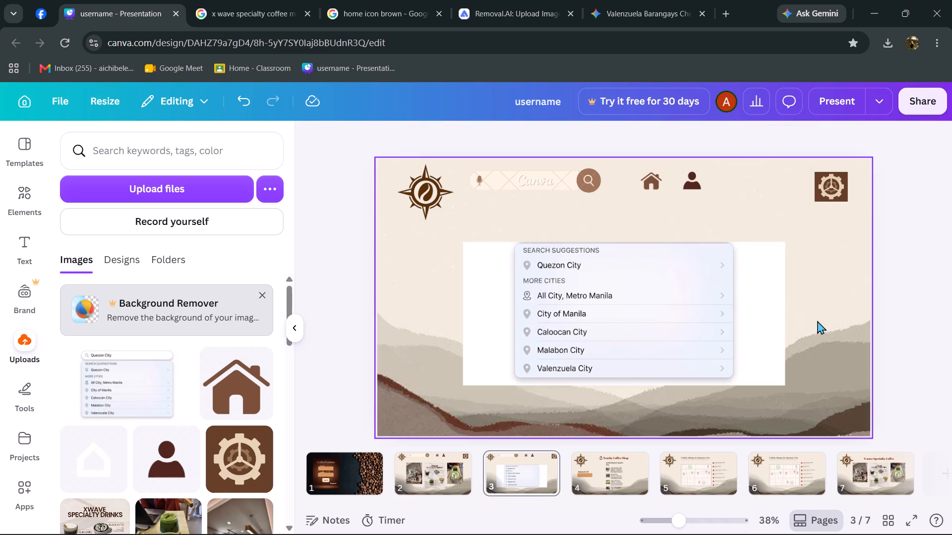
{"action": "left_click", "coordinate": [741, 315]}
{"action": "left_click_drag", "start_coordinate": [786, 313], "coordinate": [774, 315]}
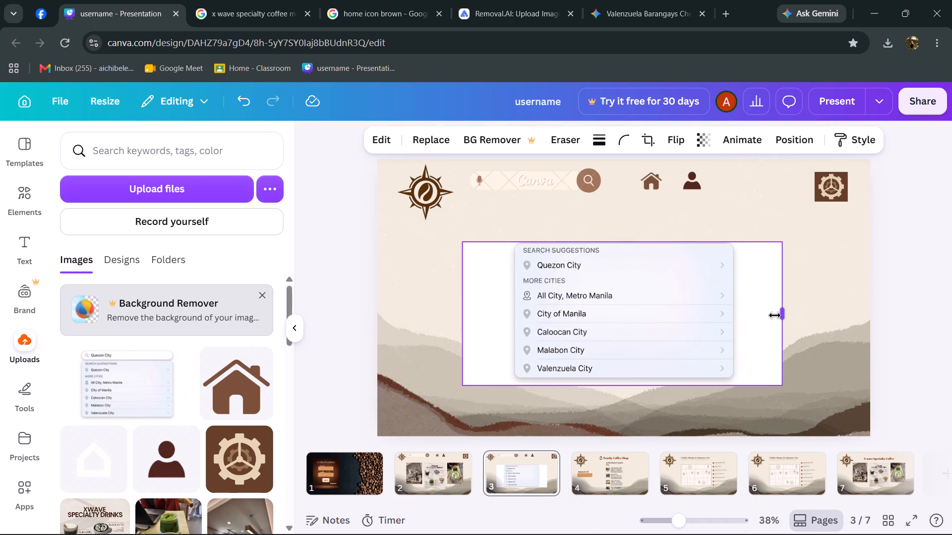
{"action": "left_click_drag", "start_coordinate": [774, 315], "coordinate": [735, 321]}
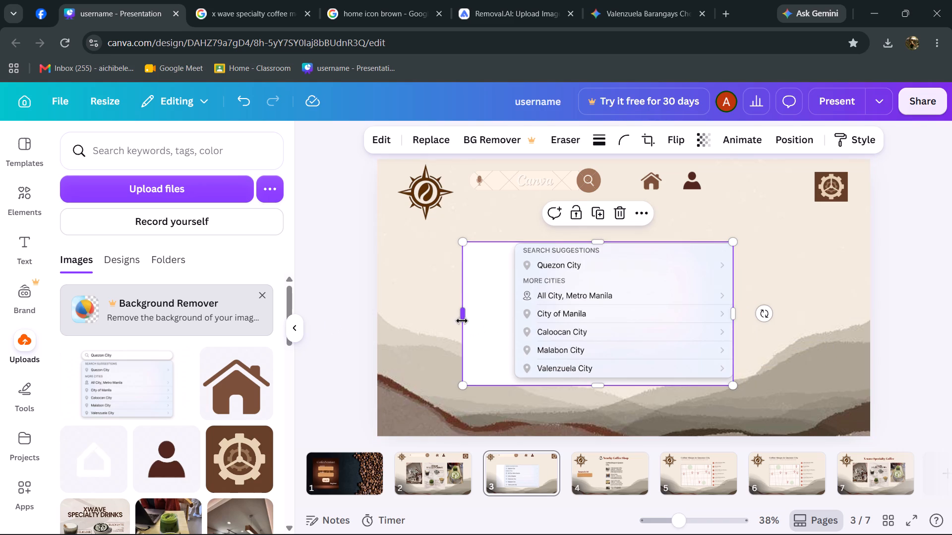
{"action": "left_click_drag", "start_coordinate": [462, 320], "coordinate": [513, 304]}
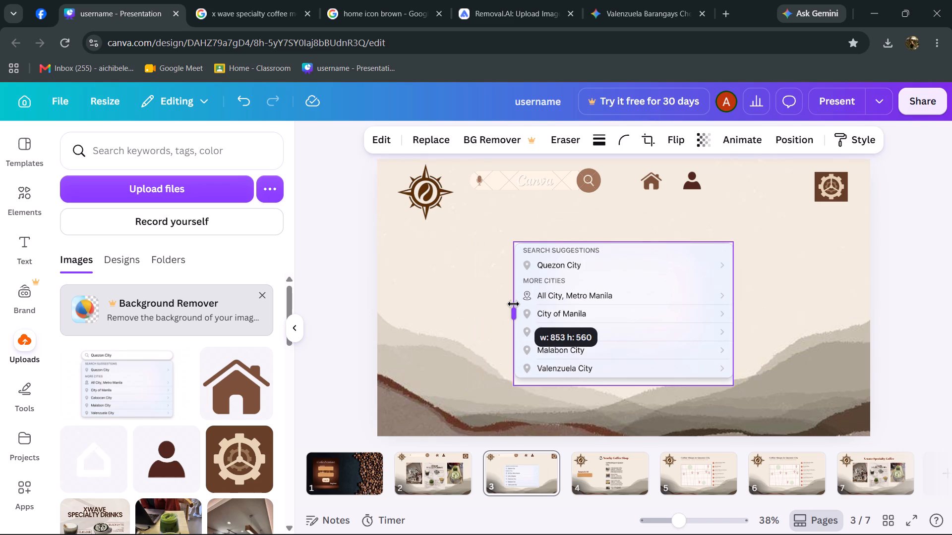
{"action": "left_click_drag", "start_coordinate": [513, 304], "coordinate": [514, 304]}
{"action": "left_click", "coordinate": [944, 324]}
Move the cropped suggestions list directly beneath the page header's search bar, aligned with the bar's left edge.
{"action": "left_click_drag", "start_coordinate": [643, 310], "coordinate": [558, 275]}
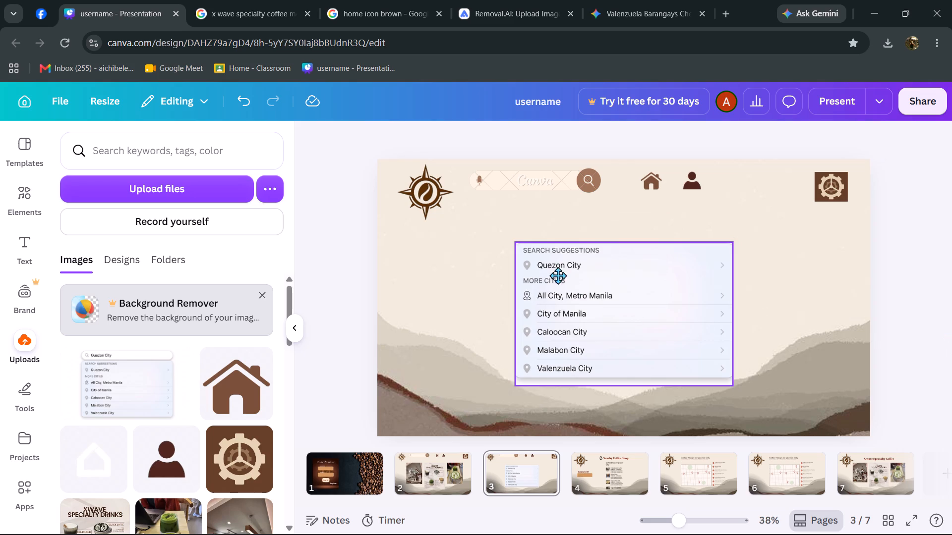
{"action": "left_click_drag", "start_coordinate": [558, 275], "coordinate": [595, 261]}
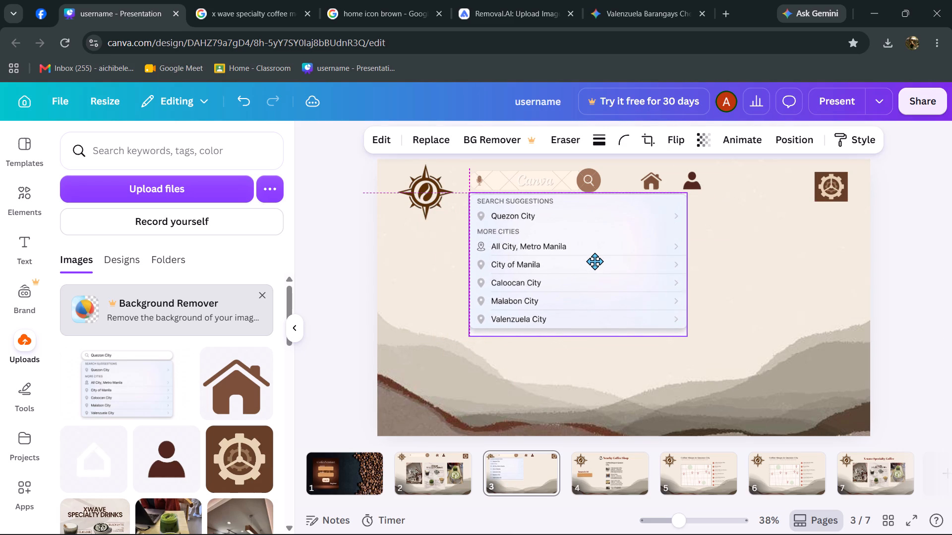
{"action": "left_click_drag", "start_coordinate": [595, 261], "coordinate": [596, 264]}
{"action": "left_click", "coordinate": [926, 312]}
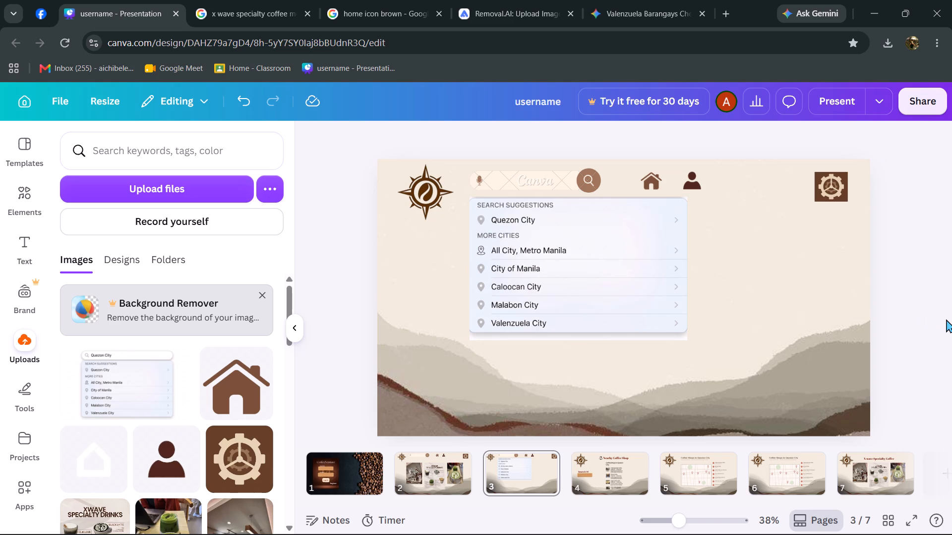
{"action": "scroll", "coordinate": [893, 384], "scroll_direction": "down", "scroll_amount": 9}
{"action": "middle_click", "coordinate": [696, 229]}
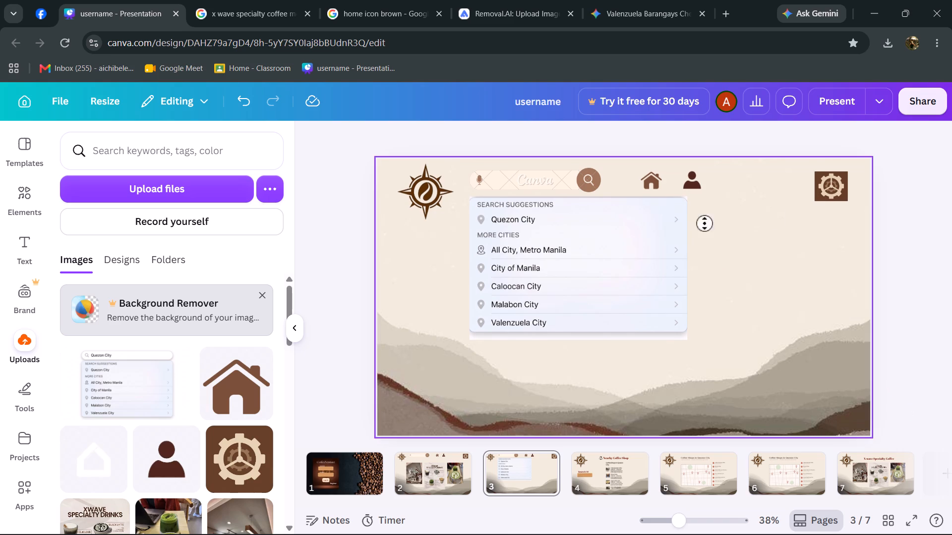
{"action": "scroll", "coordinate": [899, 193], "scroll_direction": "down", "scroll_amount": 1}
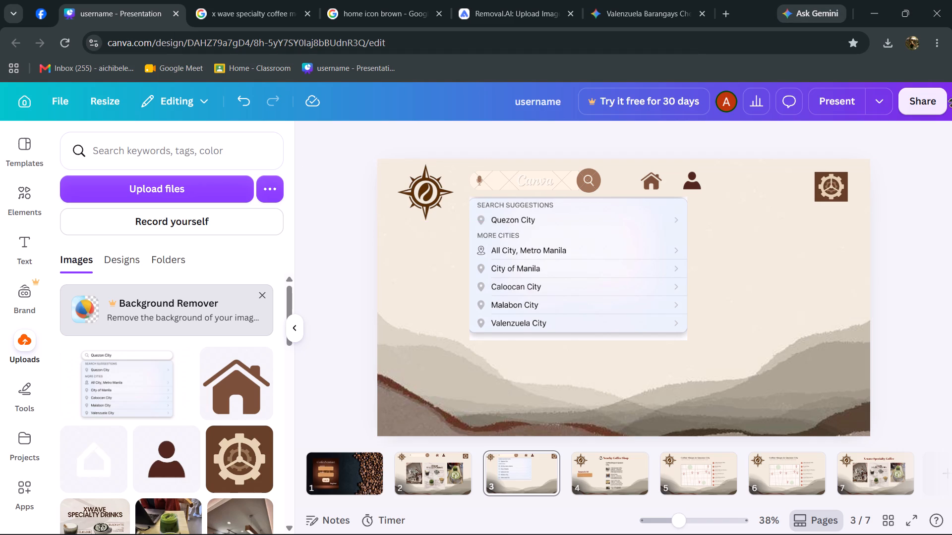
Look through the coffee shop listing and map pages, from page 4 to page 6.
{"action": "left_click", "coordinate": [611, 488]}
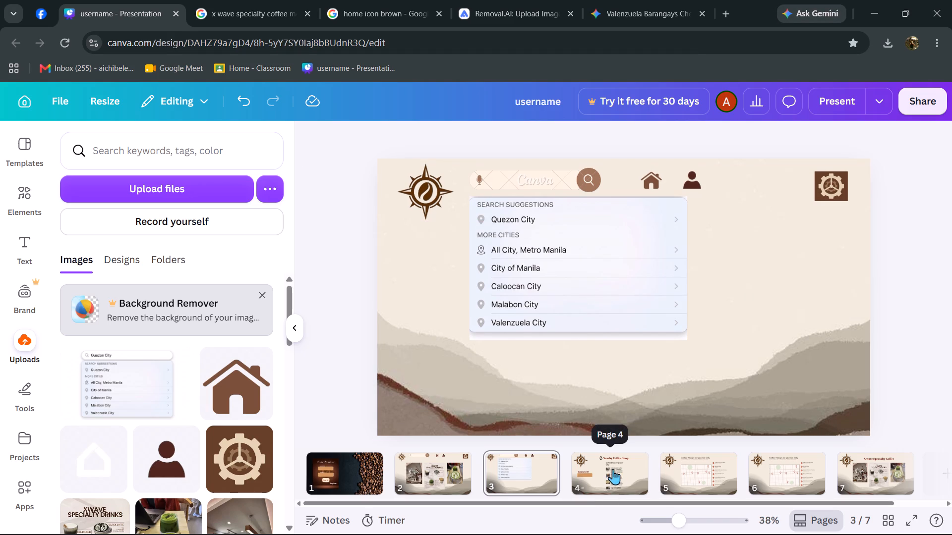
{"action": "left_click", "coordinate": [613, 471]}
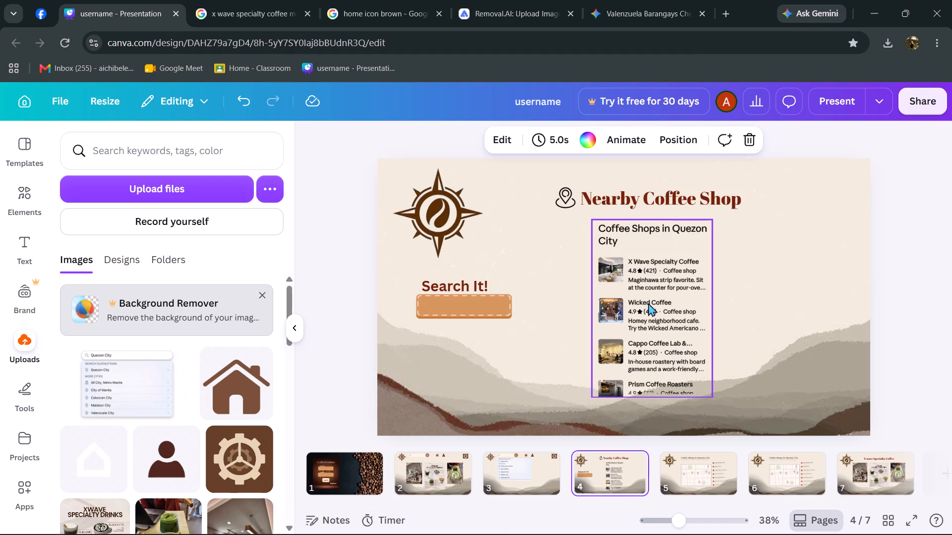
{"action": "left_click", "coordinate": [714, 476]}
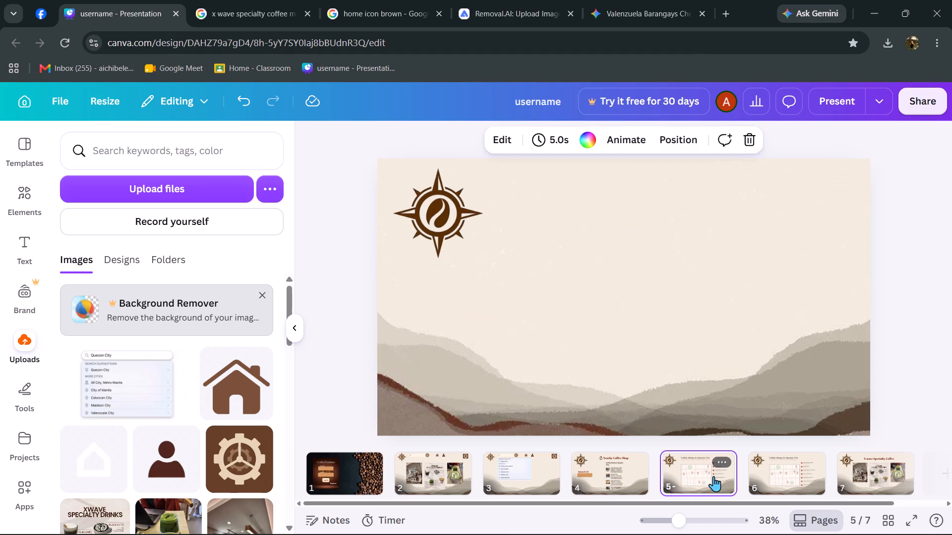
{"action": "left_click", "coordinate": [798, 462]}
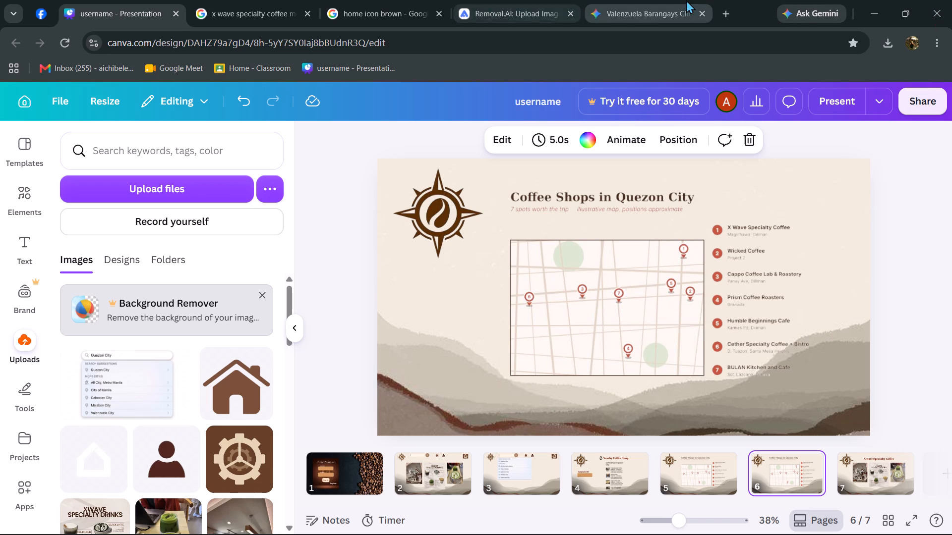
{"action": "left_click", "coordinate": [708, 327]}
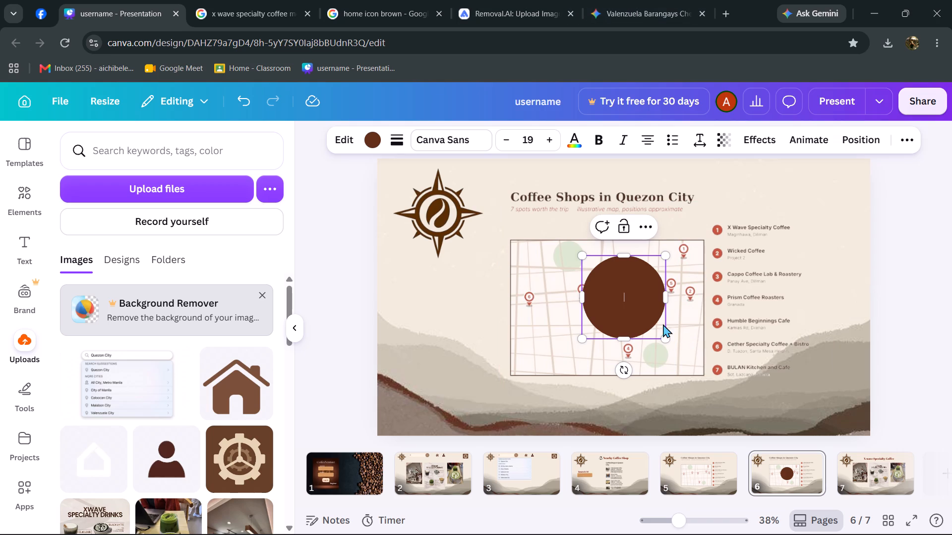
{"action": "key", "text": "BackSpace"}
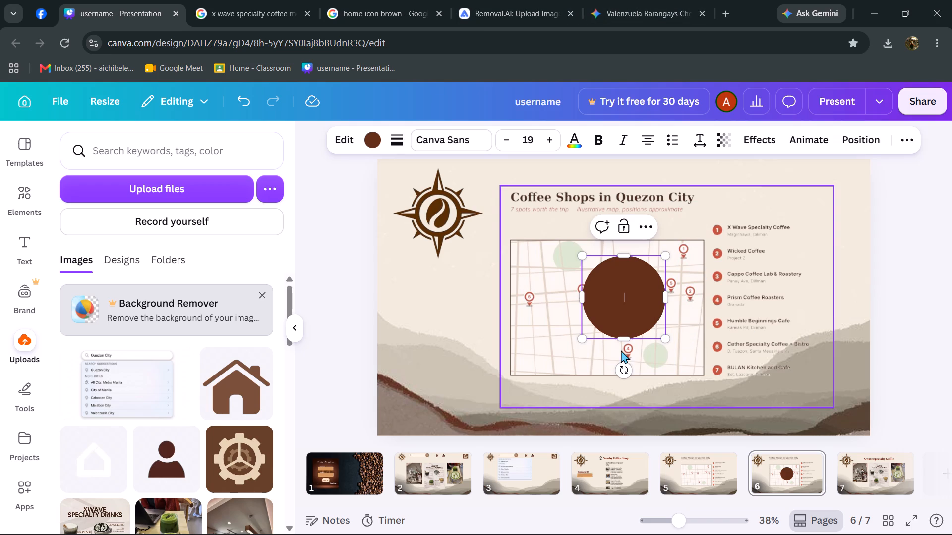
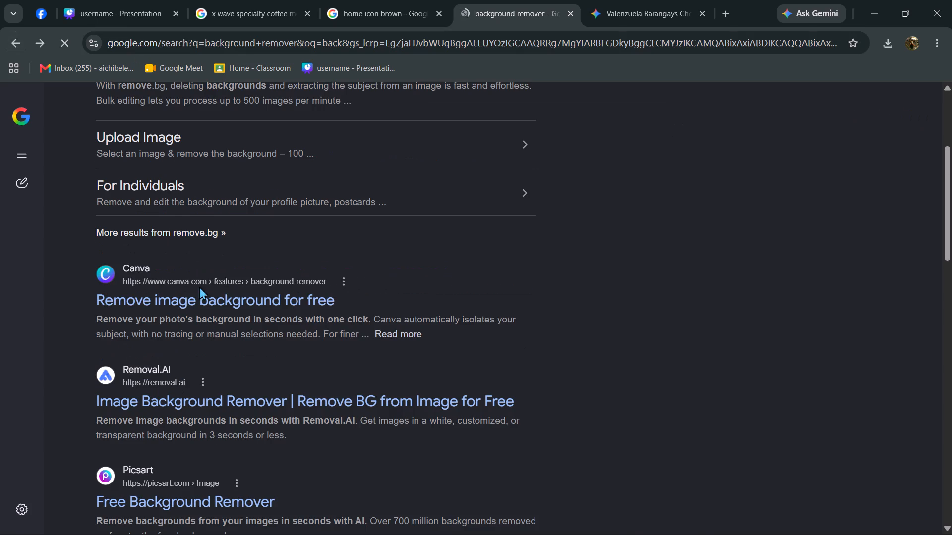
{"action": "scroll", "coordinate": [197, 293], "scroll_direction": "down", "scroll_amount": 1}
{"action": "scroll", "coordinate": [262, 332], "scroll_direction": "down", "scroll_amount": 2}
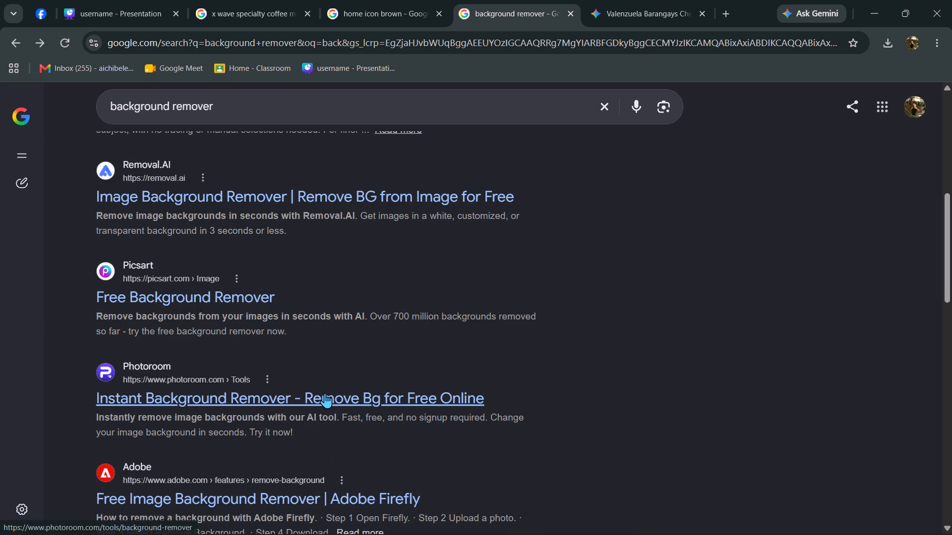
{"action": "scroll", "coordinate": [471, 338], "scroll_direction": "down", "scroll_amount": 1}
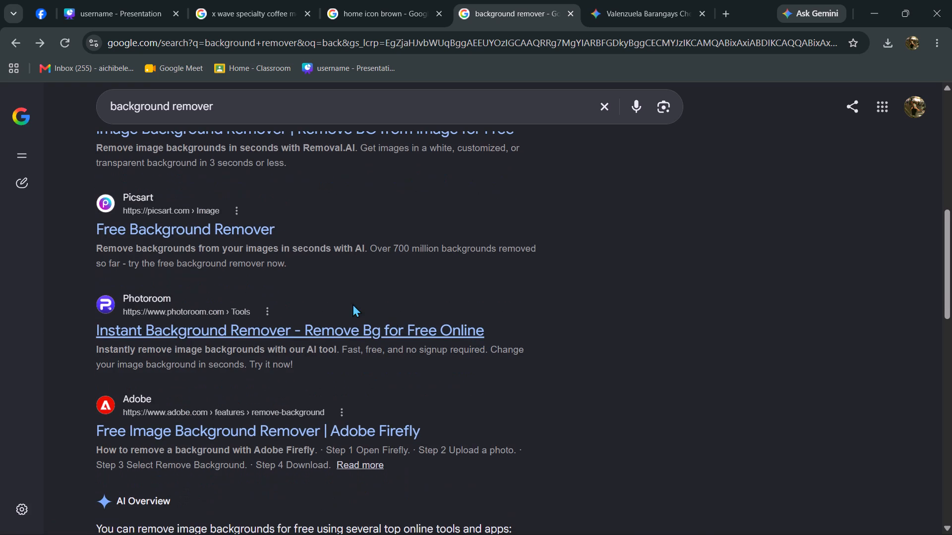
{"action": "left_click", "coordinate": [388, 328]}
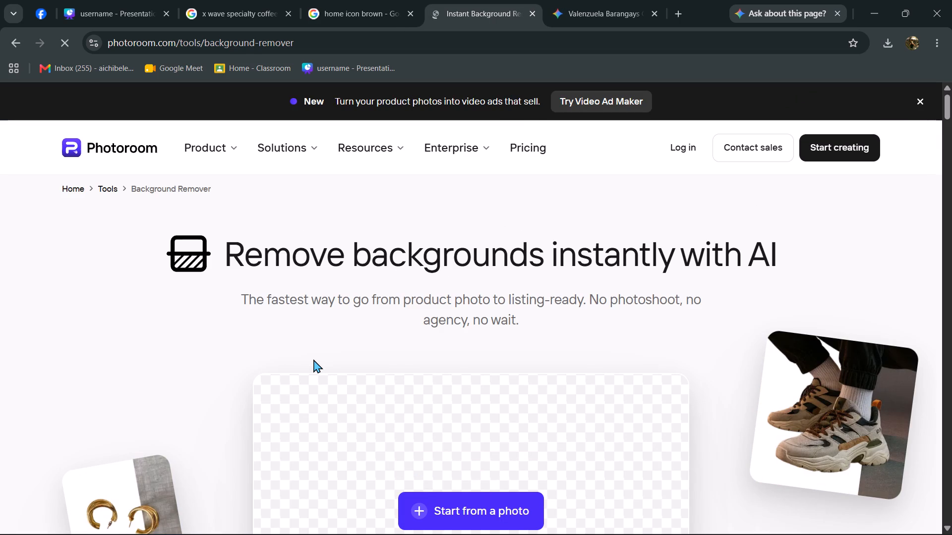
{"action": "scroll", "coordinate": [181, 242], "scroll_direction": "down", "scroll_amount": 3}
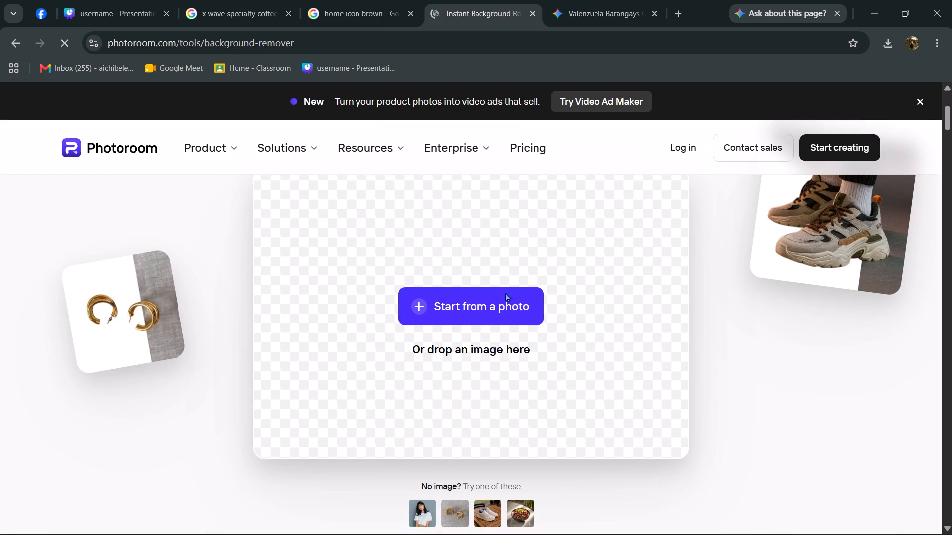
{"action": "left_click", "coordinate": [485, 306]}
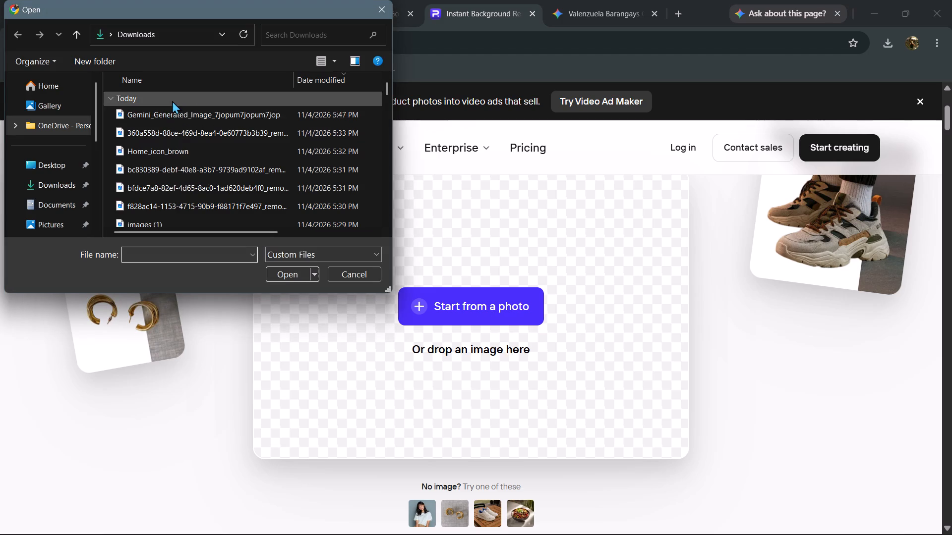
{"action": "triple_click", "coordinate": [179, 111]}
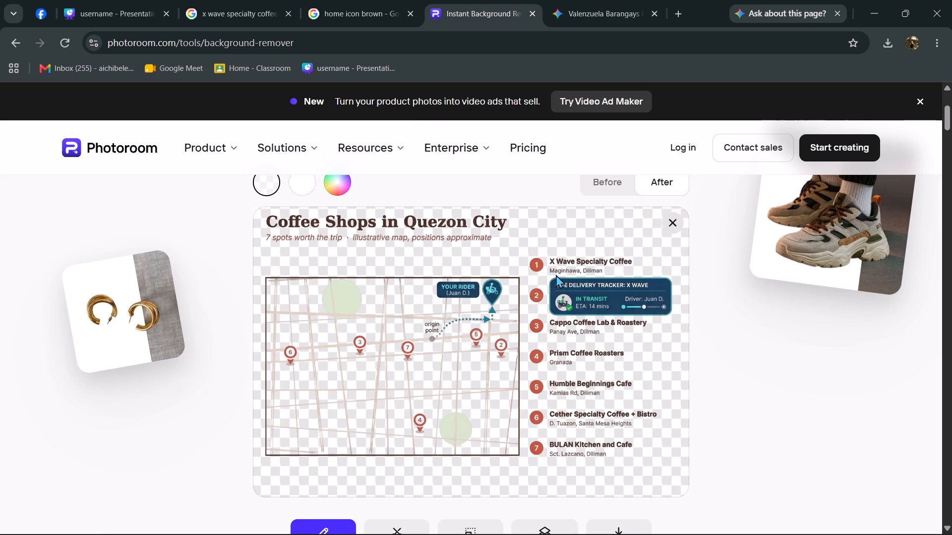
{"action": "scroll", "coordinate": [319, 355], "scroll_direction": "down", "scroll_amount": 2}
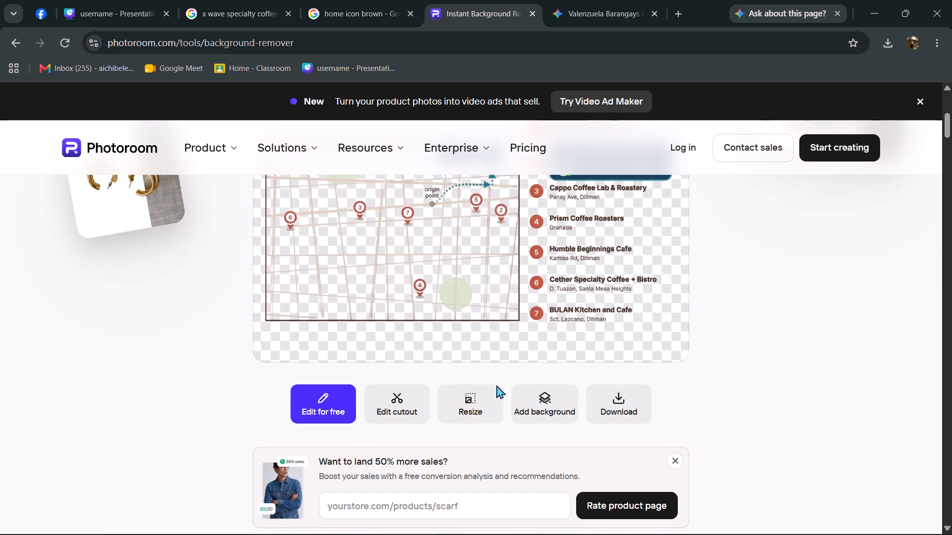
{"action": "left_click", "coordinate": [624, 403]}
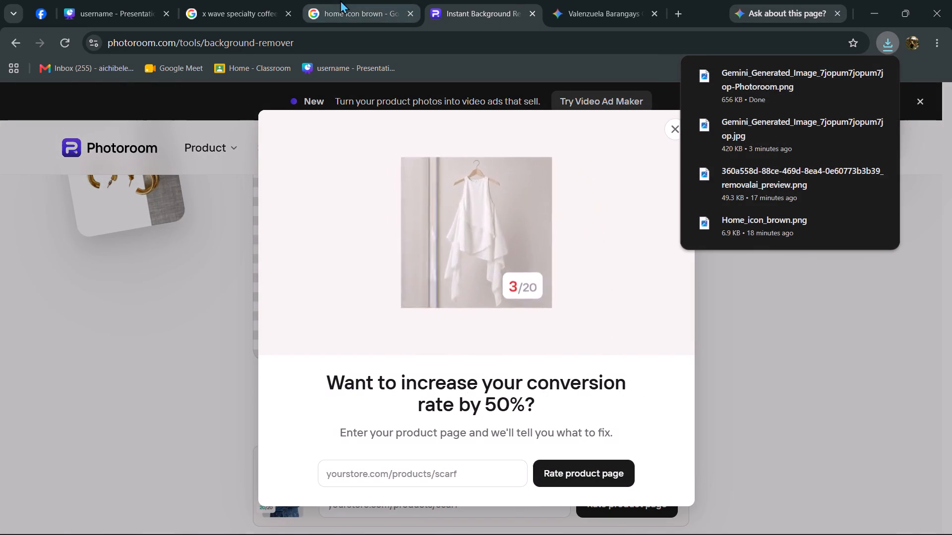
Switch to the Canva presentation and upload the Photoroom version of the tracker map image.
{"action": "left_click", "coordinate": [340, 0]}
{"action": "left_click", "coordinate": [184, 0]}
{"action": "left_click", "coordinate": [149, 192]}
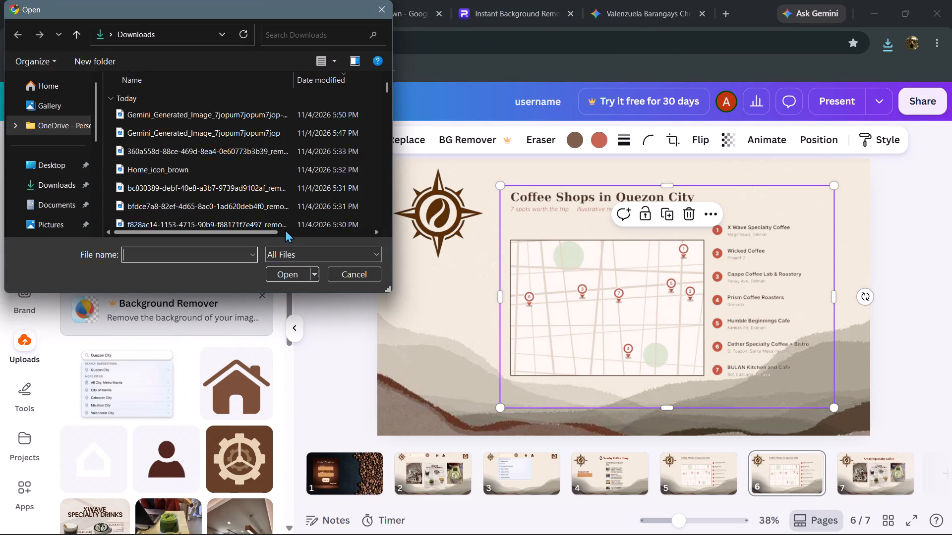
{"action": "double_click", "coordinate": [190, 111]}
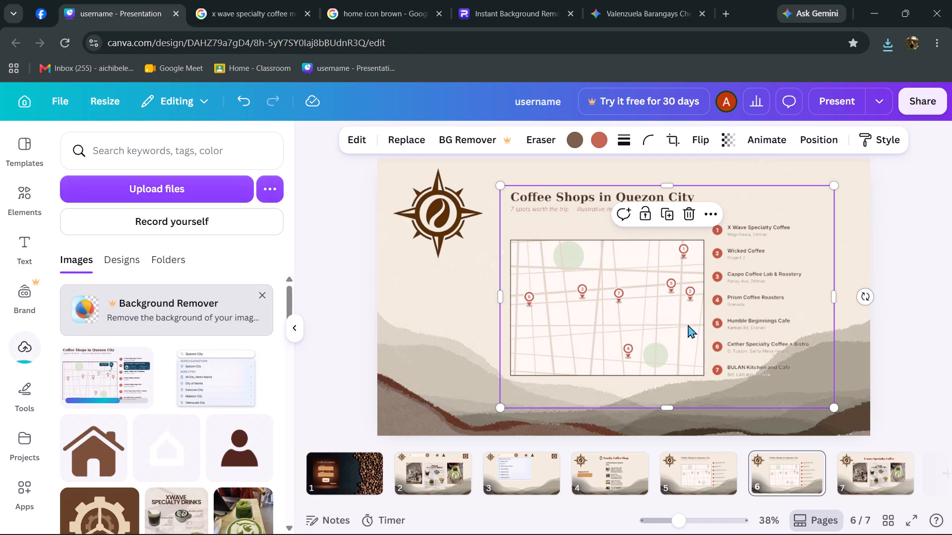
Delete the old Coffee Shops in Quezon City map from page 6.
{"action": "left_click_drag", "start_coordinate": [711, 299], "coordinate": [636, 307]}
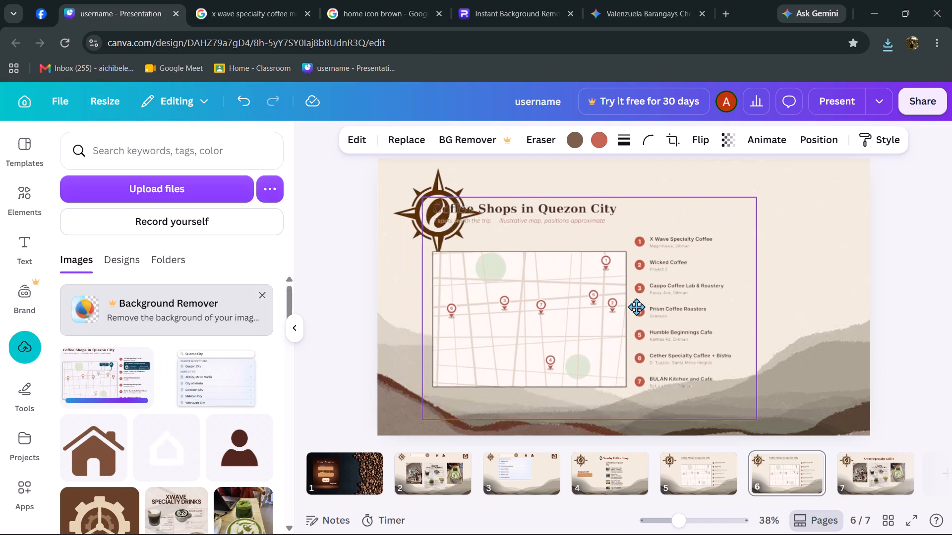
{"action": "left_click_drag", "start_coordinate": [636, 307], "coordinate": [715, 282]}
{"action": "key", "text": "BackSpace"}
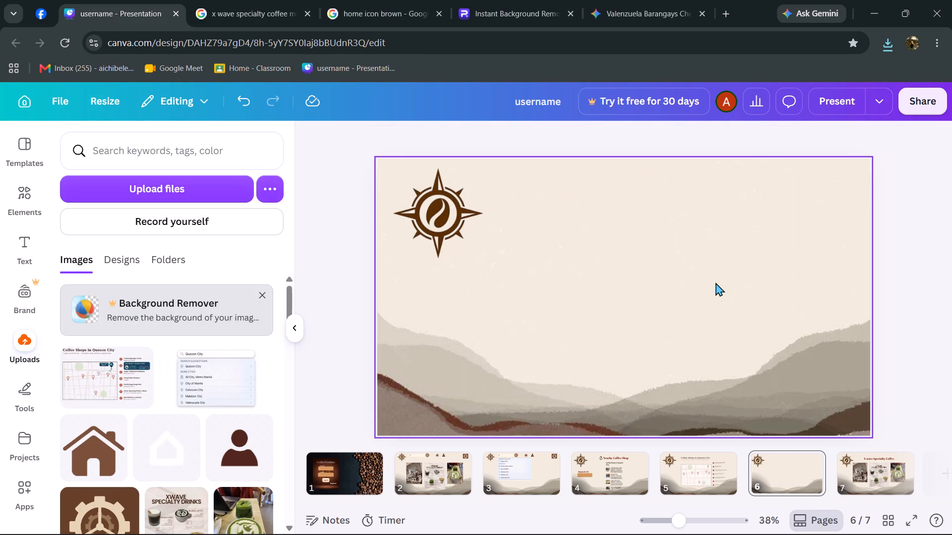
Place the uploaded tracker map on page 6, enlarge it, and position it beside the compass logo.
{"action": "left_click", "coordinate": [96, 376]}
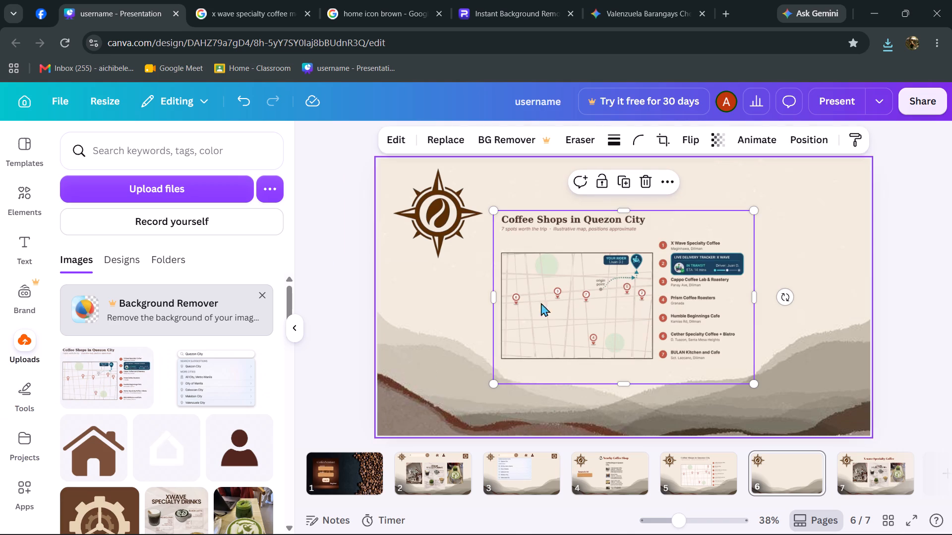
{"action": "left_click_drag", "start_coordinate": [671, 267], "coordinate": [721, 269]}
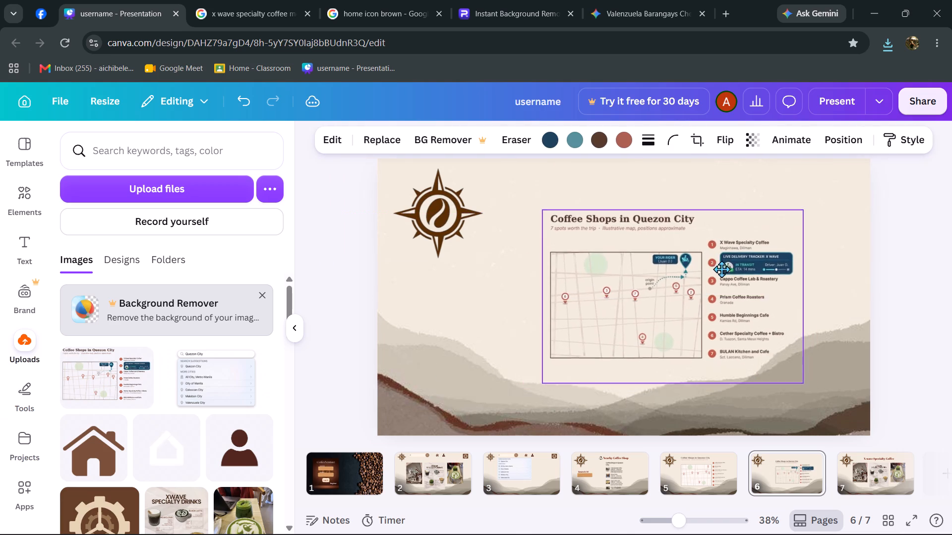
{"action": "left_click_drag", "start_coordinate": [721, 269], "coordinate": [728, 272]}
{"action": "left_click_drag", "start_coordinate": [810, 382], "coordinate": [813, 386]}
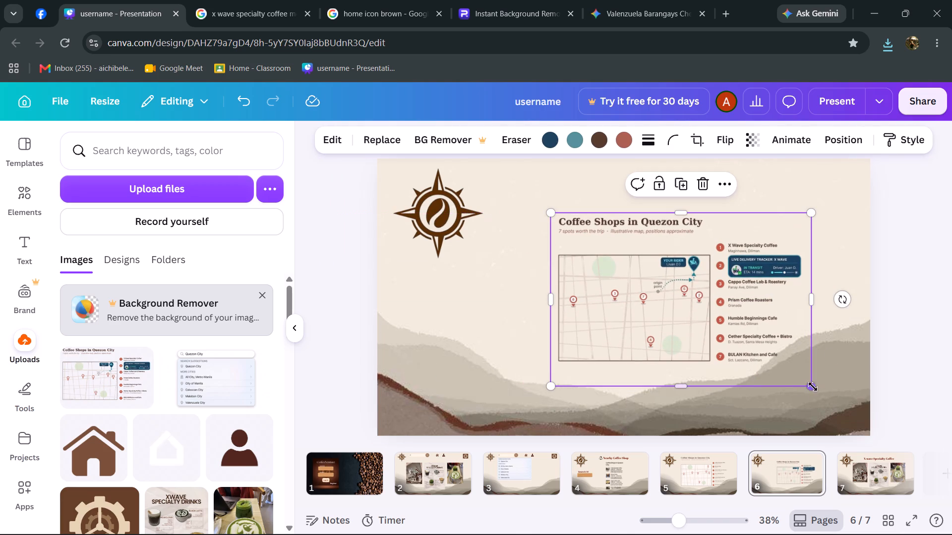
{"action": "left_click_drag", "start_coordinate": [813, 386], "coordinate": [826, 406]}
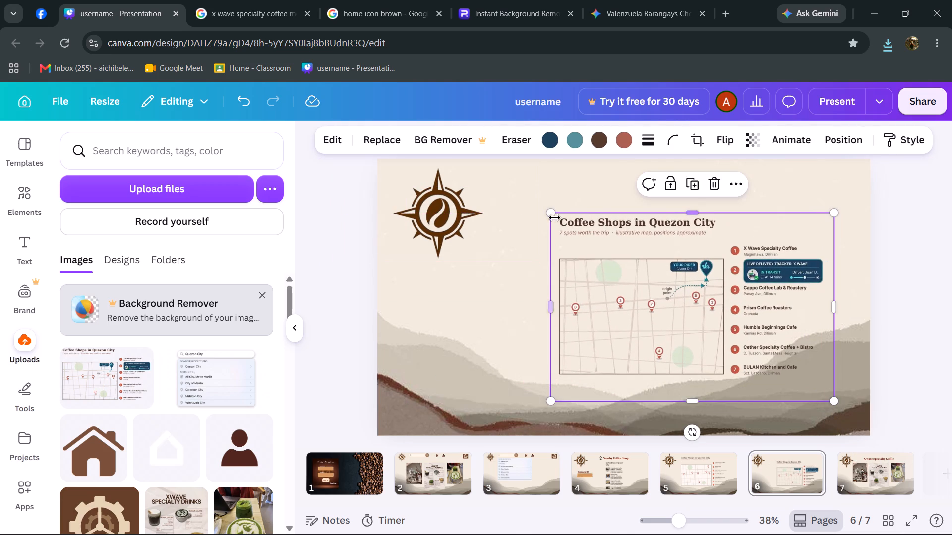
{"action": "left_click_drag", "start_coordinate": [553, 214], "coordinate": [535, 198]}
{"action": "left_click_drag", "start_coordinate": [680, 267], "coordinate": [670, 257]}
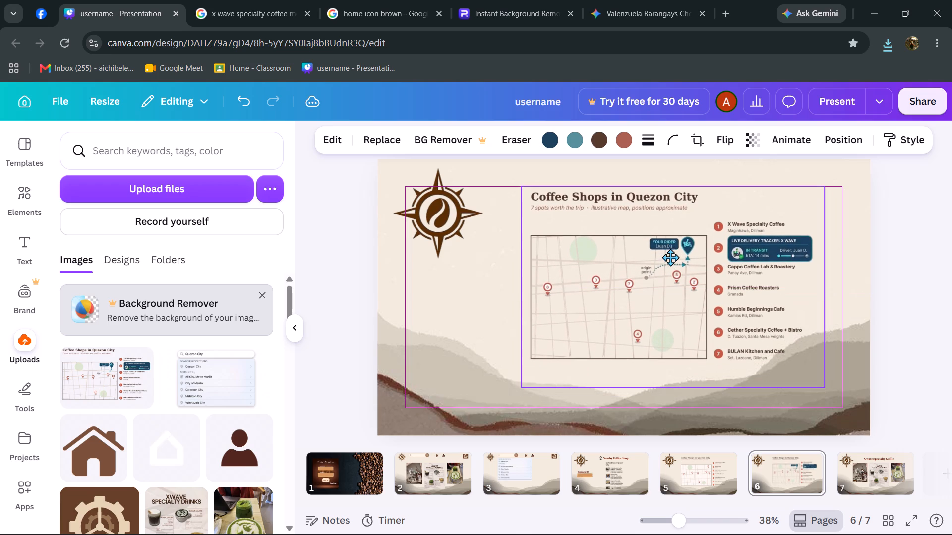
{"action": "left_click_drag", "start_coordinate": [670, 257], "coordinate": [670, 255]}
{"action": "left_click", "coordinate": [914, 254]}
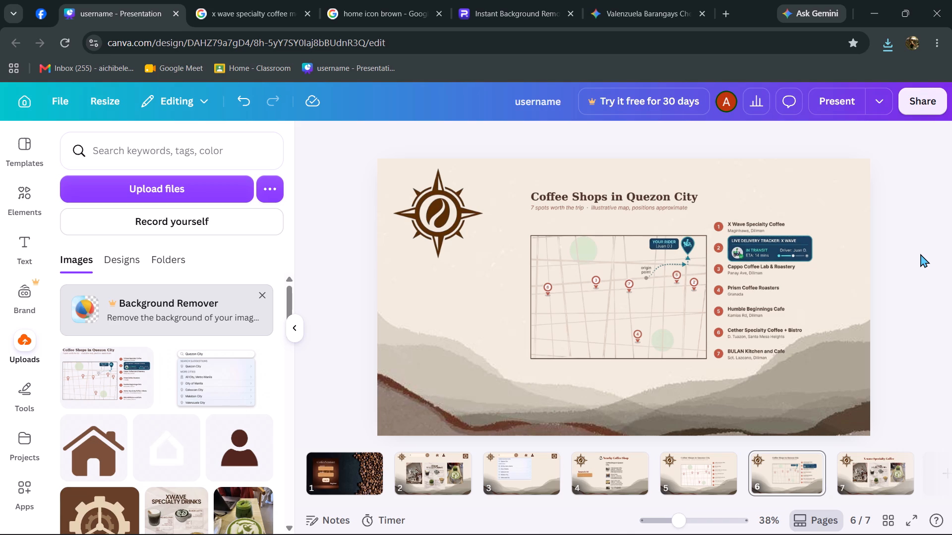
Move the X wave Specialty Coffee page to page 5, directly after the Nearby Coffee Shop page.
{"action": "left_click", "coordinate": [867, 485]}
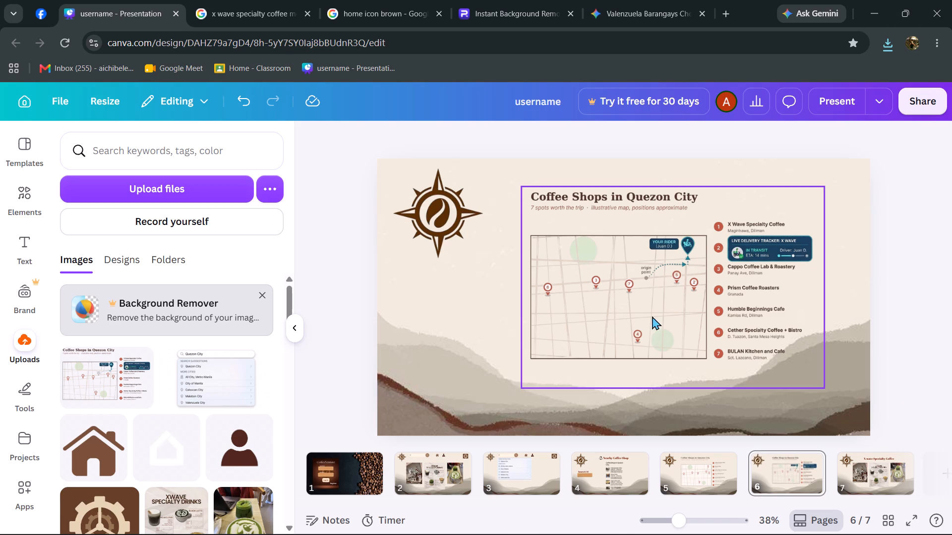
{"action": "left_click", "coordinate": [708, 463]}
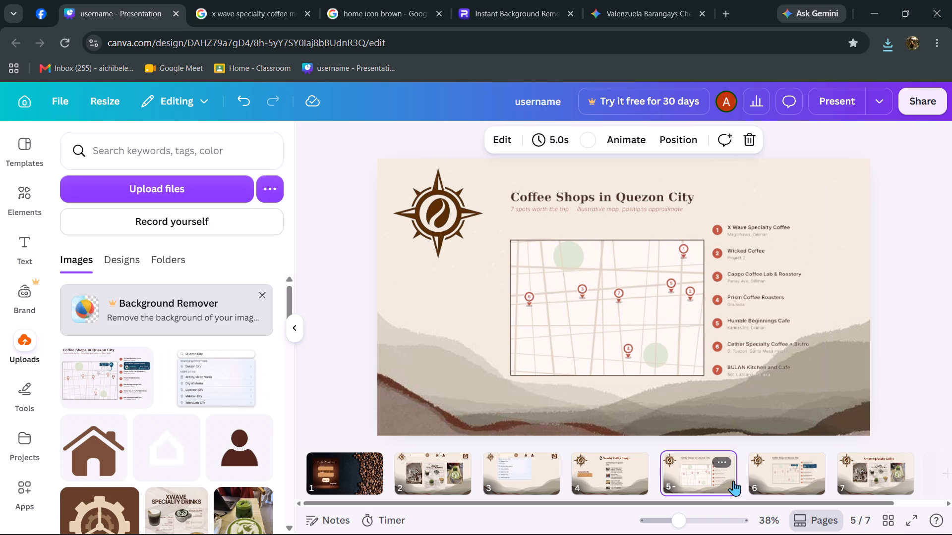
{"action": "left_click", "coordinate": [805, 458]}
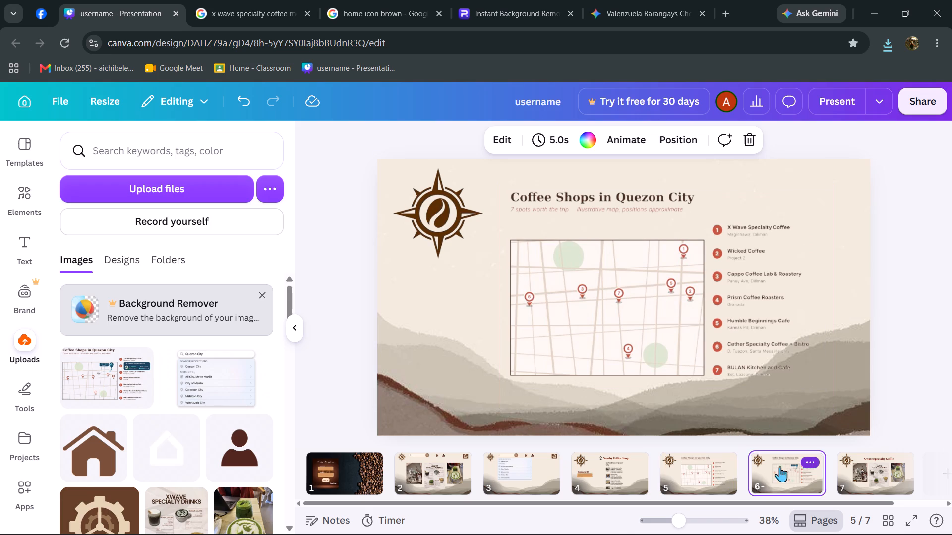
{"action": "left_click", "coordinate": [868, 479]}
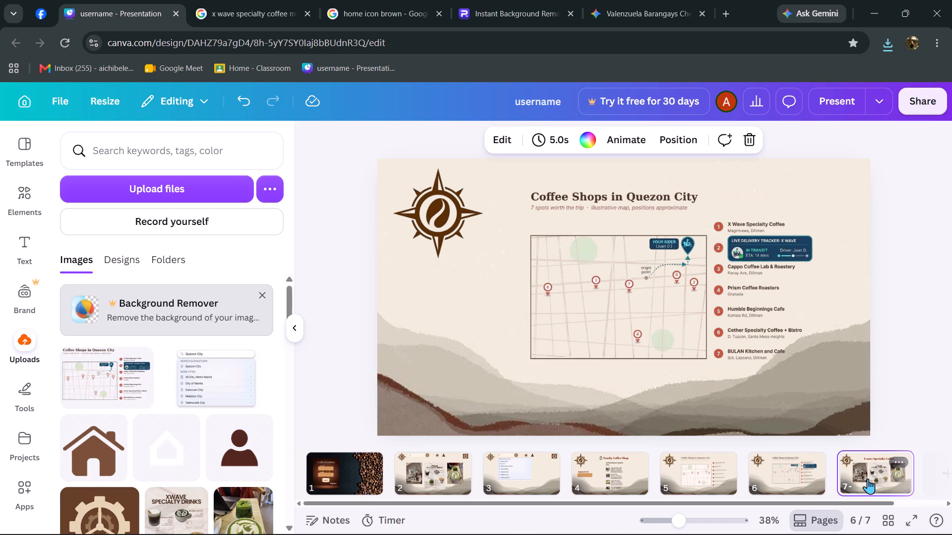
{"action": "left_click", "coordinate": [770, 481]}
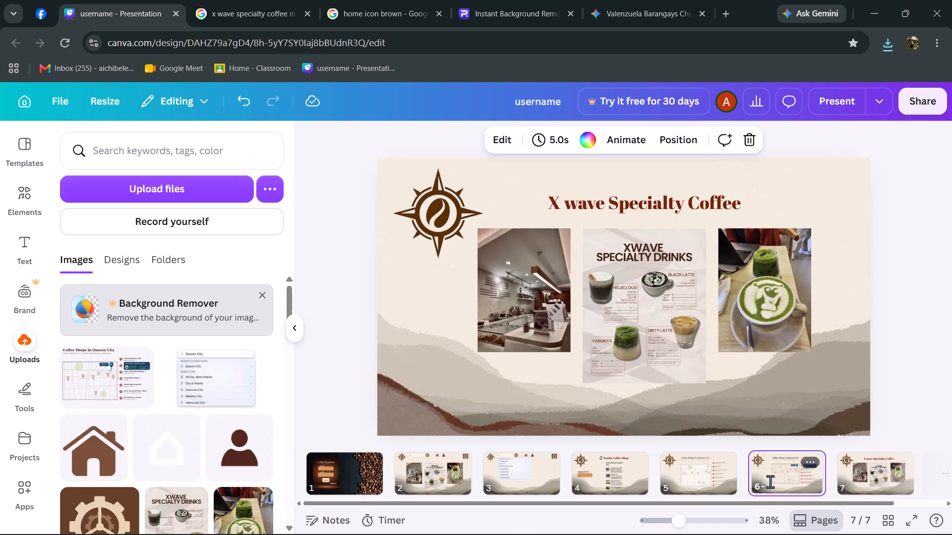
{"action": "left_click", "coordinate": [851, 469]}
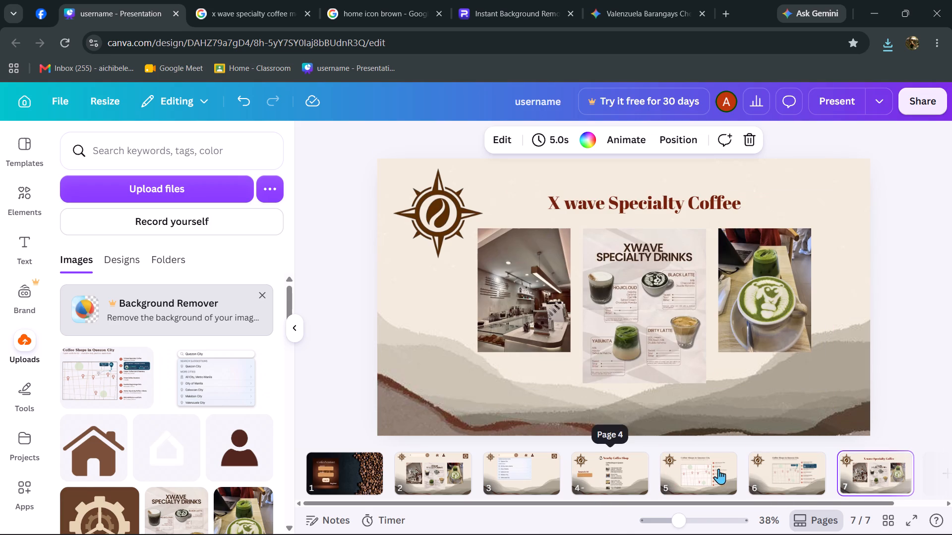
{"action": "left_click", "coordinate": [618, 477]}
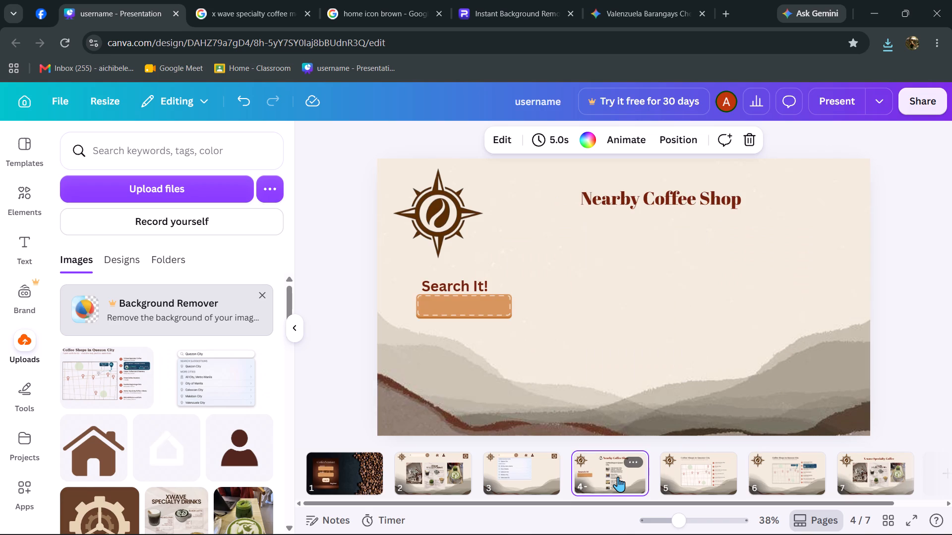
{"action": "left_click_drag", "start_coordinate": [874, 480], "coordinate": [733, 489]}
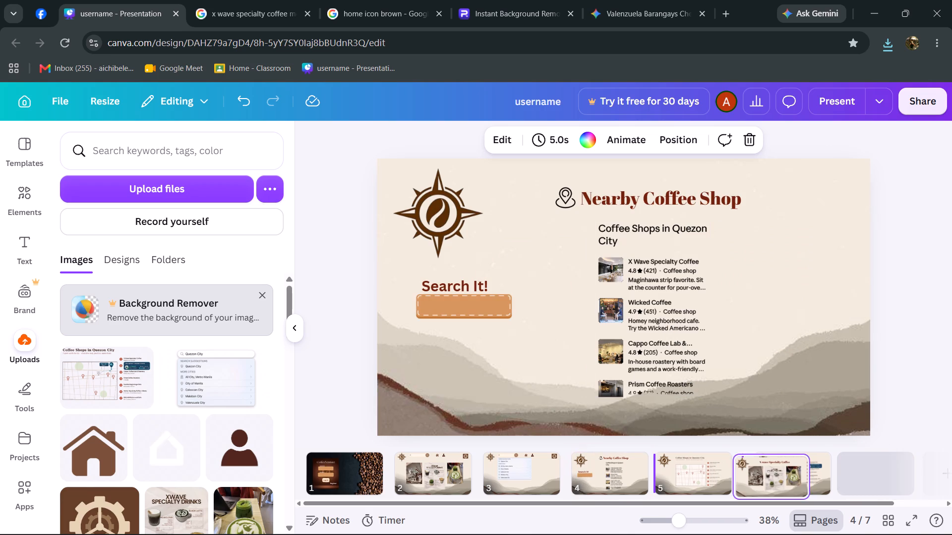
{"action": "left_click_drag", "start_coordinate": [733, 489], "coordinate": [674, 486]}
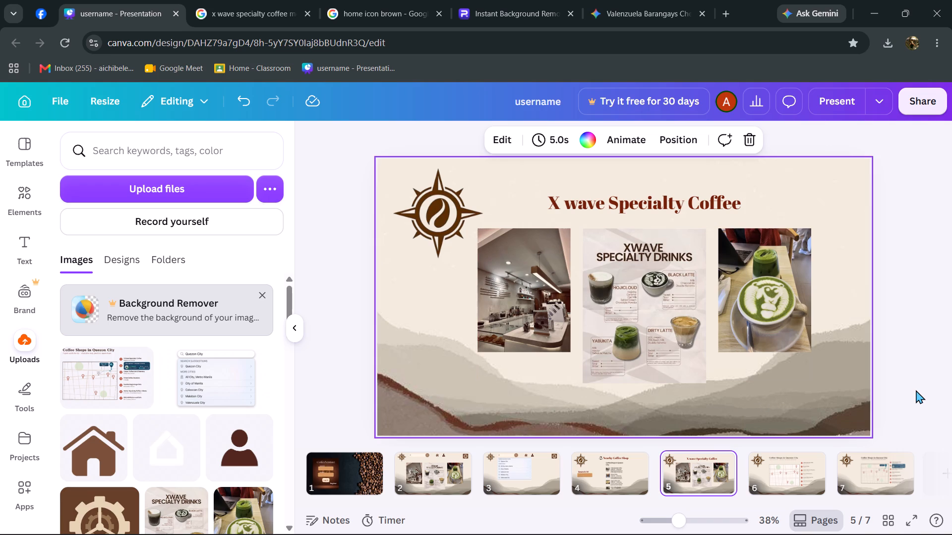
Review the order and content of pages 4 to 7, from Nearby Coffee Shop to the Quezon City delivery tracker map.
{"action": "left_click", "coordinate": [758, 475]}
{"action": "left_click", "coordinate": [875, 465]}
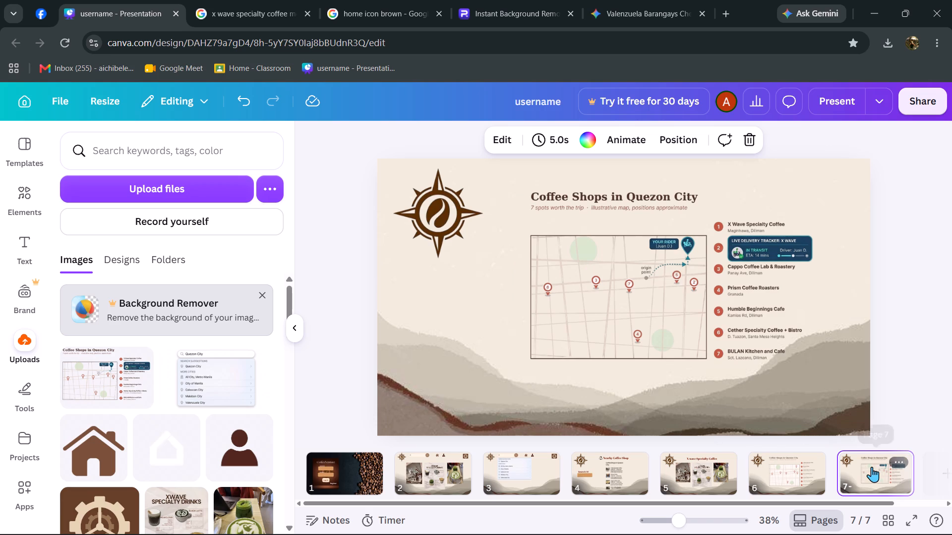
{"action": "left_click_drag", "start_coordinate": [831, 503], "coordinate": [904, 485]}
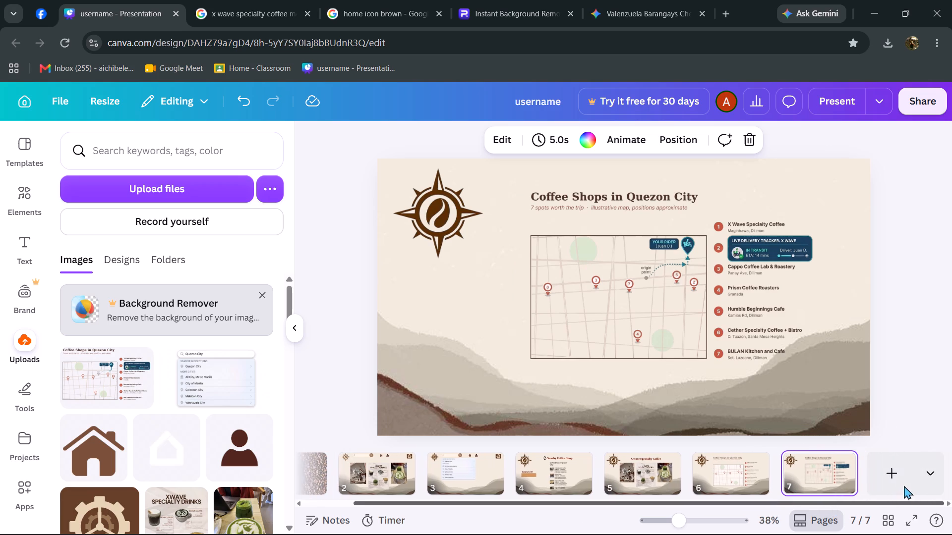
{"action": "left_click_drag", "start_coordinate": [904, 485], "coordinate": [910, 485]}
{"action": "left_click", "coordinate": [645, 487]}
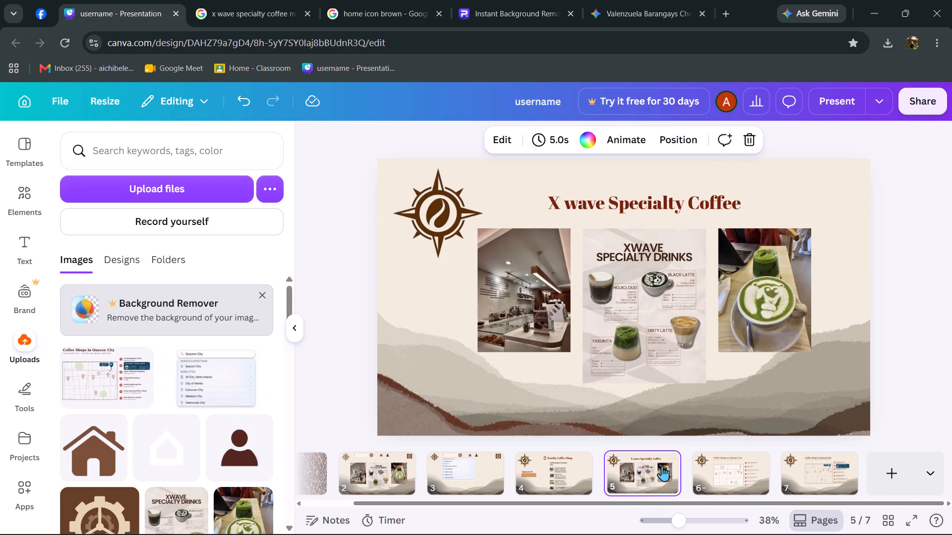
{"action": "left_click", "coordinate": [558, 466]}
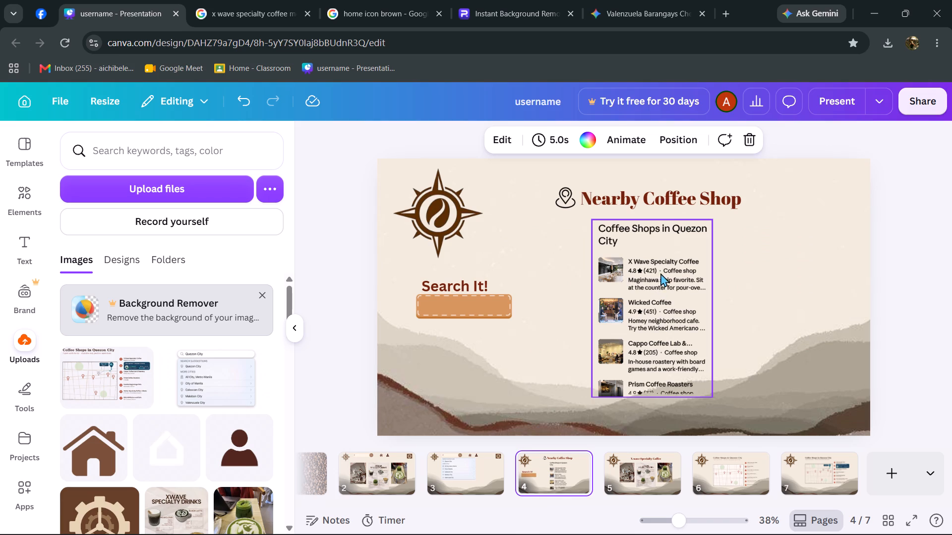
{"action": "left_click", "coordinate": [644, 477]}
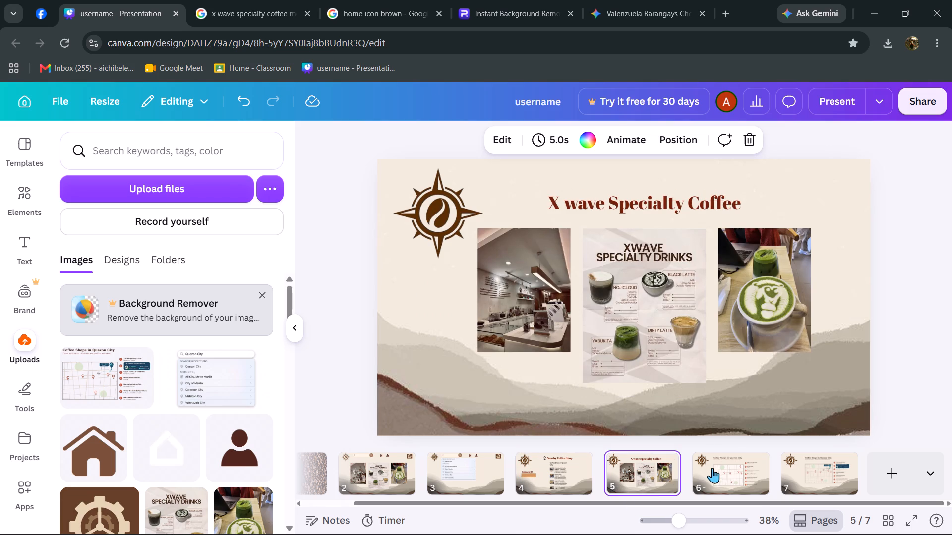
{"action": "left_click", "coordinate": [730, 469]}
{"action": "left_click", "coordinate": [817, 470]}
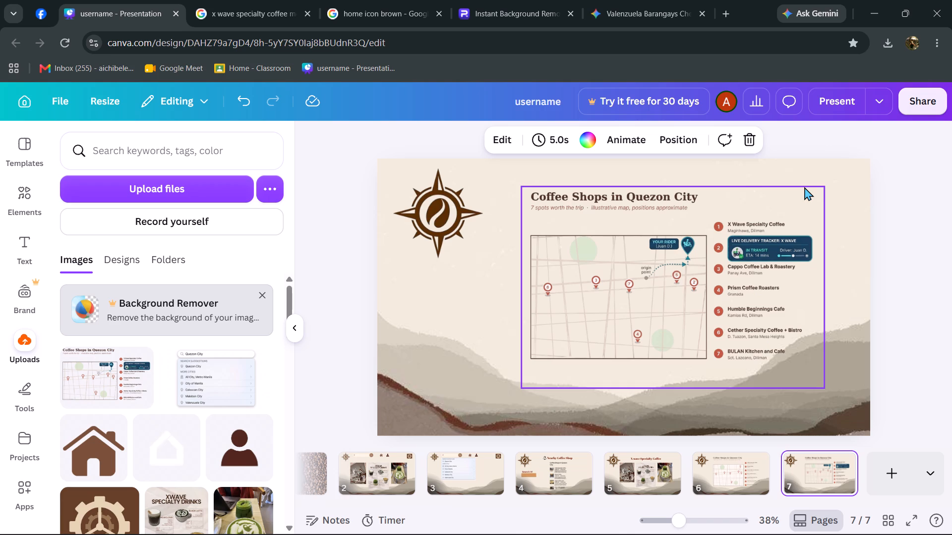
Duplicate the X wave Specialty Coffee page and move the copy to the end of the presentation as page 8.
{"action": "left_click", "coordinate": [646, 474]}
{"action": "key", "text": "ctrl+d"}
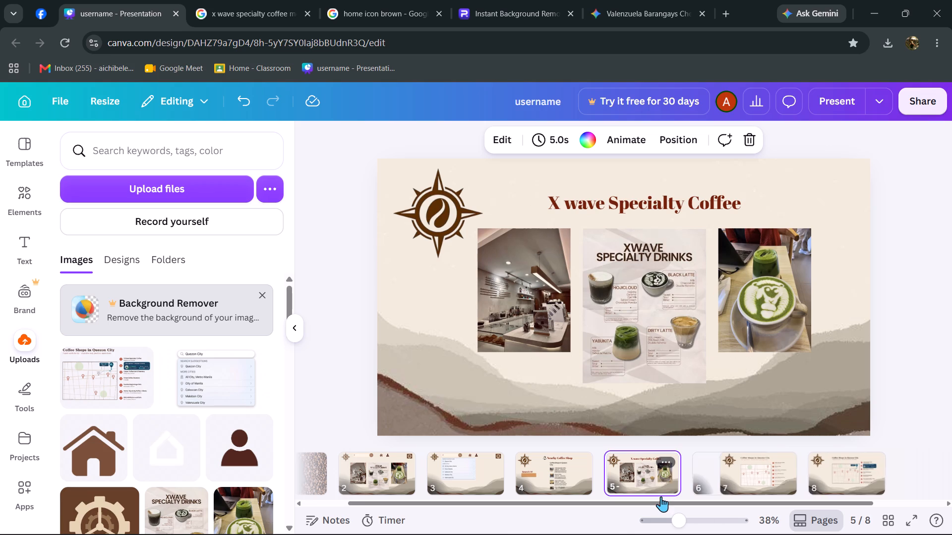
{"action": "left_click_drag", "start_coordinate": [727, 474], "coordinate": [880, 475]}
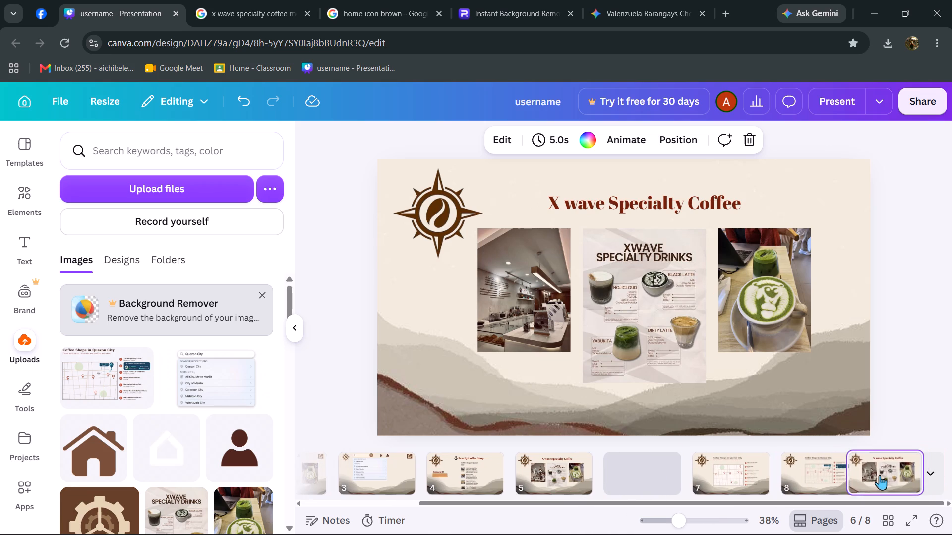
{"action": "left_click_drag", "start_coordinate": [880, 475], "coordinate": [855, 476]}
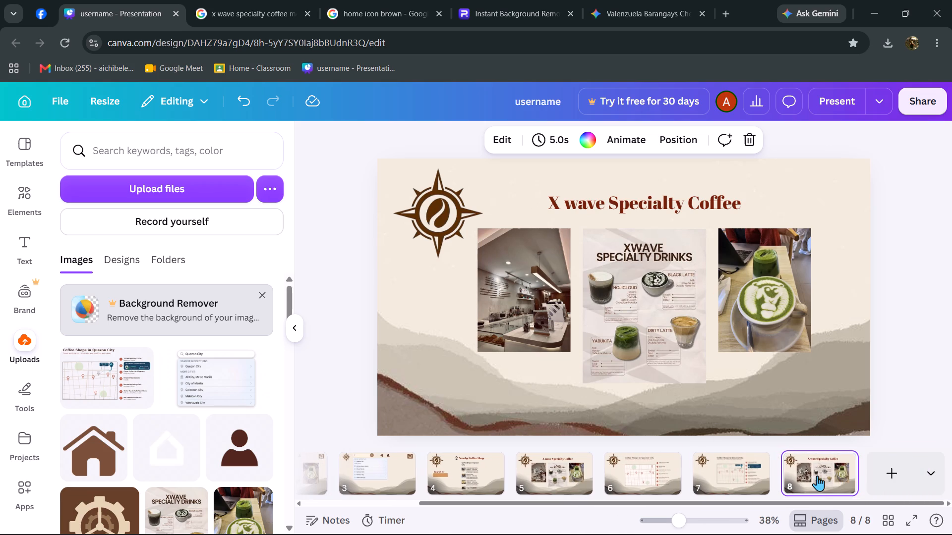
{"action": "left_click", "coordinate": [817, 476]}
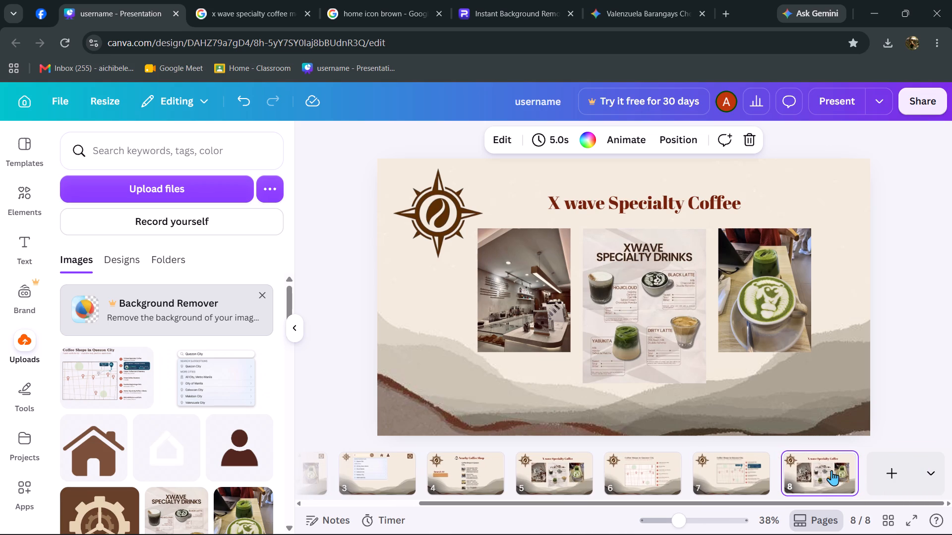
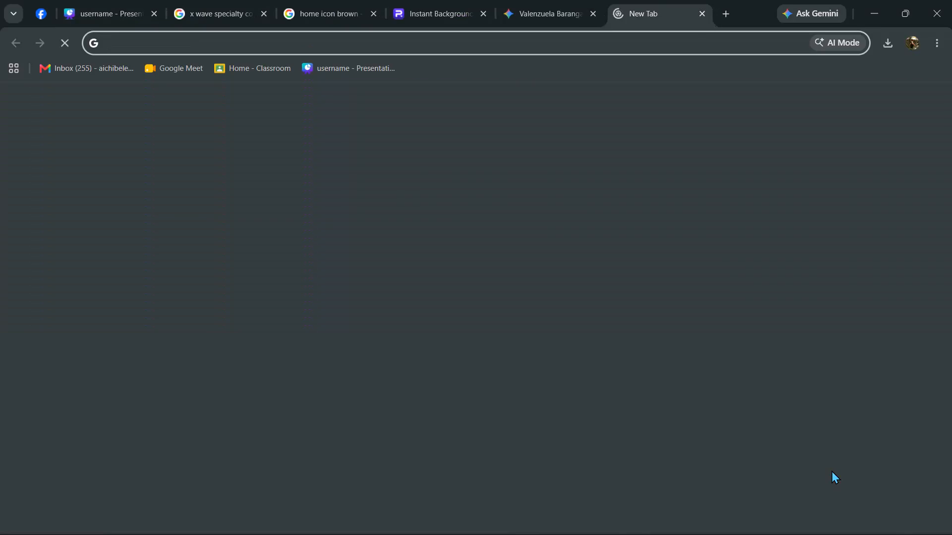
Open the ITPlus 2 Lec / Lab class in Google Classroom.
{"action": "type", "text": "class"}
{"action": "key", "text": "Return"}
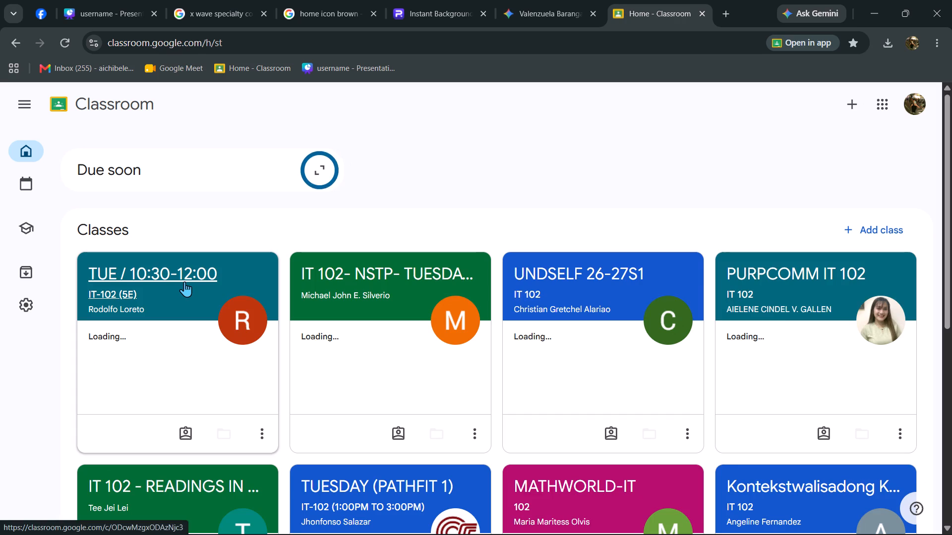
{"action": "scroll", "coordinate": [690, 282], "scroll_direction": "down", "scroll_amount": 1}
{"action": "scroll", "coordinate": [721, 257], "scroll_direction": "down", "scroll_amount": 2}
{"action": "scroll", "coordinate": [469, 300], "scroll_direction": "down", "scroll_amount": 1}
{"action": "scroll", "coordinate": [423, 287], "scroll_direction": "down", "scroll_amount": 3}
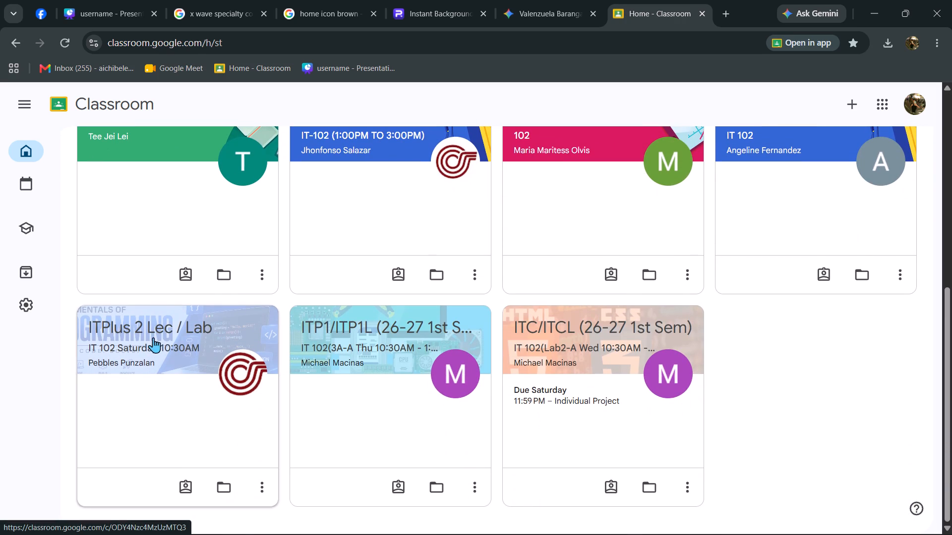
{"action": "left_click", "coordinate": [157, 331]}
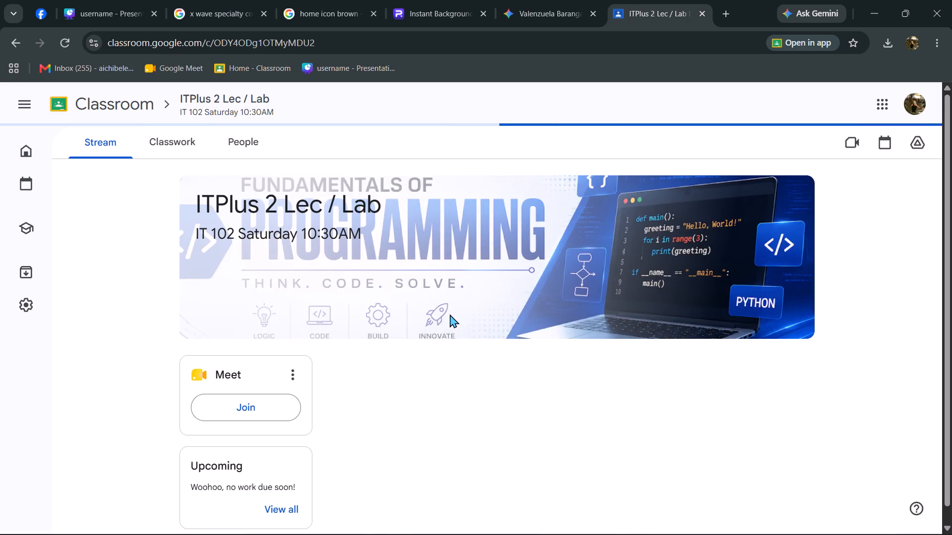
{"action": "scroll", "coordinate": [451, 315], "scroll_direction": "down", "scroll_amount": 2}
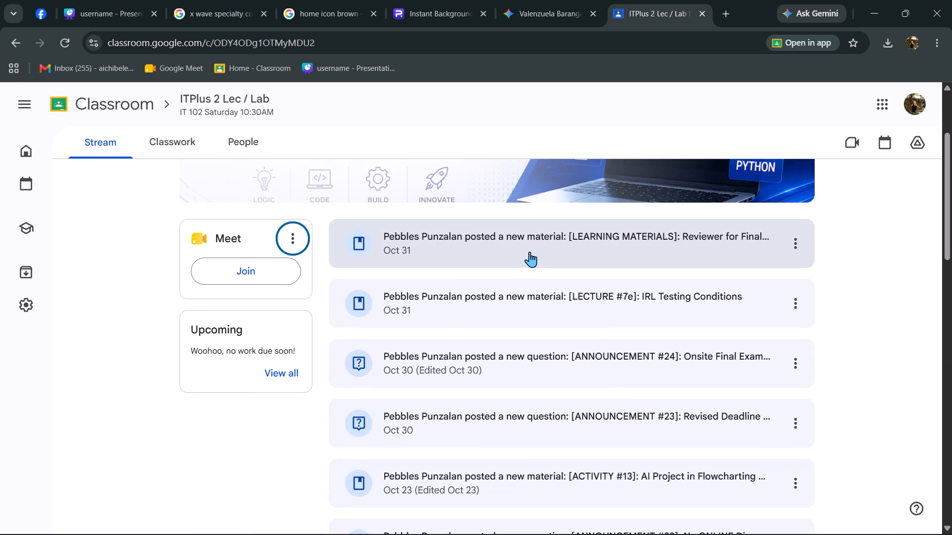
{"action": "left_click", "coordinate": [537, 292]}
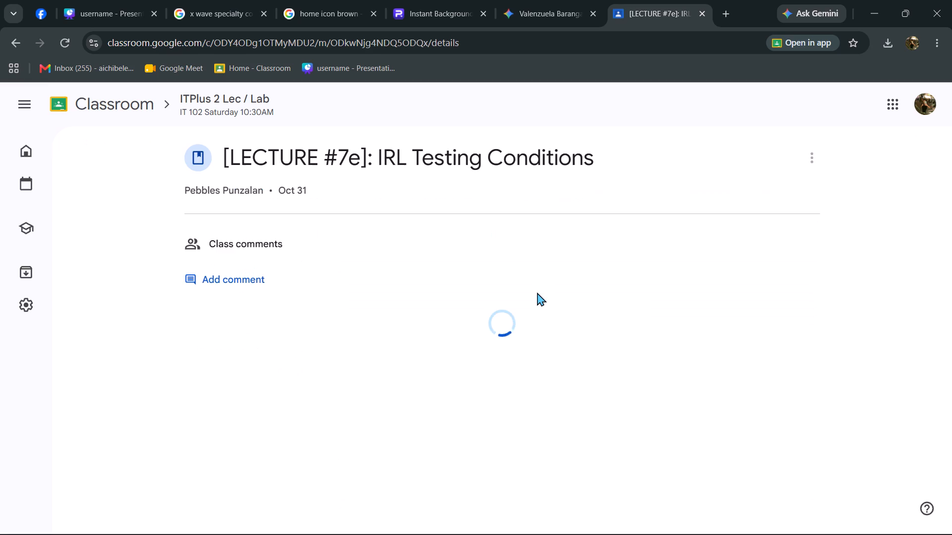
{"action": "key", "text": "Escape"}
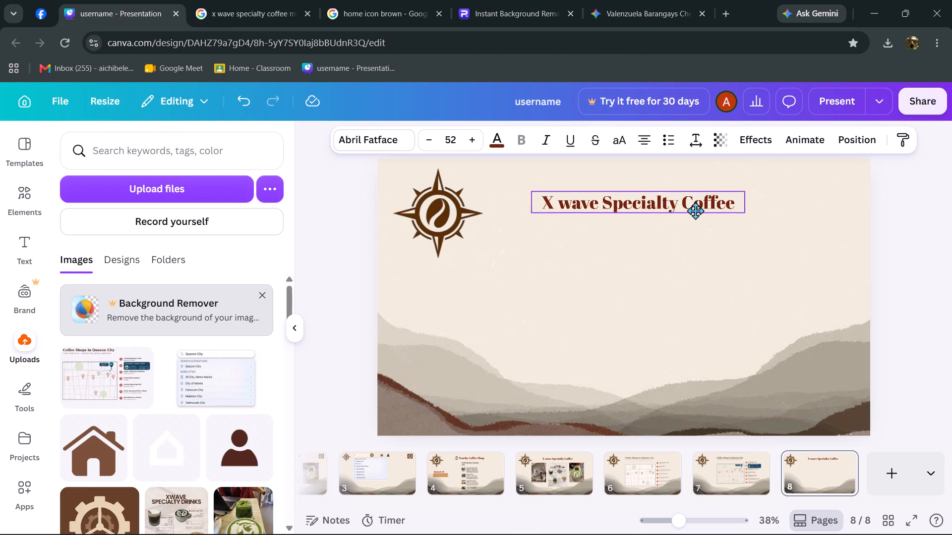
{"action": "left_click_drag", "start_coordinate": [695, 211], "coordinate": [648, 192]}
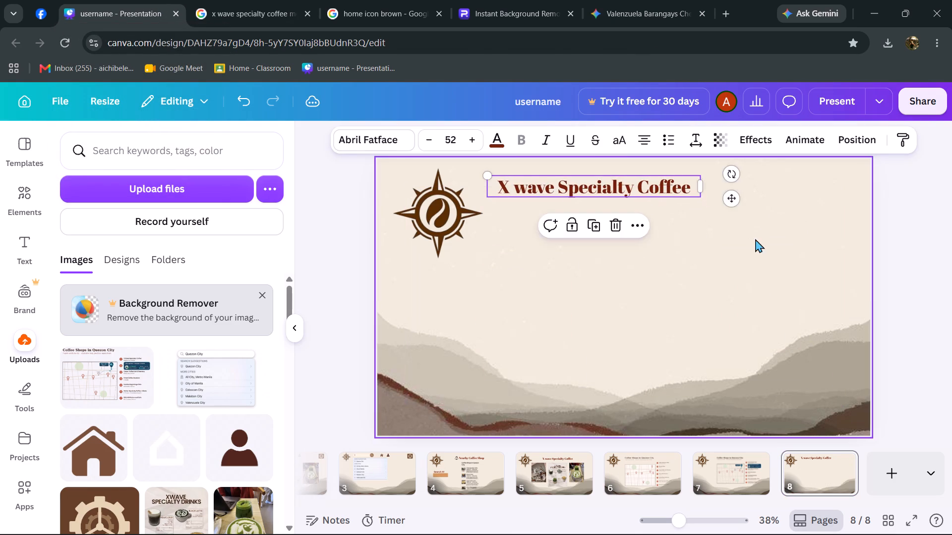
{"action": "left_click", "coordinate": [756, 239]}
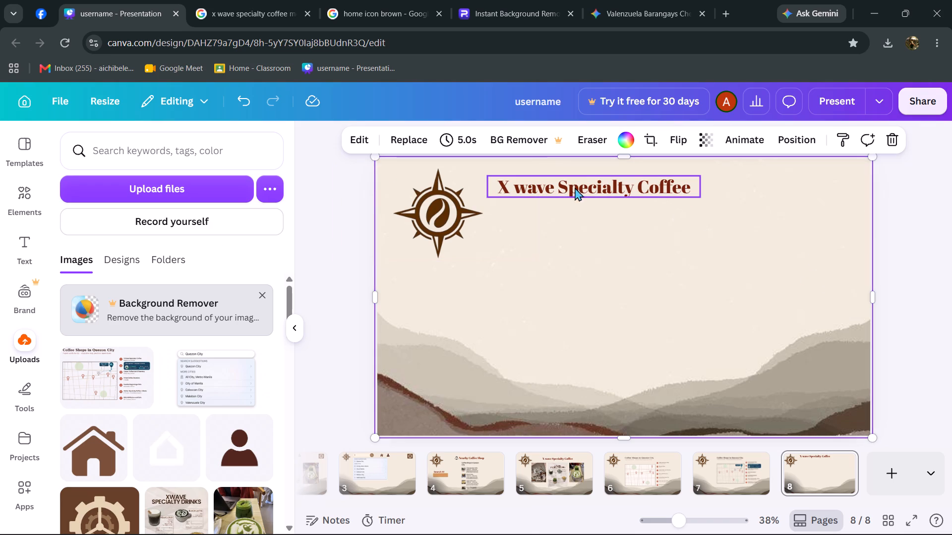
Duplicate the X wave Specialty Coffee title, change the copy's text to "Ratings", and place it below the title toward the slide's right side.
{"action": "left_click", "coordinate": [585, 180]}
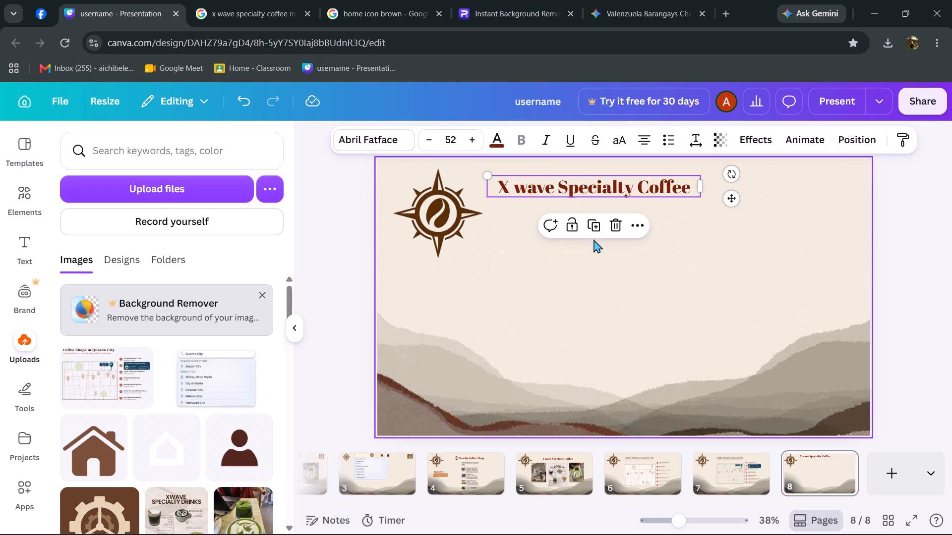
{"action": "key", "text": "ctrl+d"}
{"action": "left_click_drag", "start_coordinate": [711, 282], "coordinate": [709, 271]}
{"action": "left_click_drag", "start_coordinate": [646, 192], "coordinate": [747, 214]}
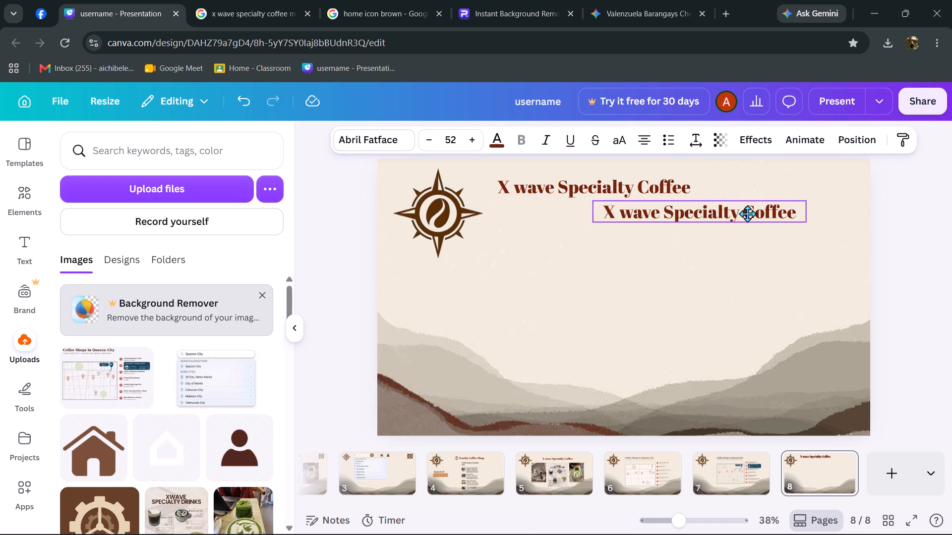
{"action": "left_click_drag", "start_coordinate": [747, 214], "coordinate": [750, 213]}
{"action": "left_click", "coordinate": [751, 213]}
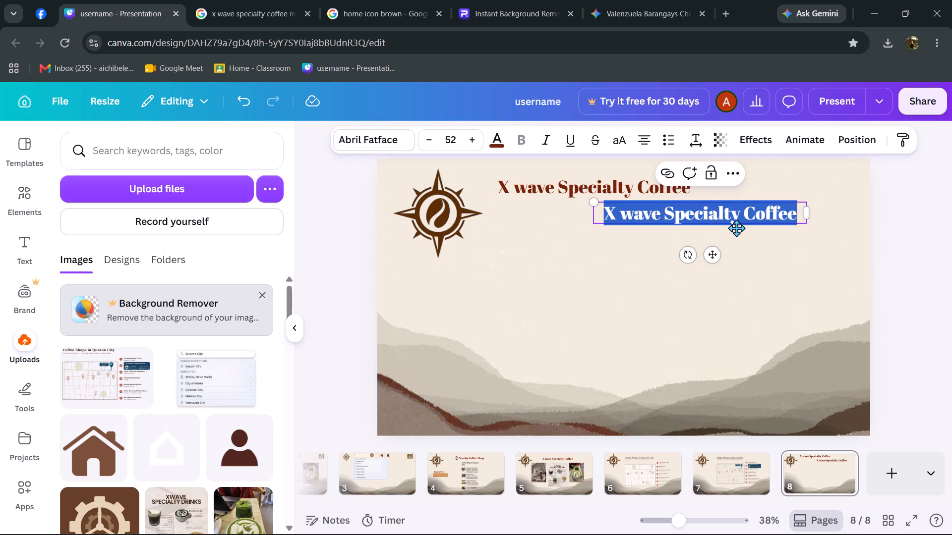
{"action": "type", "text": "Ratings"}
{"action": "key", "text": "BackSpace"}
{"action": "key", "text": "s"}
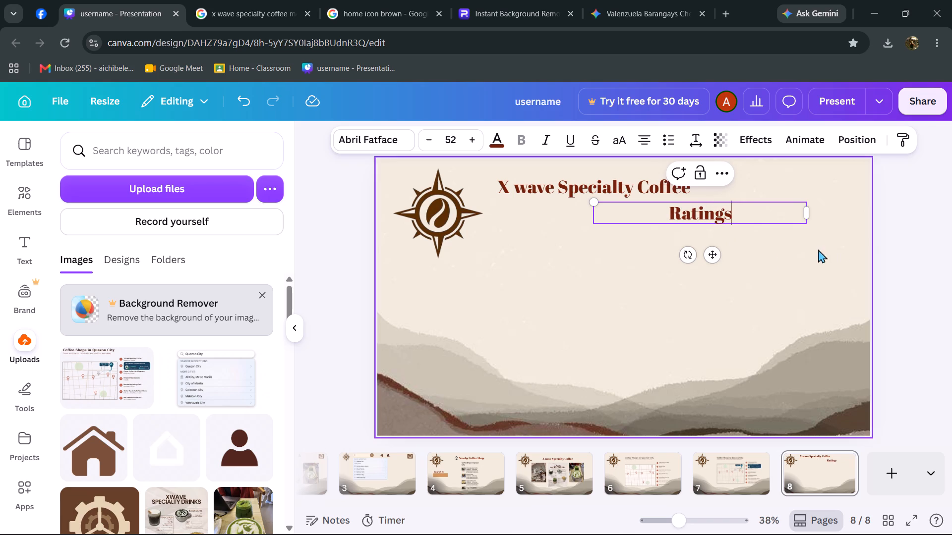
{"action": "left_click_drag", "start_coordinate": [886, 247], "coordinate": [892, 249]}
{"action": "left_click_drag", "start_coordinate": [771, 222], "coordinate": [798, 224]}
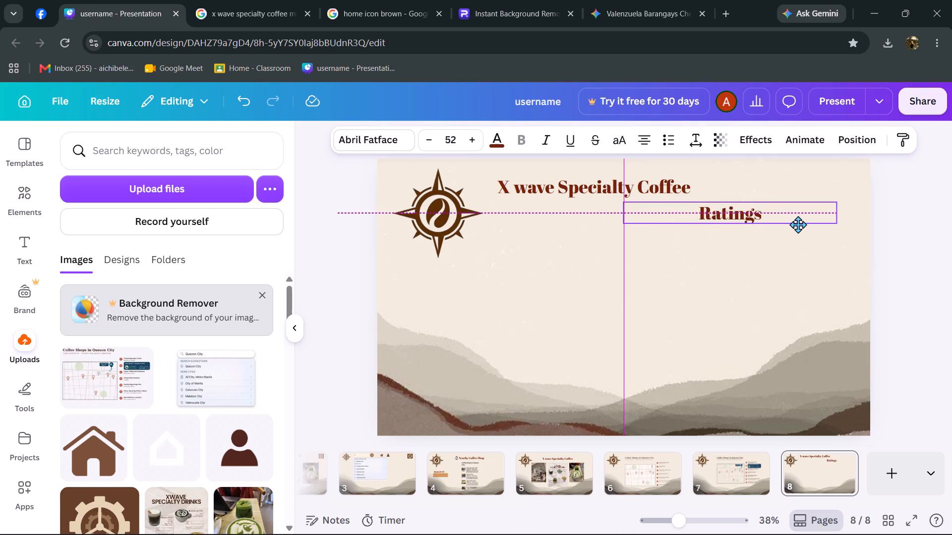
{"action": "left_click_drag", "start_coordinate": [798, 224], "coordinate": [808, 220]}
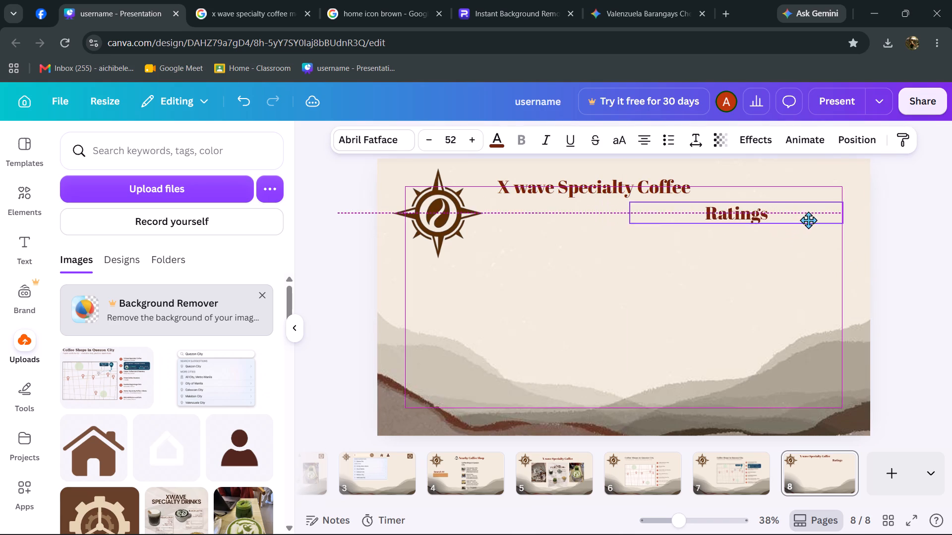
{"action": "left_click_drag", "start_coordinate": [808, 220], "coordinate": [810, 219]}
{"action": "left_click", "coordinate": [871, 324]}
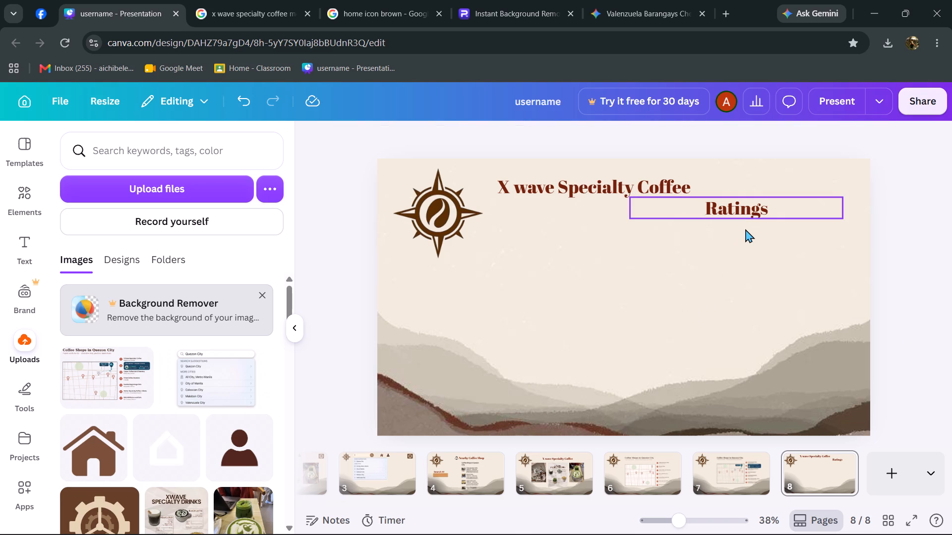
Search the uploaded files for "fivestar".
{"action": "left_click", "coordinate": [178, 147]}
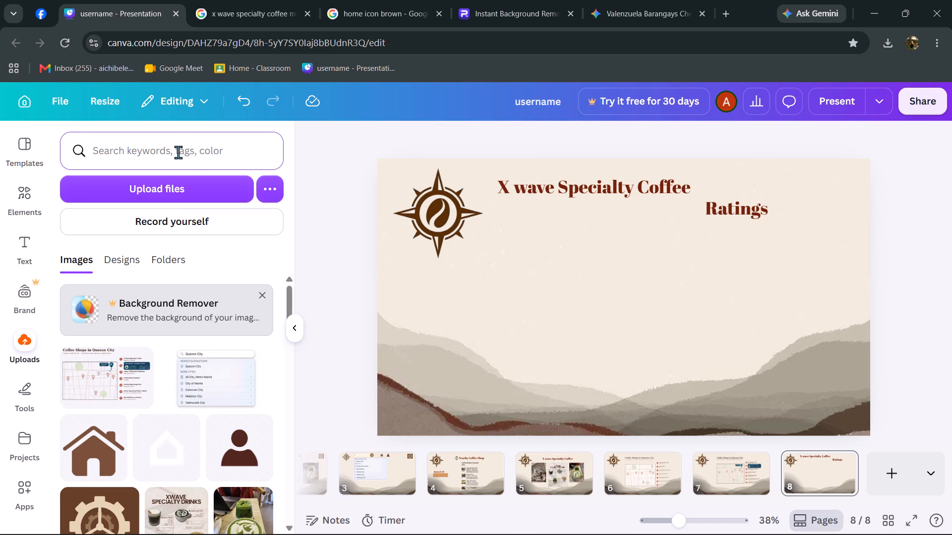
{"action": "type", "text": "fivestaa"}
{"action": "key", "text": "BackSpace"}
{"action": "key", "text": "r"}
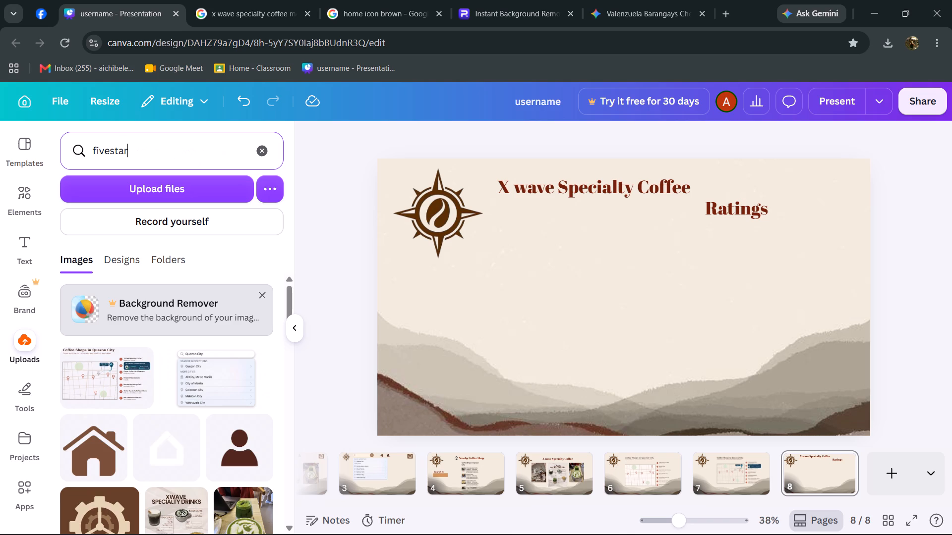
{"action": "key", "text": "Return"}
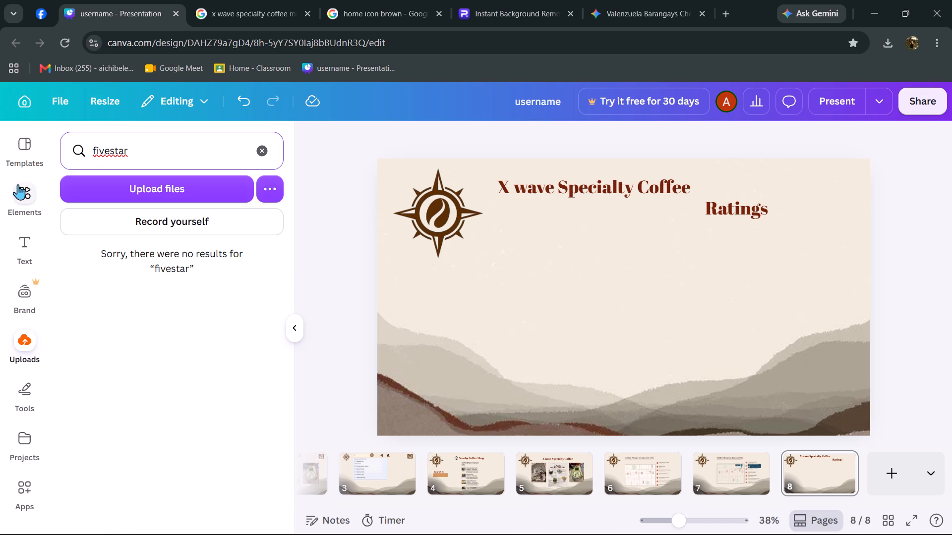
Search the design elements for "rating stars" and place the yellow graphic with four filled stars and one outlined star mid-slide, below the headings.
{"action": "left_click", "coordinate": [18, 184]}
{"action": "left_click", "coordinate": [130, 155]}
{"action": "left_click", "coordinate": [184, 158]}
{"action": "triple_click", "coordinate": [188, 158]}
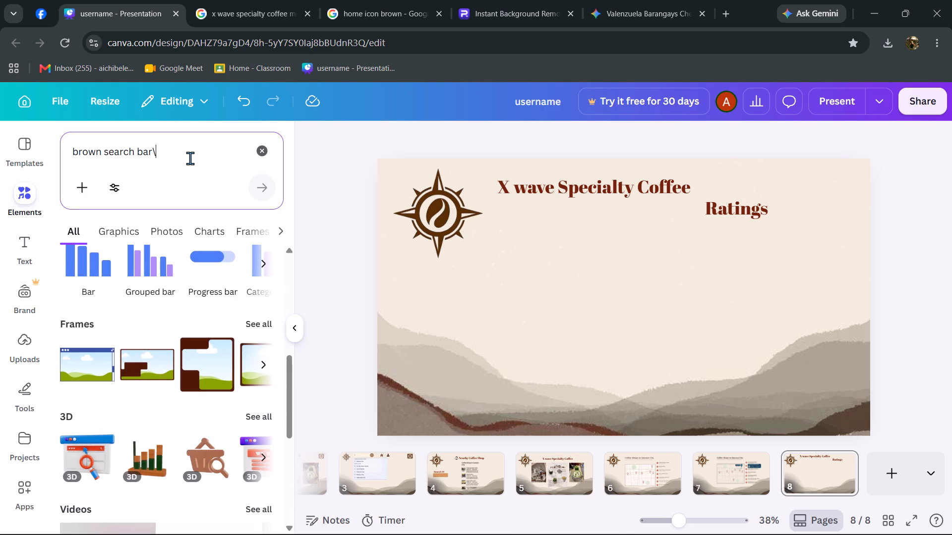
{"action": "double_click", "coordinate": [190, 158]}
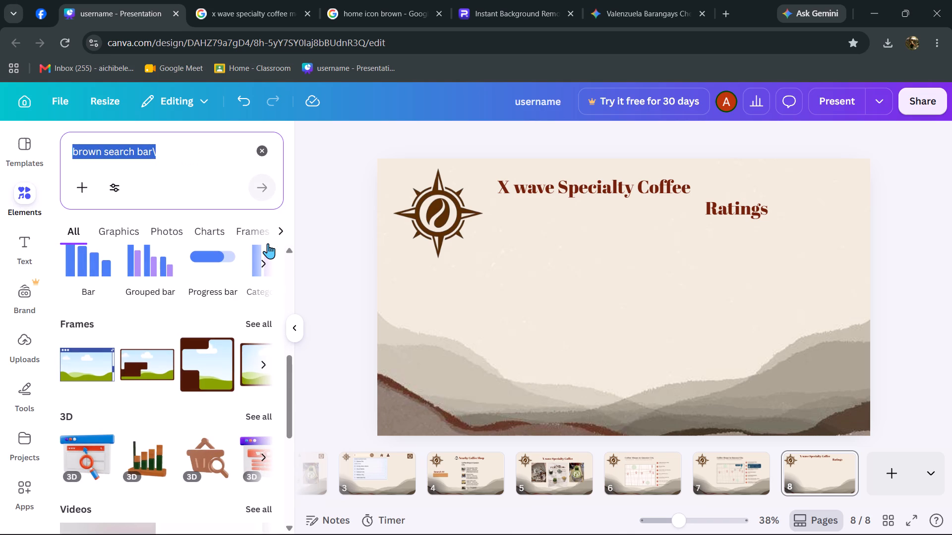
{"action": "type", "text": "ratin"}
{"action": "type", "text": "g stars"}
{"action": "key", "text": "Return"}
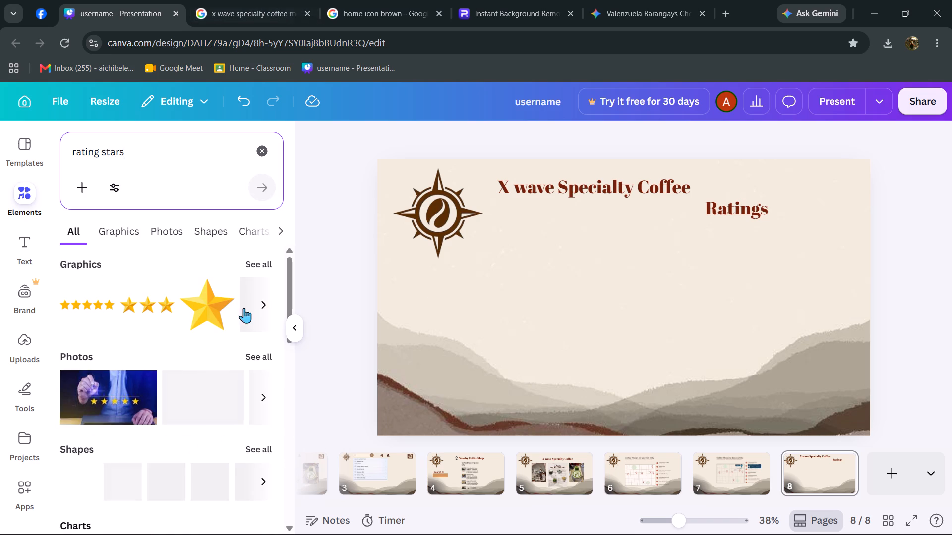
{"action": "scroll", "coordinate": [122, 369], "scroll_direction": "down", "scroll_amount": 1}
{"action": "scroll", "coordinate": [140, 347], "scroll_direction": "up", "scroll_amount": 2}
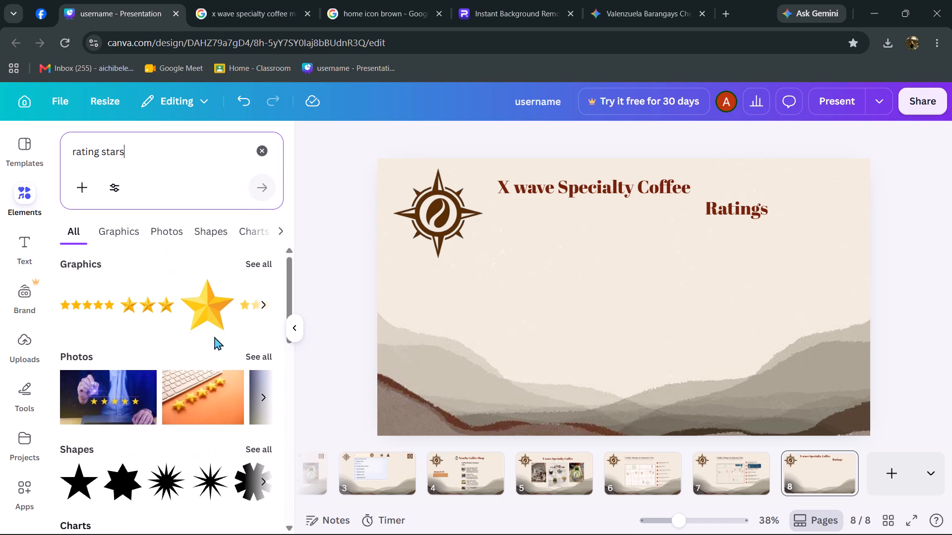
{"action": "left_click", "coordinate": [258, 300]}
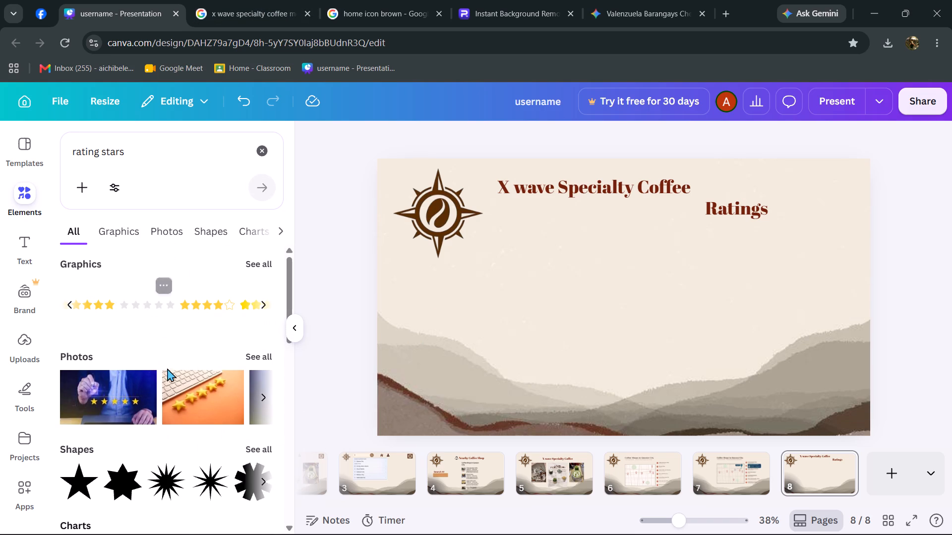
{"action": "left_click", "coordinate": [197, 303]}
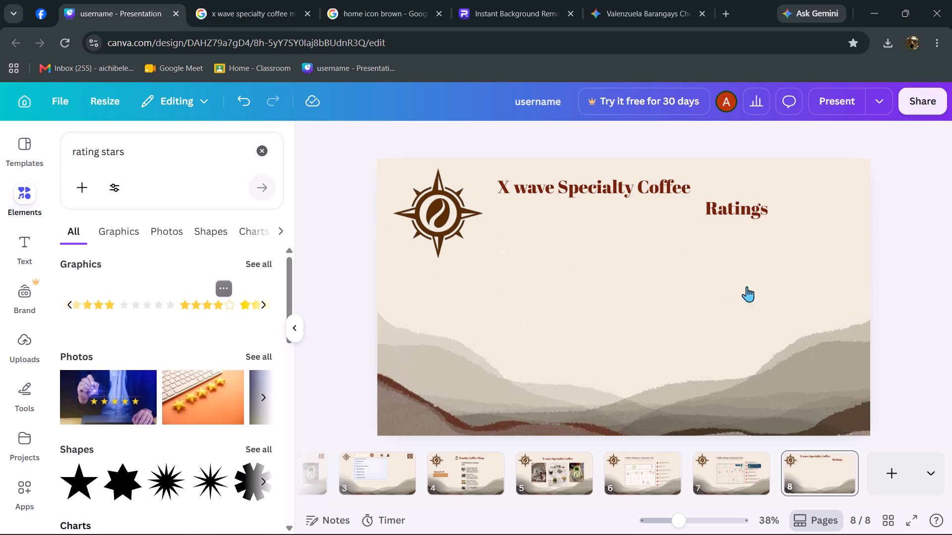
{"action": "left_click_drag", "start_coordinate": [687, 286], "coordinate": [689, 261]}
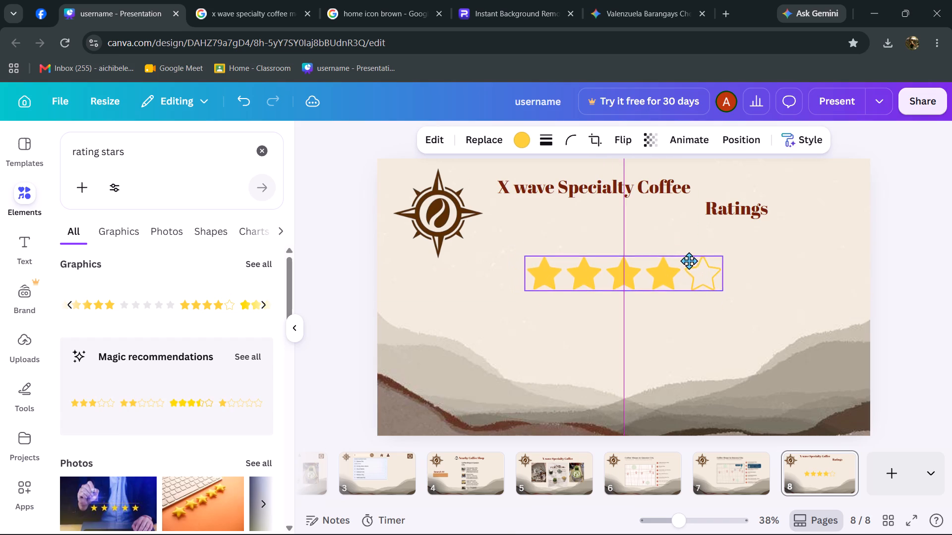
{"action": "left_click_drag", "start_coordinate": [689, 261], "coordinate": [677, 246]}
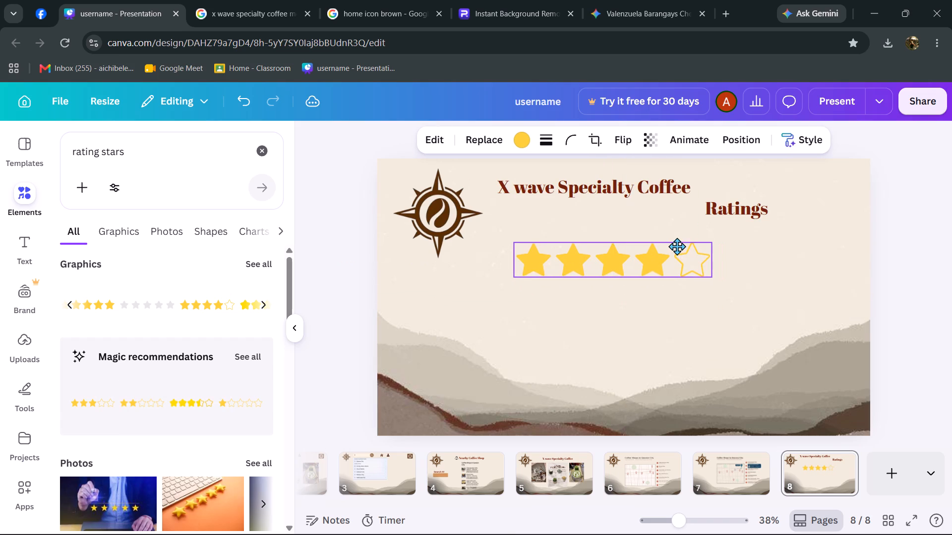
{"action": "left_click_drag", "start_coordinate": [677, 246], "coordinate": [701, 264]}
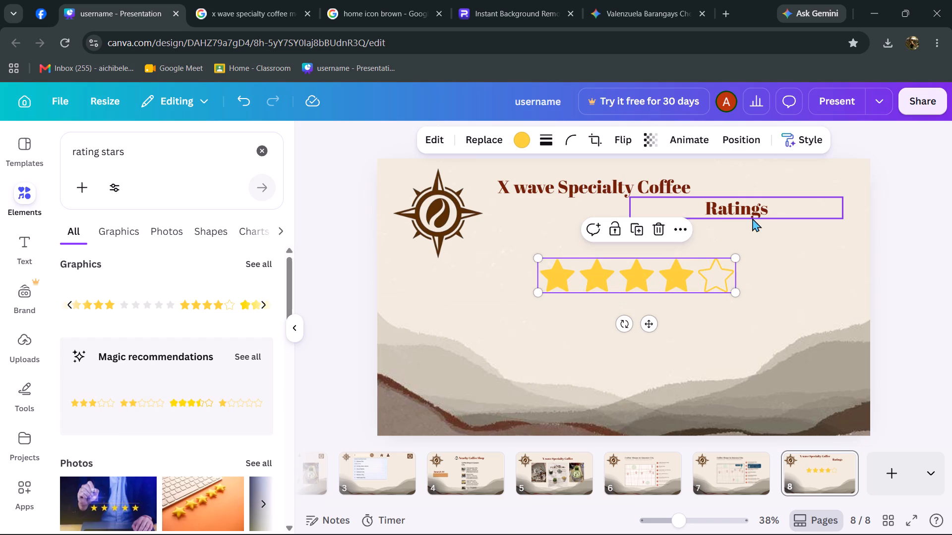
Change the "Ratings" text on page 8 to "Rate Us!!".
{"action": "left_click", "coordinate": [752, 217]}
{"action": "double_click", "coordinate": [774, 207]}
{"action": "left_click", "coordinate": [775, 208]}
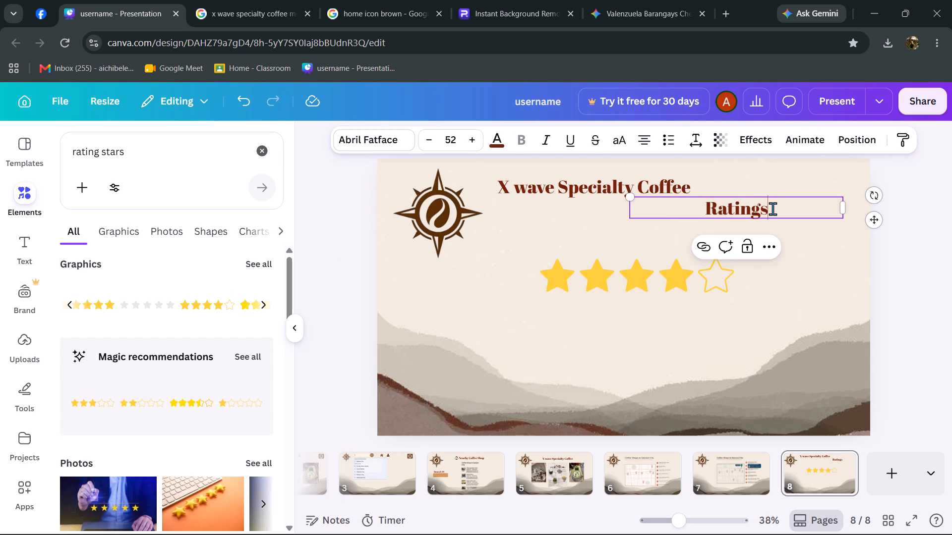
{"action": "key", "text": "BackSpace"}
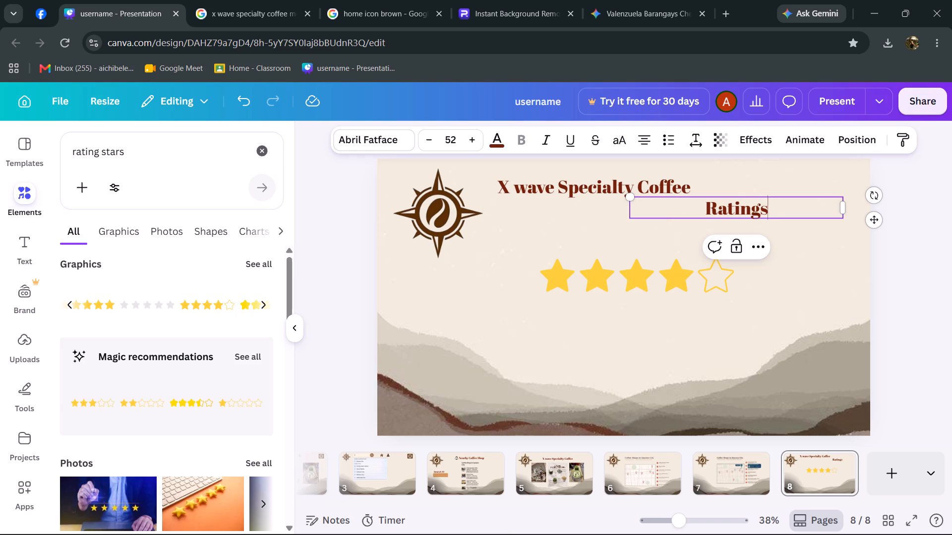
{"action": "key", "text": "BackSpace"}
{"action": "key", "text": "BackSpace"}
{"action": "key", "text": "BackSpace"}
{"action": "type", "text": "e"}
{"action": "key", "text": "space"}
{"action": "type", "text": "Us!!"}
{"action": "left_click", "coordinate": [813, 289]}
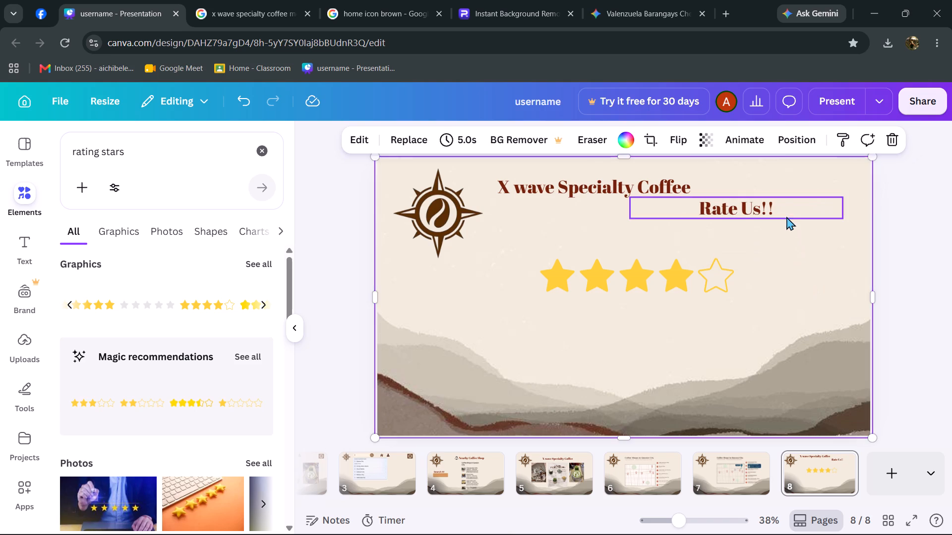
Move the "Rate Us!!" text so it sits centred above the row of stars.
{"action": "left_click_drag", "start_coordinate": [785, 205], "coordinate": [703, 216]}
{"action": "left_click", "coordinate": [704, 222]}
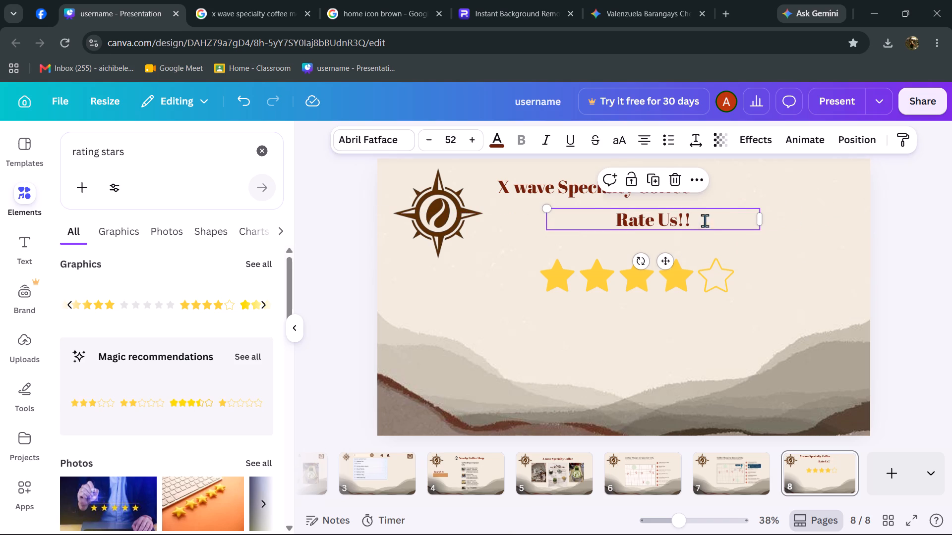
{"action": "left_click_drag", "start_coordinate": [719, 218], "coordinate": [764, 202]}
{"action": "left_click", "coordinate": [844, 240]}
Remove one exclamation mark from the text above the stars so it reads "Rate Us!".
{"action": "double_click", "coordinate": [709, 214]}
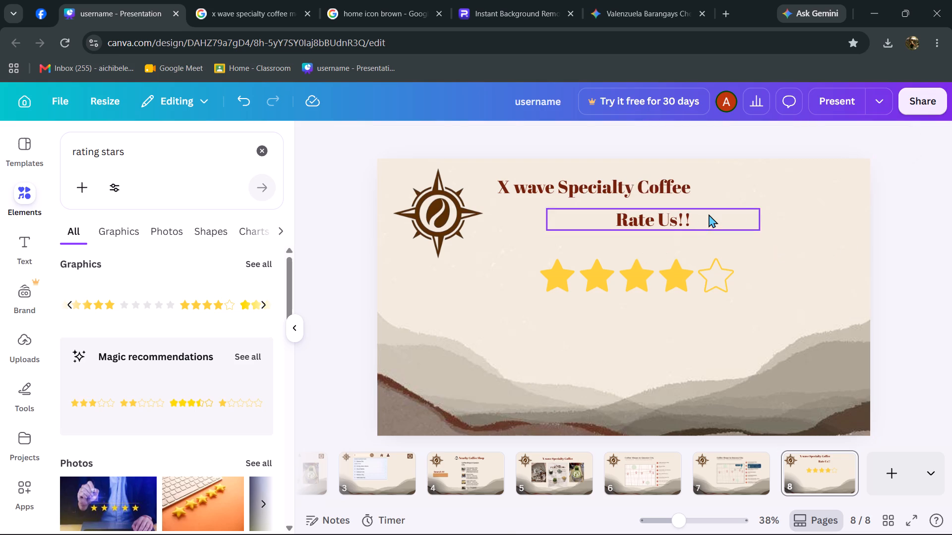
{"action": "key", "text": "BackSpace"}
{"action": "left_click_drag", "start_coordinate": [868, 271], "coordinate": [853, 271]}
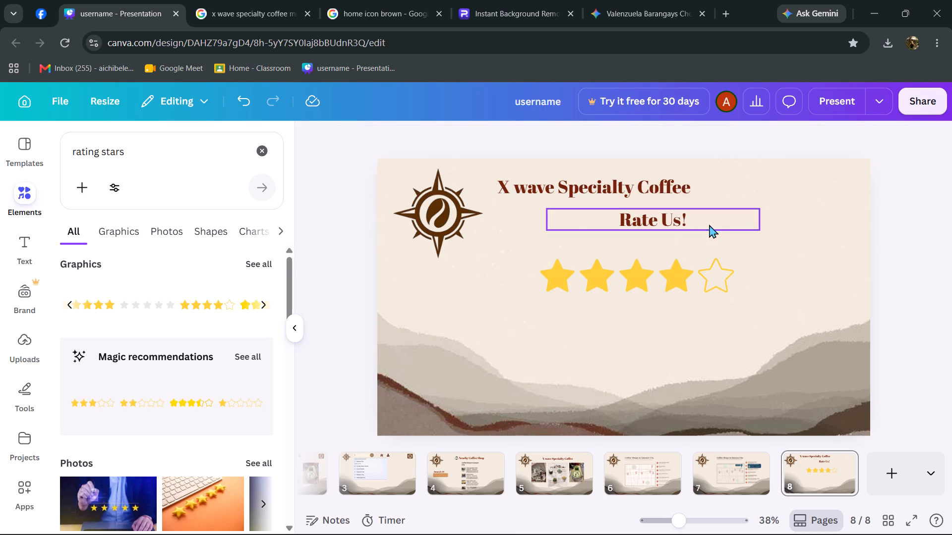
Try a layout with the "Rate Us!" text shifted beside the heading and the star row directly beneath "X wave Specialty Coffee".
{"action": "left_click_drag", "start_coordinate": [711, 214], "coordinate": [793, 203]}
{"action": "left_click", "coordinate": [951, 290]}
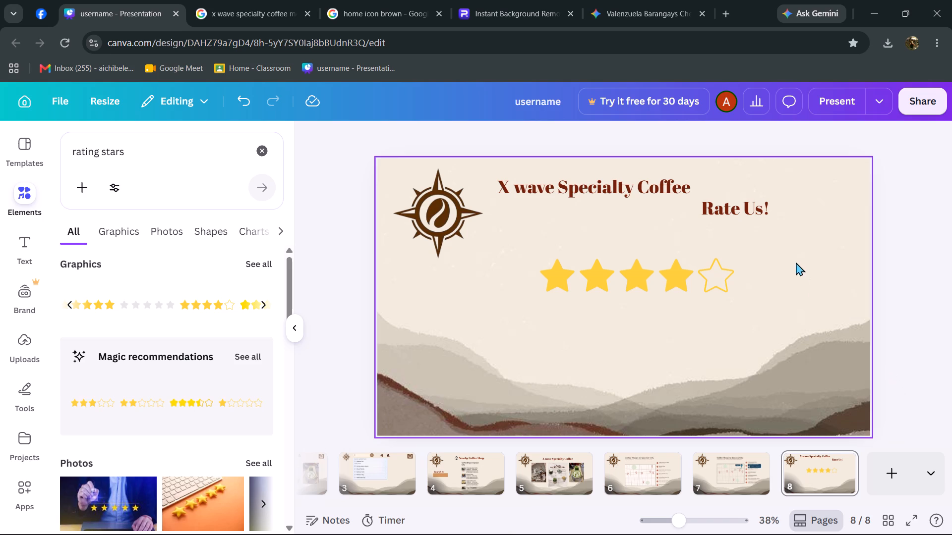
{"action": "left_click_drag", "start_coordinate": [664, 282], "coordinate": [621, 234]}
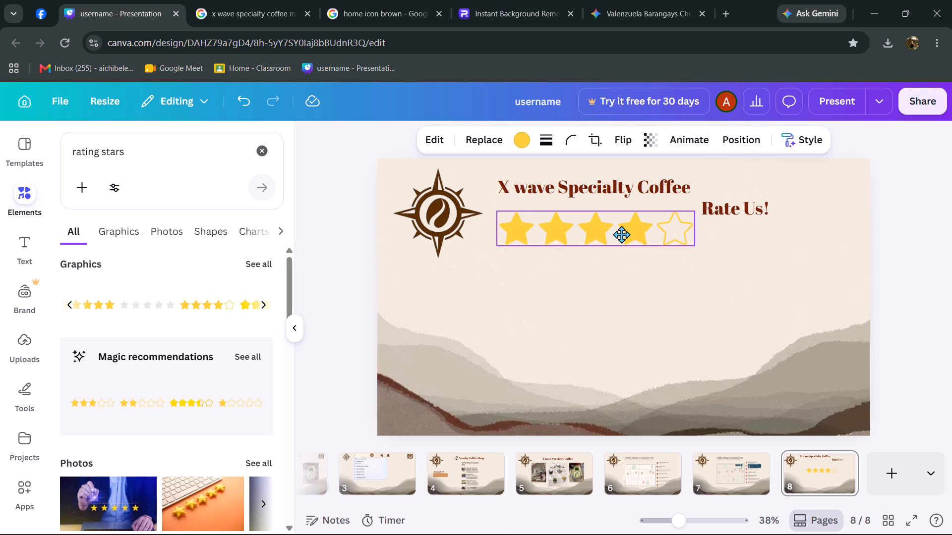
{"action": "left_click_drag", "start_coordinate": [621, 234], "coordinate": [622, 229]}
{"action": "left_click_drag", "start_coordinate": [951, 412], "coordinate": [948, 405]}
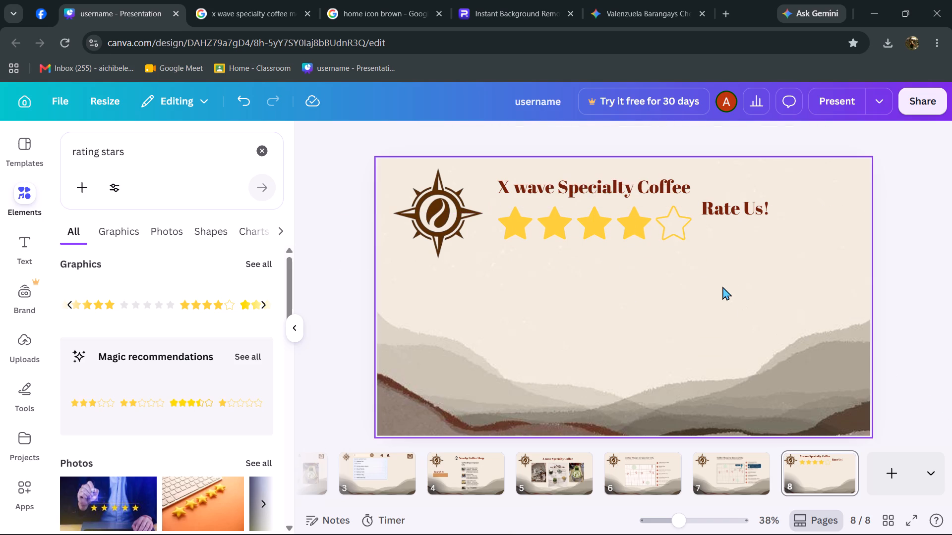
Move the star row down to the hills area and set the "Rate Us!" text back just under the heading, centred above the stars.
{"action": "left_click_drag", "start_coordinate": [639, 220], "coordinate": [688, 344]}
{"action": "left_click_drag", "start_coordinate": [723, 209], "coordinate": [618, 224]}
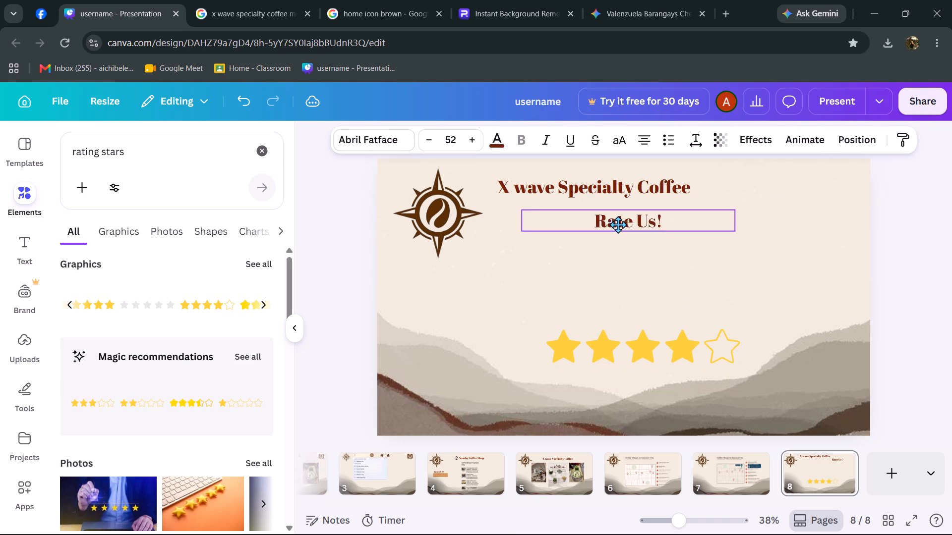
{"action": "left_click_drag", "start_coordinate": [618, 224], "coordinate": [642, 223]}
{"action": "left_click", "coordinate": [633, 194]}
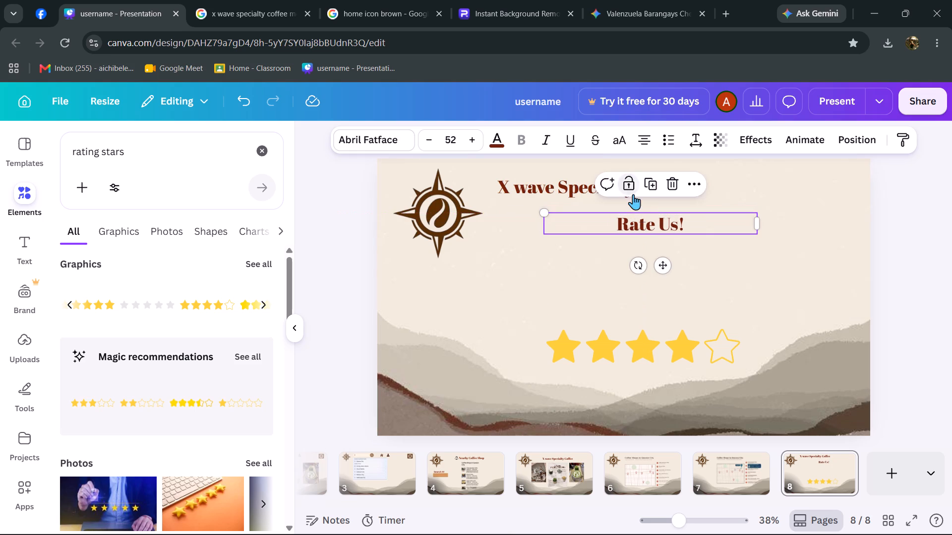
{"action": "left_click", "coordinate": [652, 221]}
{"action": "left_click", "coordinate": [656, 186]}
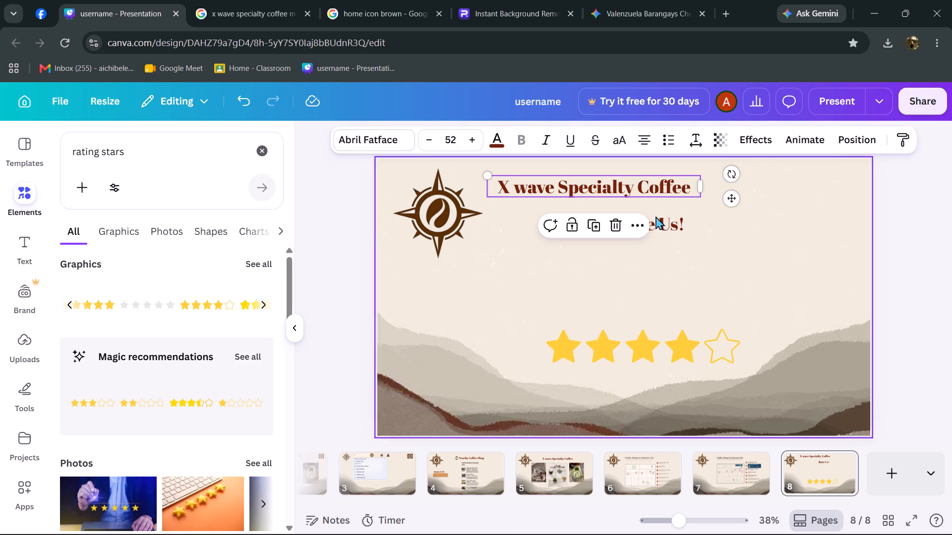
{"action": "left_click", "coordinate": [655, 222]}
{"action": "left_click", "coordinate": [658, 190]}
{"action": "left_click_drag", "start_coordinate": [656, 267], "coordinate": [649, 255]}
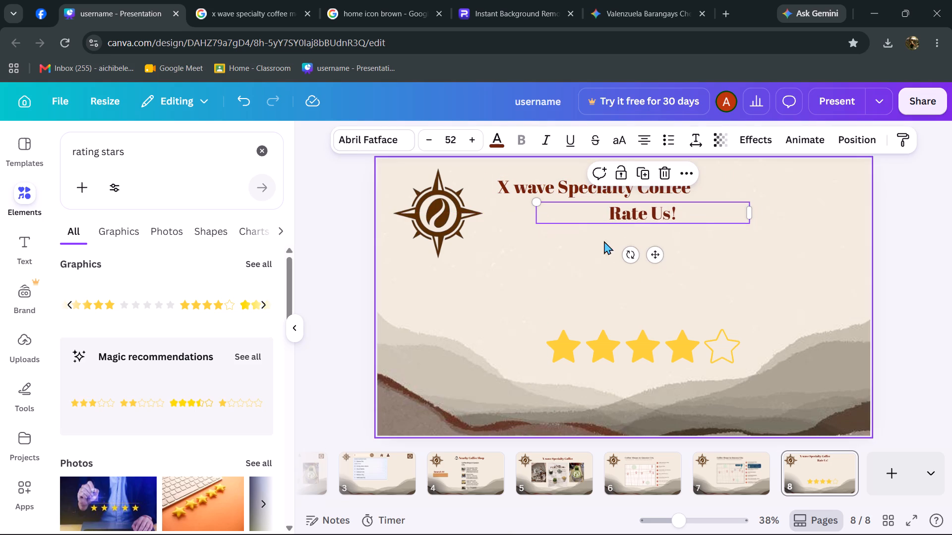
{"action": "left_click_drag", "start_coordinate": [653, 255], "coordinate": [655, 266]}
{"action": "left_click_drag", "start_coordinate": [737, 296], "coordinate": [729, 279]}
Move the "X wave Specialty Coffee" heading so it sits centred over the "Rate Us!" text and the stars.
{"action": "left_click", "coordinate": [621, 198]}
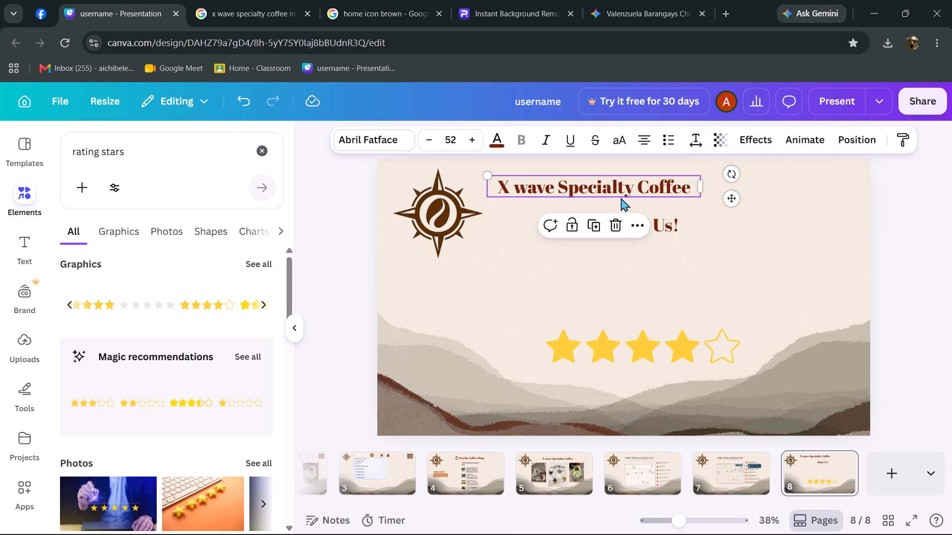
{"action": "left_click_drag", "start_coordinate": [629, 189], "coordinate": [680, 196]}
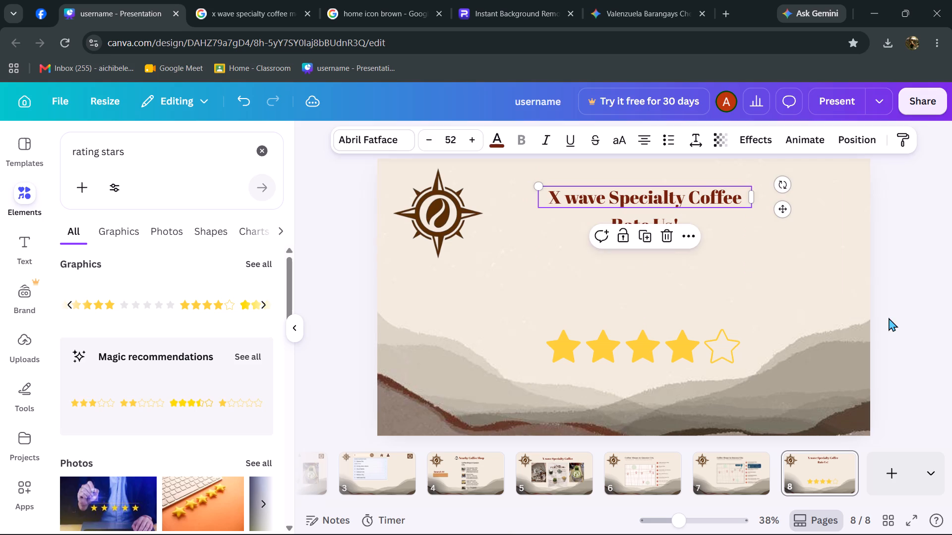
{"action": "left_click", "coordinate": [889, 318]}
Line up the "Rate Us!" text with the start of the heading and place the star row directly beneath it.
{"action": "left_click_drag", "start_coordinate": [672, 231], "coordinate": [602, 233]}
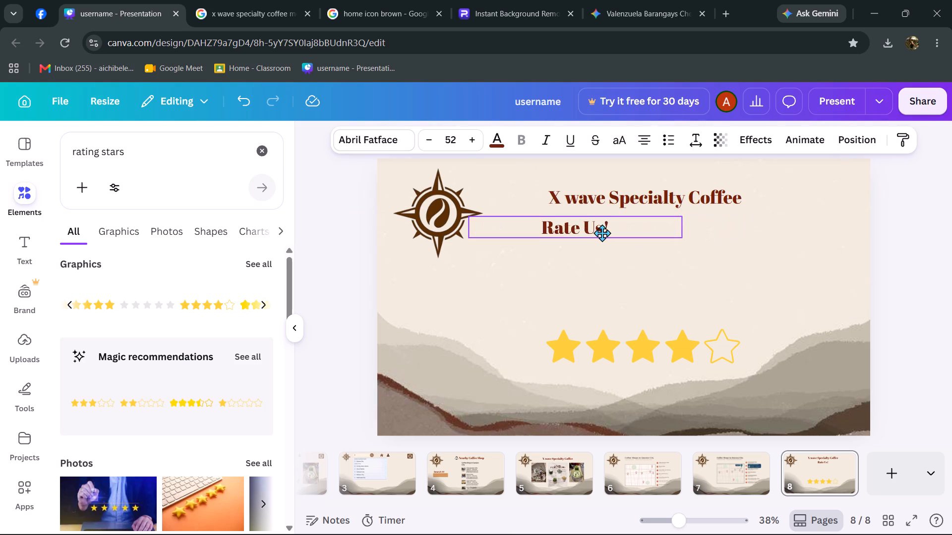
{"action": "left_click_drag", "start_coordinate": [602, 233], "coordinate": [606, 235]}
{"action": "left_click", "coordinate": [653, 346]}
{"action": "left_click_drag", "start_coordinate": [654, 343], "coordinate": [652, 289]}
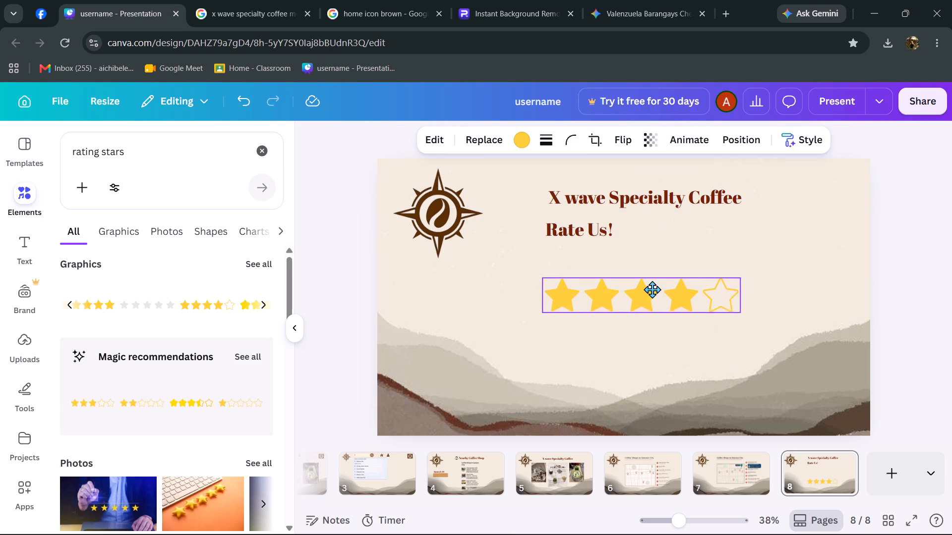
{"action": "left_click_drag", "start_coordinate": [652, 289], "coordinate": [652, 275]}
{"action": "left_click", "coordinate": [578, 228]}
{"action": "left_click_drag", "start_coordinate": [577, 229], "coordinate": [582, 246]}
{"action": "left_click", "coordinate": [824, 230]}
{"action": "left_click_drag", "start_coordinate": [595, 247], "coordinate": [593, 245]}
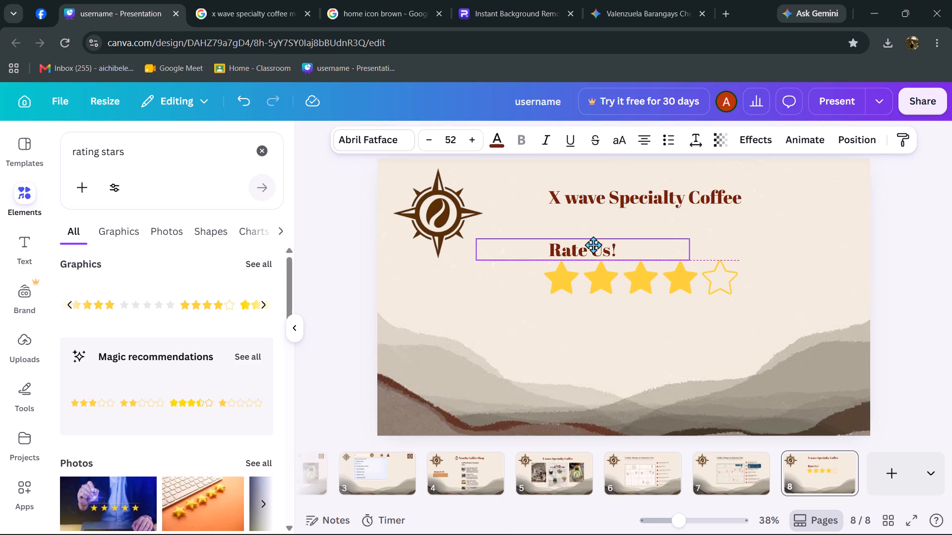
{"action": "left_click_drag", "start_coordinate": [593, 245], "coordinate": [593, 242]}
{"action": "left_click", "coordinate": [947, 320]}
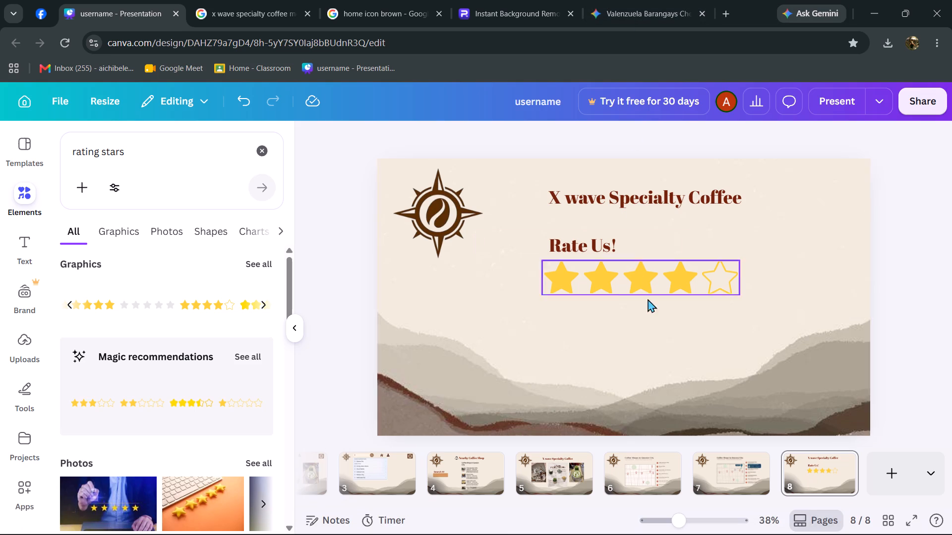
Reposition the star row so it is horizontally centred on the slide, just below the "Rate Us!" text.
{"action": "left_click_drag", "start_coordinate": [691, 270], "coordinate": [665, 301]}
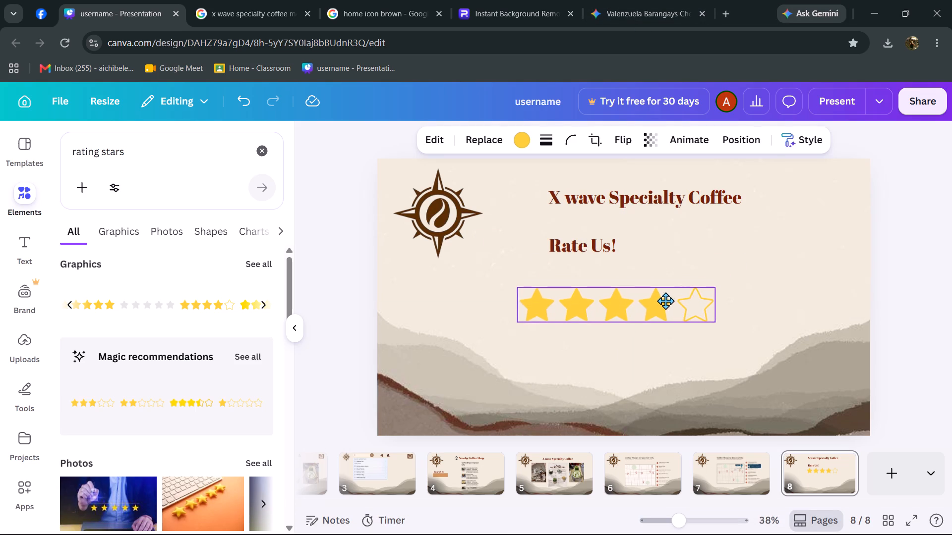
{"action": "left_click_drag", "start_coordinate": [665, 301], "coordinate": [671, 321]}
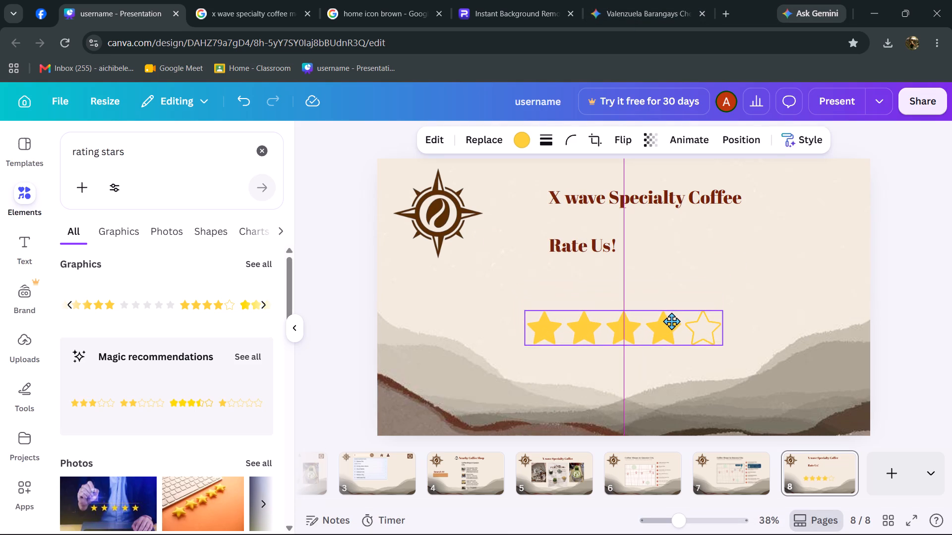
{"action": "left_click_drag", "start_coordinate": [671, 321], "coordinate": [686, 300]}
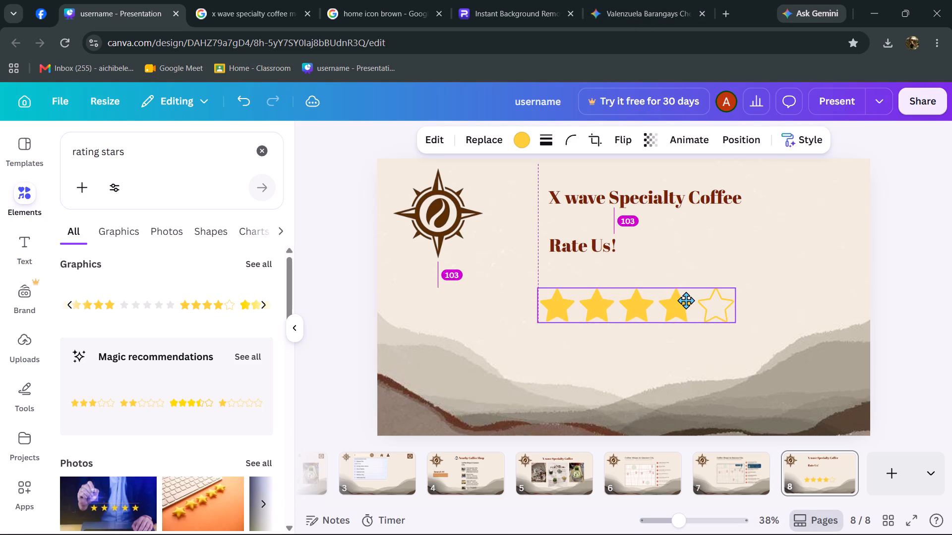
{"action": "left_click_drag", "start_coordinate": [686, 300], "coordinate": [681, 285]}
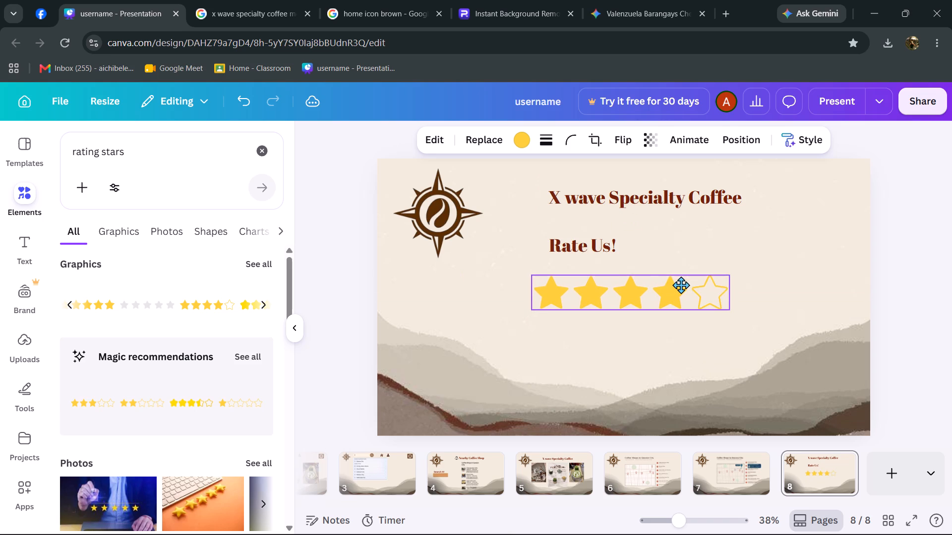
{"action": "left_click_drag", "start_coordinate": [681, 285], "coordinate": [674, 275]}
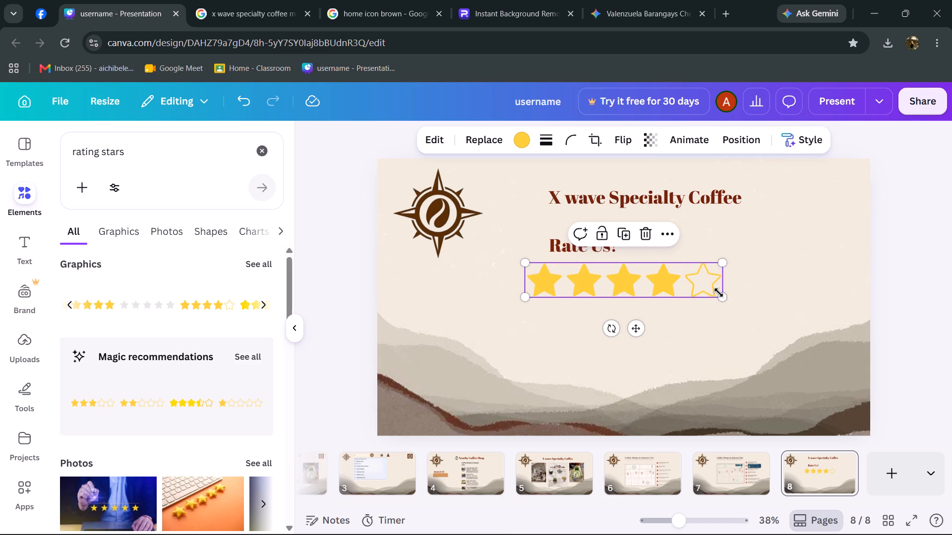
Shrink the star row to about 70% of its size and centre it horizontally on the slide, just above the hills.
{"action": "left_click_drag", "start_coordinate": [719, 294], "coordinate": [678, 270]}
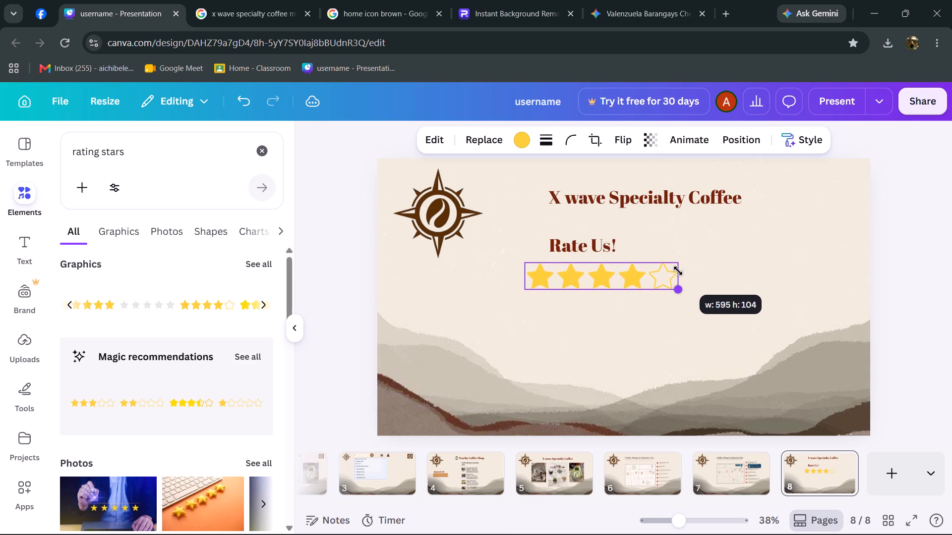
{"action": "left_click_drag", "start_coordinate": [678, 270], "coordinate": [663, 265]}
{"action": "left_click_drag", "start_coordinate": [628, 268], "coordinate": [658, 296]}
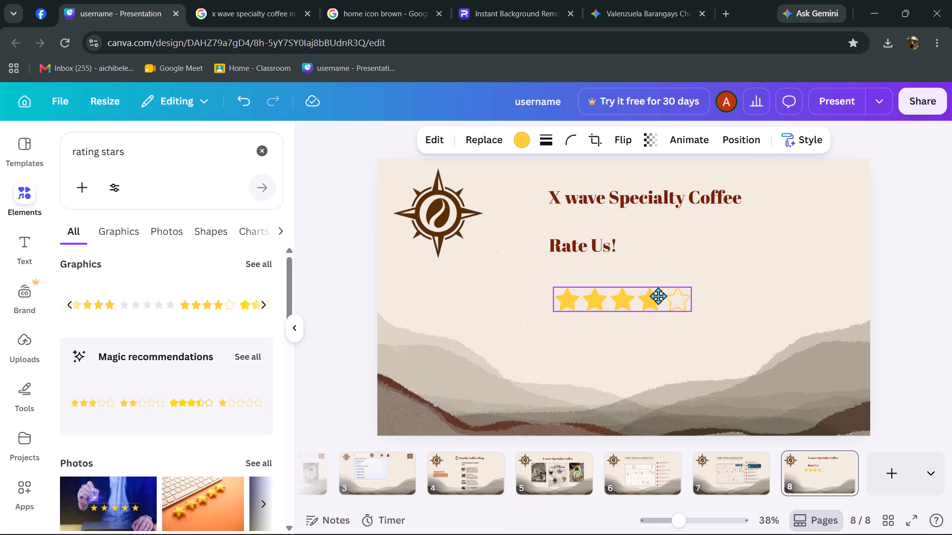
{"action": "left_click_drag", "start_coordinate": [658, 296], "coordinate": [661, 304]}
Move the "Rate Us!" text down so it sits centred just above the row of stars.
{"action": "left_click", "coordinate": [597, 244]}
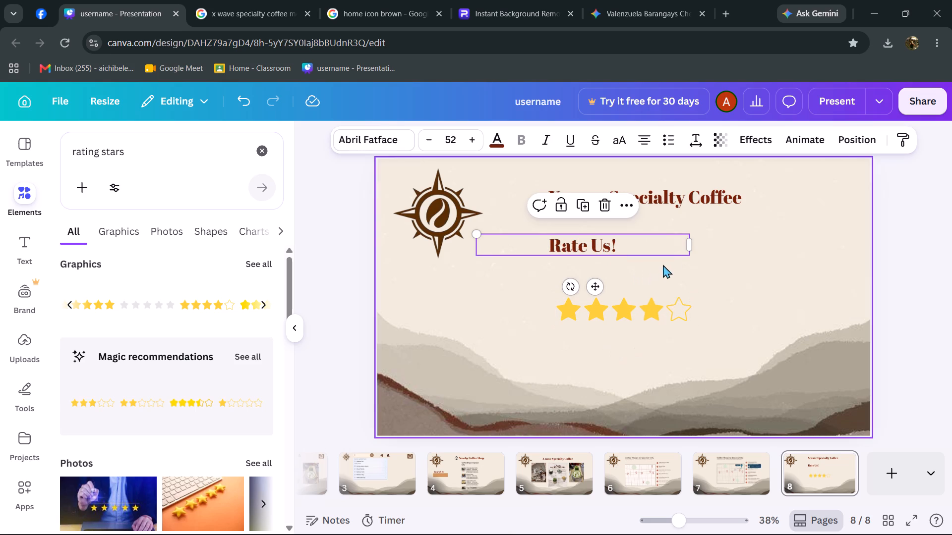
{"action": "left_click_drag", "start_coordinate": [688, 246], "coordinate": [671, 240]}
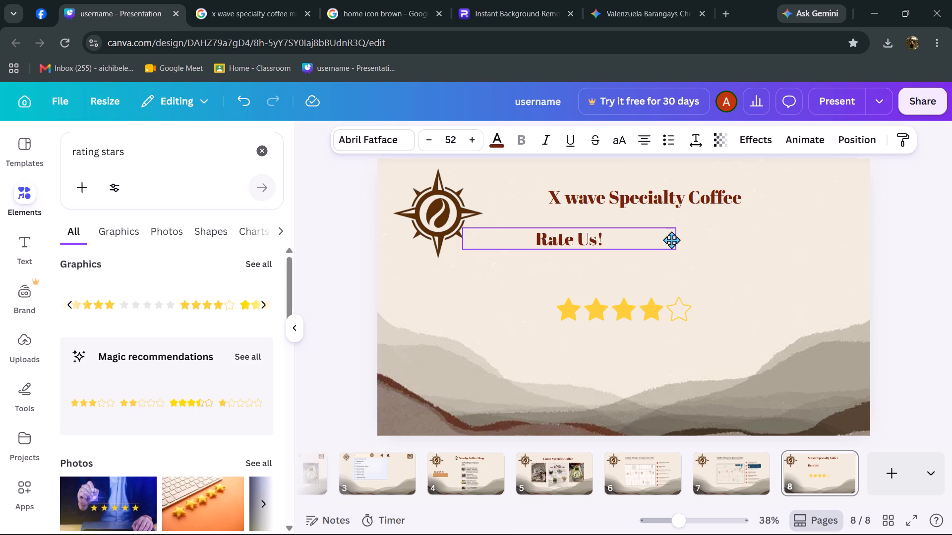
{"action": "left_click_drag", "start_coordinate": [671, 240], "coordinate": [729, 276]}
{"action": "left_click", "coordinate": [725, 279]}
{"action": "left_click", "coordinate": [716, 270]}
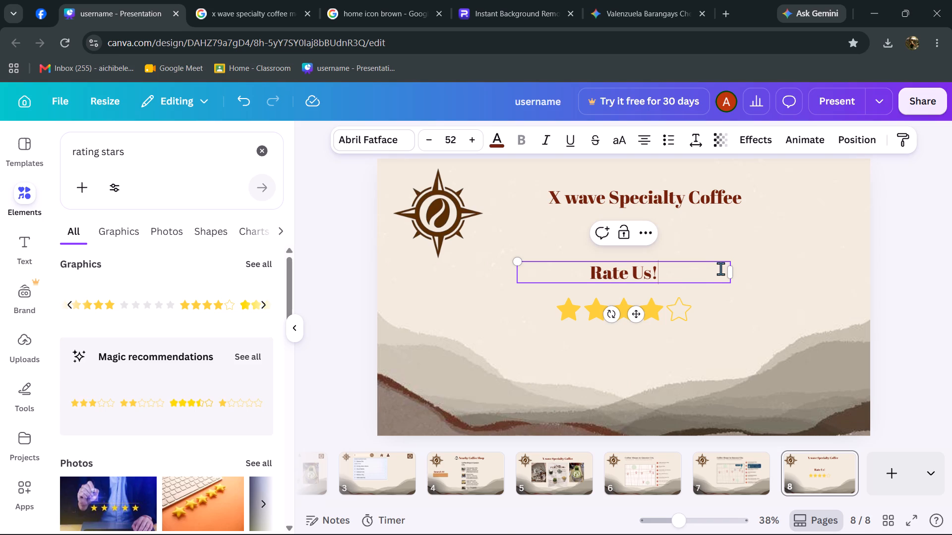
{"action": "left_click", "coordinate": [741, 249]}
{"action": "left_click", "coordinate": [717, 264]}
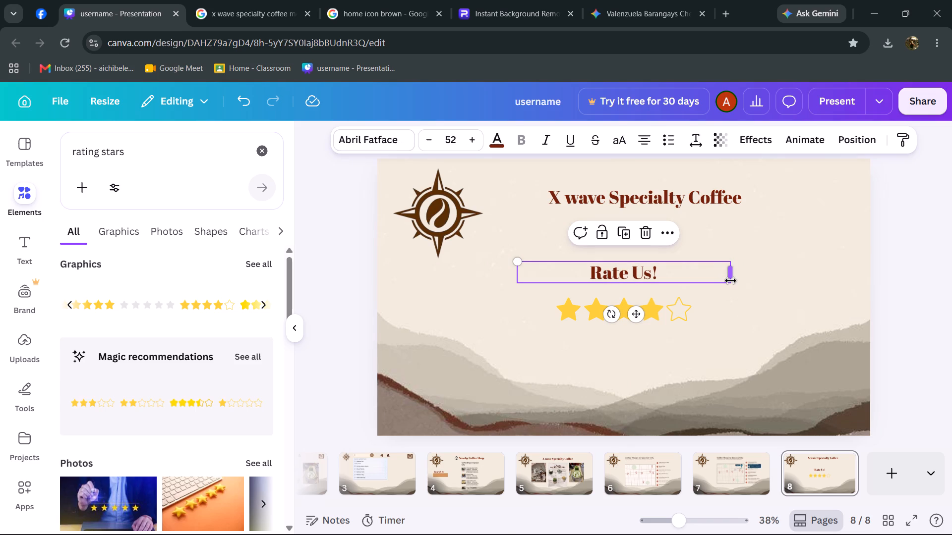
Narrow the "Rate Us!" text box so it fits tightly around the words on one line.
{"action": "left_click_drag", "start_coordinate": [730, 280], "coordinate": [643, 271]}
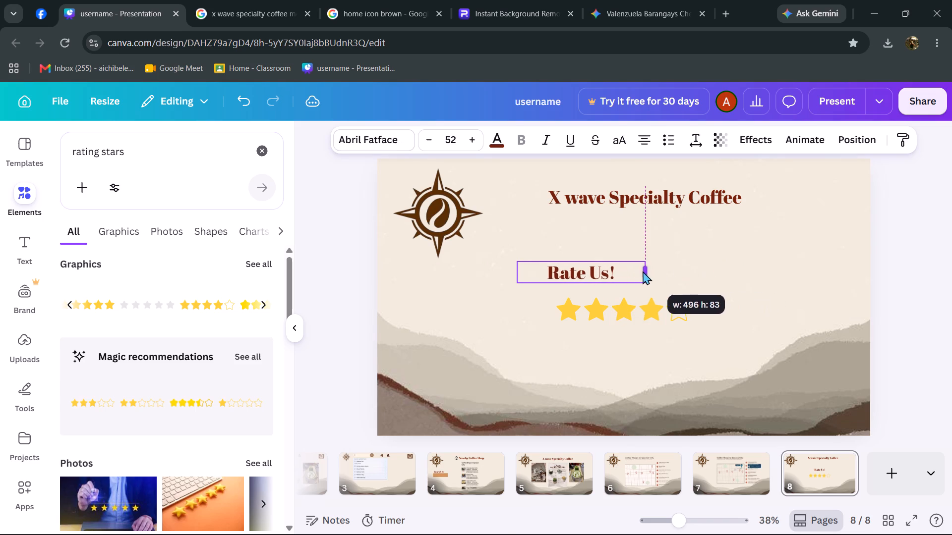
{"action": "left_click_drag", "start_coordinate": [643, 271], "coordinate": [603, 276]}
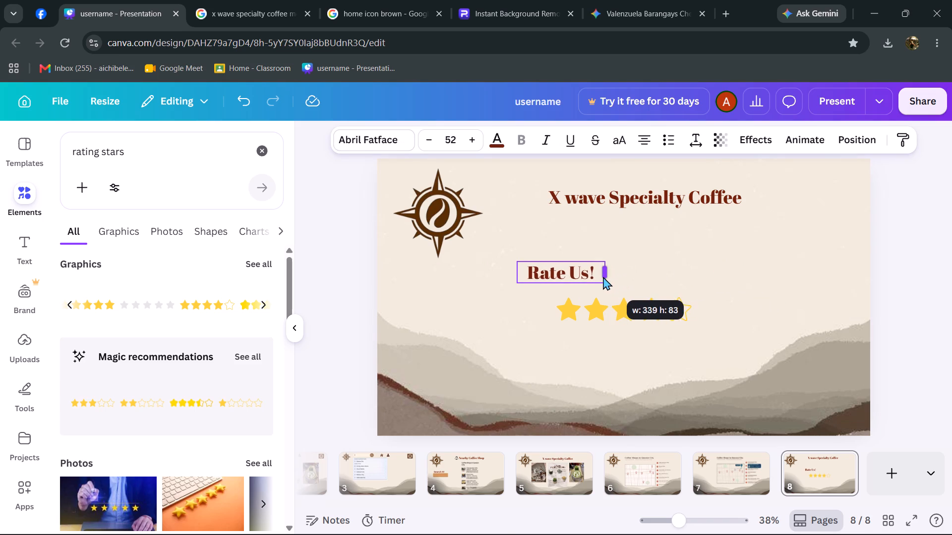
{"action": "left_click_drag", "start_coordinate": [603, 276], "coordinate": [592, 273]}
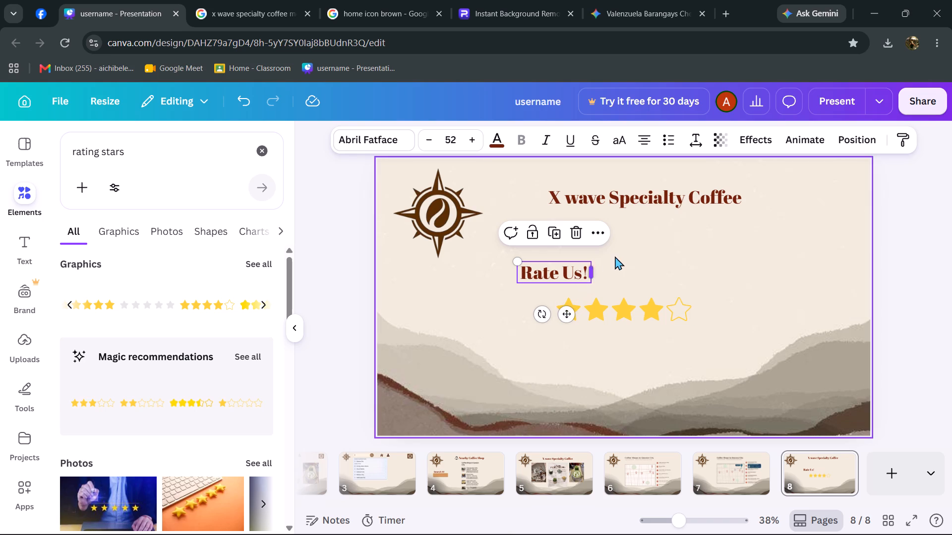
Scale the "Rate Us!" text down to font size 30.
{"action": "left_click", "coordinate": [615, 256]}
{"action": "left_click", "coordinate": [580, 259]}
{"action": "left_click", "coordinate": [575, 264]}
{"action": "left_click", "coordinate": [556, 269]}
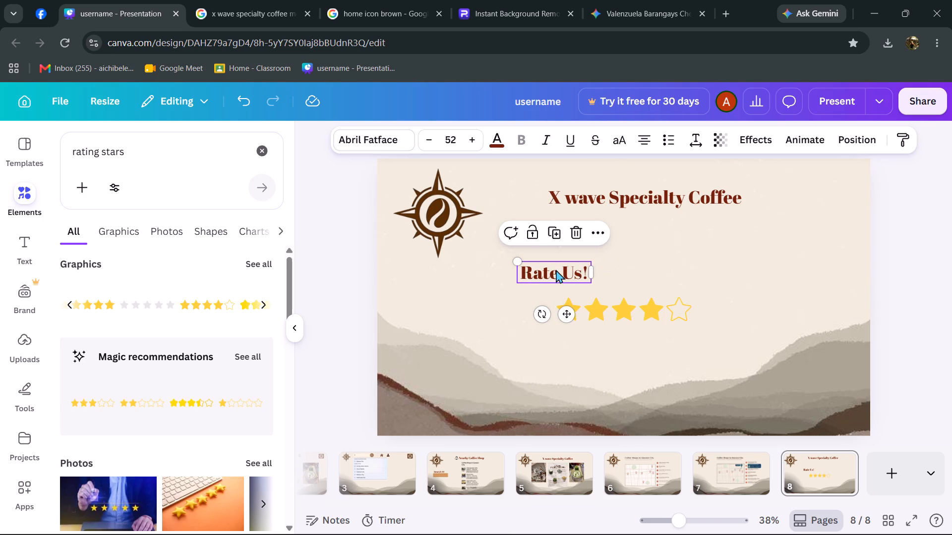
{"action": "left_click", "coordinate": [514, 260]}
{"action": "left_click", "coordinate": [515, 262]}
{"action": "left_click", "coordinate": [493, 260]}
{"action": "left_click", "coordinate": [491, 278]}
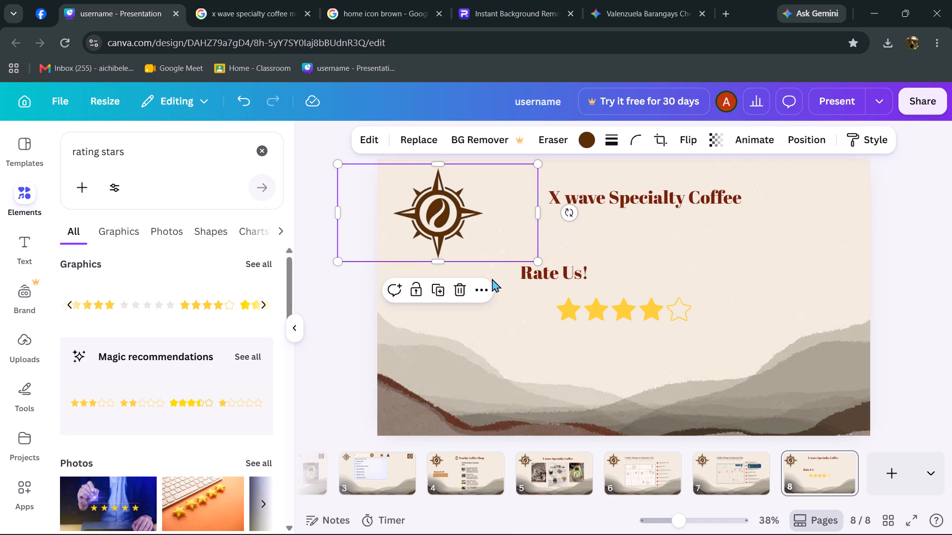
{"action": "left_click", "coordinate": [507, 273]}
{"action": "left_click", "coordinate": [532, 268]}
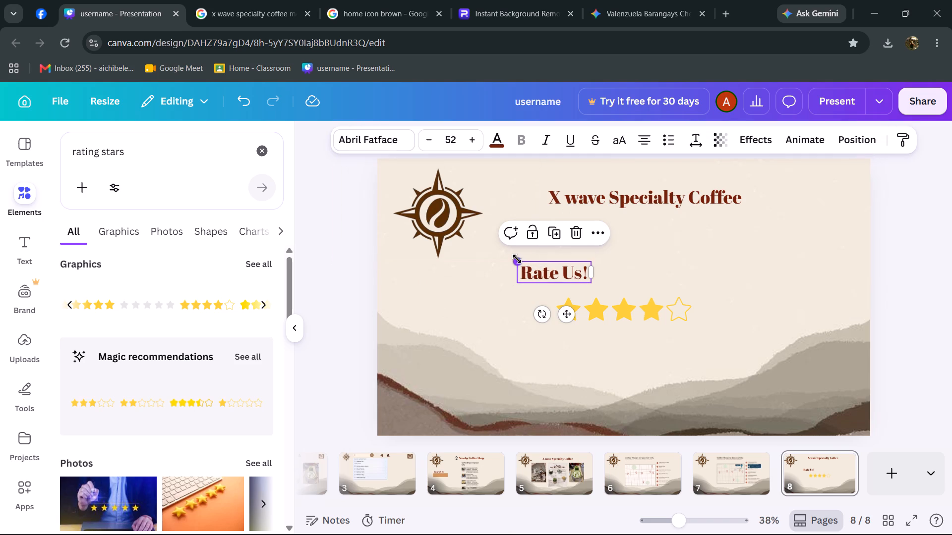
{"action": "left_click_drag", "start_coordinate": [517, 259], "coordinate": [544, 278]}
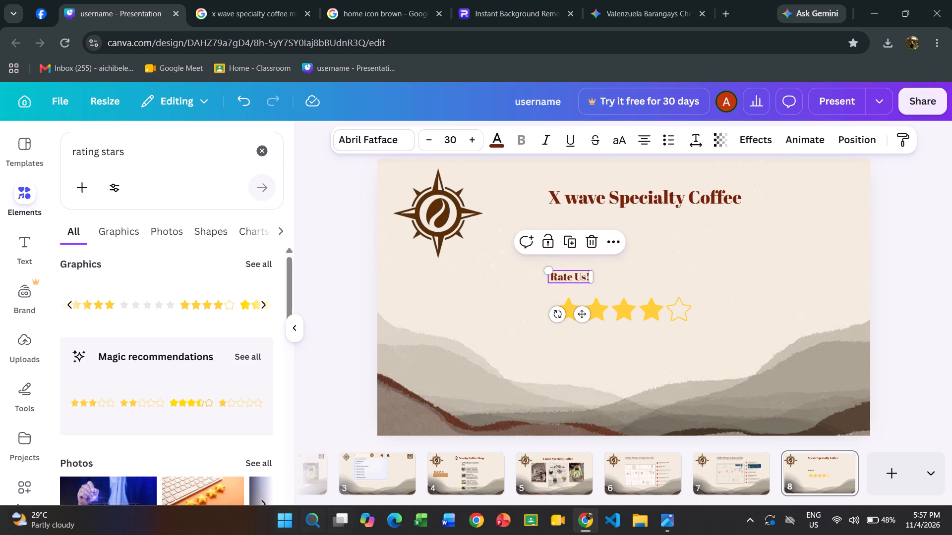
Widen the "Rate Us!" text box to about 293 and centre it above the row of stars.
{"action": "left_click_drag", "start_coordinate": [593, 277], "coordinate": [629, 285]}
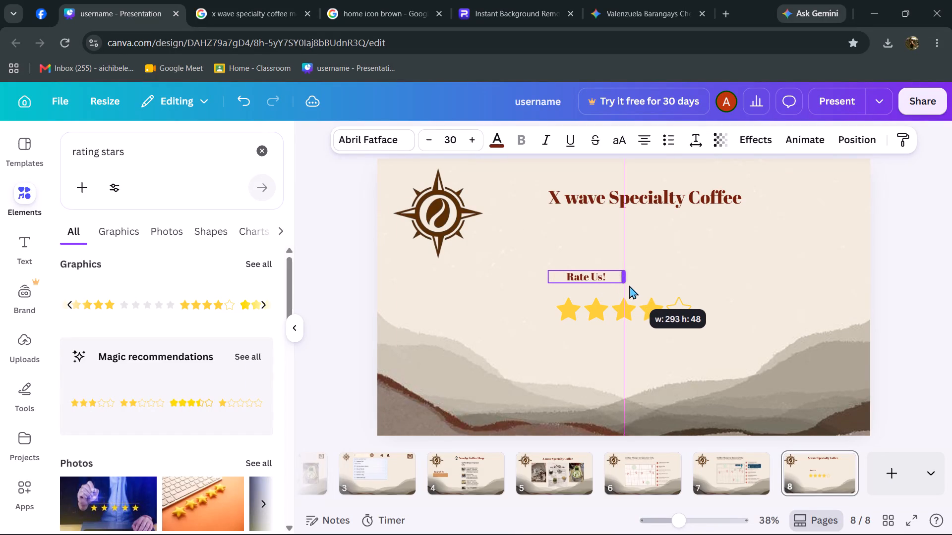
{"action": "left_click_drag", "start_coordinate": [629, 285], "coordinate": [625, 284]}
{"action": "left_click_drag", "start_coordinate": [596, 271], "coordinate": [639, 275]}
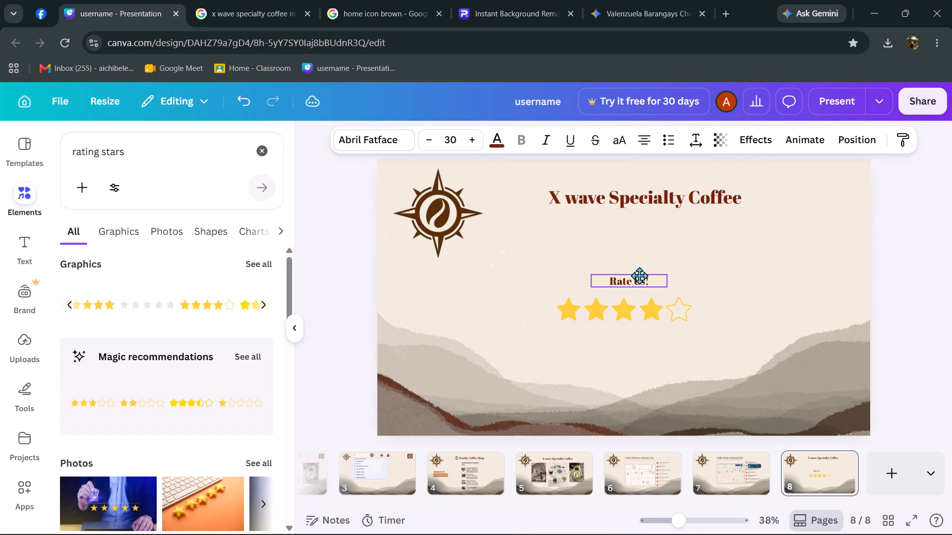
{"action": "left_click_drag", "start_coordinate": [639, 275], "coordinate": [632, 273]}
Centre the "X wave Specialty Coffee" heading horizontally on the slide, in line with the "Rate Us!" text and stars below.
{"action": "left_click", "coordinate": [670, 202]}
{"action": "left_click_drag", "start_coordinate": [668, 200], "coordinate": [654, 209]}
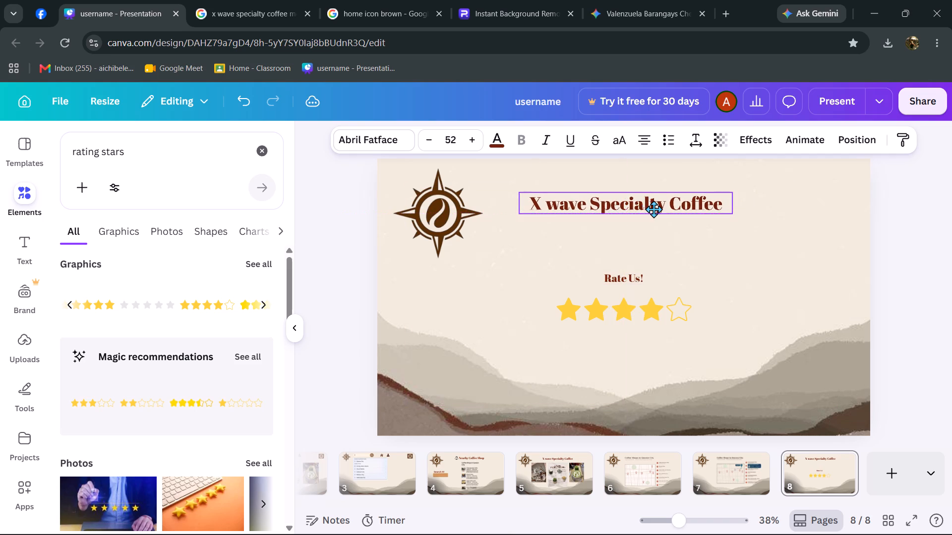
{"action": "left_click_drag", "start_coordinate": [654, 209], "coordinate": [650, 203]}
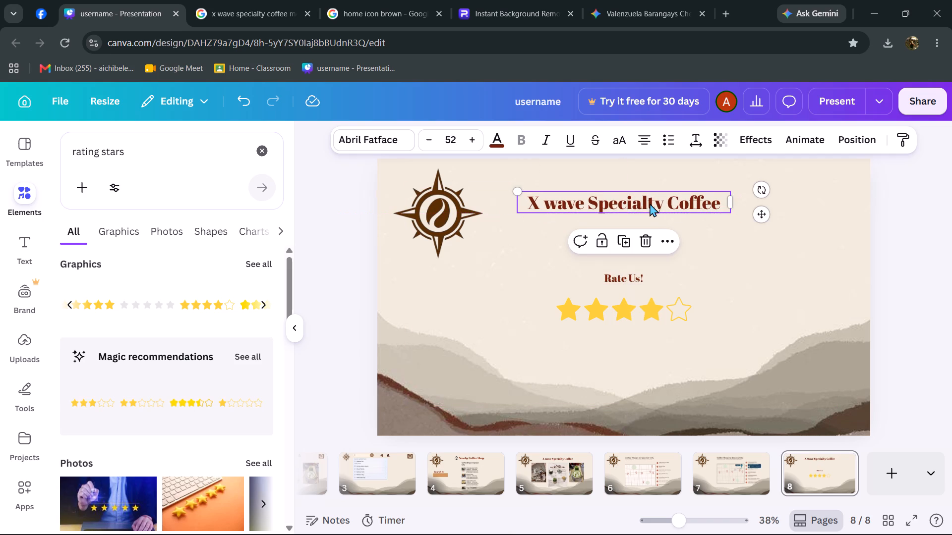
Enlarge the "Rate Us!" text to about font size 39.9 and centre it above the row of stars.
{"action": "left_click", "coordinate": [749, 251]}
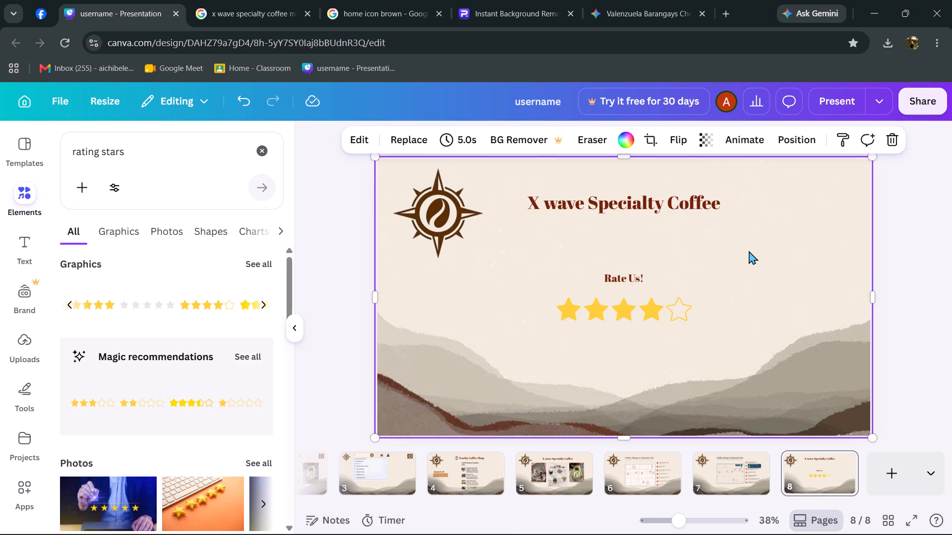
{"action": "left_click", "coordinate": [637, 281]}
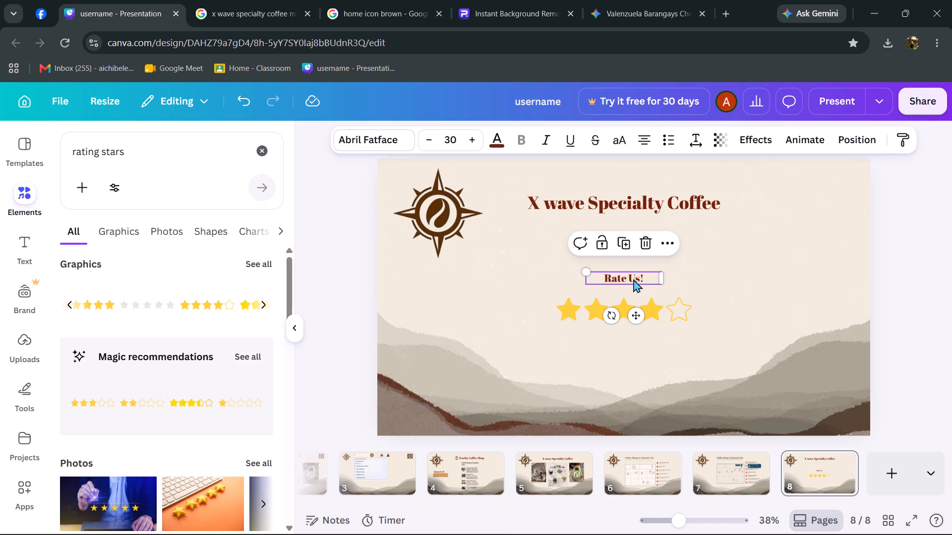
{"action": "left_click_drag", "start_coordinate": [587, 266], "coordinate": [573, 255]}
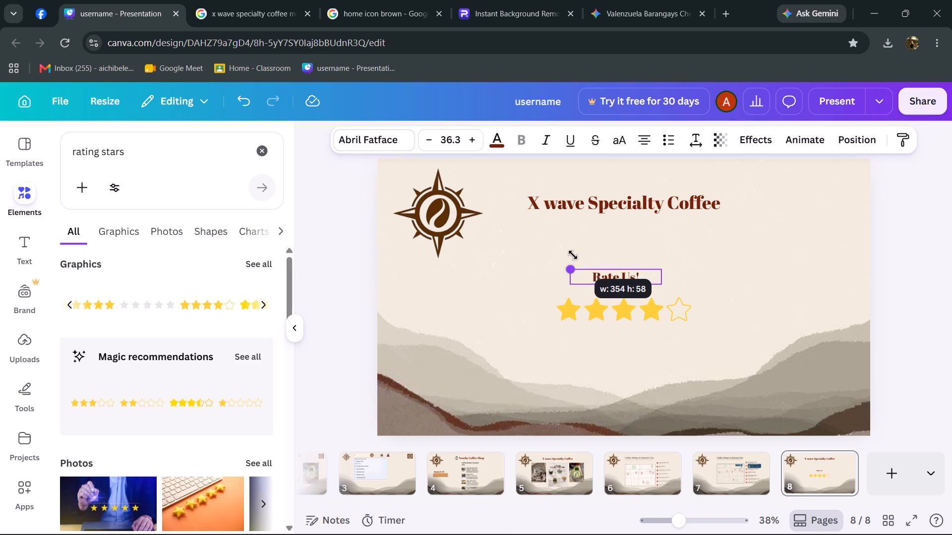
{"action": "left_click_drag", "start_coordinate": [573, 255], "coordinate": [566, 244]}
{"action": "left_click", "coordinate": [711, 272]}
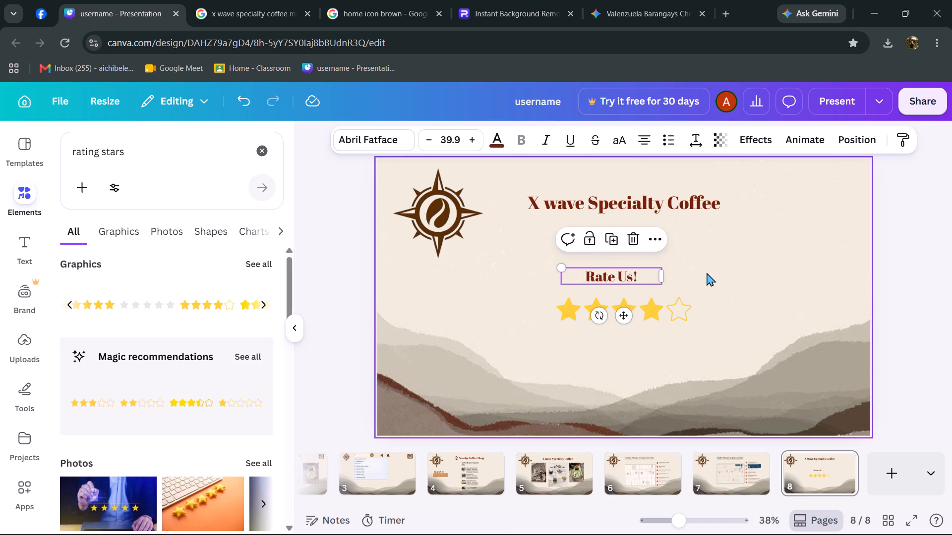
{"action": "left_click_drag", "start_coordinate": [636, 268], "coordinate": [653, 274]}
{"action": "left_click", "coordinate": [745, 268]}
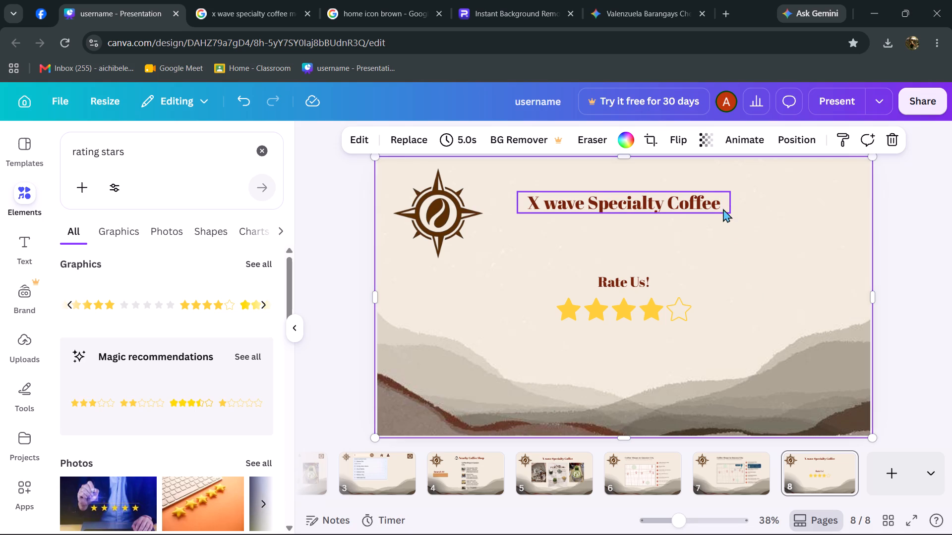
Move the "Rate Us!" text and the row of stars slightly higher on the slide, keeping both centred.
{"action": "left_click_drag", "start_coordinate": [657, 282], "coordinate": [660, 281]}
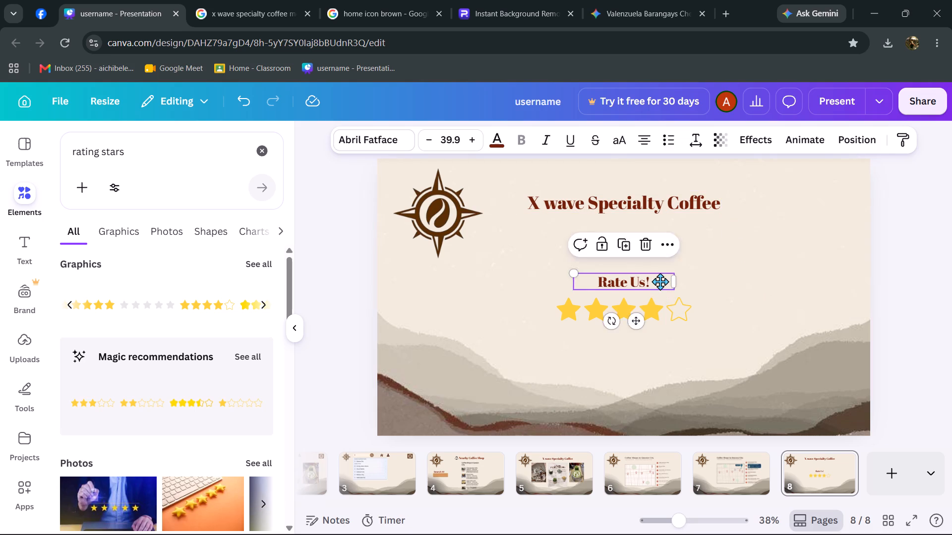
{"action": "left_click_drag", "start_coordinate": [660, 281], "coordinate": [658, 265]}
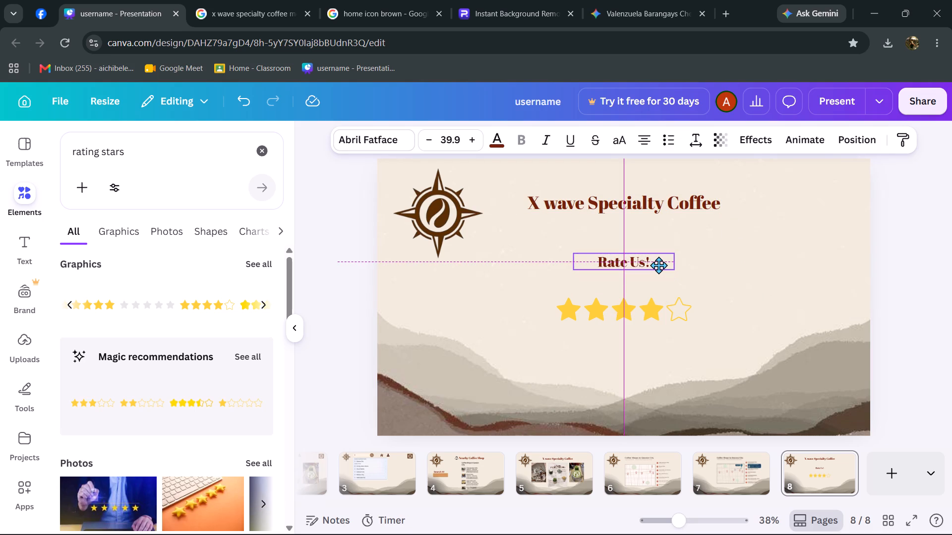
{"action": "left_click_drag", "start_coordinate": [658, 265], "coordinate": [658, 271]}
{"action": "left_click", "coordinate": [645, 308]}
{"action": "left_click_drag", "start_coordinate": [645, 308], "coordinate": [648, 297]}
{"action": "left_click", "coordinate": [653, 321]}
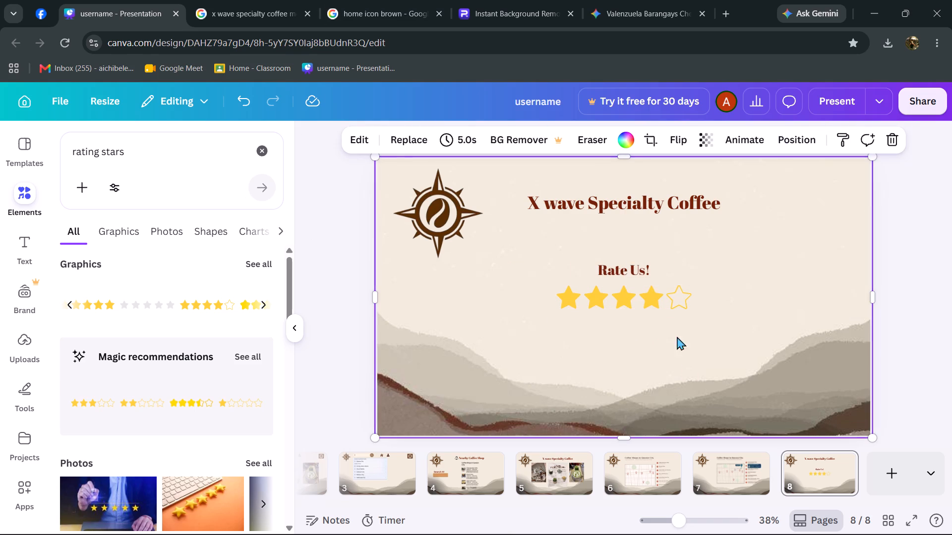
Duplicate the "Rate Us!" text and change the copy's wording to "Feedback".
{"action": "left_click", "coordinate": [644, 276]}
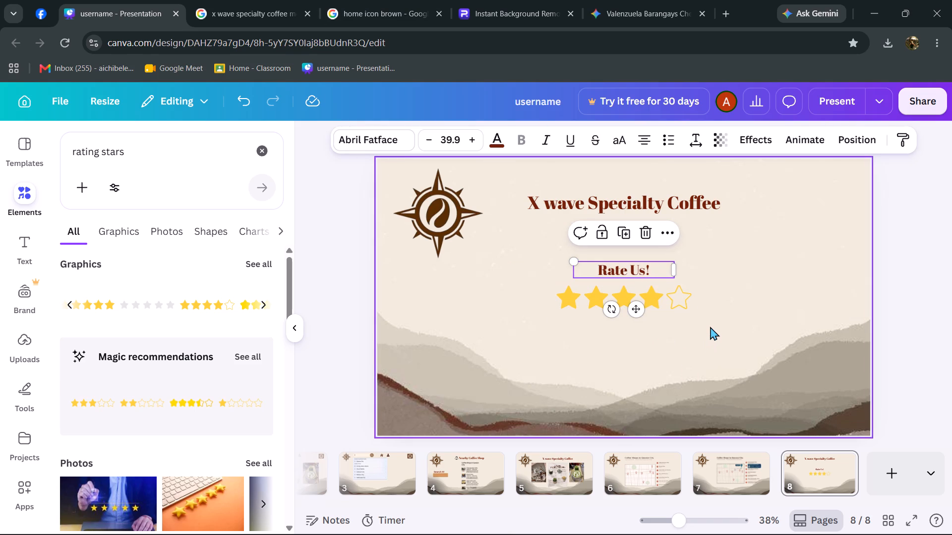
{"action": "key", "text": "ctrl+d"}
{"action": "left_click", "coordinate": [691, 349]}
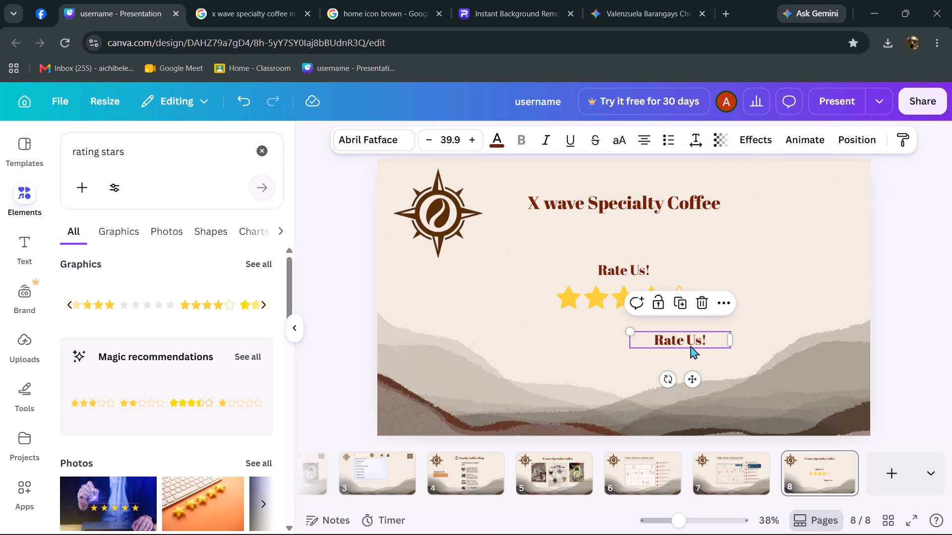
{"action": "triple_click", "coordinate": [692, 340]}
{"action": "double_click", "coordinate": [692, 342]}
{"action": "triple_click", "coordinate": [716, 335]}
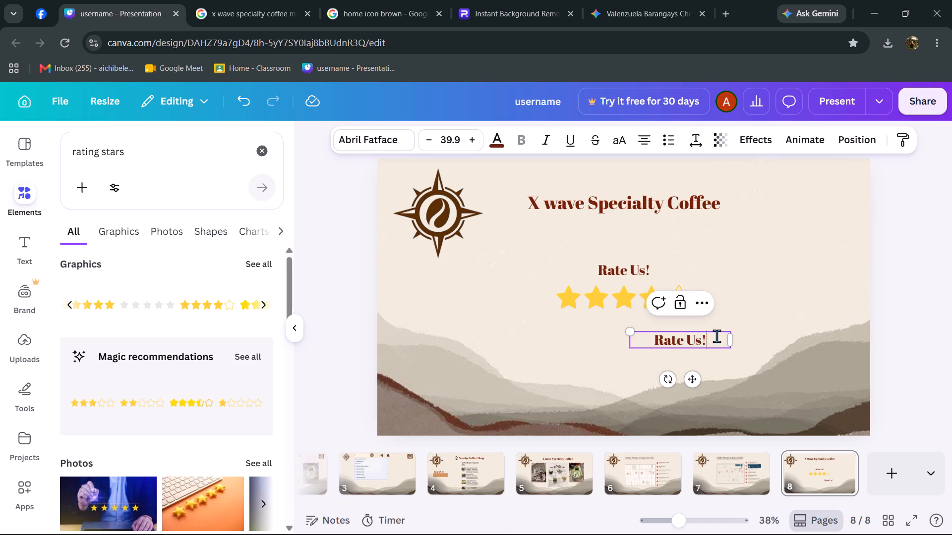
{"action": "type", "text": "Feedbac"}
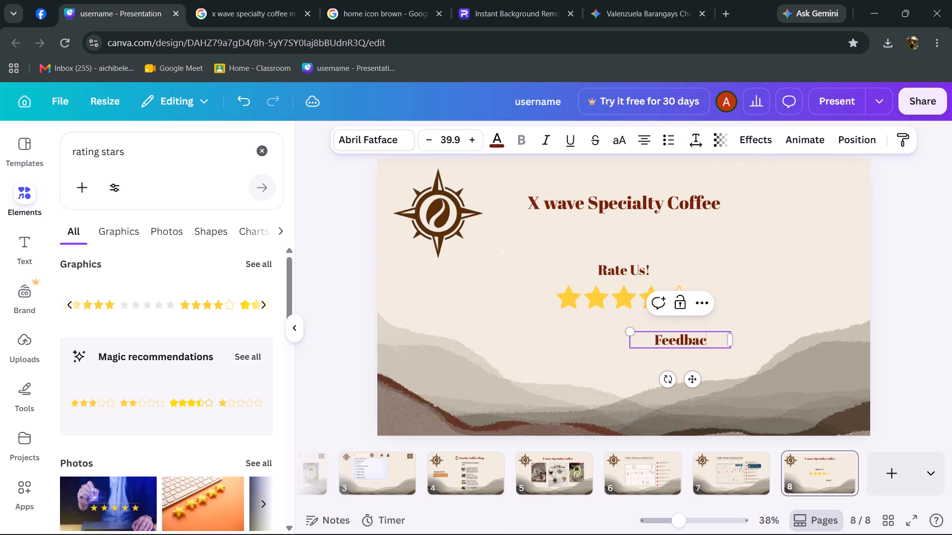
{"action": "key", "text": "k"}
{"action": "left_click", "coordinate": [803, 354]}
Centre the "Feedback" text just below the row of stars, in line with "Rate Us!".
{"action": "left_click_drag", "start_coordinate": [703, 342], "coordinate": [650, 337]}
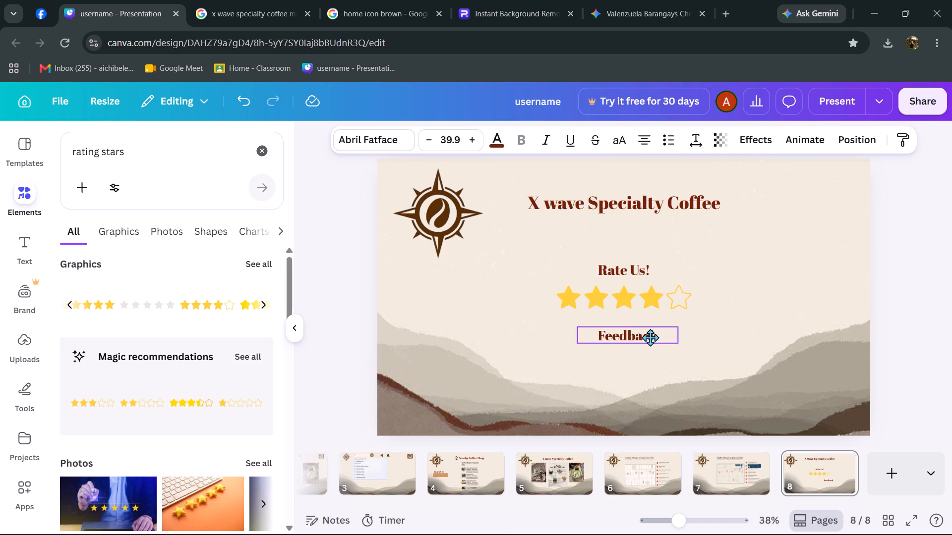
{"action": "left_click_drag", "start_coordinate": [650, 337], "coordinate": [651, 330]}
{"action": "left_click", "coordinate": [696, 371]}
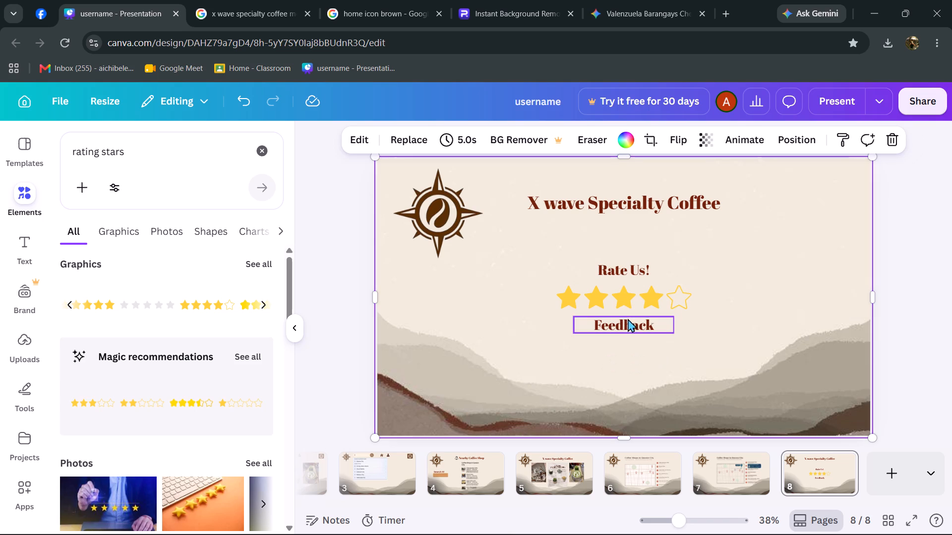
{"action": "left_click", "coordinate": [163, 151]}
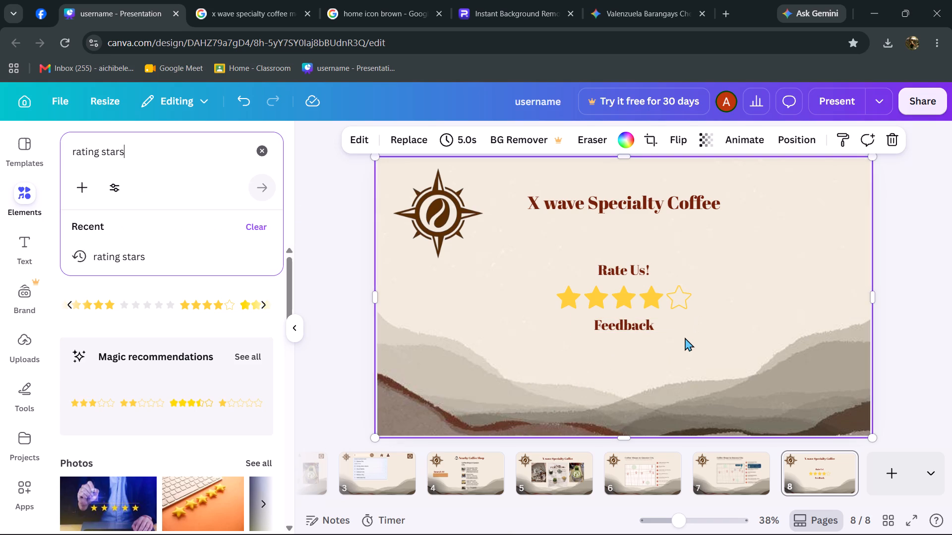
{"action": "left_click", "coordinate": [660, 326]}
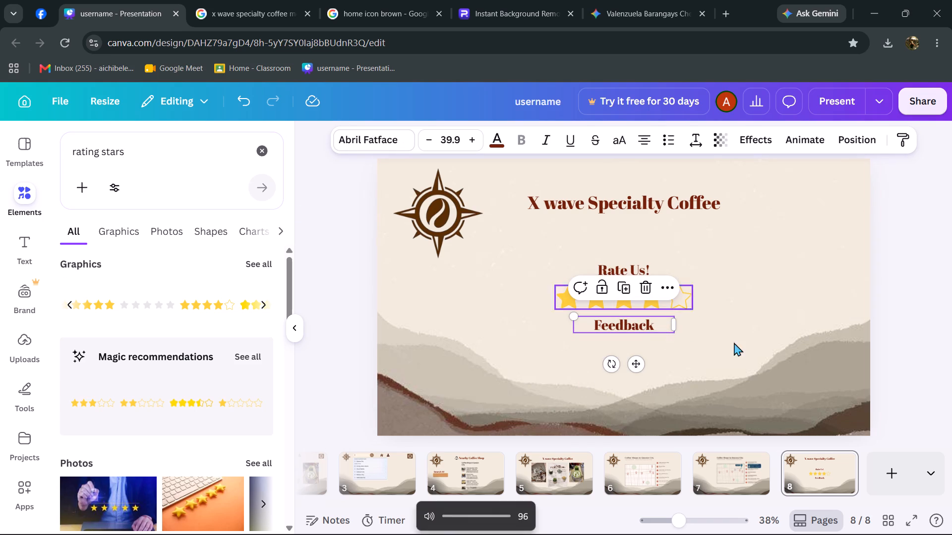
{"action": "left_click", "coordinate": [765, 348]}
{"action": "left_click_drag", "start_coordinate": [652, 324], "coordinate": [573, 353]}
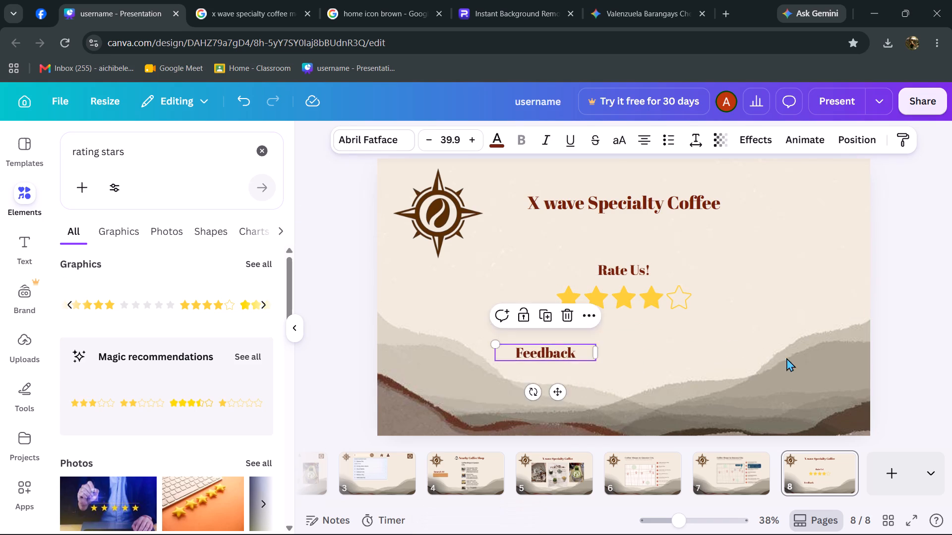
{"action": "left_click", "coordinate": [784, 355]}
{"action": "left_click", "coordinate": [140, 158]}
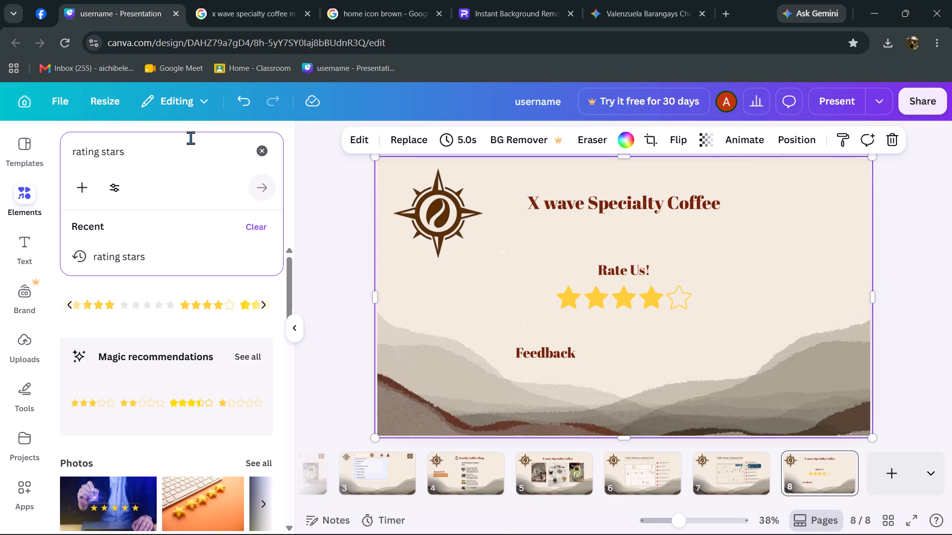
{"action": "left_click_drag", "start_coordinate": [572, 346], "coordinate": [648, 332]}
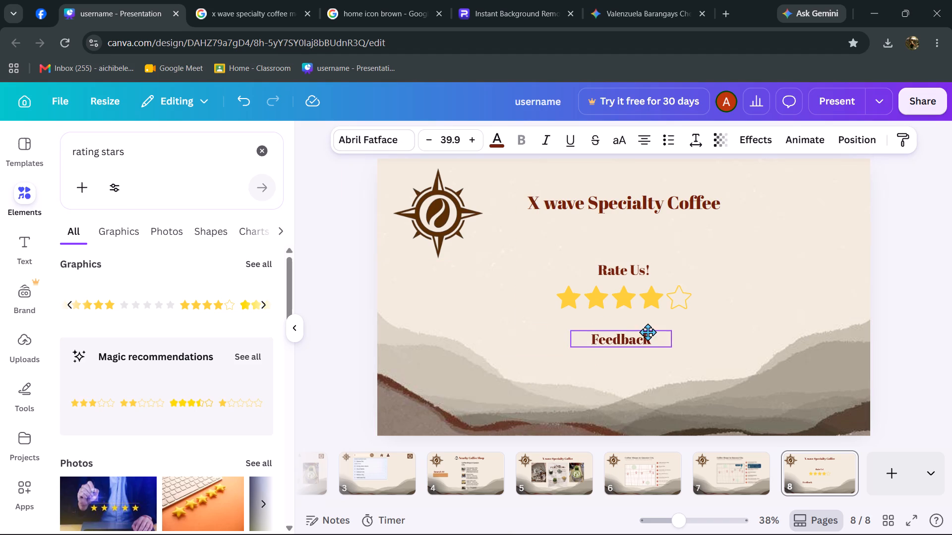
{"action": "left_click_drag", "start_coordinate": [648, 332], "coordinate": [652, 322]}
{"action": "left_click_drag", "start_coordinate": [830, 380], "coordinate": [820, 365]}
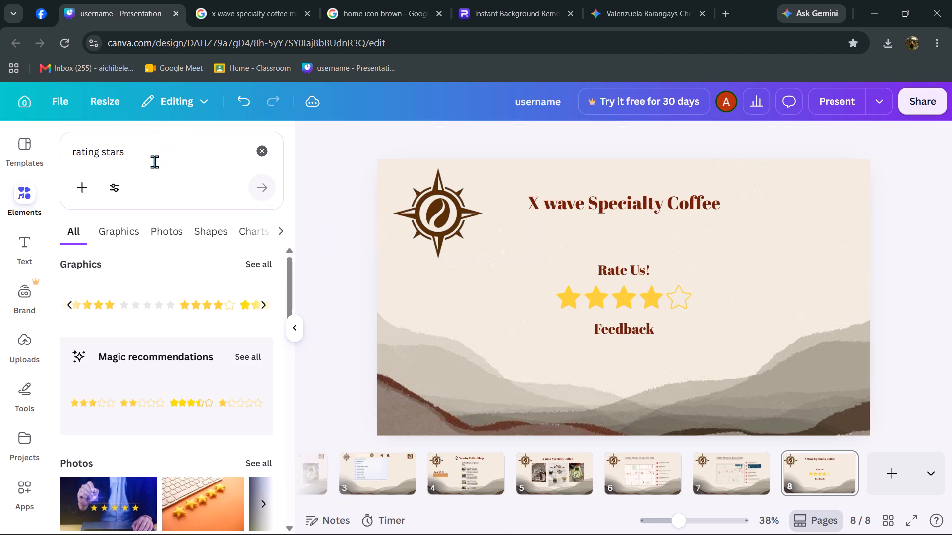
{"action": "double_click", "coordinate": [154, 161]}
{"action": "double_click", "coordinate": [154, 158]}
{"action": "key", "text": "c"}
{"action": "type", "text": "ha"}
{"action": "key", "text": "t"}
{"action": "type", "text": "box"}
{"action": "key", "text": "Return"}
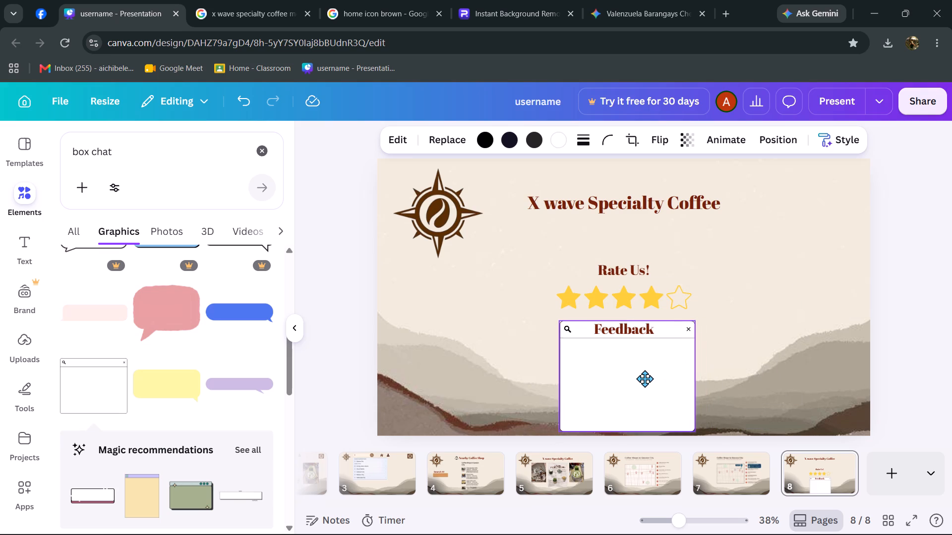
{"action": "left_click", "coordinate": [773, 372]}
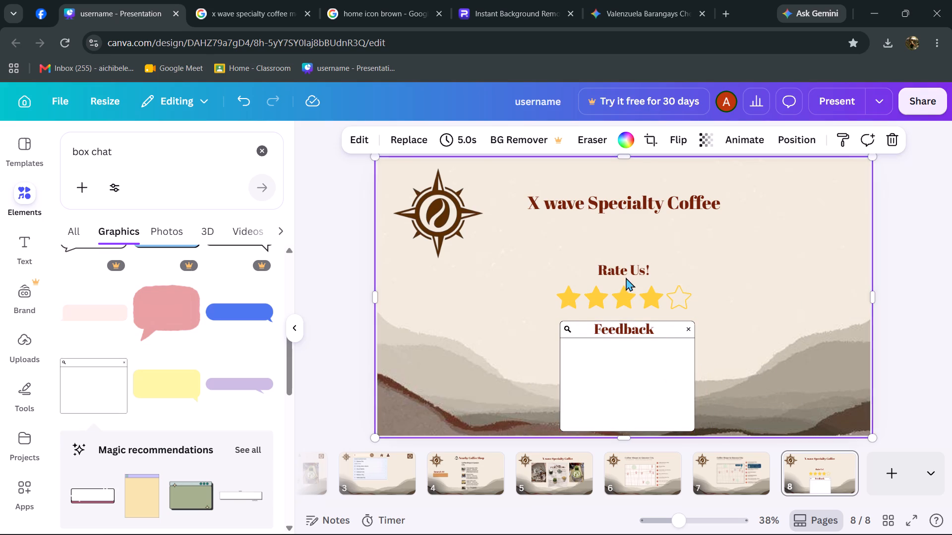
Shift "Rate Us!", the row of stars, the window box and the "Feedback" text up towards the shop title, keeping "Feedback" centred in the box's header.
{"action": "left_click_drag", "start_coordinate": [636, 265], "coordinate": [630, 256]}
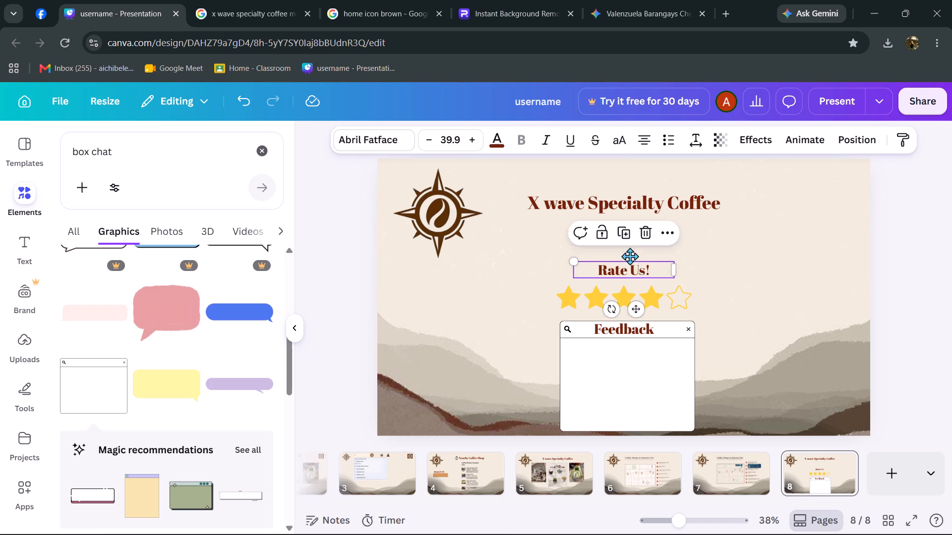
{"action": "left_click_drag", "start_coordinate": [630, 256], "coordinate": [634, 238]}
{"action": "left_click_drag", "start_coordinate": [647, 302], "coordinate": [644, 279]}
{"action": "right_click_drag", "start_coordinate": [649, 300], "coordinate": [651, 282]}
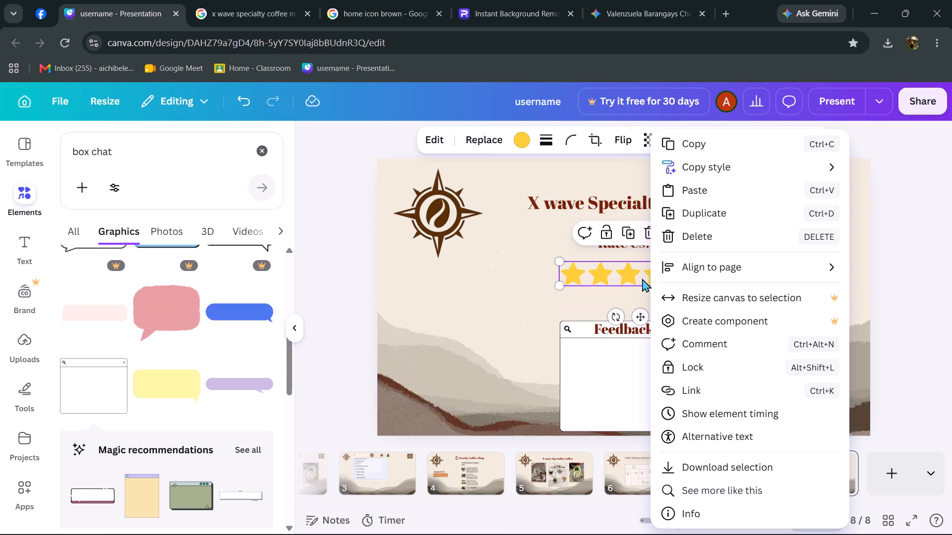
{"action": "left_click", "coordinate": [635, 277]}
{"action": "left_click_drag", "start_coordinate": [638, 276], "coordinate": [642, 275]}
{"action": "left_click_drag", "start_coordinate": [643, 356], "coordinate": [653, 330]}
{"action": "left_click_drag", "start_coordinate": [635, 327], "coordinate": [639, 304]}
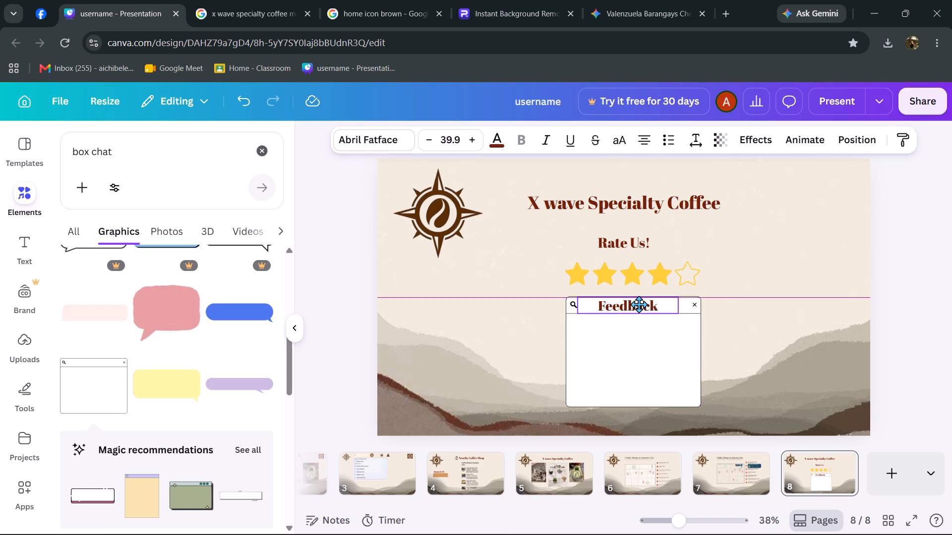
{"action": "left_click_drag", "start_coordinate": [639, 304], "coordinate": [641, 304]}
{"action": "left_click", "coordinate": [928, 234]}
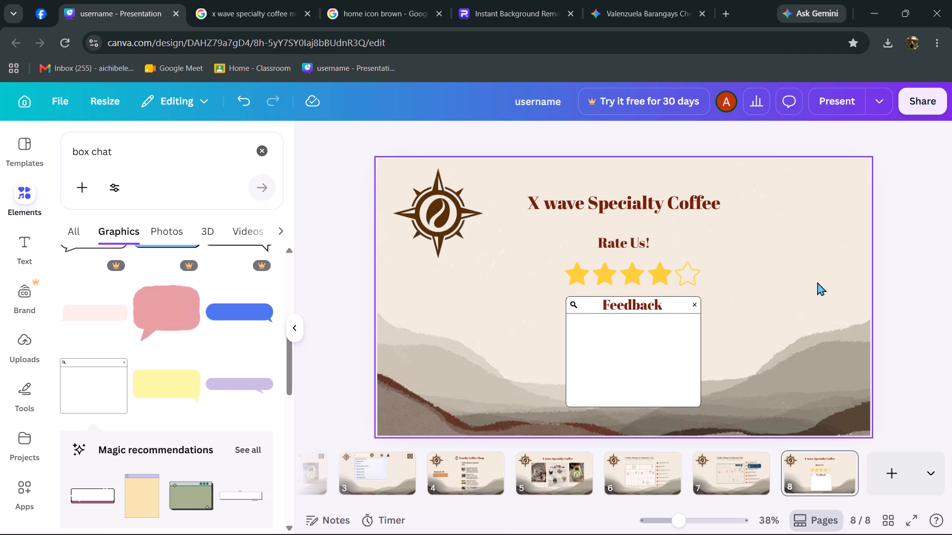
Add a colon to the box's heading so it reads "Feedback:".
{"action": "left_click", "coordinate": [665, 305]}
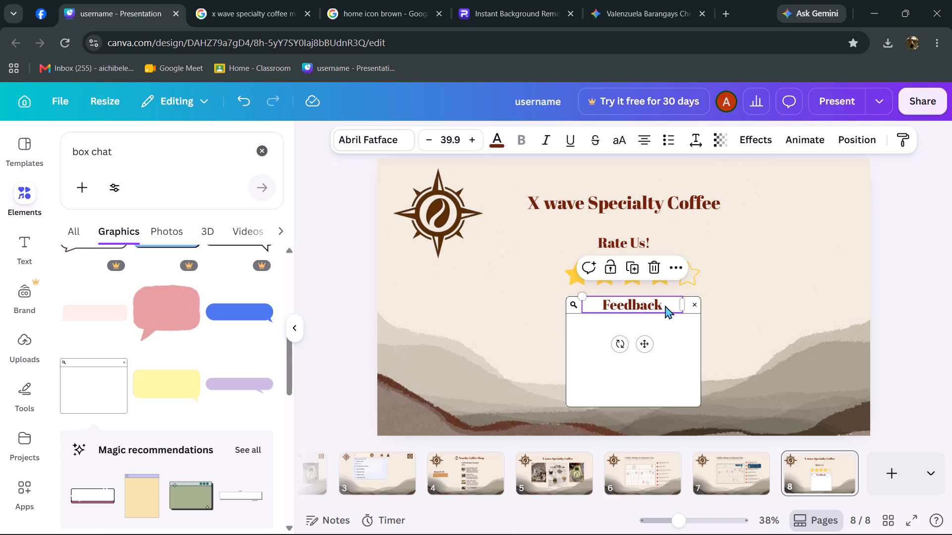
{"action": "left_click", "coordinate": [665, 305]}
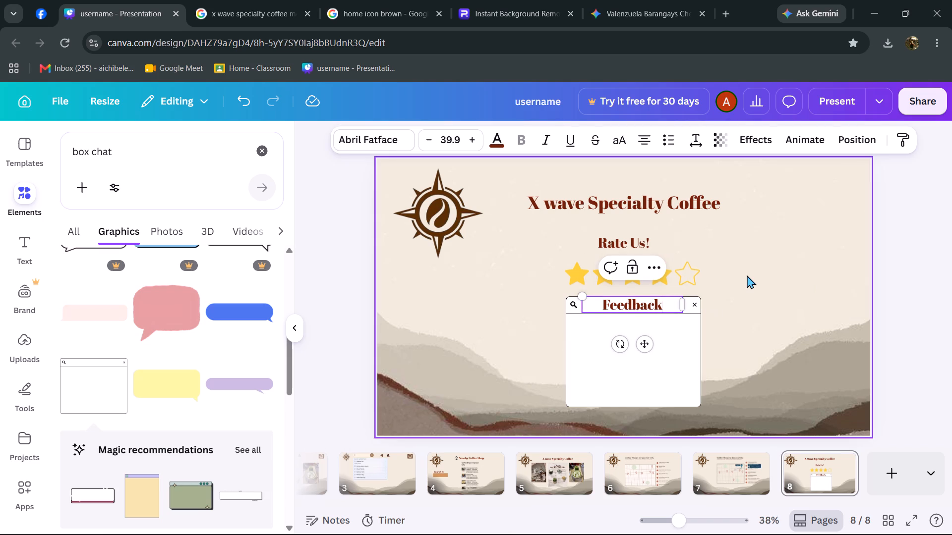
{"action": "key", "text": "semicolon"}
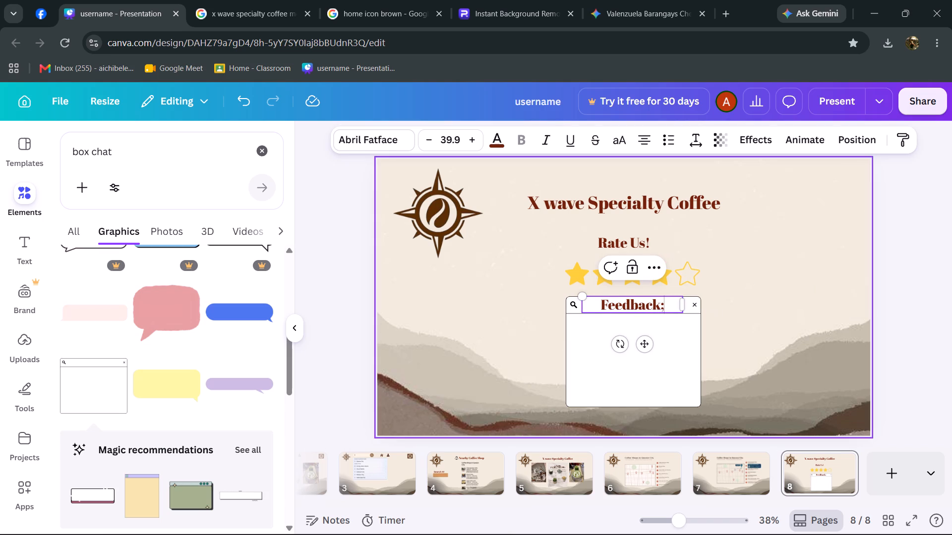
{"action": "key", "text": "BackSpace"}
{"action": "key", "text": "shift+colon"}
{"action": "left_click", "coordinate": [904, 196]}
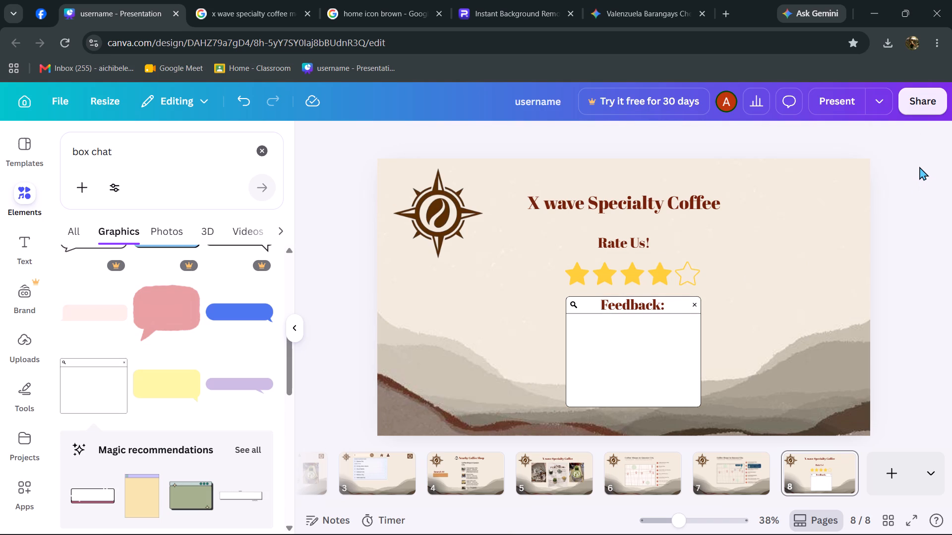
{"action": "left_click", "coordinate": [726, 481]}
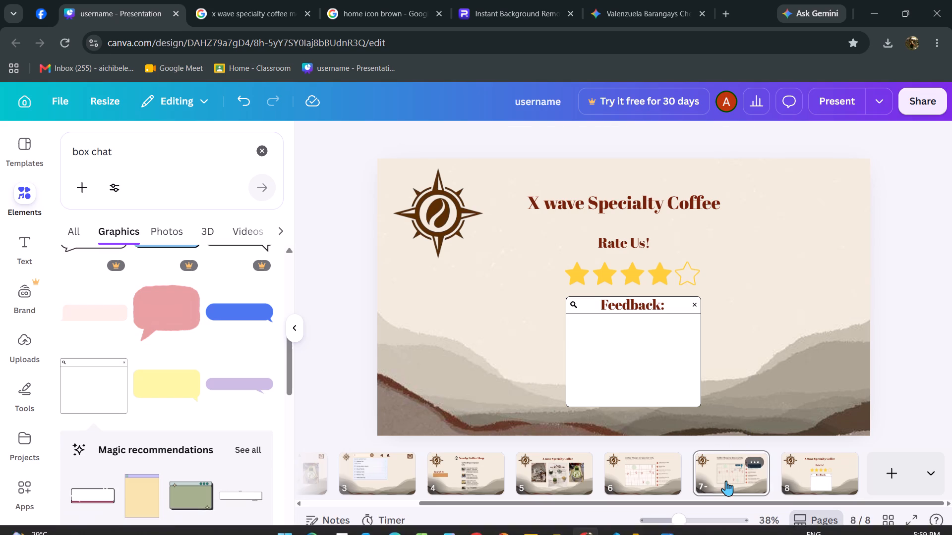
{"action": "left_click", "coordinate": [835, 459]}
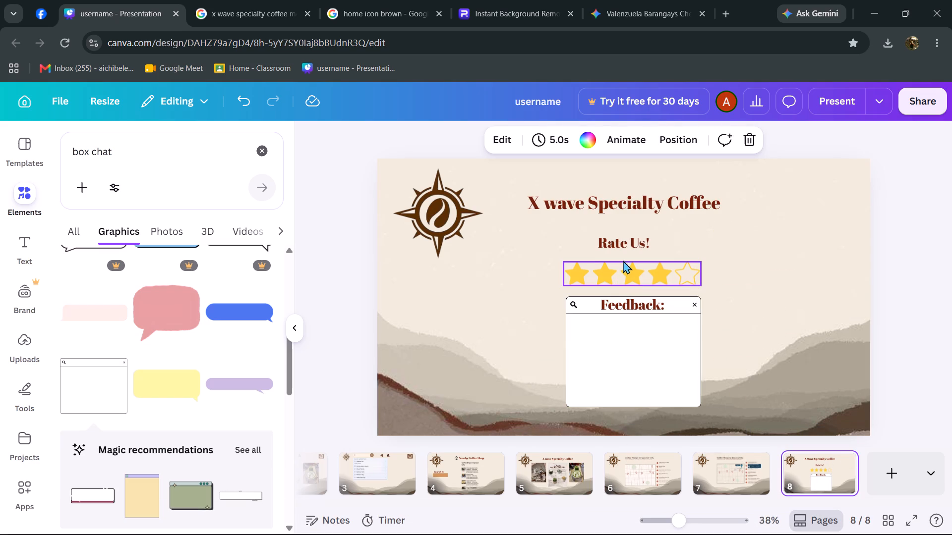
Move "Rate Us!" sideways so it is centred over the row of stars.
{"action": "left_click_drag", "start_coordinate": [628, 249], "coordinate": [634, 247]}
{"action": "left_click", "coordinate": [901, 267]}
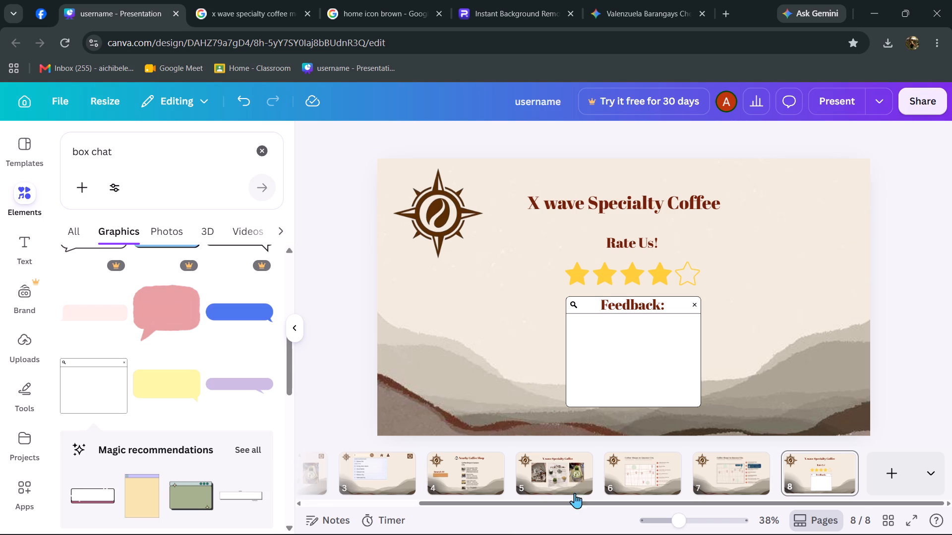
{"action": "left_click", "coordinate": [598, 338]}
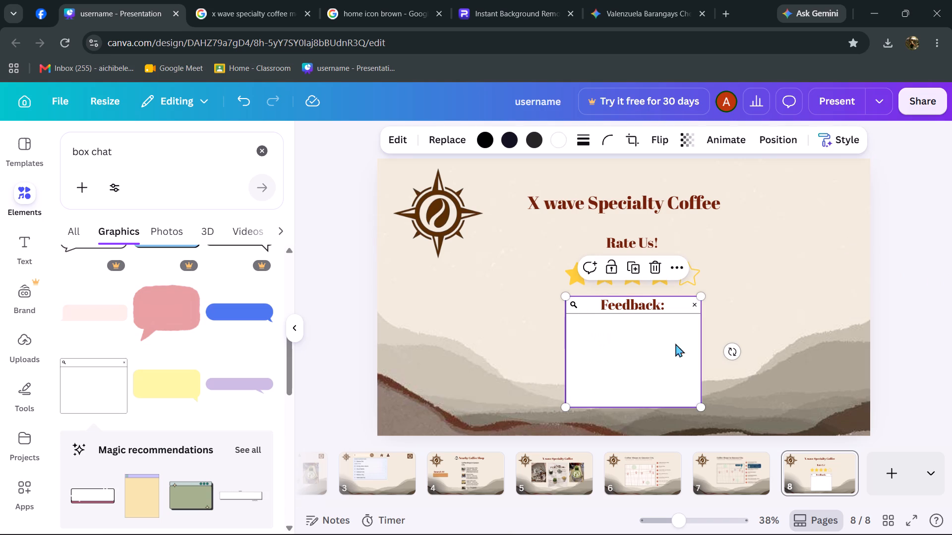
{"action": "left_click", "coordinate": [781, 354]}
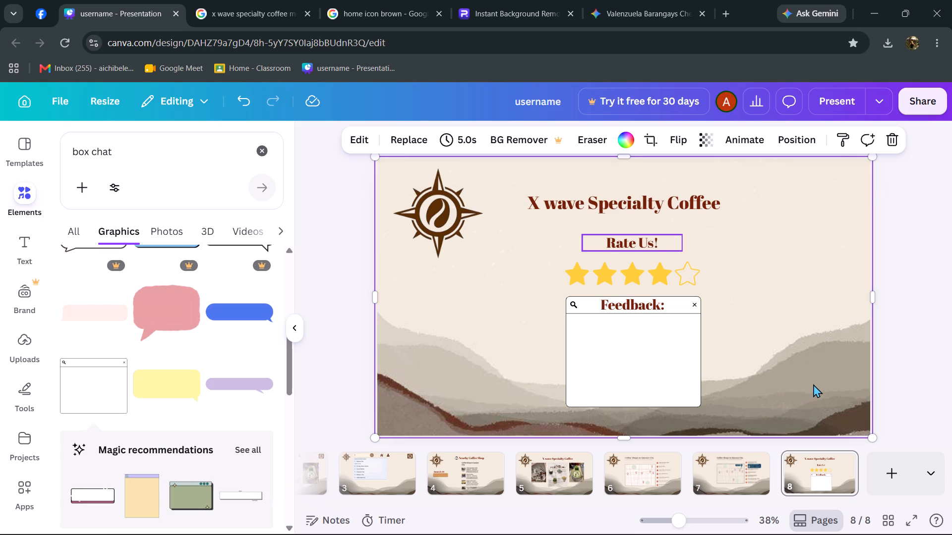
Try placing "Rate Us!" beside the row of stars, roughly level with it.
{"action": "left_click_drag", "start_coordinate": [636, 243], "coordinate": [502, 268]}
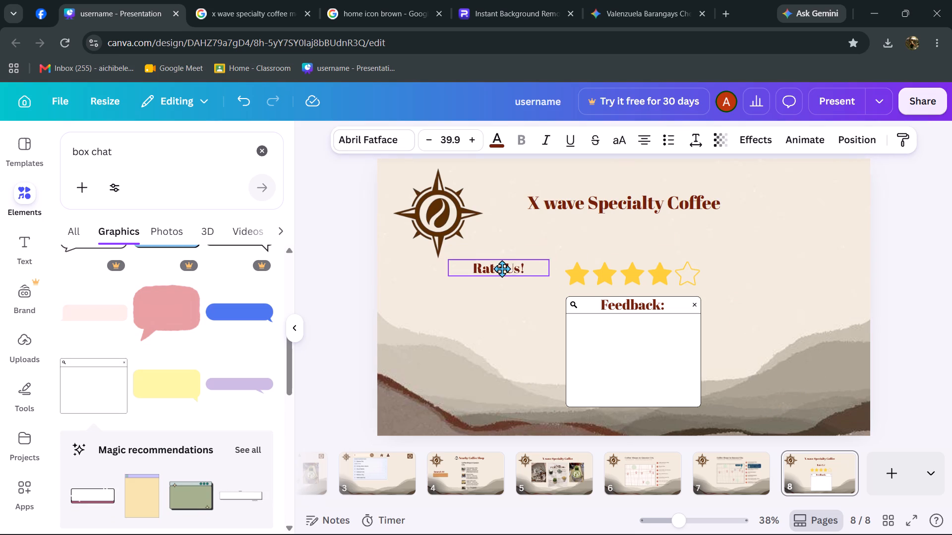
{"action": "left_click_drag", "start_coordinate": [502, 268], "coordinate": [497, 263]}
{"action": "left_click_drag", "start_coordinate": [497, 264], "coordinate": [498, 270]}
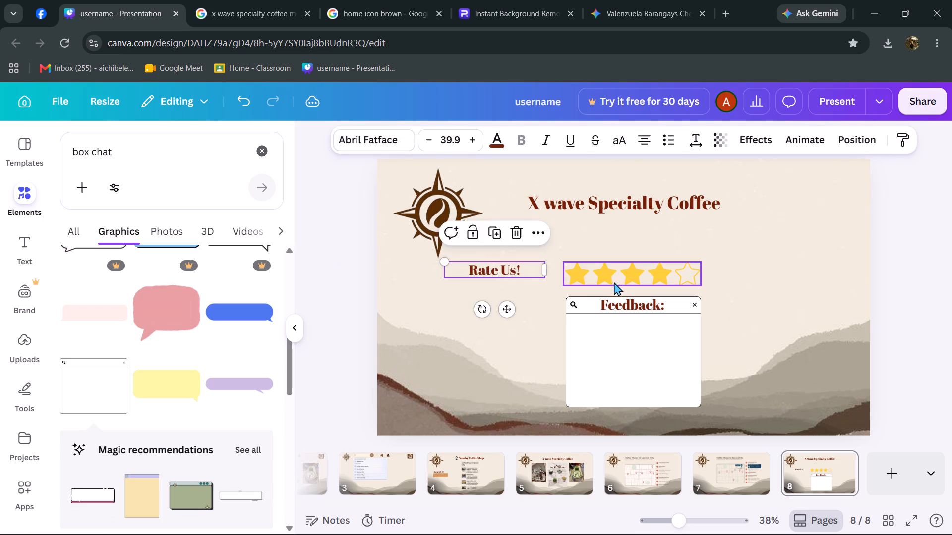
Raise the row of stars slightly and place "Rate Us!" centred just above it.
{"action": "left_click", "coordinate": [618, 277]}
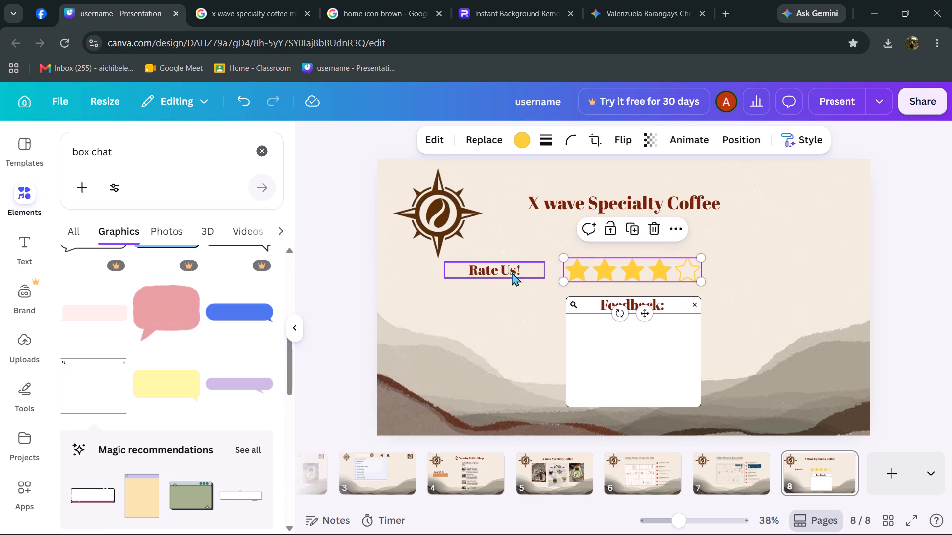
{"action": "left_click_drag", "start_coordinate": [510, 271], "coordinate": [639, 245]}
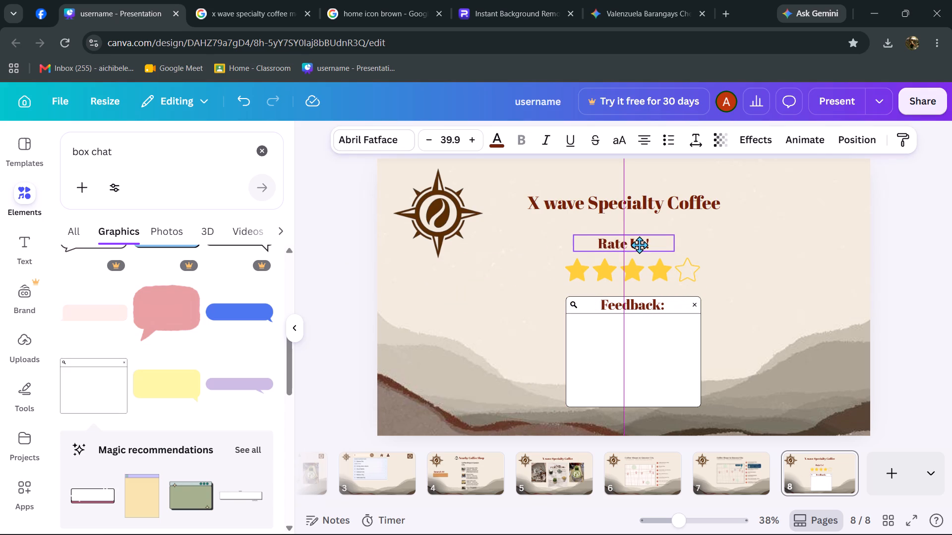
{"action": "left_click_drag", "start_coordinate": [639, 245], "coordinate": [646, 244]}
{"action": "left_click", "coordinate": [937, 227]}
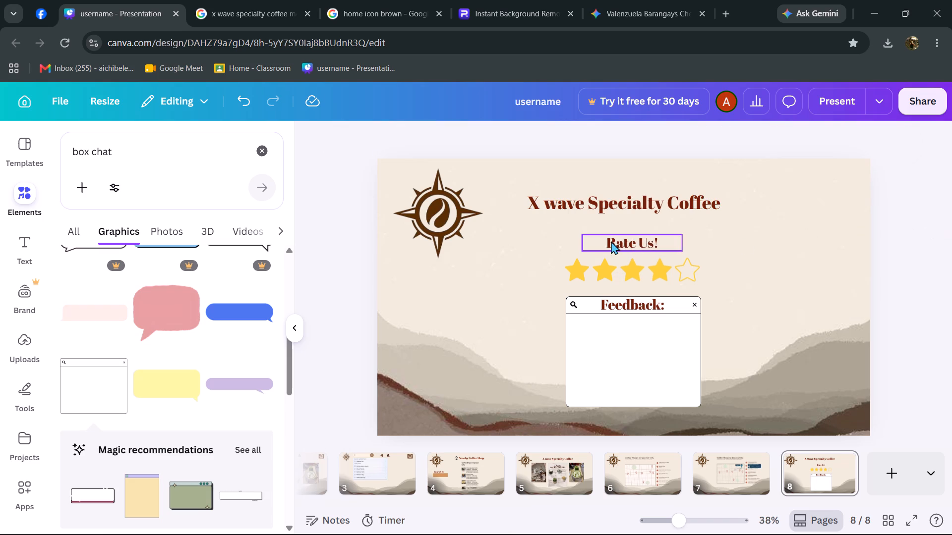
{"action": "left_click", "coordinate": [630, 240]}
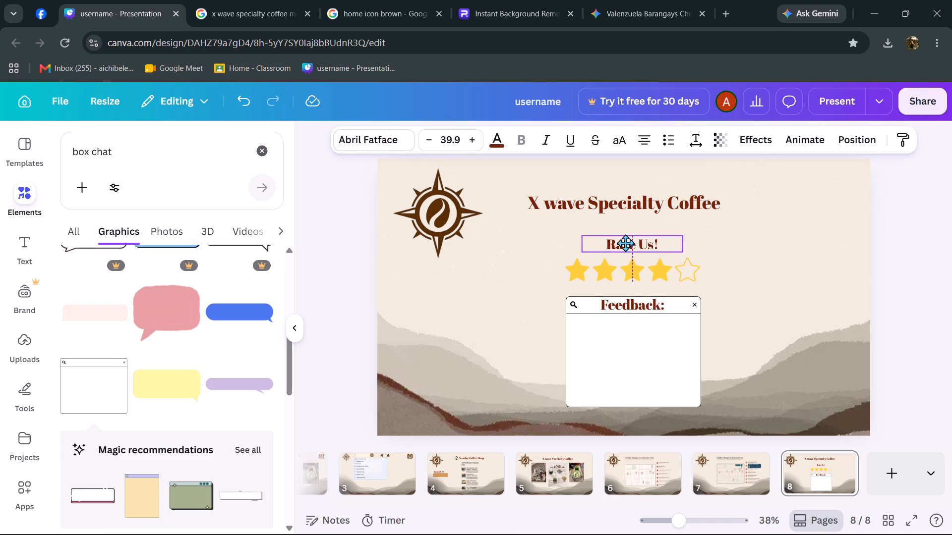
{"action": "left_click", "coordinate": [930, 221]}
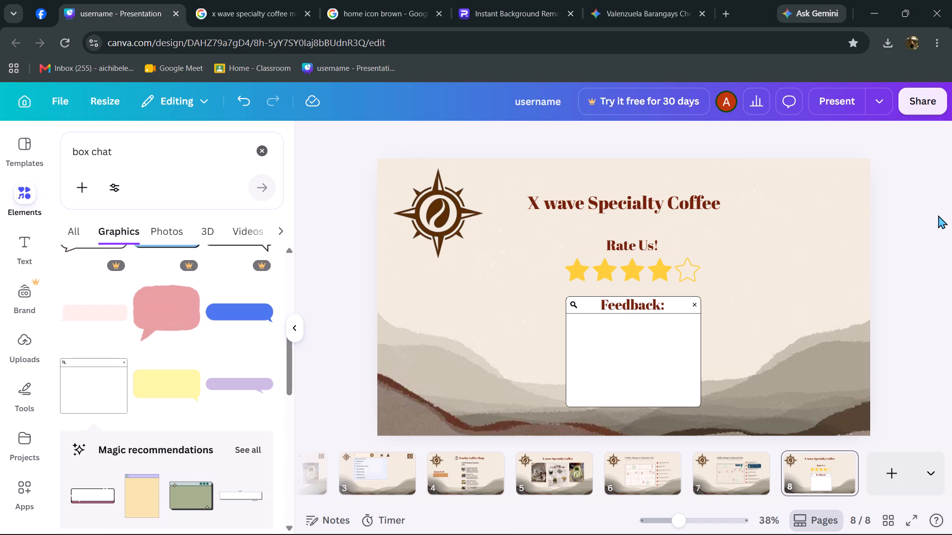
Copy the orange dashed button from page 4 onto page 8 and place it near the slide's lower-right corner.
{"action": "left_click", "coordinate": [470, 478]}
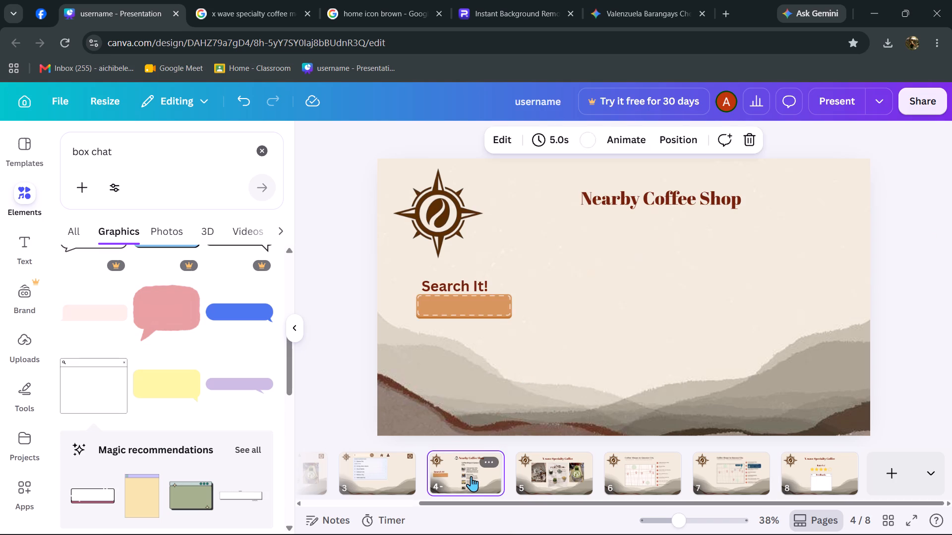
{"action": "left_click", "coordinate": [466, 303]}
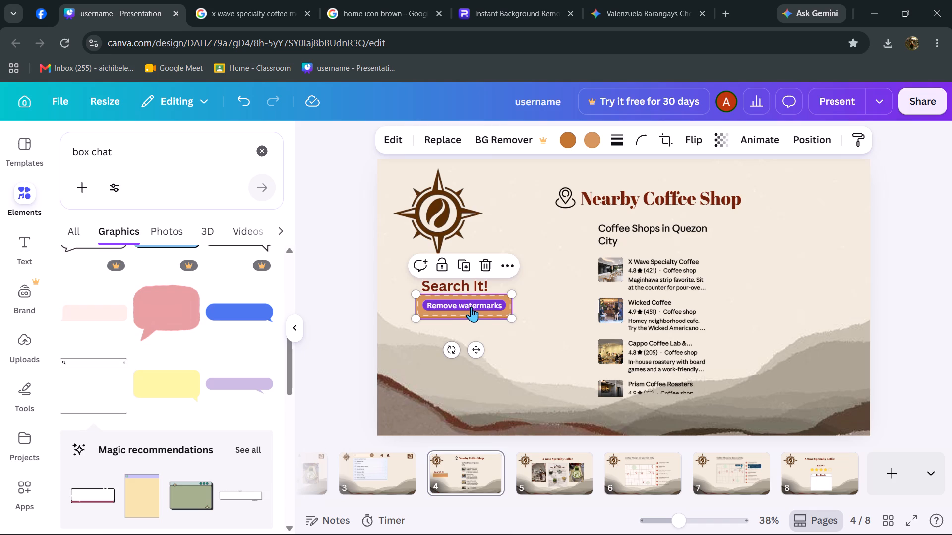
{"action": "key", "text": "ctrl+c"}
{"action": "left_click", "coordinate": [826, 476]}
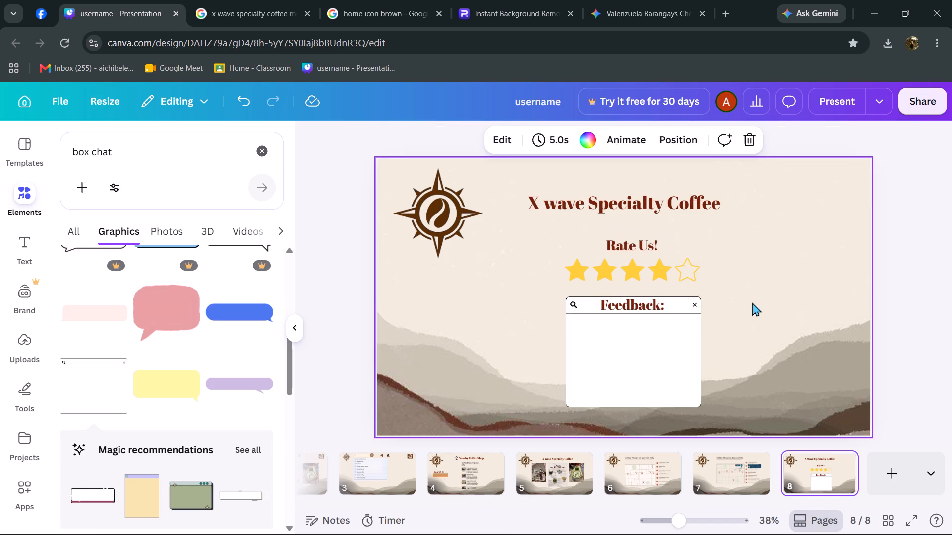
{"action": "left_click", "coordinate": [752, 302]}
{"action": "key", "text": "ctrl+v"}
{"action": "left_click_drag", "start_coordinate": [457, 306], "coordinate": [715, 303]}
{"action": "left_click", "coordinate": [773, 301]}
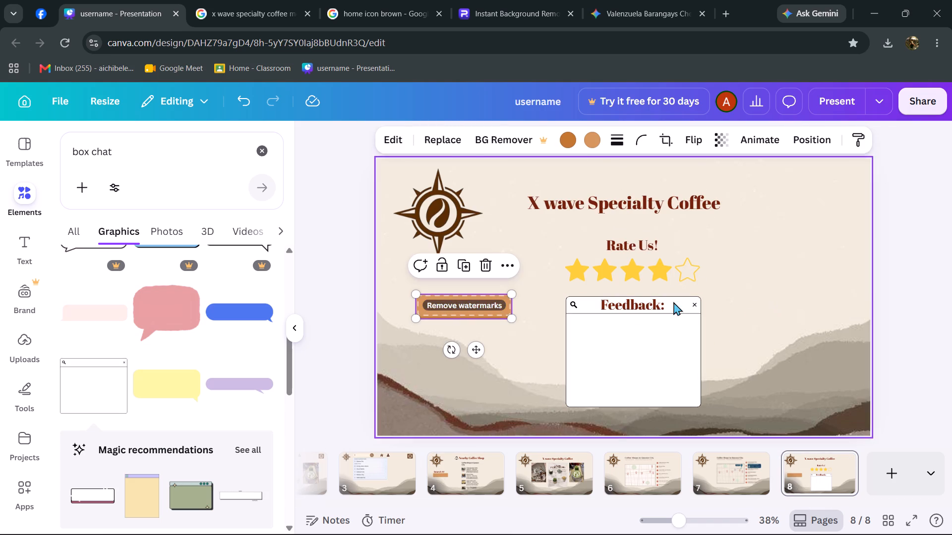
{"action": "left_click_drag", "start_coordinate": [471, 307], "coordinate": [793, 413]}
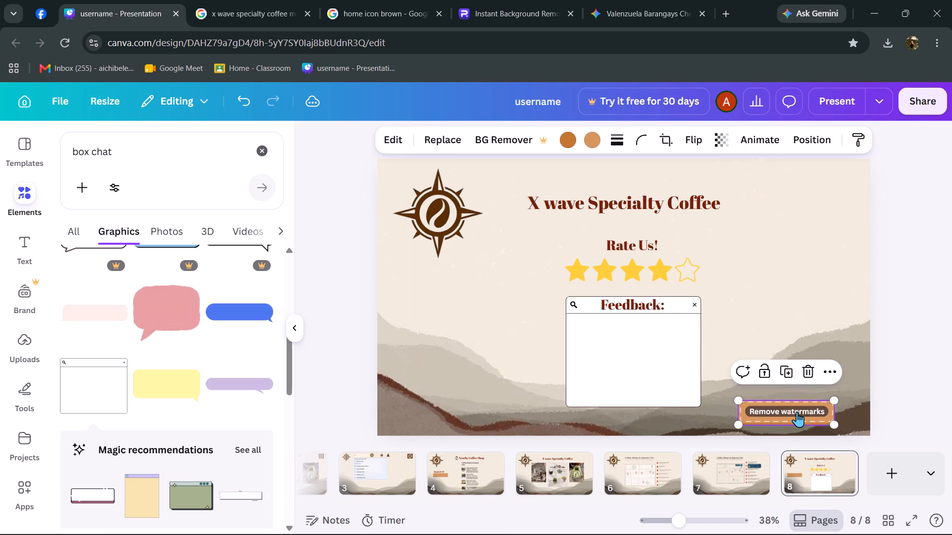
{"action": "left_click_drag", "start_coordinate": [734, 292], "coordinate": [726, 290]}
Duplicate the Rate Us page as page 9.
{"action": "left_click", "coordinate": [599, 242]}
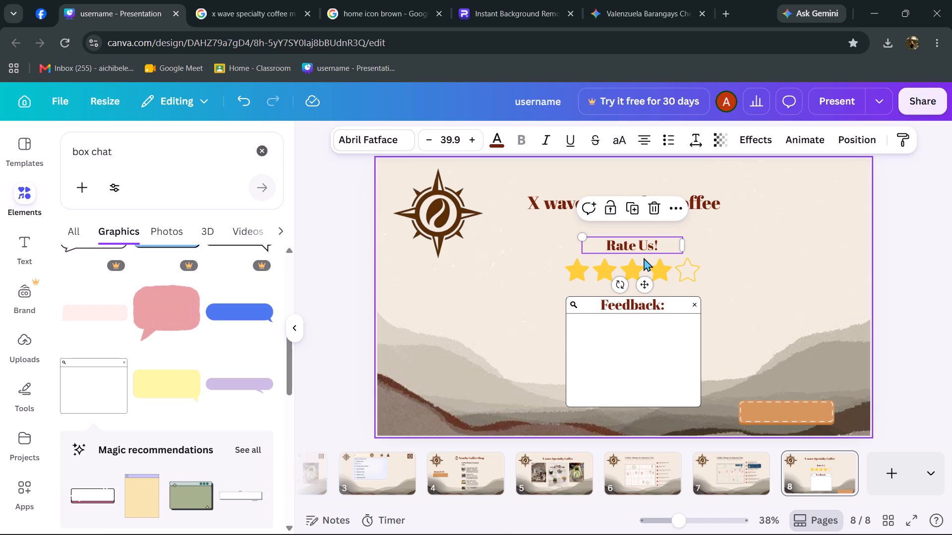
{"action": "left_click", "coordinate": [644, 257], "text": "ctrl"}
{"action": "key", "text": "ctrl+d"}
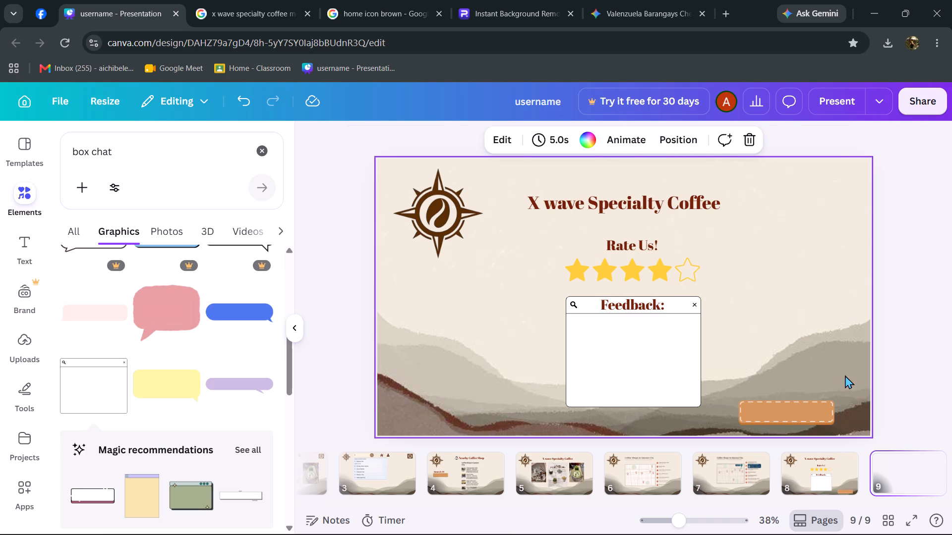
Duplicate the "Rate Us!" text on page 9 and centre the copy on the orange button.
{"action": "left_click", "coordinate": [624, 242]}
{"action": "key", "text": "ctrl+d"}
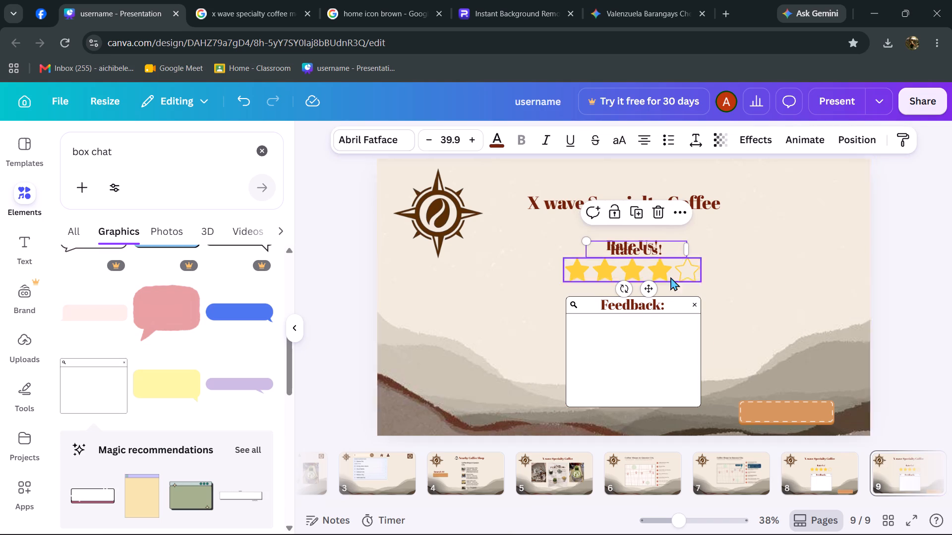
{"action": "left_click_drag", "start_coordinate": [655, 255], "coordinate": [684, 260]}
{"action": "left_click_drag", "start_coordinate": [669, 258], "coordinate": [796, 315]}
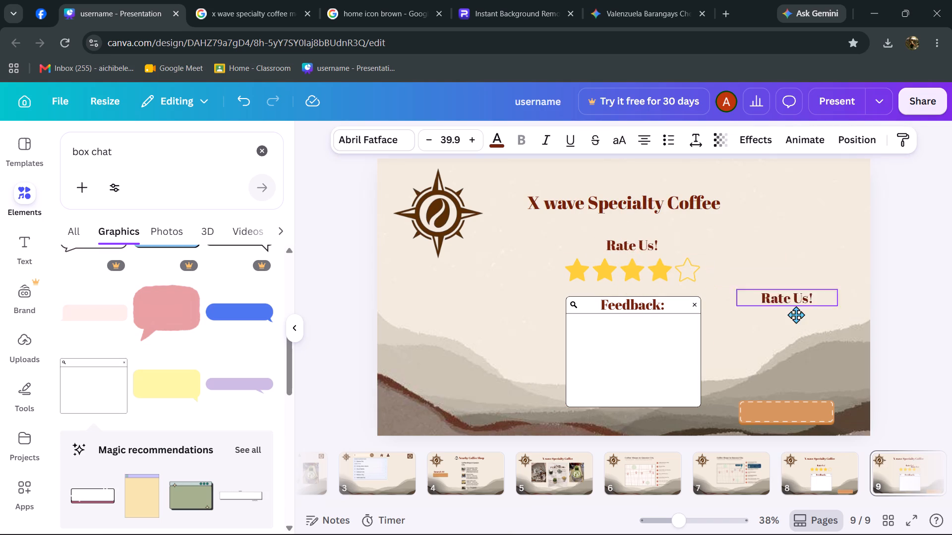
{"action": "left_click_drag", "start_coordinate": [796, 315], "coordinate": [788, 426]}
{"action": "left_click_drag", "start_coordinate": [792, 430], "coordinate": [792, 416]}
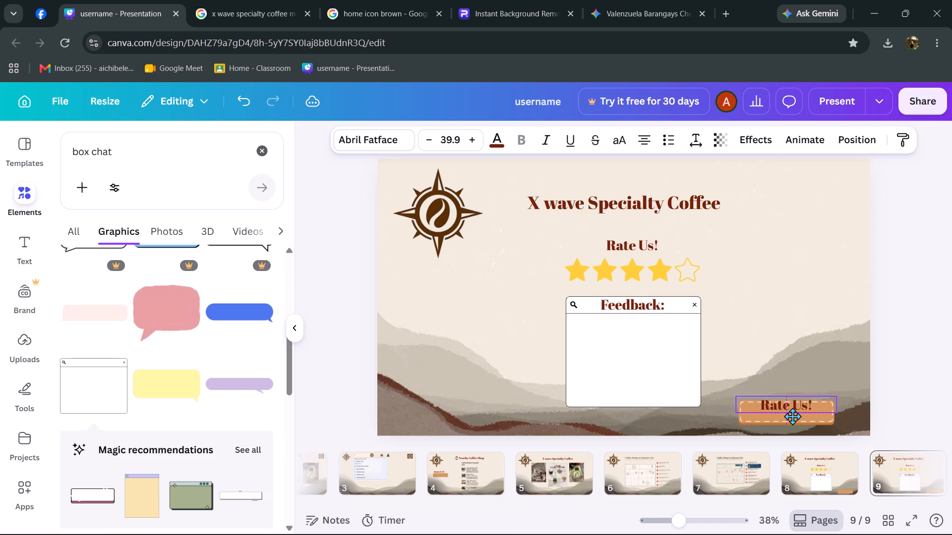
{"action": "left_click_drag", "start_coordinate": [792, 416], "coordinate": [796, 422]}
Change the text on the orange button to "Submit".
{"action": "triple_click", "coordinate": [796, 415]}
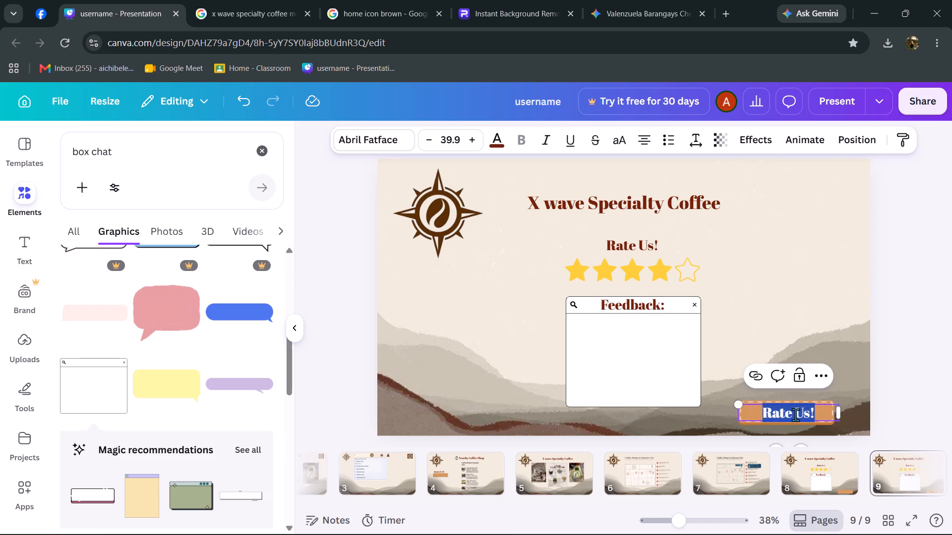
{"action": "key", "text": "a"}
{"action": "key", "text": "BackSpace"}
{"action": "type", "text": "Sumb"}
{"action": "key", "text": "BackSpace"}
{"action": "key", "text": "BackSpace"}
{"action": "type", "text": "bmit"}
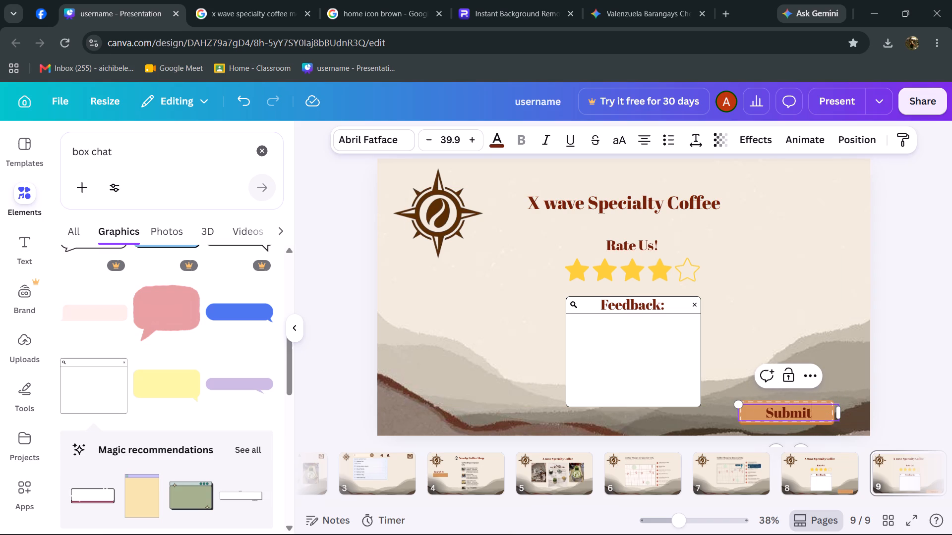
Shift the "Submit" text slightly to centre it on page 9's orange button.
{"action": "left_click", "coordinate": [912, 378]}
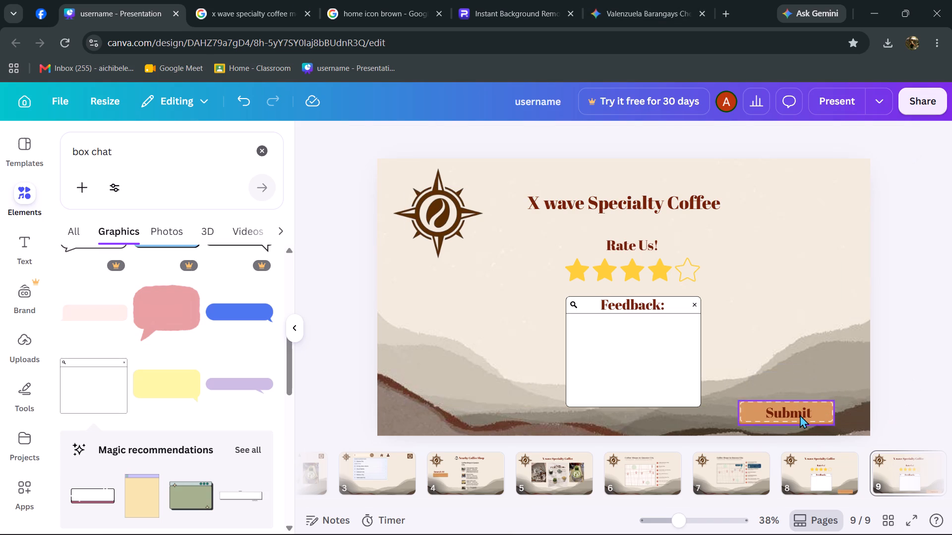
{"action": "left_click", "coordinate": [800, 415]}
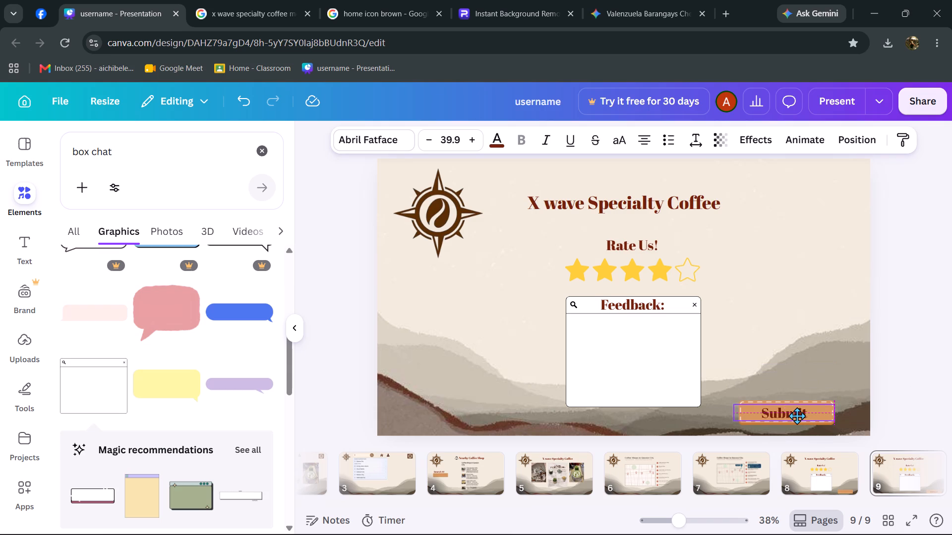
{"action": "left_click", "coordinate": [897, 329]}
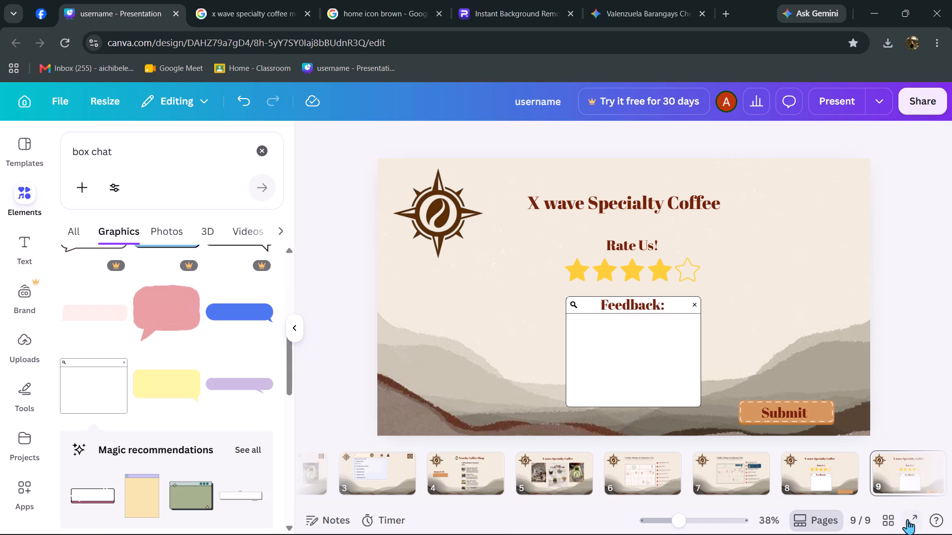
Duplicate the "Rate Us!" text on page 8 and place the copy centred on the orange button.
{"action": "left_click", "coordinate": [900, 479]}
{"action": "left_click", "coordinate": [903, 474]}
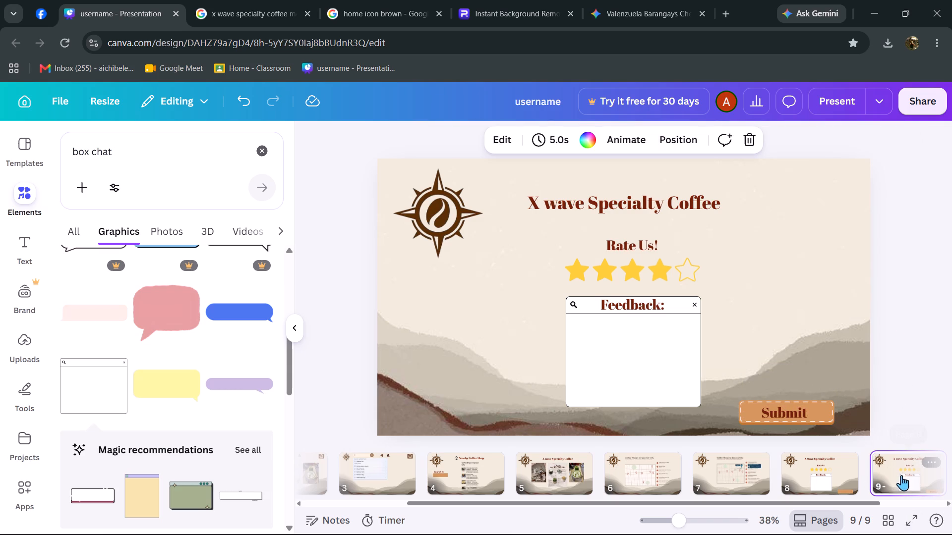
{"action": "scroll", "coordinate": [876, 442], "scroll_direction": "down", "scroll_amount": 4}
{"action": "left_click", "coordinate": [837, 483]}
{"action": "left_click", "coordinate": [908, 471]}
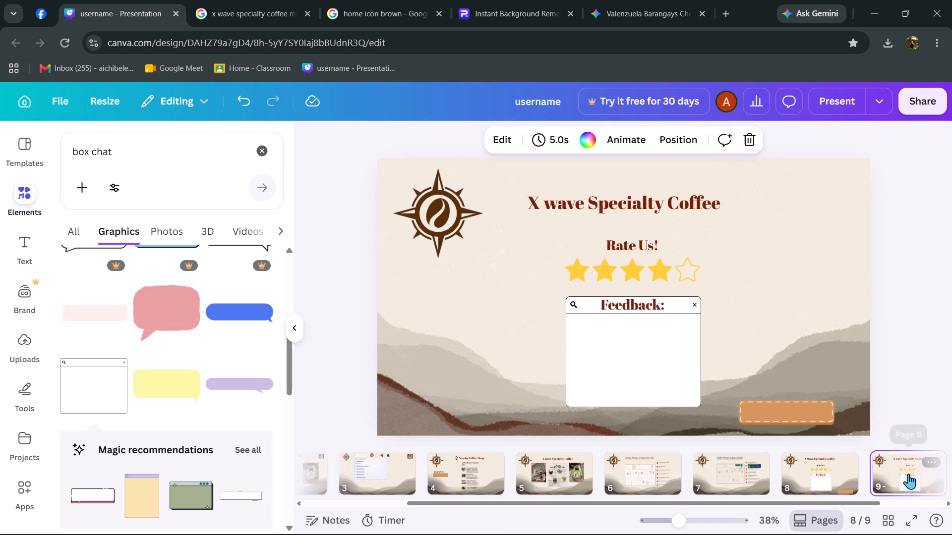
{"action": "left_click", "coordinate": [808, 466]}
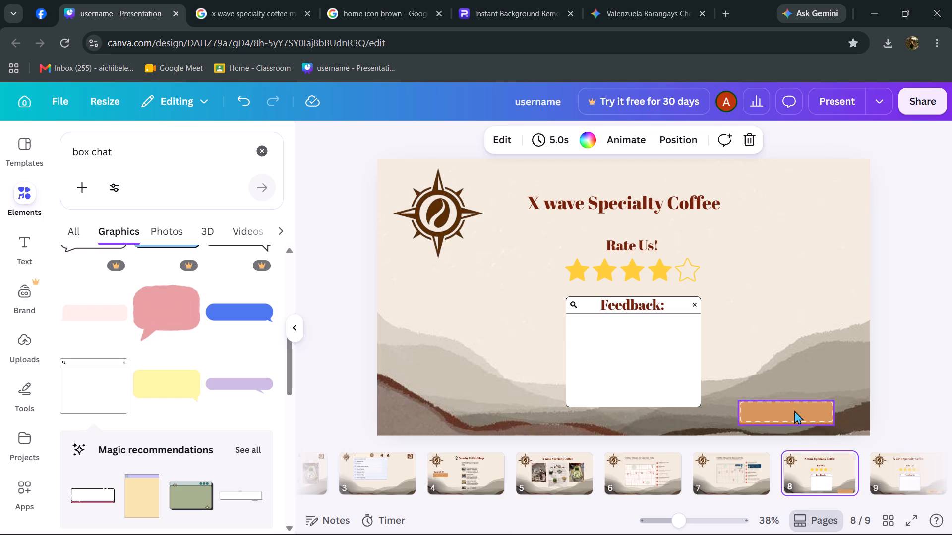
{"action": "left_click", "coordinate": [620, 248]}
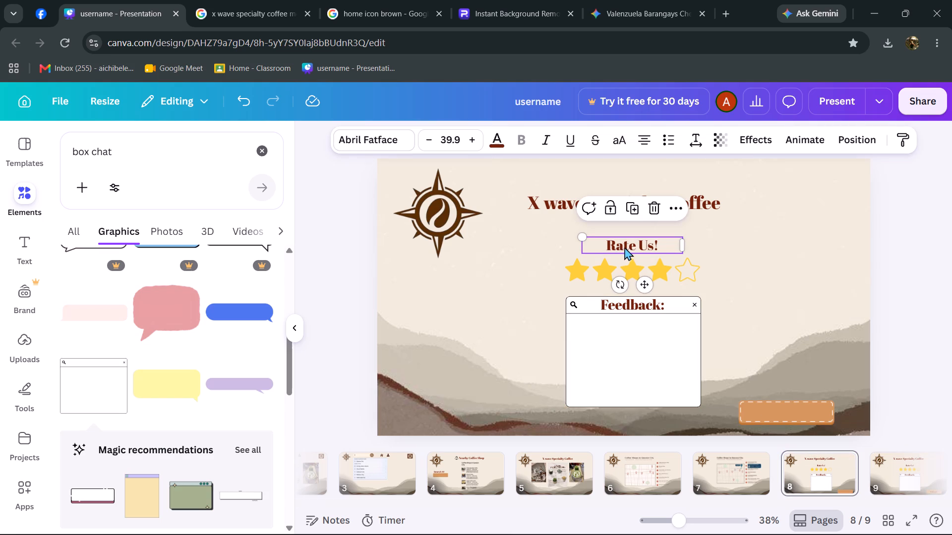
{"action": "key", "text": "ctrl+d"}
{"action": "left_click_drag", "start_coordinate": [640, 254], "coordinate": [761, 334]}
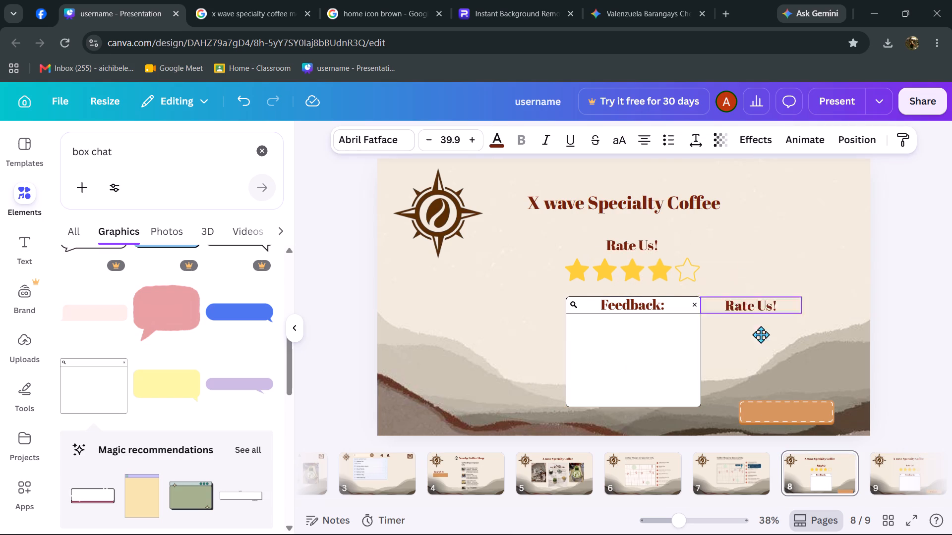
{"action": "left_click_drag", "start_coordinate": [761, 334], "coordinate": [790, 417]}
Change the copied text on page 8's orange button to "Submit".
{"action": "double_click", "coordinate": [790, 415]}
{"action": "type", "text": "Sumb"}
{"action": "key", "text": "BackSpace"}
{"action": "key", "text": "BackSpace"}
{"action": "type", "text": "b,i"}
{"action": "key", "text": "BackSpace"}
{"action": "key", "text": "BackSpace"}
{"action": "key", "text": "space"}
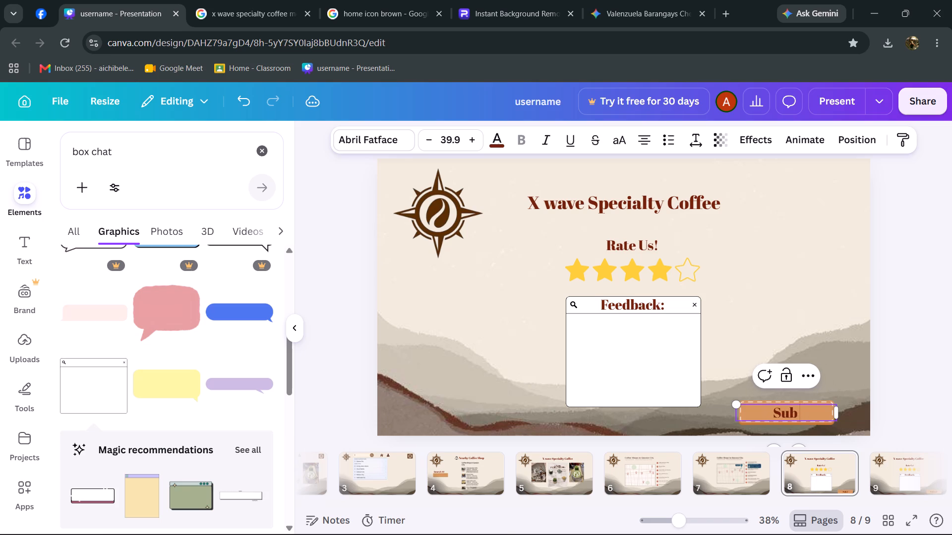
{"action": "key", "text": "BackSpace"}
{"action": "type", "text": "mit"}
{"action": "left_click", "coordinate": [908, 331]}
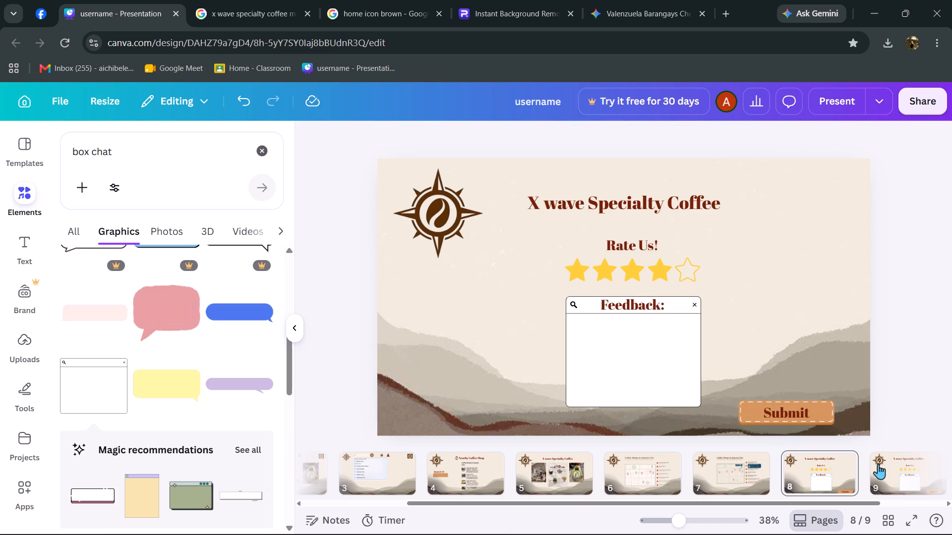
Delete the "Submit" text and the orange button from page 9.
{"action": "left_click", "coordinate": [908, 480]}
{"action": "triple_click", "coordinate": [798, 413]}
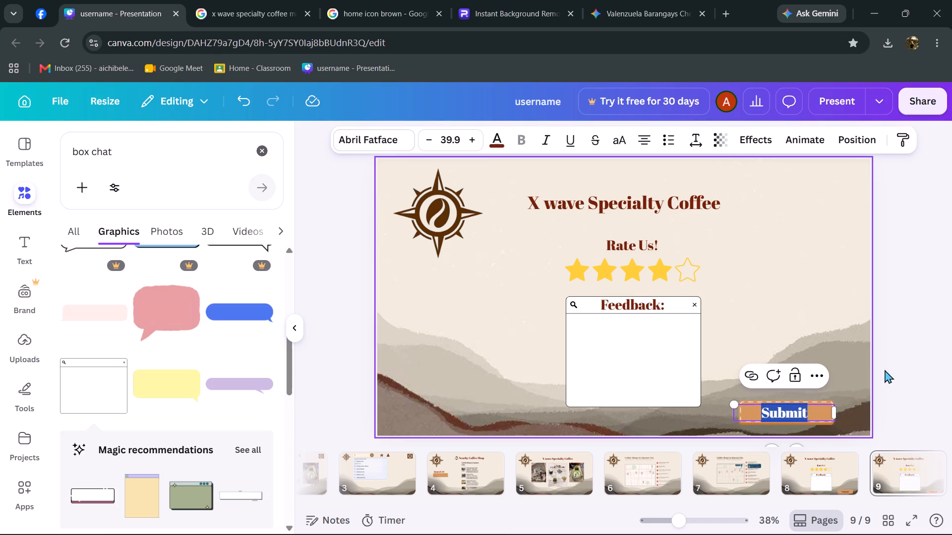
{"action": "key", "text": "BackSpace"}
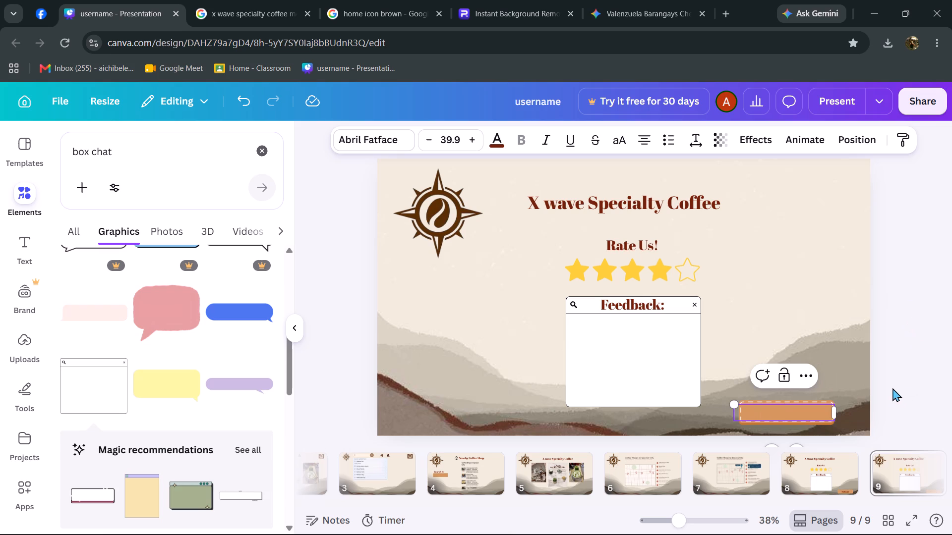
{"action": "key", "text": "BackSpace"}
{"action": "left_click", "coordinate": [791, 291]}
{"action": "left_click", "coordinate": [803, 415]}
{"action": "key", "text": "BackSpace"}
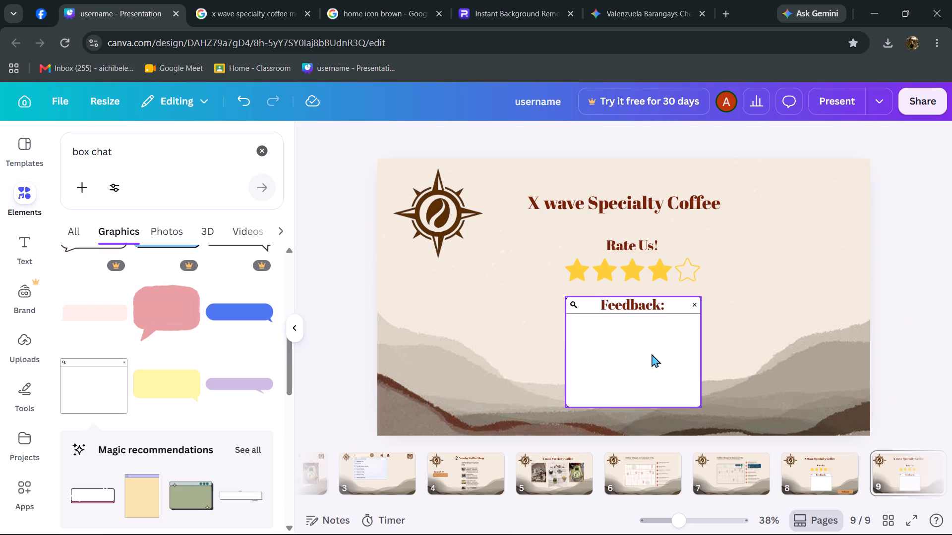
Delete the feedback box, the star rating and the "Feedback:" text from page 9.
{"action": "left_click", "coordinate": [645, 357]}
{"action": "key", "text": "BackSpace"}
{"action": "left_click_drag", "start_coordinate": [637, 264], "coordinate": [636, 269]}
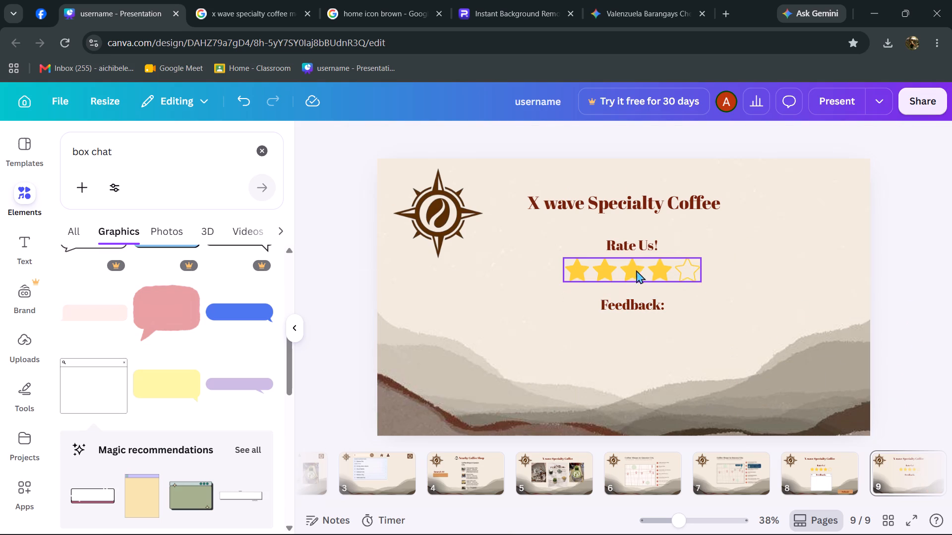
{"action": "key", "text": "BackSpace"}
{"action": "left_click", "coordinate": [629, 305]}
{"action": "key", "text": "BackSpace"}
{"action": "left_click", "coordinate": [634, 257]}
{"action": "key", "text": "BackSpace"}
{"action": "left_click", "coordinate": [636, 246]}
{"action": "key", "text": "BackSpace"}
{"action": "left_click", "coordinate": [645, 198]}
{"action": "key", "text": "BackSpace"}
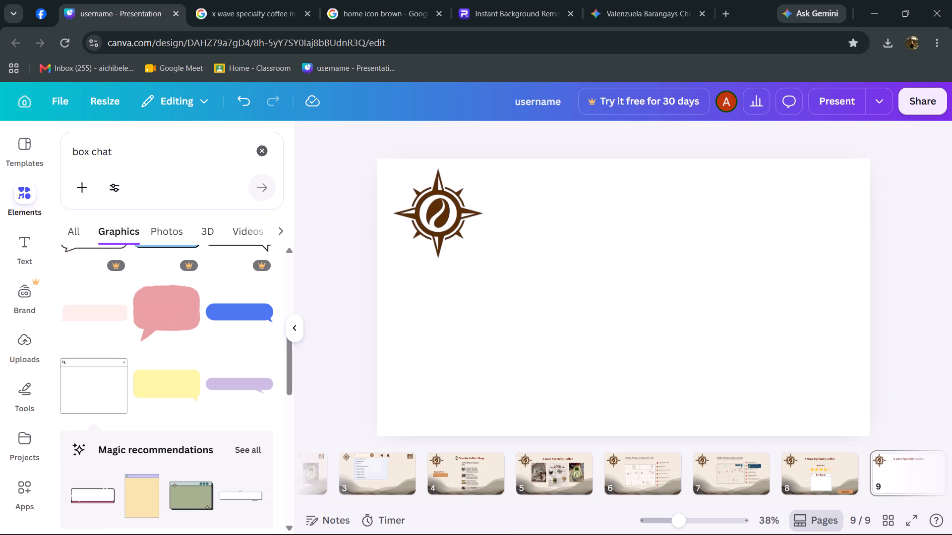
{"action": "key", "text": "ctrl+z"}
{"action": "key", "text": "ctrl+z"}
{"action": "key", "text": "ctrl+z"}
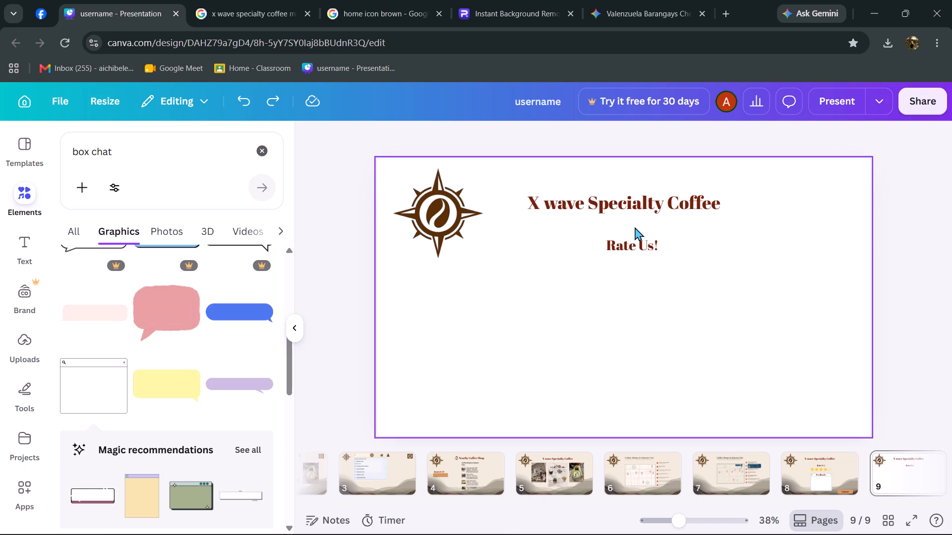
Delete the "Rate Us!" text and the "X wave Specialty Coffee" title from page 9, keeping the logo and background.
{"action": "left_click", "coordinate": [637, 241]}
{"action": "key", "text": "BackSpace"}
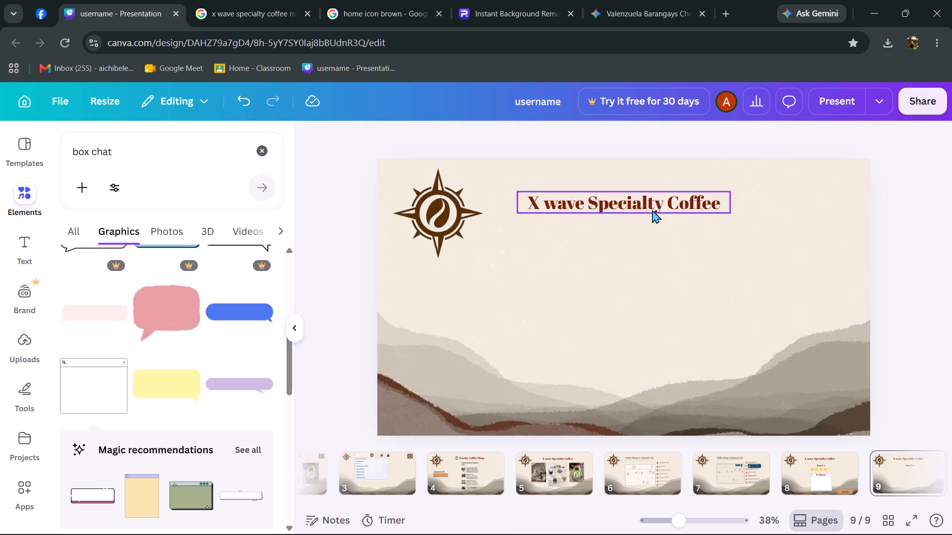
{"action": "left_click", "coordinate": [652, 208]}
{"action": "key", "text": "BackSpace"}
{"action": "left_click", "coordinate": [721, 240]}
Add a heading to page 9 reading "Thank you For".
{"action": "left_click", "coordinate": [12, 238]}
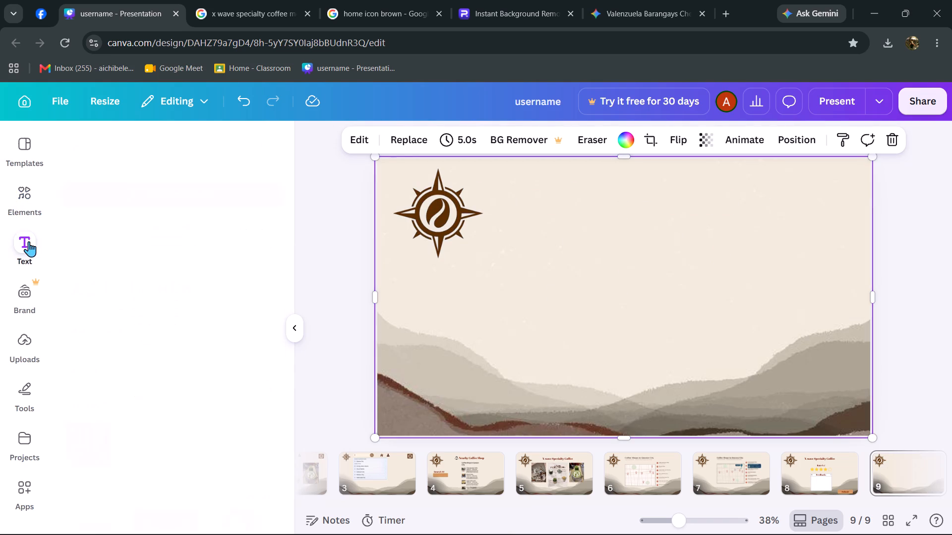
{"action": "left_click", "coordinate": [180, 287]}
{"action": "key", "text": "shift+t"}
{"action": "type", "text": "hank yu"}
{"action": "key", "text": "BackSpace"}
{"action": "type", "text": "ou Fo"}
{"action": "key", "text": "BackSpace"}
{"action": "key", "text": "BackSpace"}
{"action": "type", "text": "For Visin"}
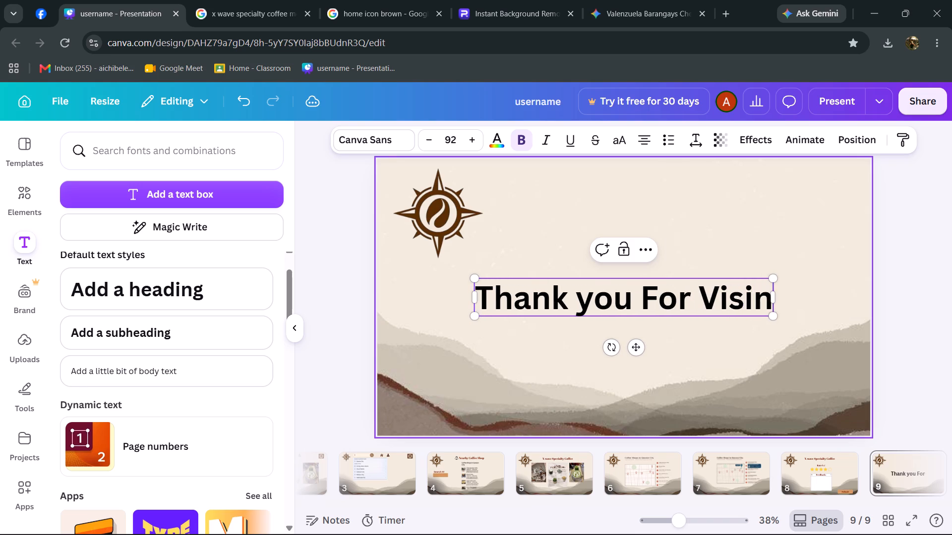
{"action": "key", "text": "BackSpace"}
{"action": "key", "text": "BackSpace"}
{"action": "key", "text": "BackSpace"}
{"action": "key", "text": "BackSpace"}
{"action": "key", "text": "BackSpace"}
{"action": "key", "text": "BackSpace"}
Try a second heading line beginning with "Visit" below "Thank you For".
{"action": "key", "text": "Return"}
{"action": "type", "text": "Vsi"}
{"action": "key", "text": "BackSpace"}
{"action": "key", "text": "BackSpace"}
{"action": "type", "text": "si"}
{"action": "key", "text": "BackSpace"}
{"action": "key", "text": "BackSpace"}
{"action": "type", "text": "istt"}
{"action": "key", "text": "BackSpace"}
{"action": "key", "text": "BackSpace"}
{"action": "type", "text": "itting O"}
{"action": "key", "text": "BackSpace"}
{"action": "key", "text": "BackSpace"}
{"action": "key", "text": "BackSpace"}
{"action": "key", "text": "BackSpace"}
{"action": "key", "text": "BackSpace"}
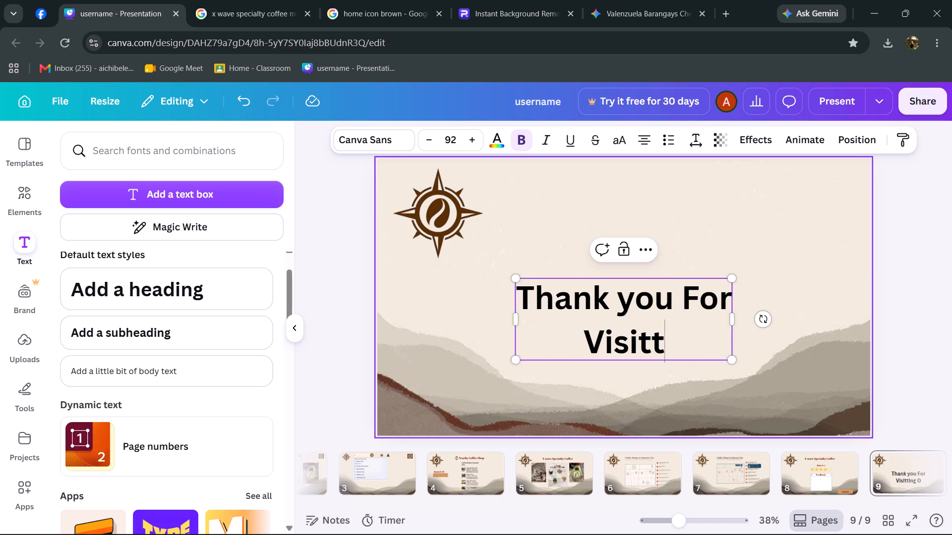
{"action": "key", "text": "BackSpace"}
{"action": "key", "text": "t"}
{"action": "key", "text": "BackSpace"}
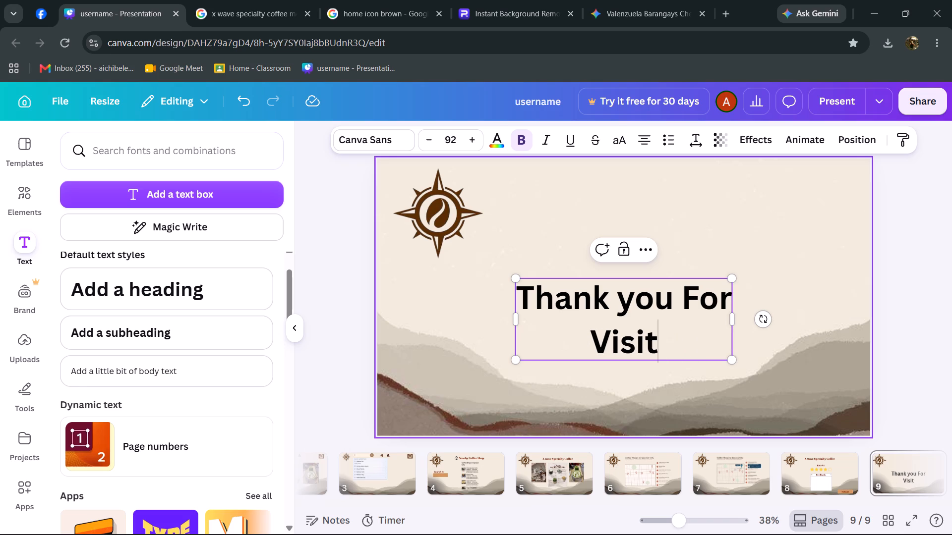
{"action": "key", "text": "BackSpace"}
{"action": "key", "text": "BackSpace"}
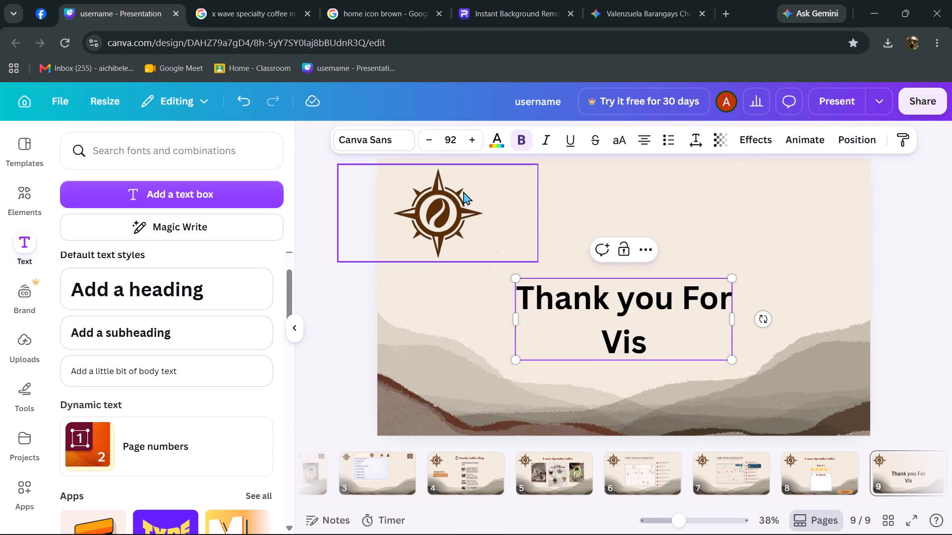
Move the compass coffee logo to the slide's horizontal centre, above the heading on page 9.
{"action": "left_click_drag", "start_coordinate": [463, 191], "coordinate": [605, 220]}
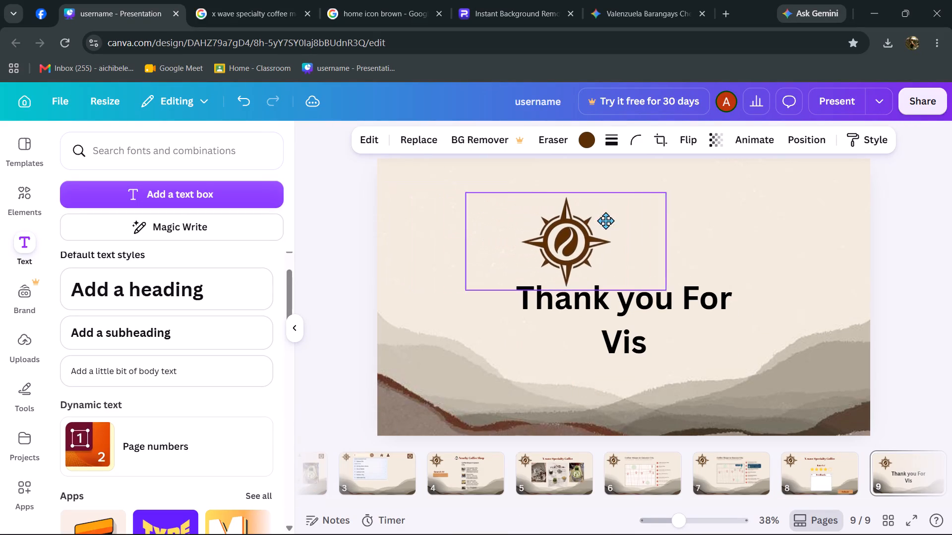
{"action": "left_click_drag", "start_coordinate": [605, 220], "coordinate": [652, 219]}
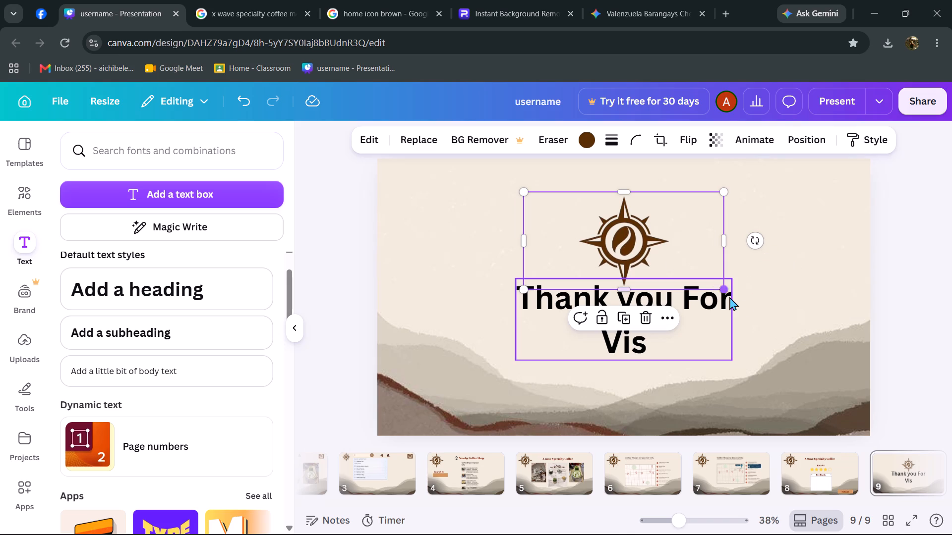
Shorten the heading on page 9 to "Thank you!".
{"action": "left_click", "coordinate": [707, 336]}
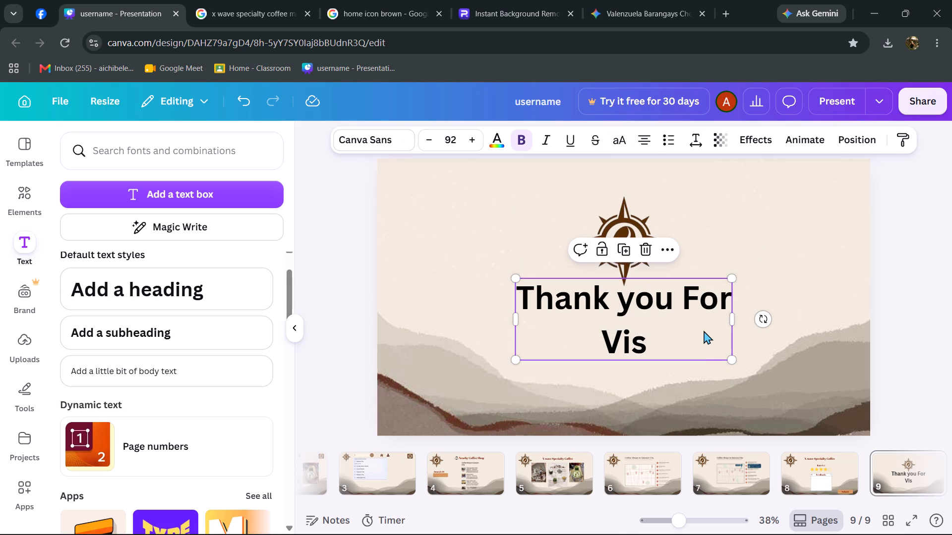
{"action": "left_click", "coordinate": [704, 330]}
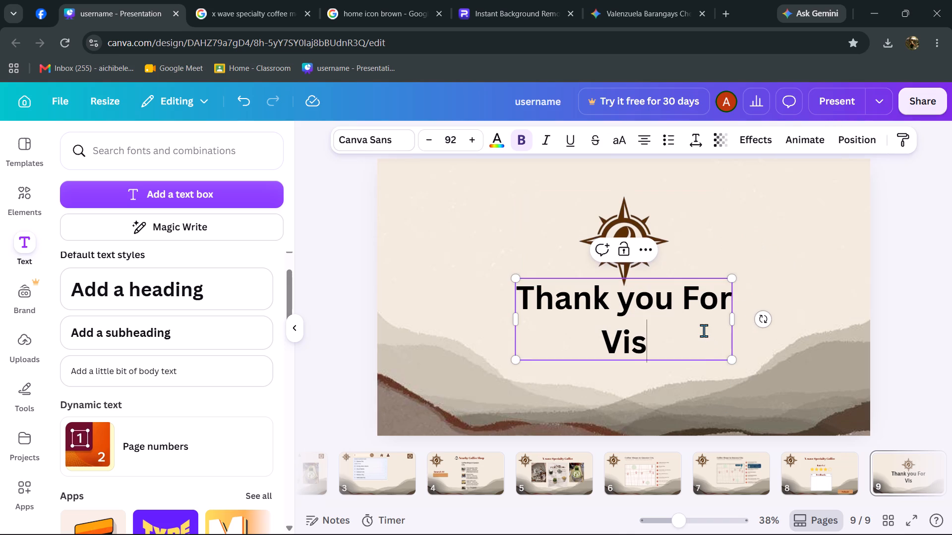
{"action": "key", "text": "BackSpace"}
{"action": "key", "text": "BackSpace"}
{"action": "key", "text": "BackSpace"}
{"action": "key", "text": "BackSpace"}
{"action": "key", "text": "BackSpace"}
{"action": "key", "text": "BackSpace"}
{"action": "key", "text": "BackSpace"}
{"action": "key", "text": "BackSpace"}
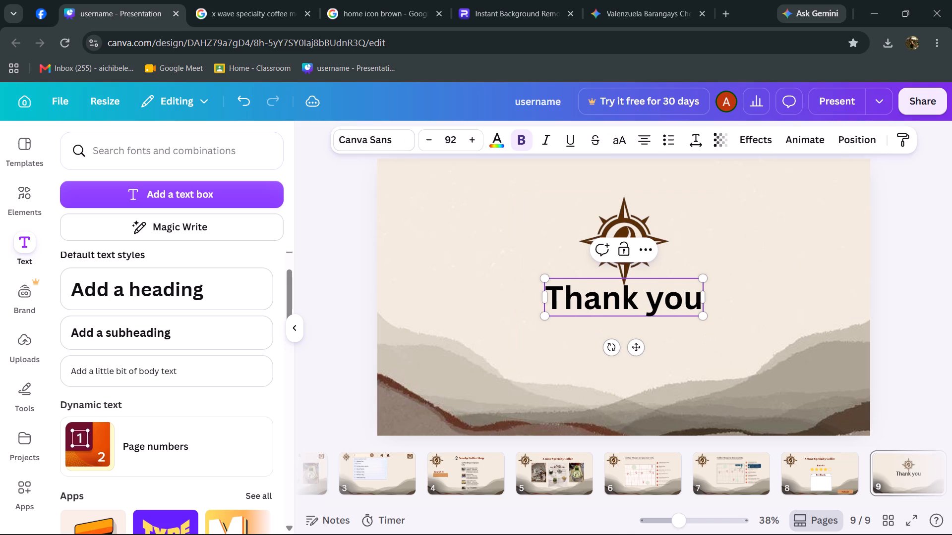
{"action": "type", "text": "!!!"}
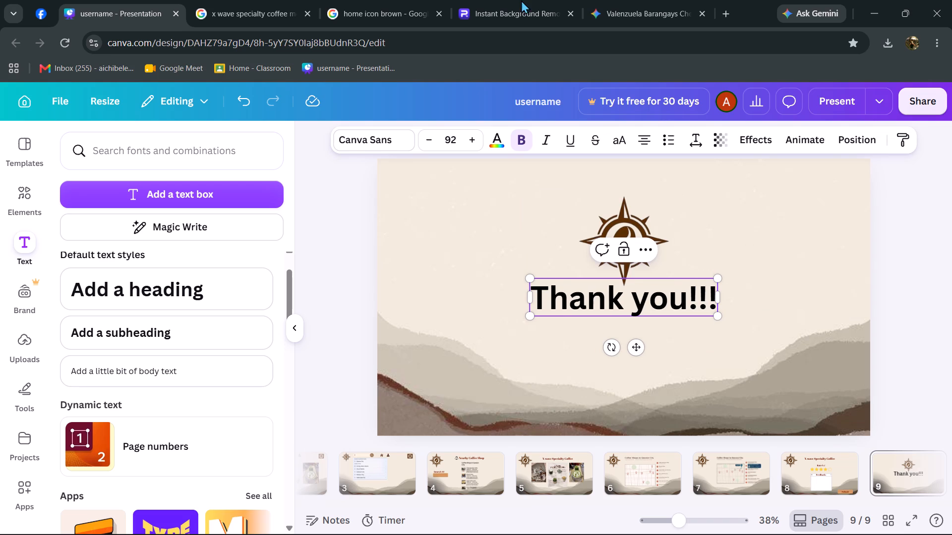
{"action": "key", "text": "BackSpace"}
{"action": "key", "text": "BackSpace"}
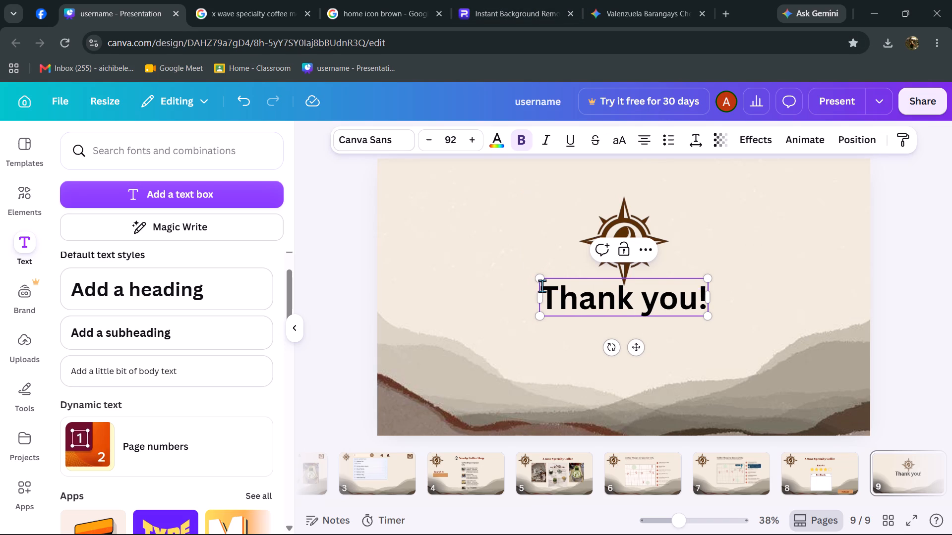
Enlarge the "Thank you!" heading to font size 136.
{"action": "left_click_drag", "start_coordinate": [541, 279], "coordinate": [506, 283]}
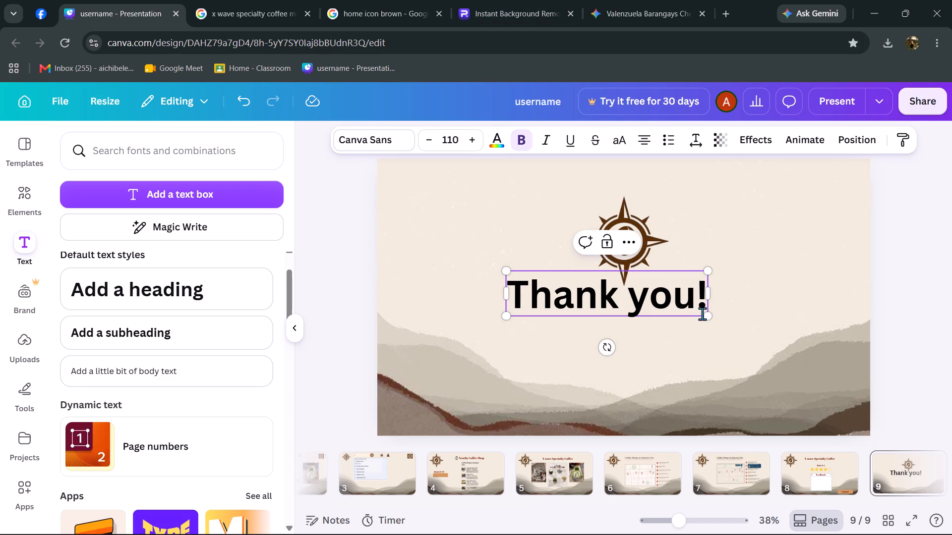
{"action": "left_click_drag", "start_coordinate": [705, 313], "coordinate": [748, 344]}
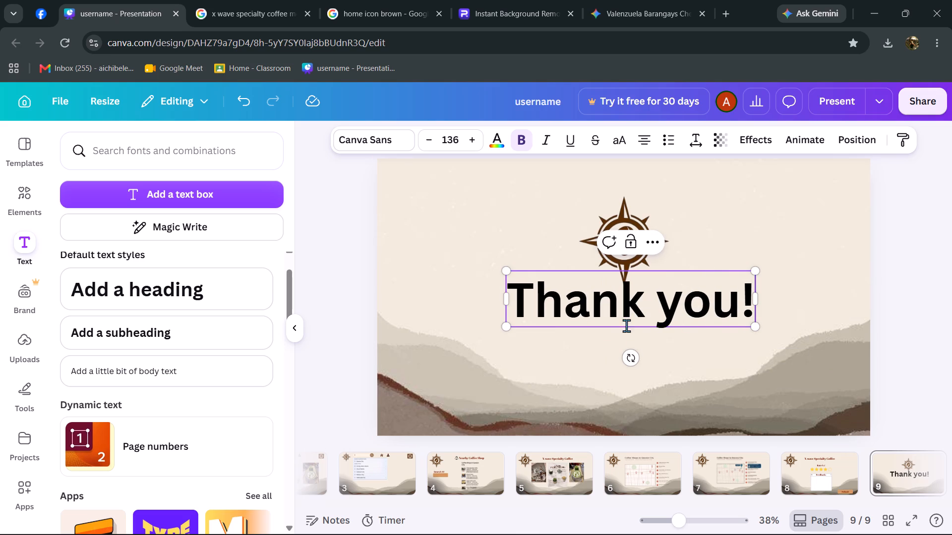
{"action": "left_click_drag", "start_coordinate": [633, 307], "coordinate": [632, 318]}
{"action": "left_click", "coordinate": [778, 197]}
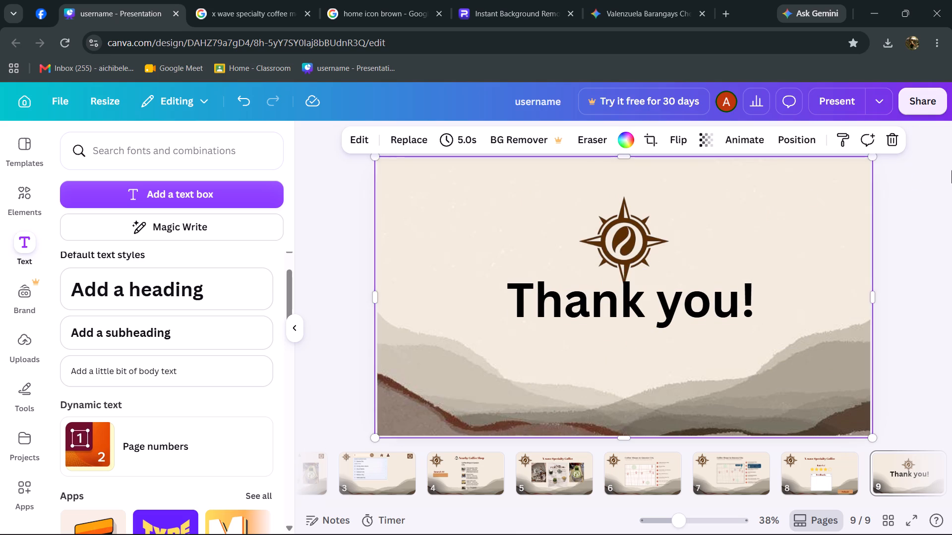
{"action": "left_click", "coordinate": [951, 170]}
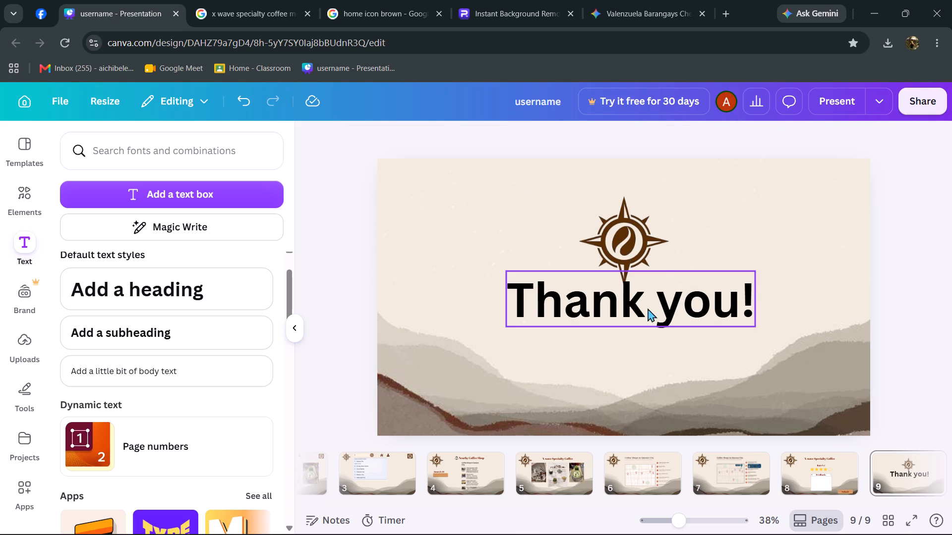
{"action": "left_click", "coordinate": [672, 305]}
Enlarge the compass coffee logo on page 9 and place it at the top of the slide, near its horizontal centre.
{"action": "left_click", "coordinate": [632, 259]}
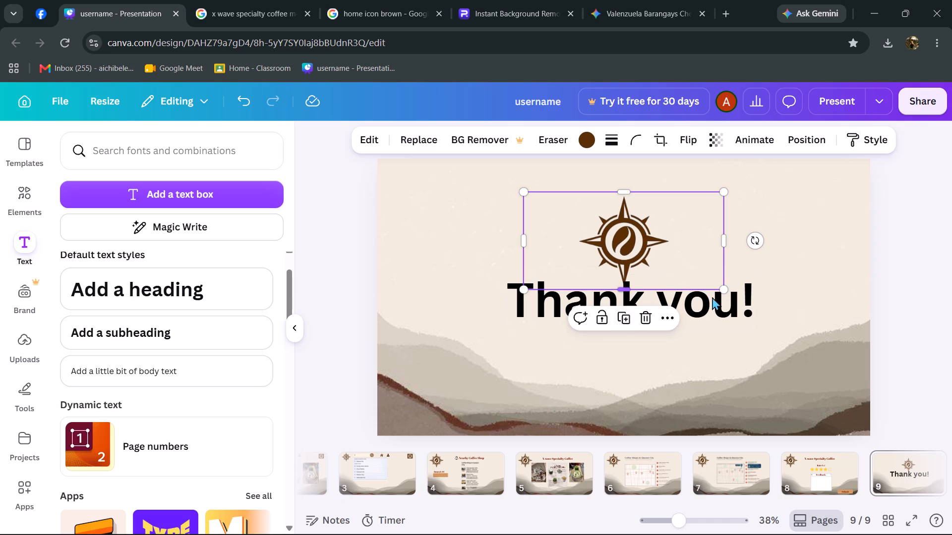
{"action": "left_click_drag", "start_coordinate": [726, 292], "coordinate": [839, 412]}
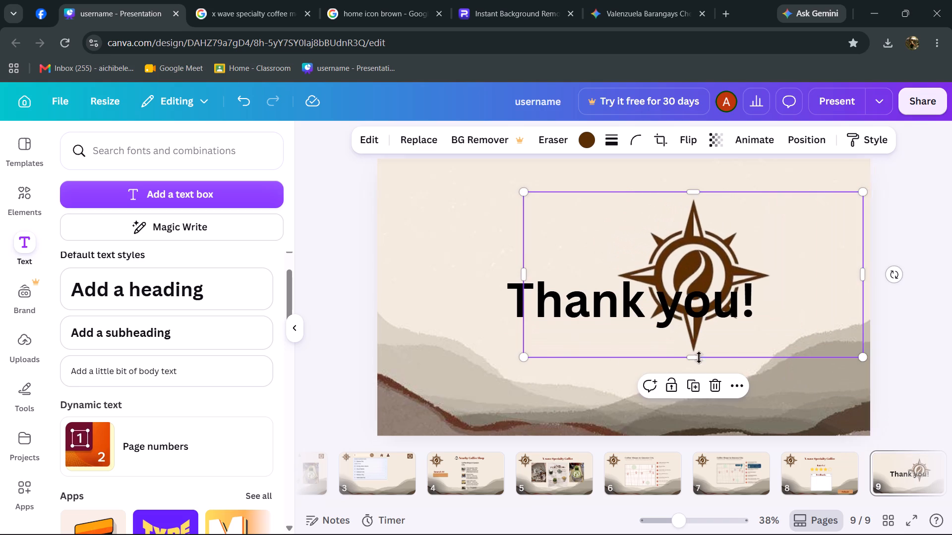
{"action": "left_click_drag", "start_coordinate": [716, 232], "coordinate": [641, 268]}
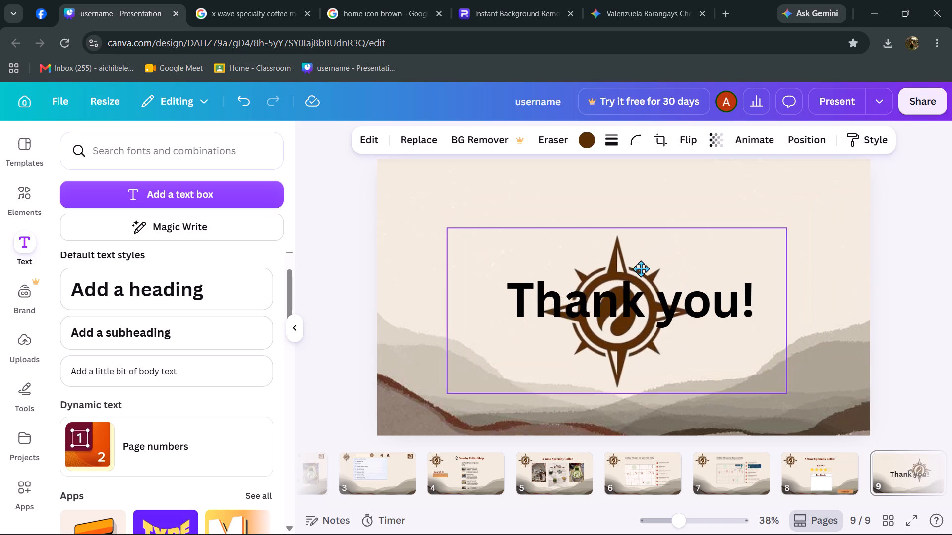
{"action": "left_click_drag", "start_coordinate": [641, 268], "coordinate": [649, 258]}
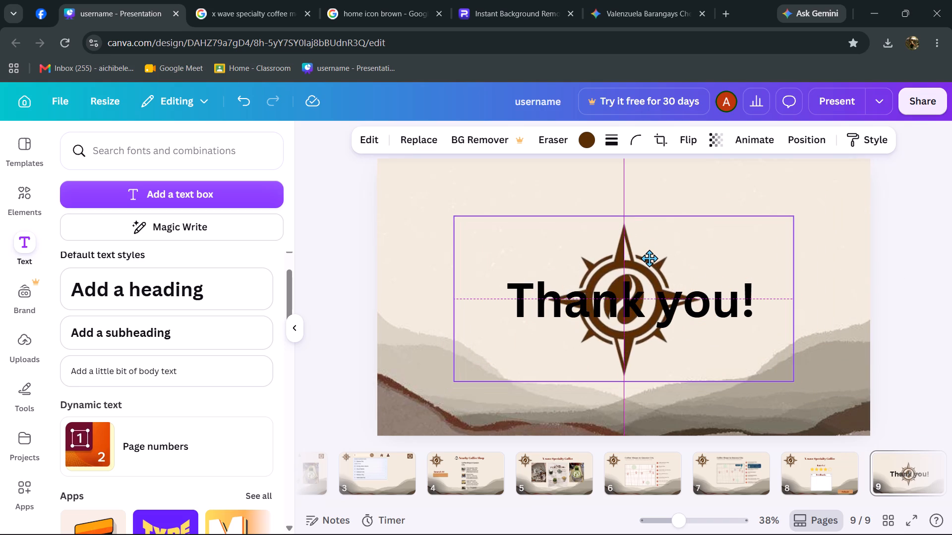
{"action": "left_click_drag", "start_coordinate": [649, 258], "coordinate": [643, 185]}
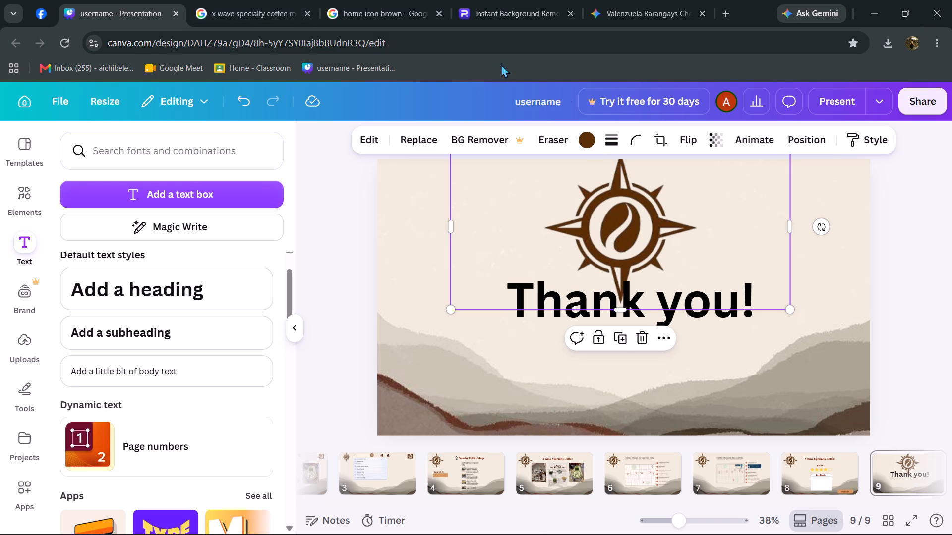
{"action": "left_click_drag", "start_coordinate": [639, 220], "coordinate": [649, 225]}
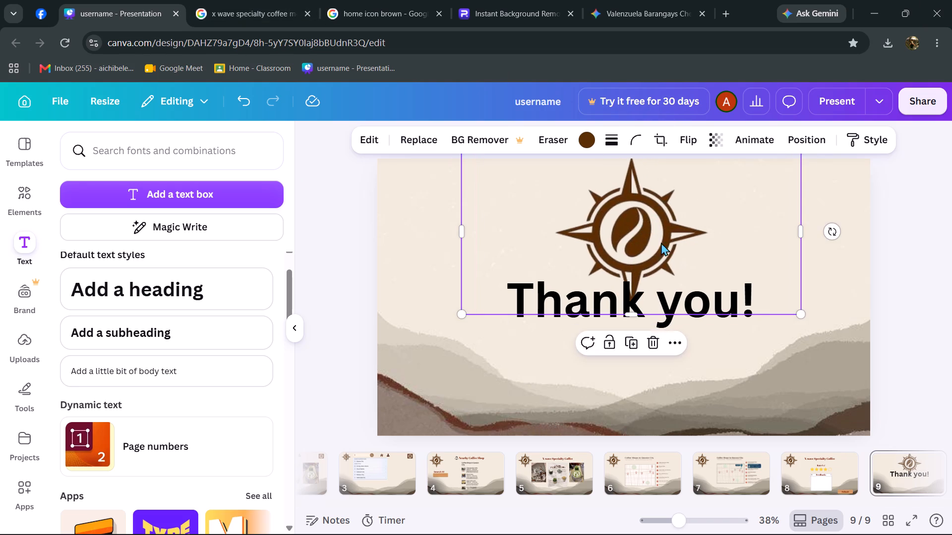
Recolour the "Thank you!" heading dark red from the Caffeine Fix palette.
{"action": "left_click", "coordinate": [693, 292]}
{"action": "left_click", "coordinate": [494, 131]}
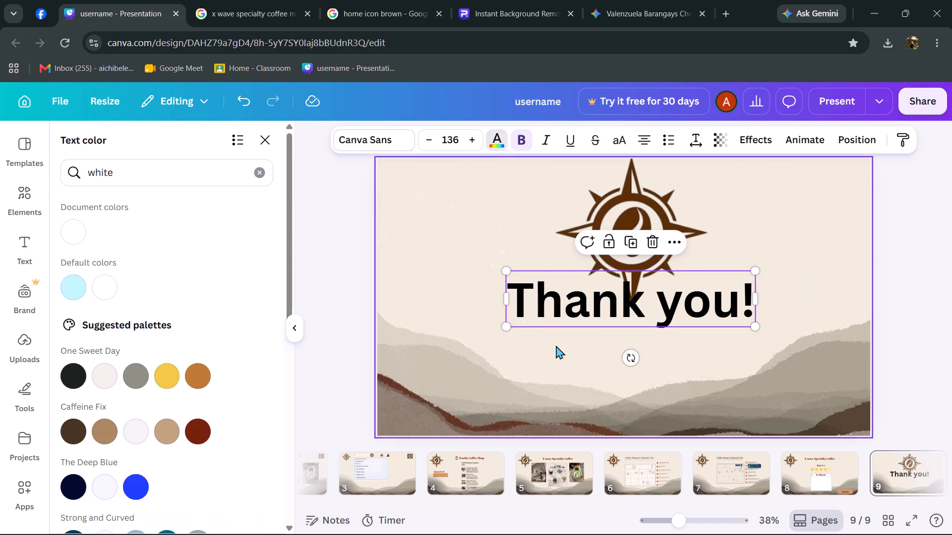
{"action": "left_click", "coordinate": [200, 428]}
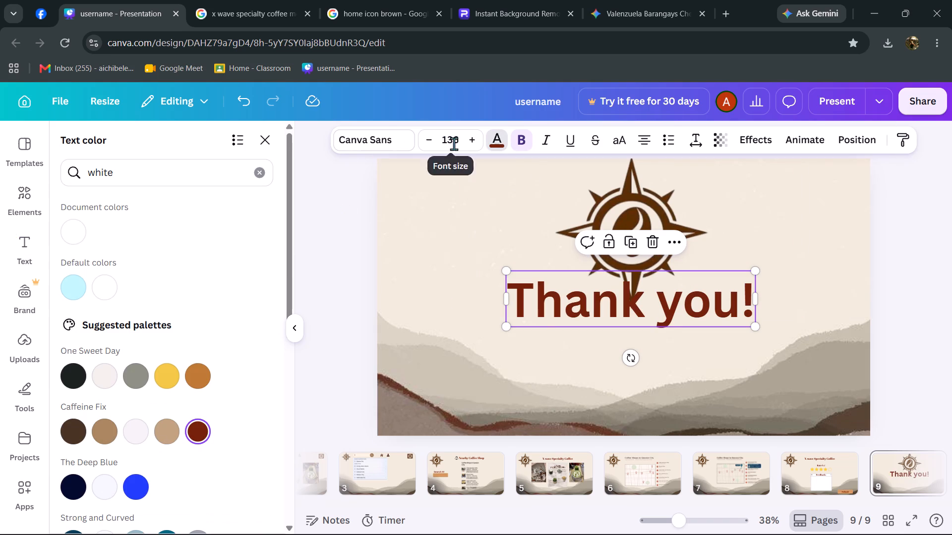
Set the "Thank you!" heading's font to Abril Fatface and shift it slightly lower, over the logo's bottom point.
{"action": "left_click", "coordinate": [411, 137]}
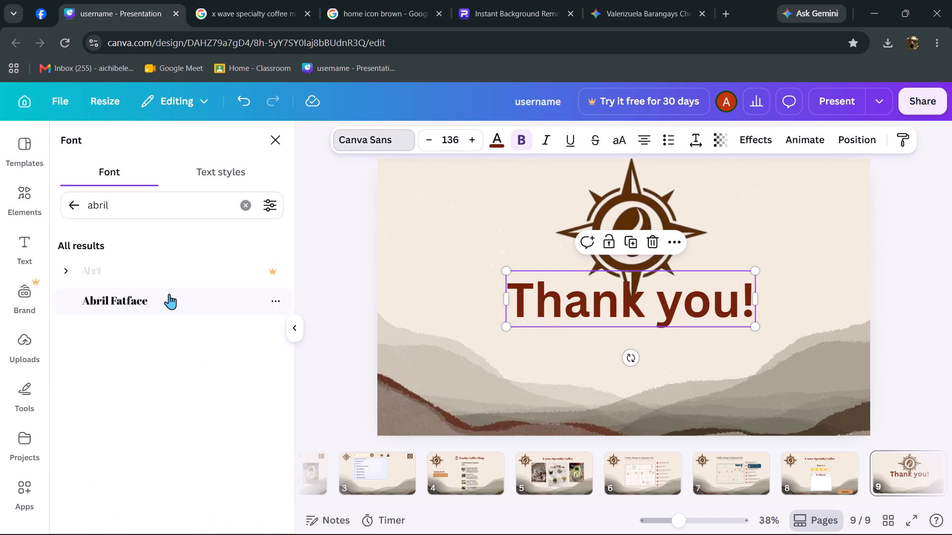
{"action": "left_click", "coordinate": [169, 294]}
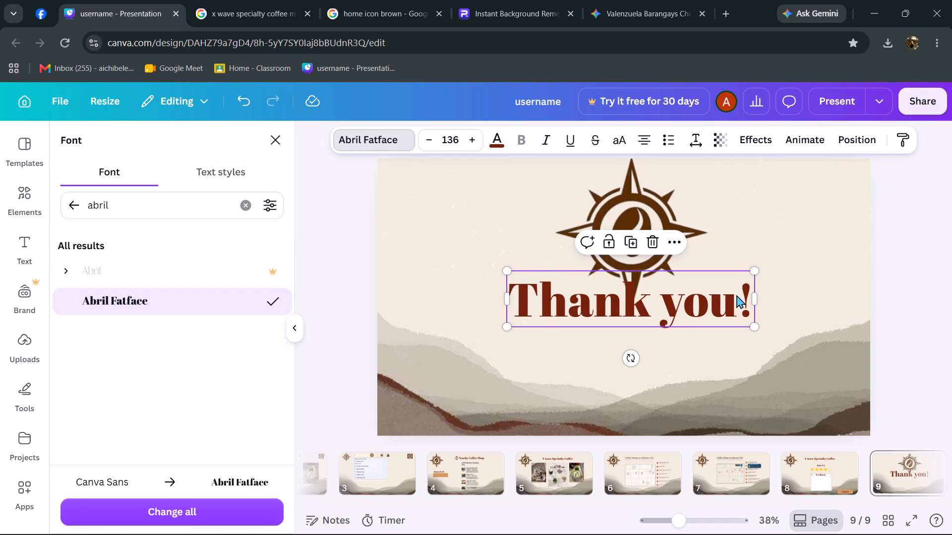
{"action": "left_click_drag", "start_coordinate": [697, 294], "coordinate": [703, 333]}
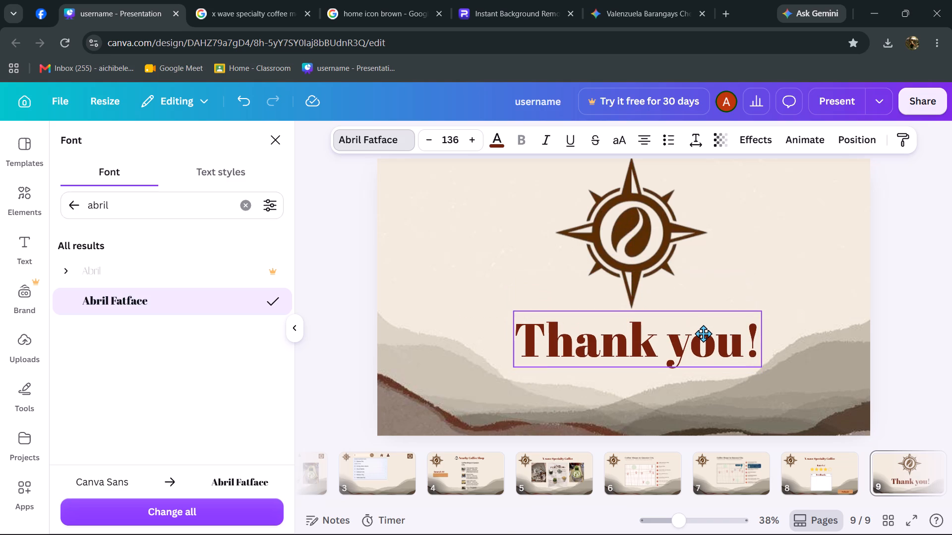
{"action": "left_click_drag", "start_coordinate": [703, 333], "coordinate": [703, 309]}
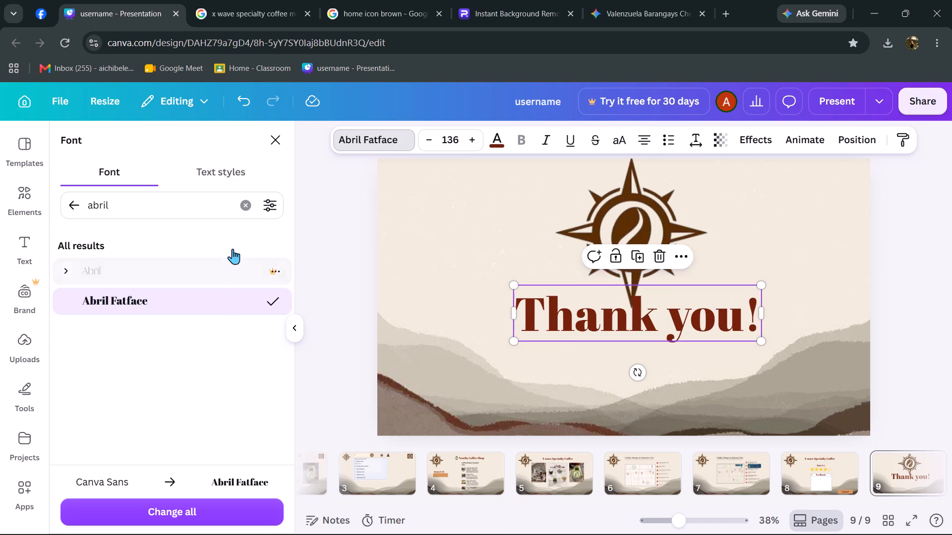
Try white and off-white on the "Thank you!" heading, settling on the light tan from the Caffeine Fix palette.
{"action": "left_click", "coordinate": [492, 137]}
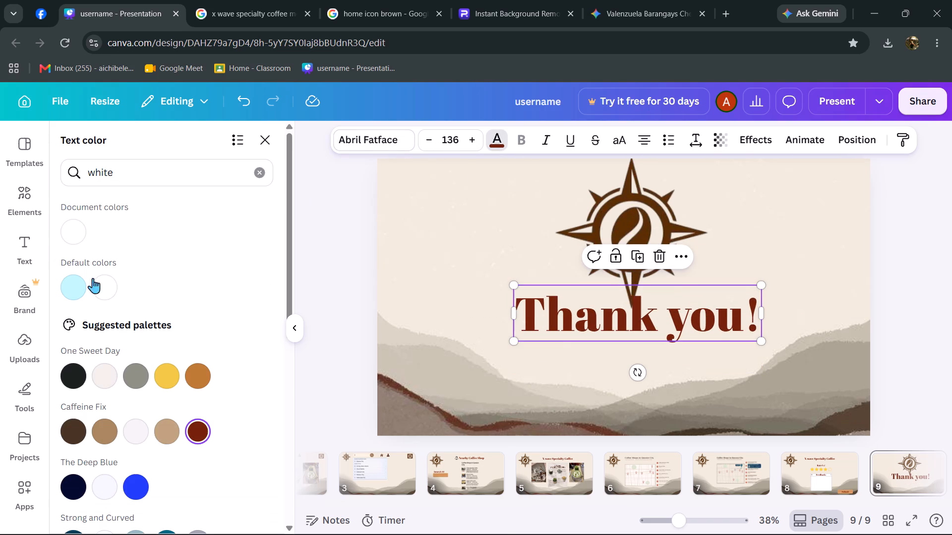
{"action": "left_click", "coordinate": [106, 273]}
{"action": "left_click", "coordinate": [107, 278]}
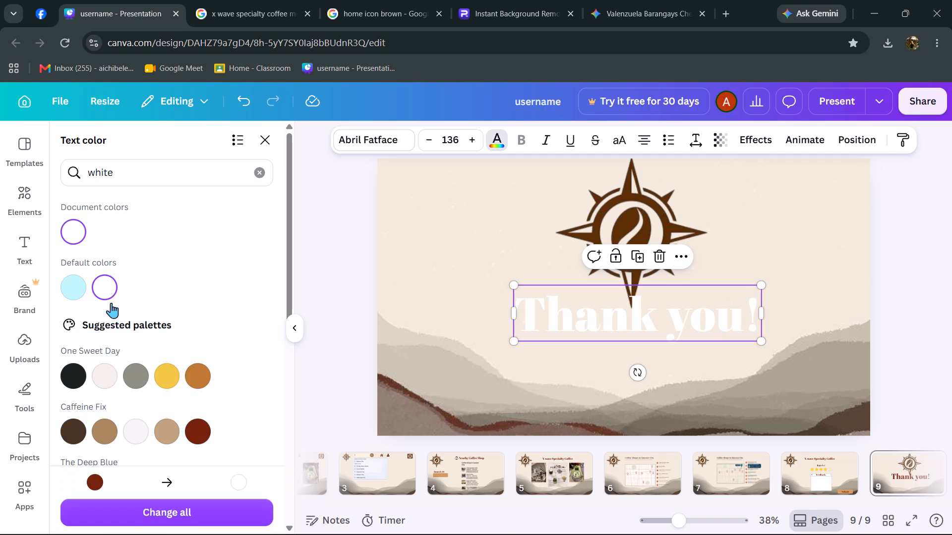
{"action": "left_click", "coordinate": [131, 427]}
{"action": "left_click", "coordinate": [162, 425]}
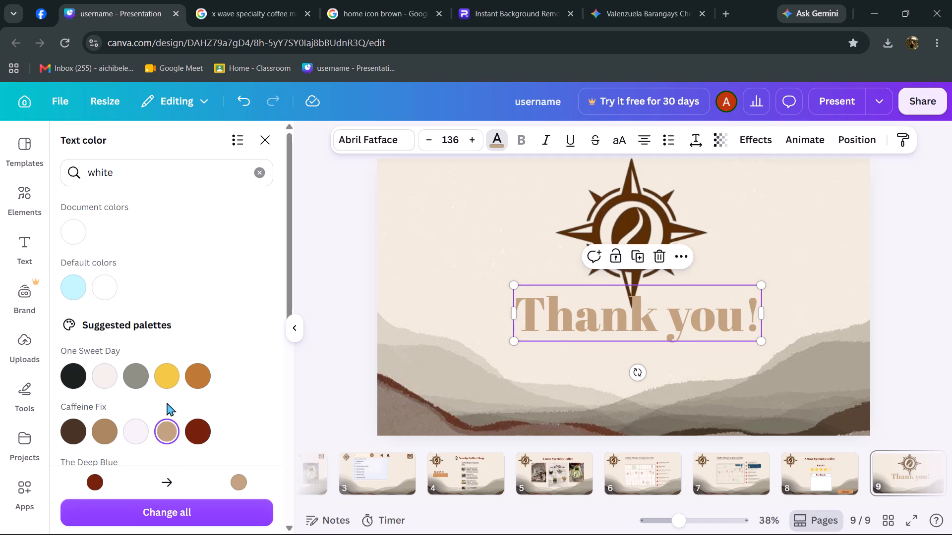
Lower the compass logo on the slide's centre line and move the "Thank you!" heading across its middle.
{"action": "left_click_drag", "start_coordinate": [664, 224], "coordinate": [653, 254]}
{"action": "left_click_drag", "start_coordinate": [701, 309], "coordinate": [692, 265]}
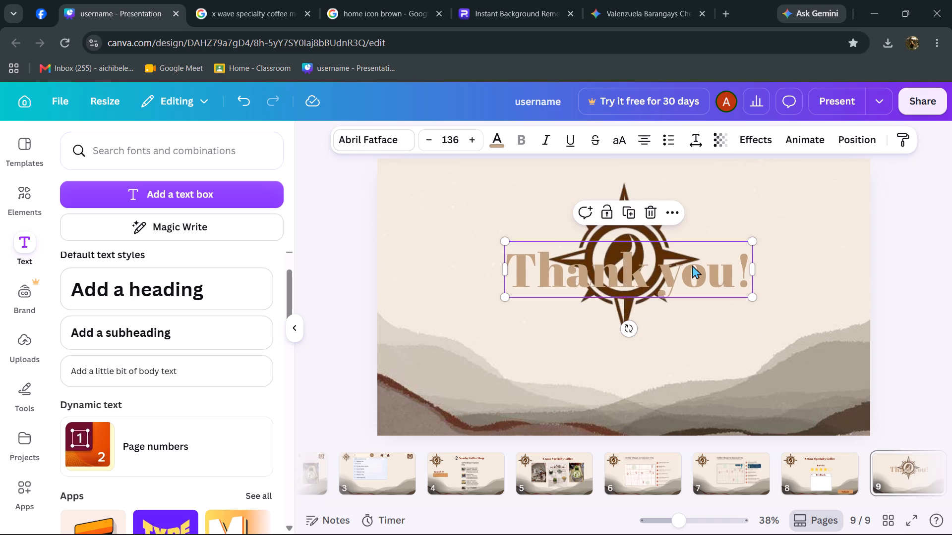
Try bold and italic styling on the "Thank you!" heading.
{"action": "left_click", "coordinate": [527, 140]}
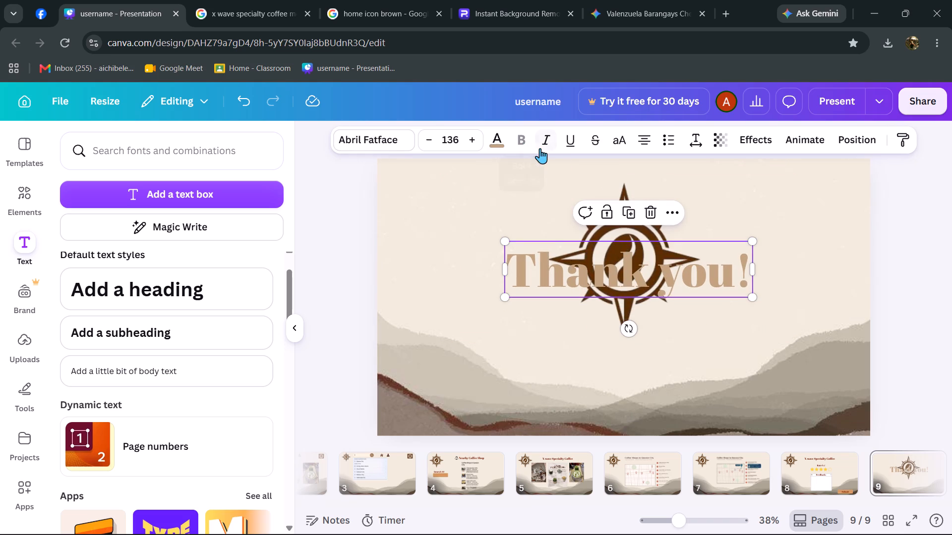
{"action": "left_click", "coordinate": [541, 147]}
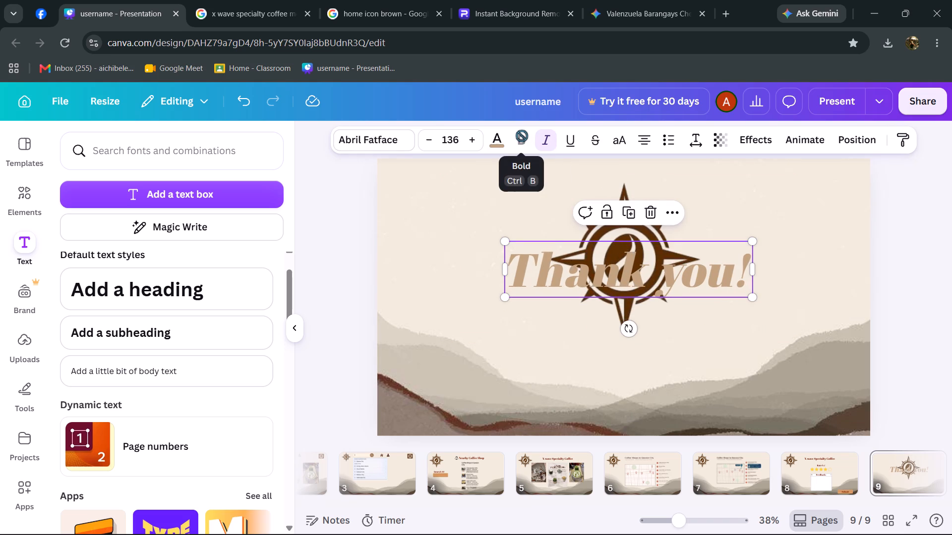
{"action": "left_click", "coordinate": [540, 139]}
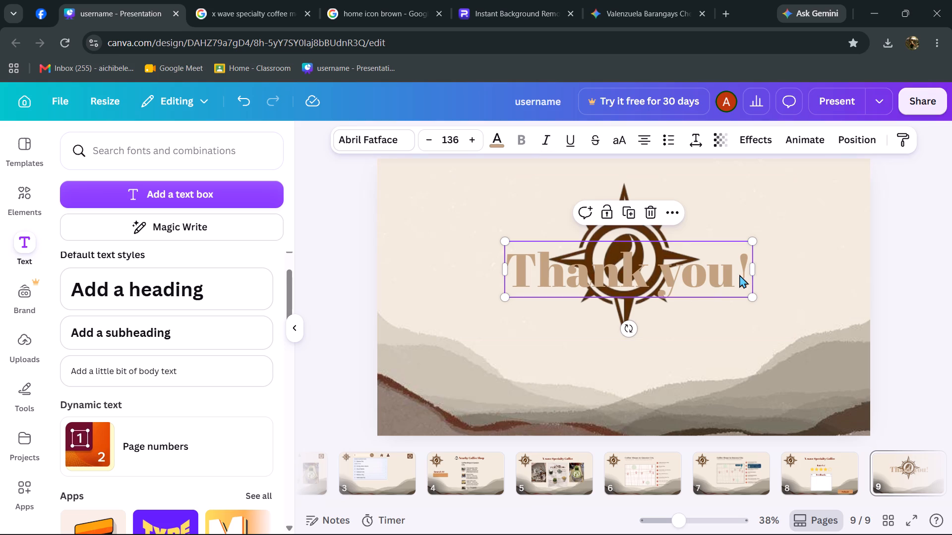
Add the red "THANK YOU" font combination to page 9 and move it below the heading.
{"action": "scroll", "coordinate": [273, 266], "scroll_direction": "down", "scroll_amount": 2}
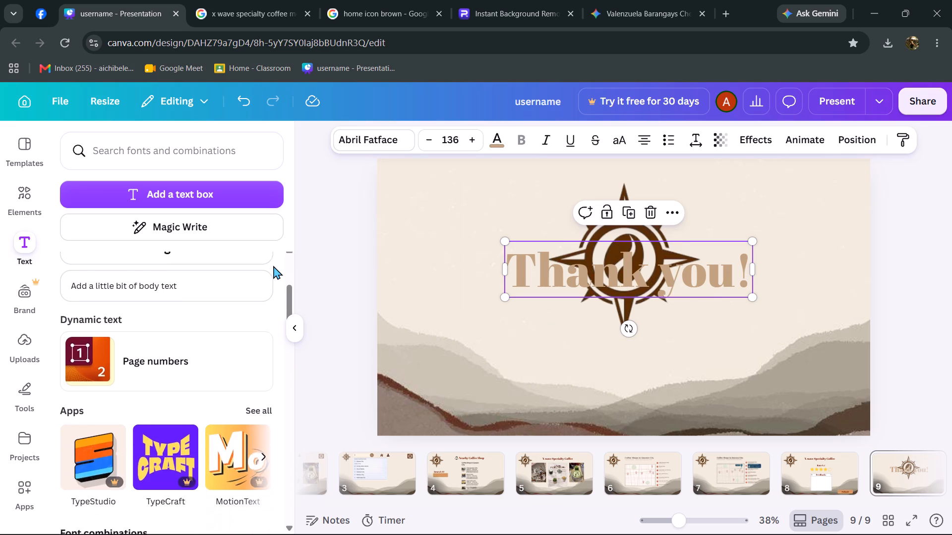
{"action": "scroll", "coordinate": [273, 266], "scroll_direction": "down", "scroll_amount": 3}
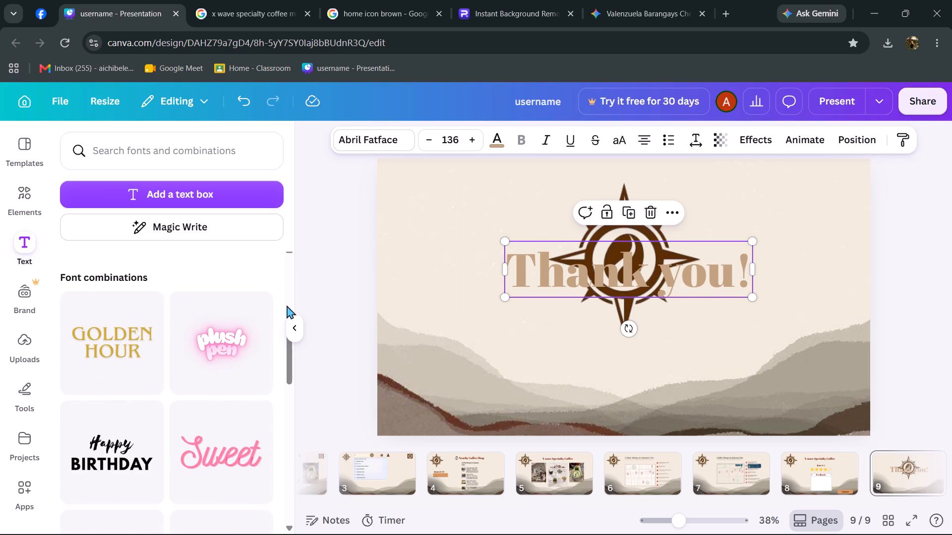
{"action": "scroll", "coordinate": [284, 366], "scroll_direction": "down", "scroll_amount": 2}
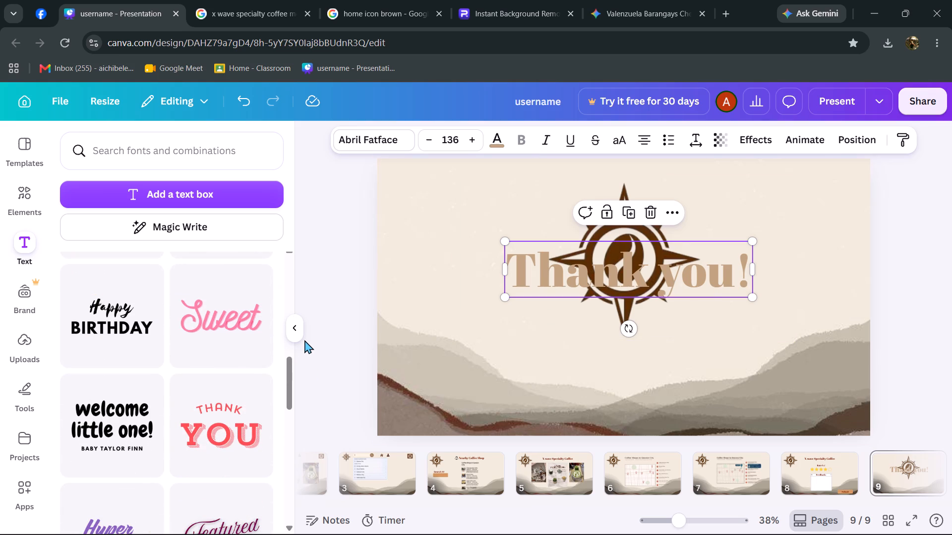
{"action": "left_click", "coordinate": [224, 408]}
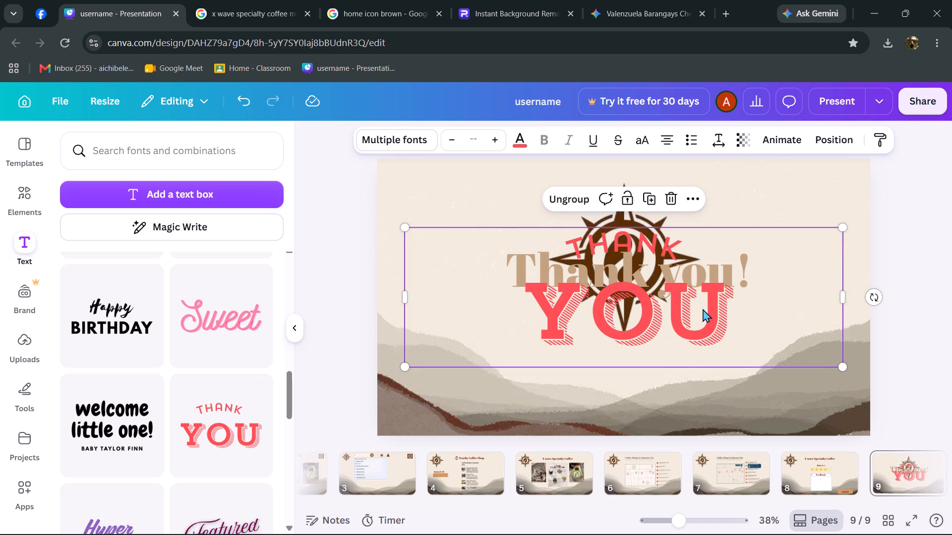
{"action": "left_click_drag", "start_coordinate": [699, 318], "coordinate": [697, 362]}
Browse further font combinations and add the "TATTOO studio" one to page 9.
{"action": "scroll", "coordinate": [171, 388], "scroll_direction": "down", "scroll_amount": 2}
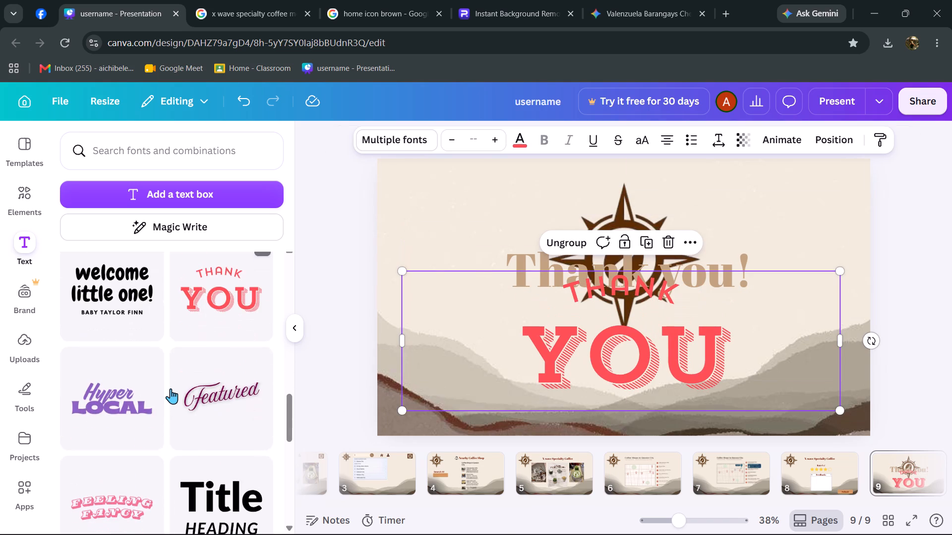
{"action": "scroll", "coordinate": [171, 388], "scroll_direction": "down", "scroll_amount": 2}
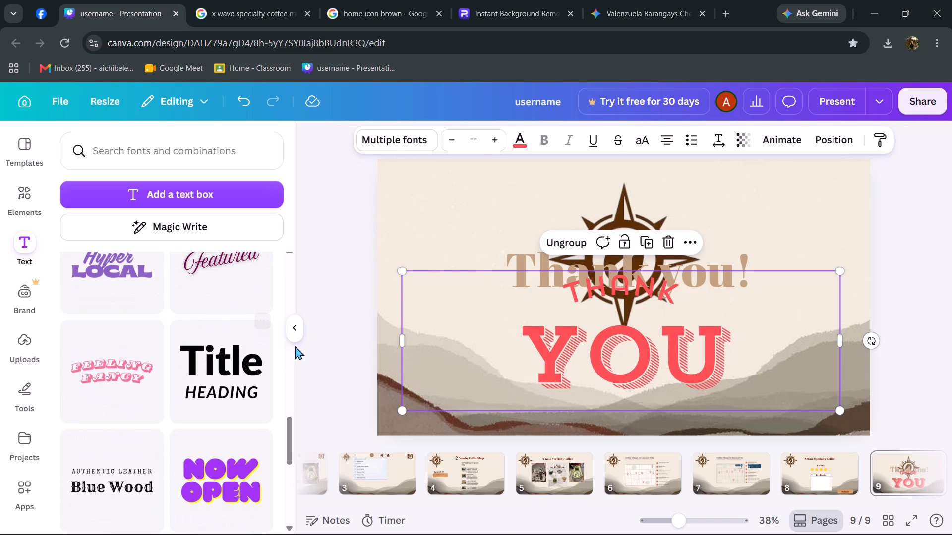
{"action": "scroll", "coordinate": [208, 384], "scroll_direction": "down", "scroll_amount": 3}
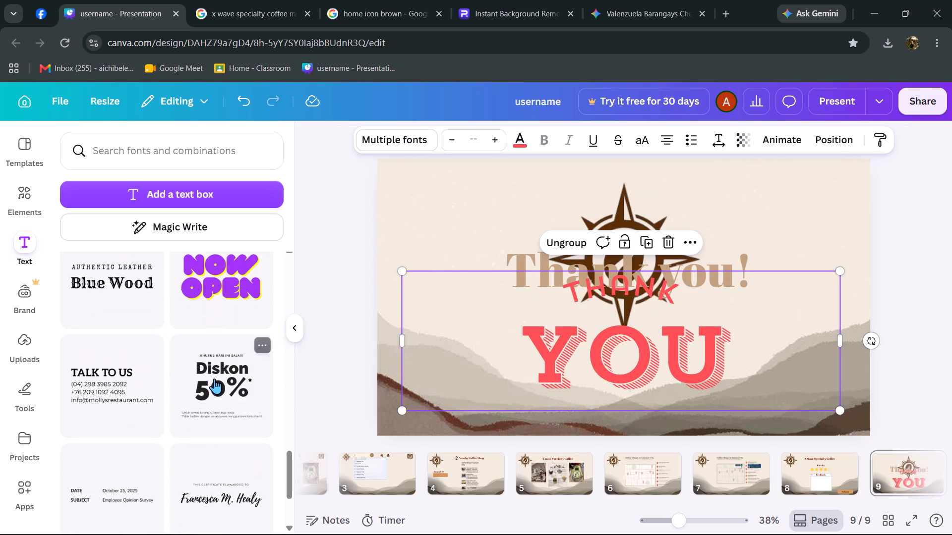
{"action": "scroll", "coordinate": [233, 303], "scroll_direction": "down", "scroll_amount": 2}
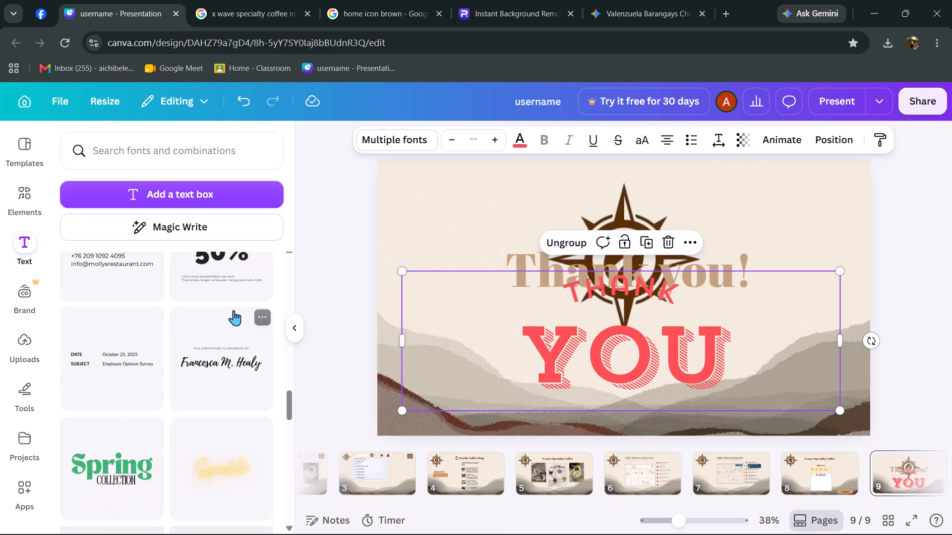
{"action": "scroll", "coordinate": [235, 310], "scroll_direction": "down", "scroll_amount": 3}
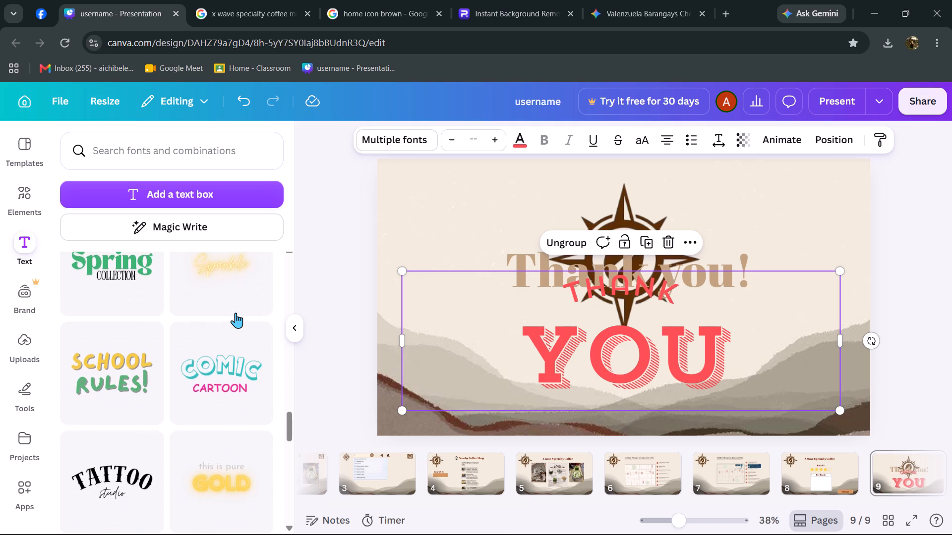
{"action": "scroll", "coordinate": [236, 318], "scroll_direction": "up", "scroll_amount": 2}
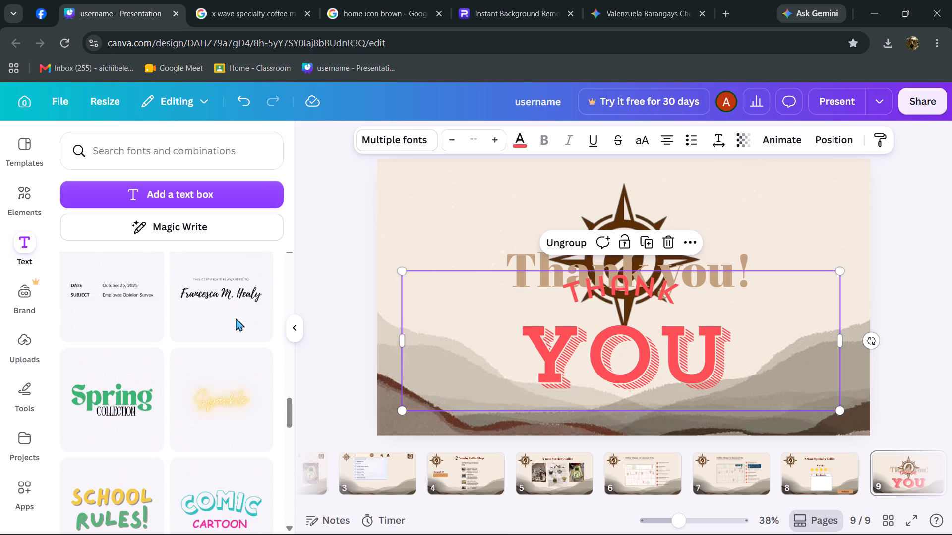
{"action": "scroll", "coordinate": [236, 318], "scroll_direction": "up", "scroll_amount": 2}
{"action": "scroll", "coordinate": [236, 318], "scroll_direction": "down", "scroll_amount": 6}
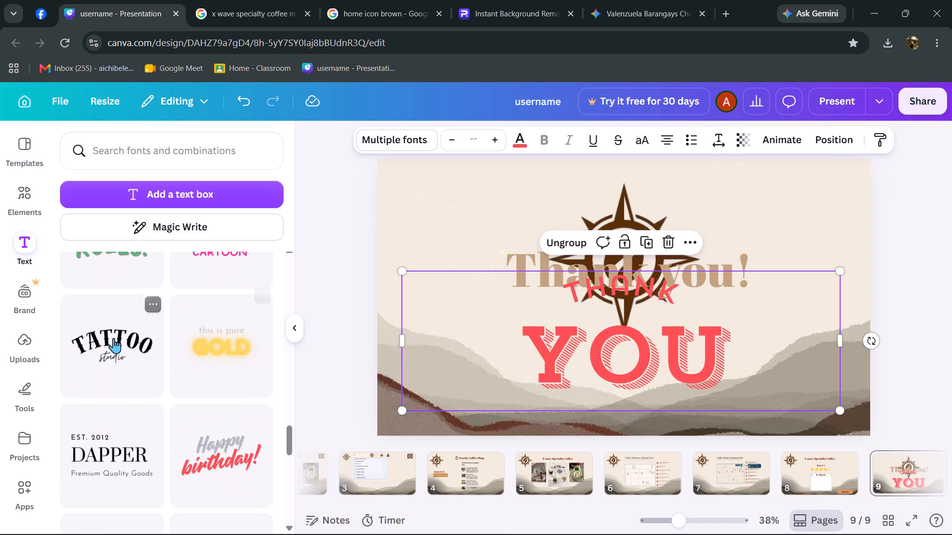
{"action": "left_click", "coordinate": [114, 338]}
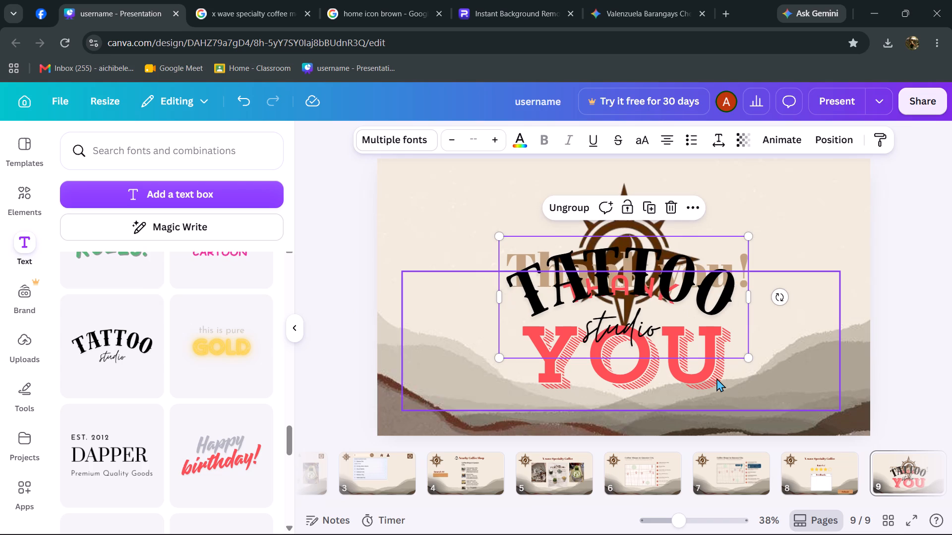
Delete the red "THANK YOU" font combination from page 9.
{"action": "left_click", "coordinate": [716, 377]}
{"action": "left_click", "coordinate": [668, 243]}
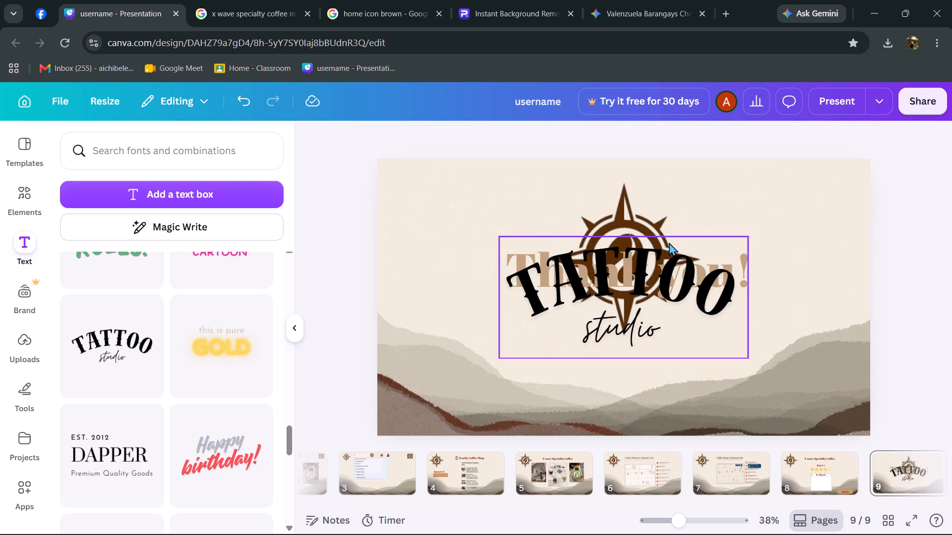
Move the "TATTOO studio" text group to the top of the slide, above the "Thank you!" heading.
{"action": "left_click_drag", "start_coordinate": [690, 297], "coordinate": [726, 209]}
Delete the original tan "Thank you!" heading that overlaps the logo on page 9.
{"action": "left_click", "coordinate": [682, 291]}
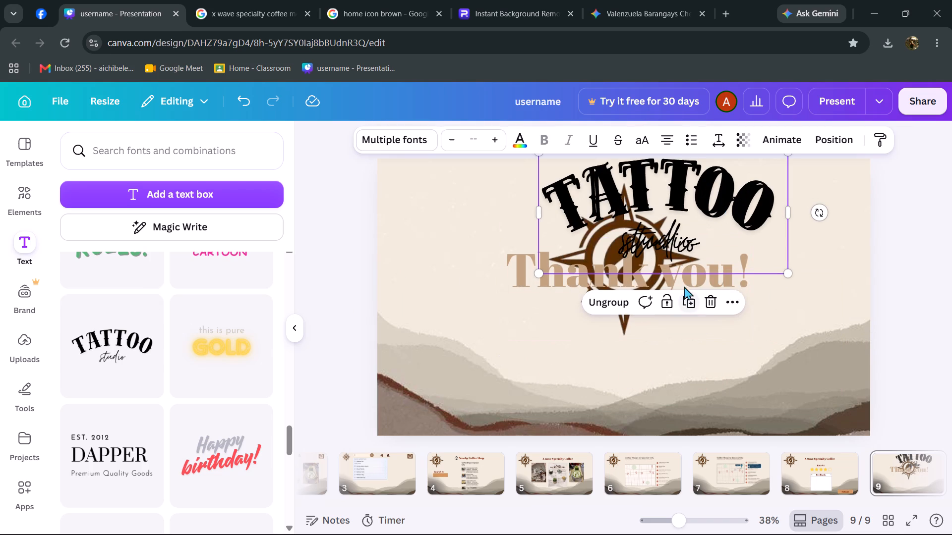
{"action": "left_click", "coordinate": [686, 281]}
{"action": "left_click", "coordinate": [705, 284]}
{"action": "left_click", "coordinate": [733, 285]}
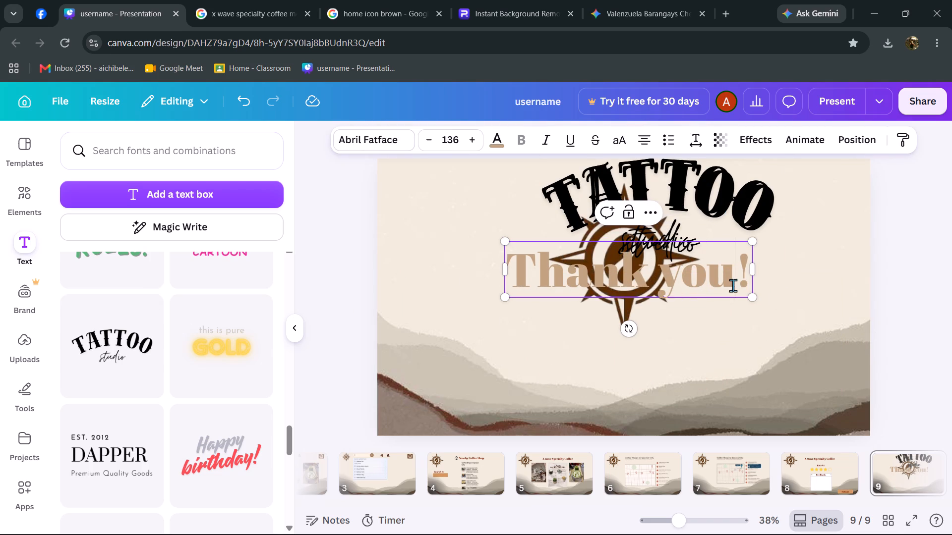
{"action": "right_click", "coordinate": [728, 287]}
{"action": "left_click", "coordinate": [694, 295]}
{"action": "left_click", "coordinate": [694, 287]}
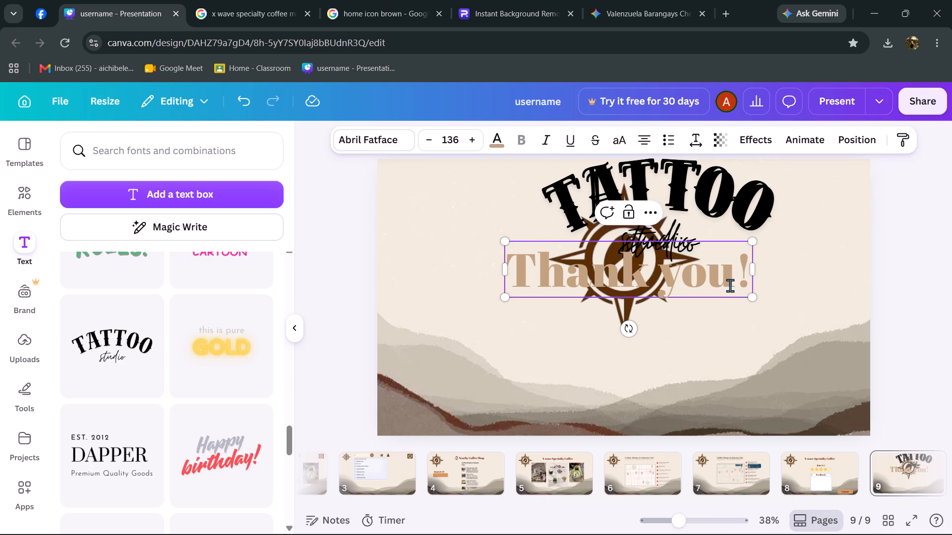
{"action": "left_click", "coordinate": [730, 285]}
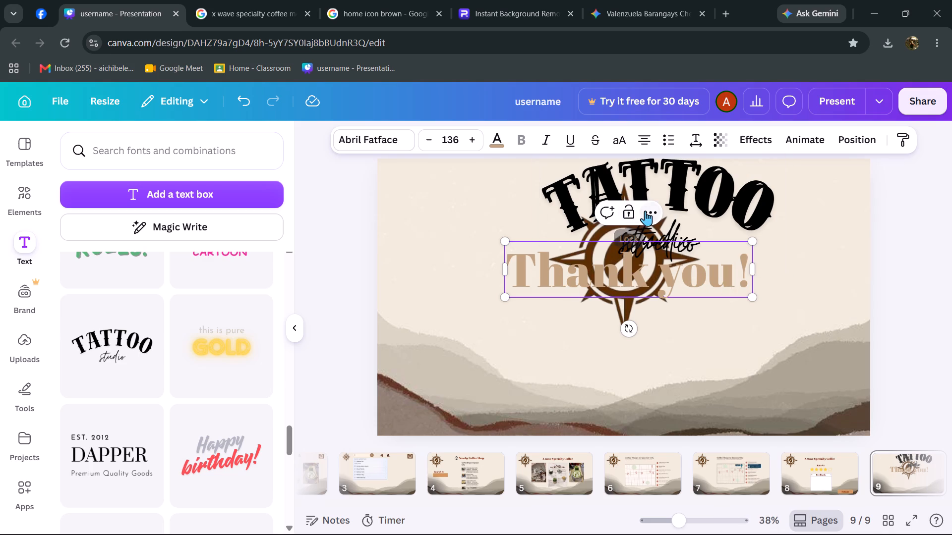
{"action": "left_click", "coordinate": [646, 211]}
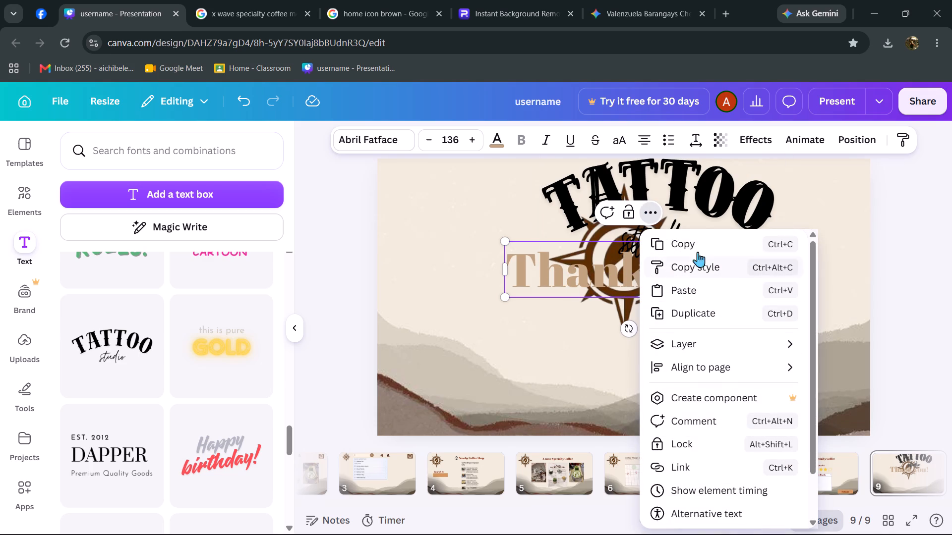
{"action": "left_click", "coordinate": [607, 331]}
{"action": "left_click_drag", "start_coordinate": [552, 285], "coordinate": [549, 306]}
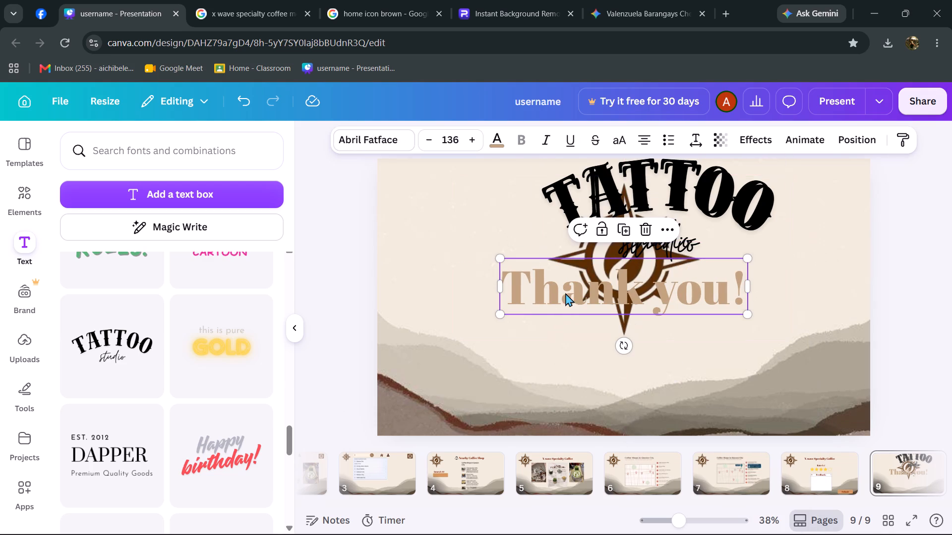
{"action": "left_click", "coordinate": [640, 226]}
Move the compass logo down so it sits below the "TATTOO studio" lettering.
{"action": "left_click_drag", "start_coordinate": [623, 305], "coordinate": [623, 311]}
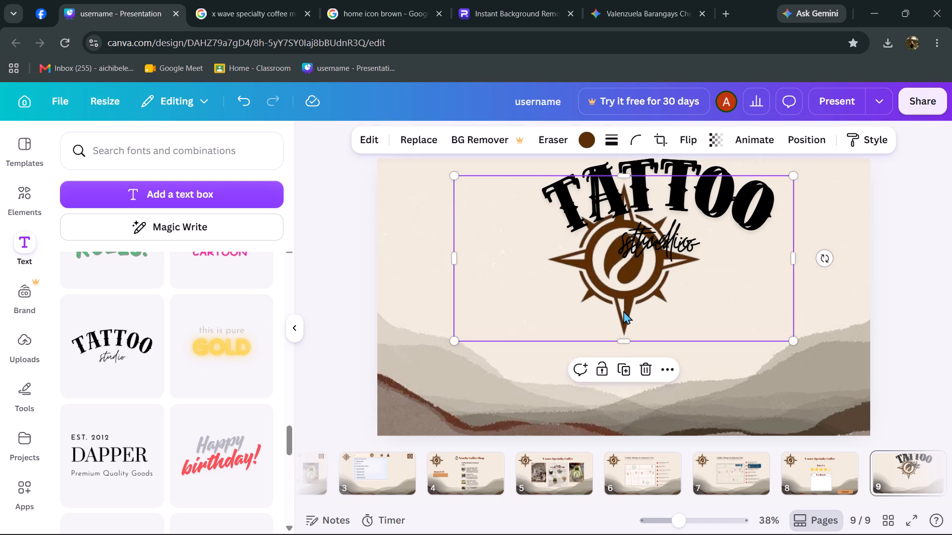
{"action": "left_click_drag", "start_coordinate": [623, 311], "coordinate": [624, 344]}
Replace the arched word "TATTOO" in the top lettering group with "thank you!".
{"action": "left_click", "coordinate": [657, 216]}
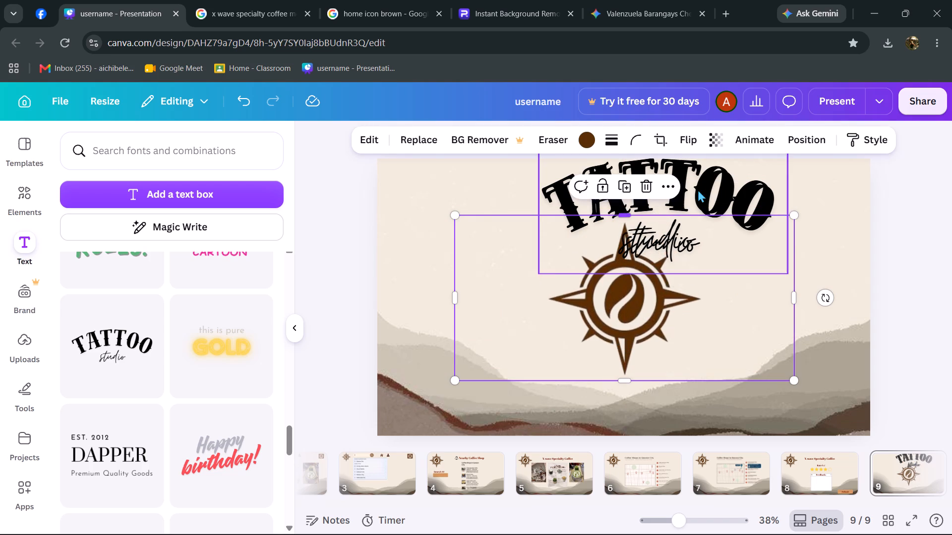
{"action": "left_click", "coordinate": [705, 185]}
{"action": "double_click", "coordinate": [705, 185]}
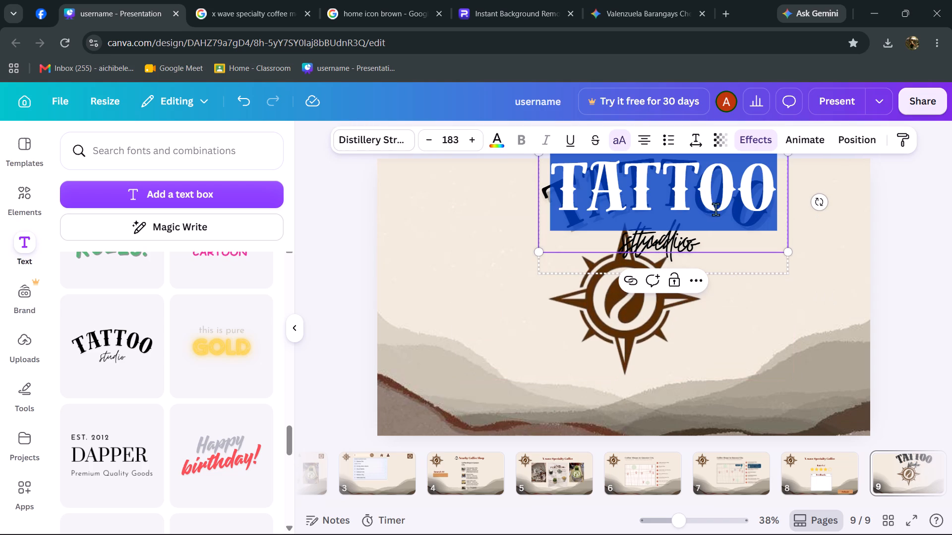
{"action": "key", "text": "BackSpace"}
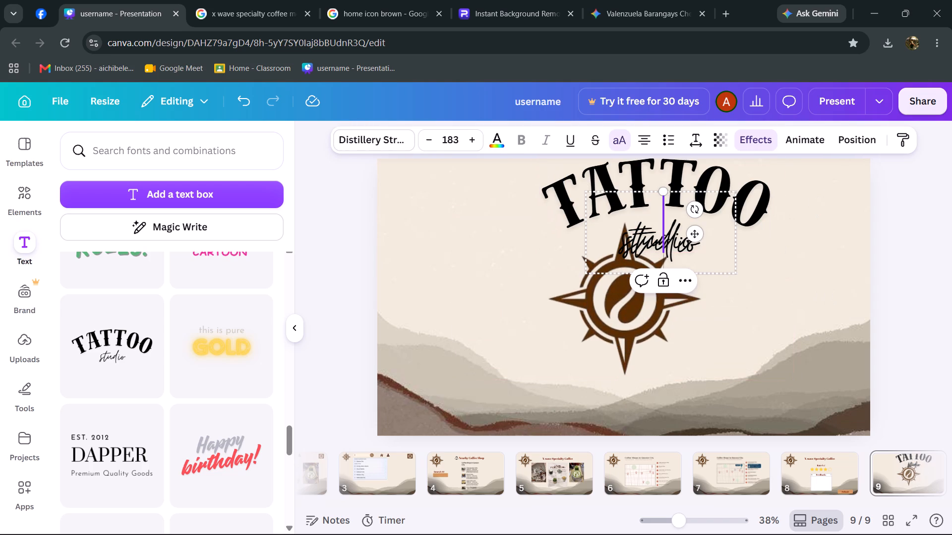
{"action": "type", "text": "thank"}
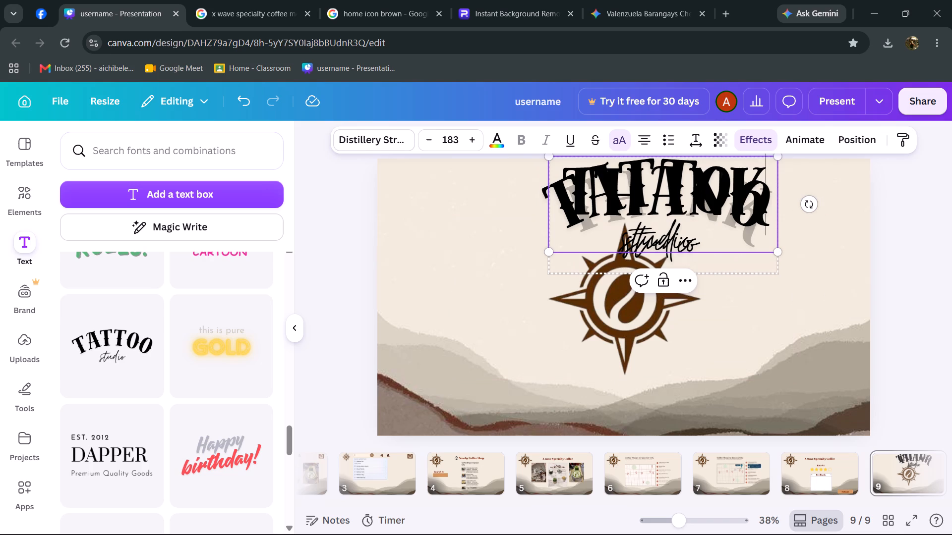
{"action": "key", "text": "space"}
{"action": "type", "text": "yo"}
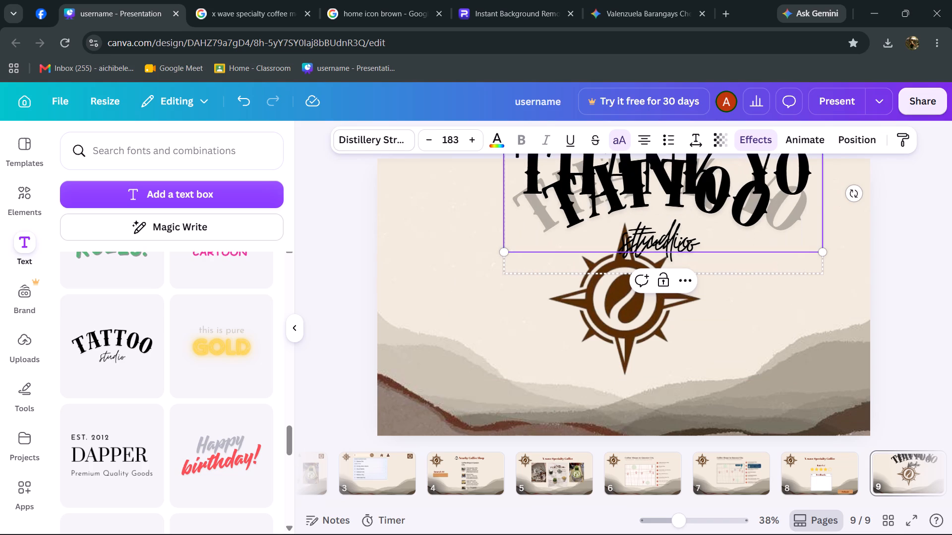
{"action": "key", "text": "u"}
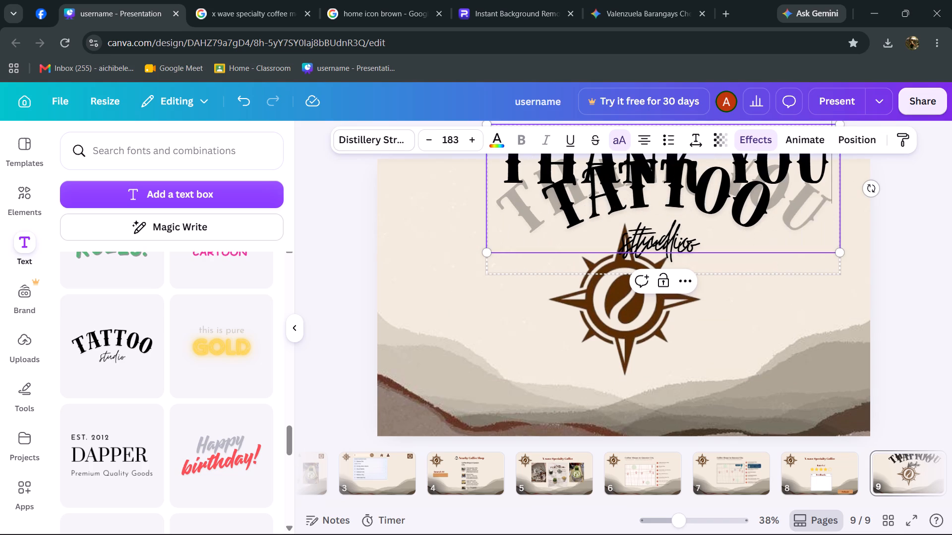
{"action": "key", "text": "shift+exclam"}
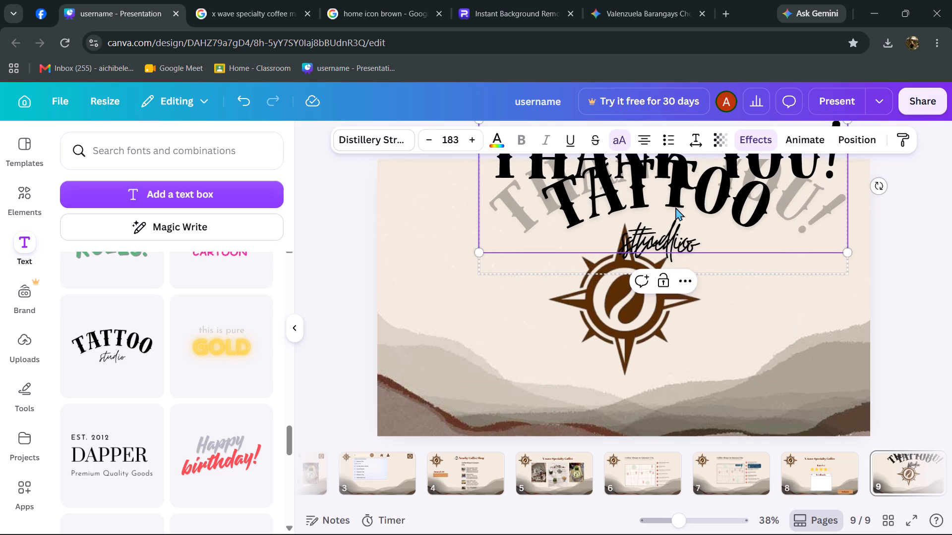
Move the "THANK YOU!" lettering group down and centre it horizontally over the logo.
{"action": "left_click", "coordinate": [688, 198]}
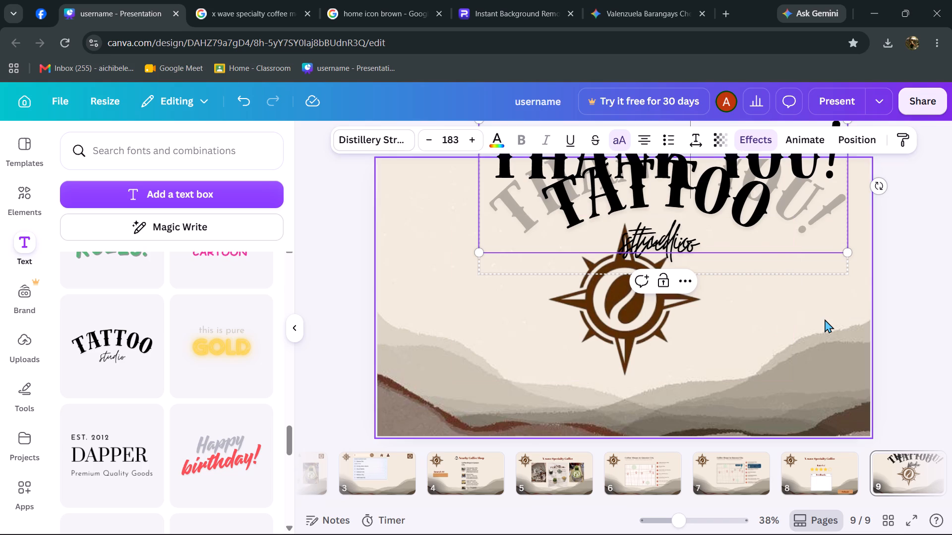
{"action": "left_click", "coordinate": [825, 319]}
{"action": "scroll", "coordinate": [824, 320], "scroll_direction": "up", "scroll_amount": 2}
{"action": "left_click_drag", "start_coordinate": [765, 190], "coordinate": [782, 298]}
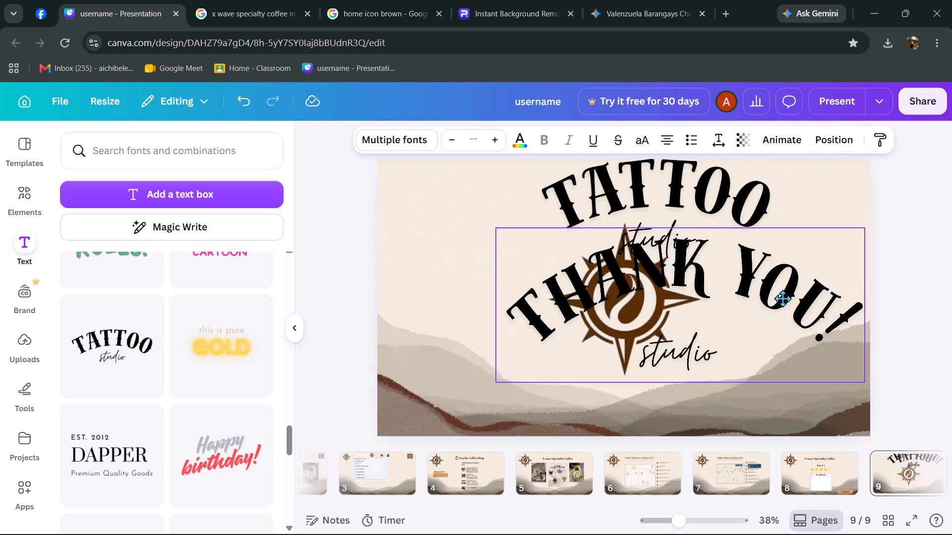
{"action": "left_click_drag", "start_coordinate": [782, 298], "coordinate": [725, 332]}
Delete the duplicate "TATTOO studio" text group at the top of the slide.
{"action": "left_click", "coordinate": [701, 172]}
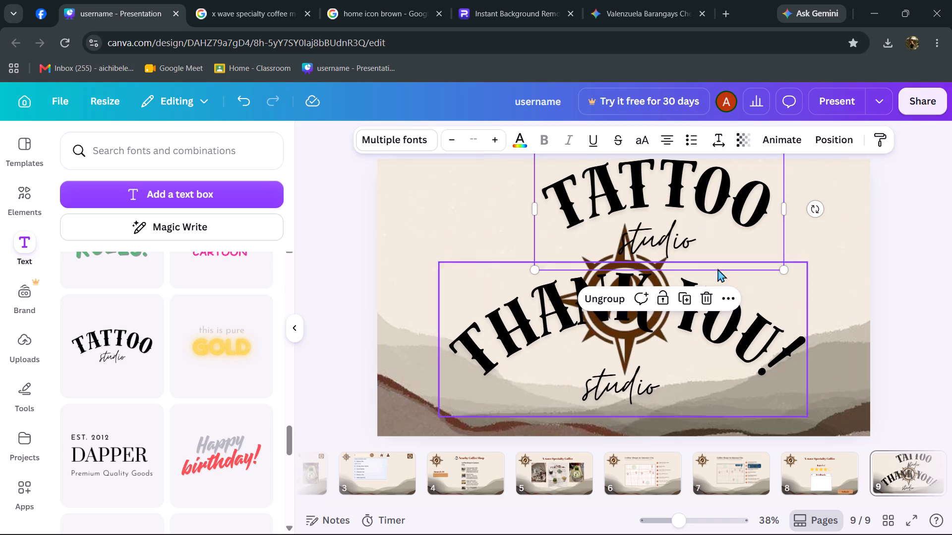
{"action": "left_click", "coordinate": [711, 294]}
Replace the script word "studio" under the "THANK YOU!" lettering with "CoffeeVenture".
{"action": "left_click", "coordinate": [657, 360]}
{"action": "double_click", "coordinate": [648, 386]}
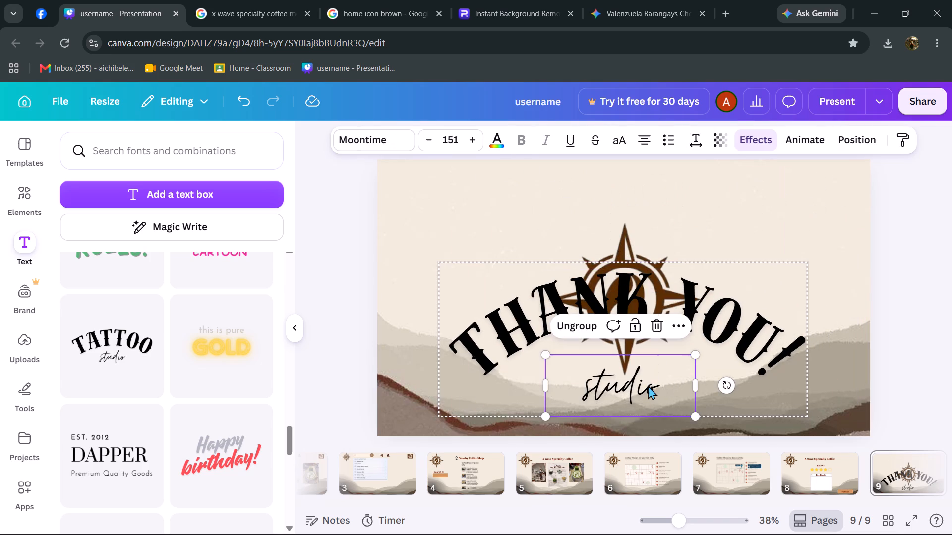
{"action": "left_click", "coordinate": [648, 386]}
{"action": "left_click", "coordinate": [654, 385]}
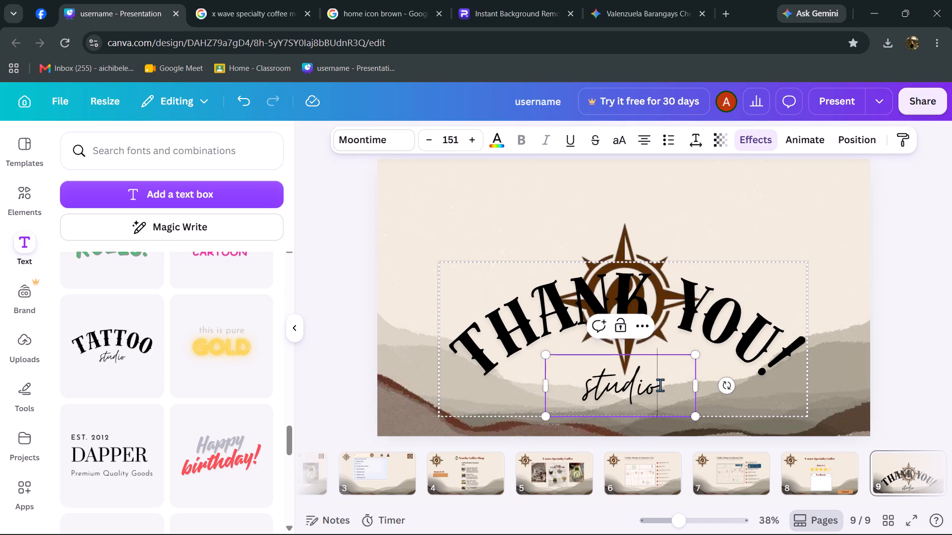
{"action": "key", "text": "BackSpace"}
{"action": "key", "text": "BackSpace"}
{"action": "key", "text": "BackSpace"}
{"action": "key", "text": "BackSpace"}
{"action": "key", "text": "BackSpace"}
{"action": "key", "text": "BackSpace"}
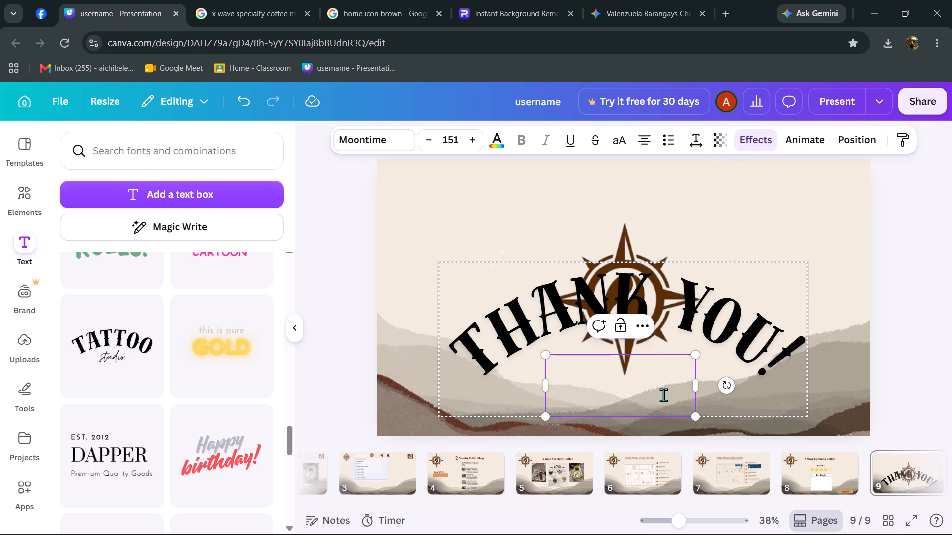
{"action": "type", "text": "co"}
{"action": "key", "text": "o"}
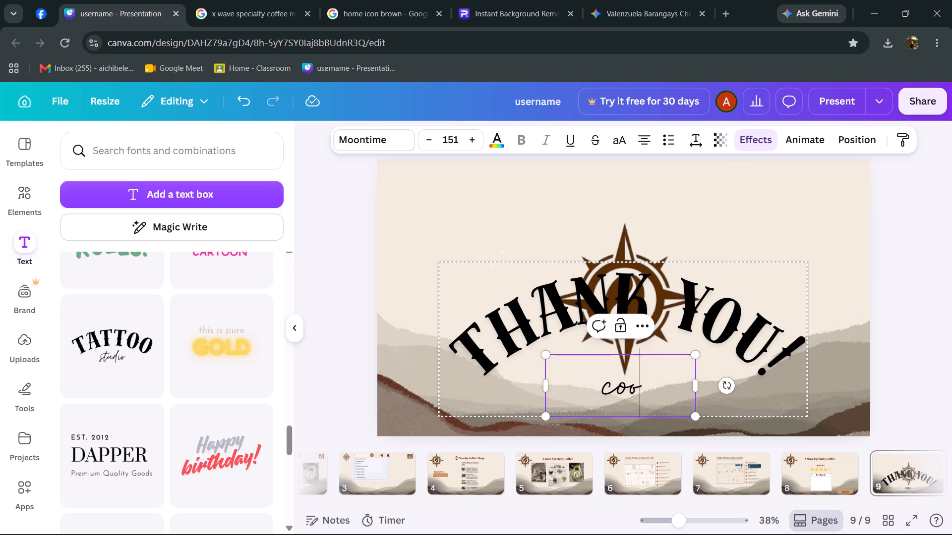
{"action": "key", "text": "BackSpace"}
{"action": "type", "text": "ffe"}
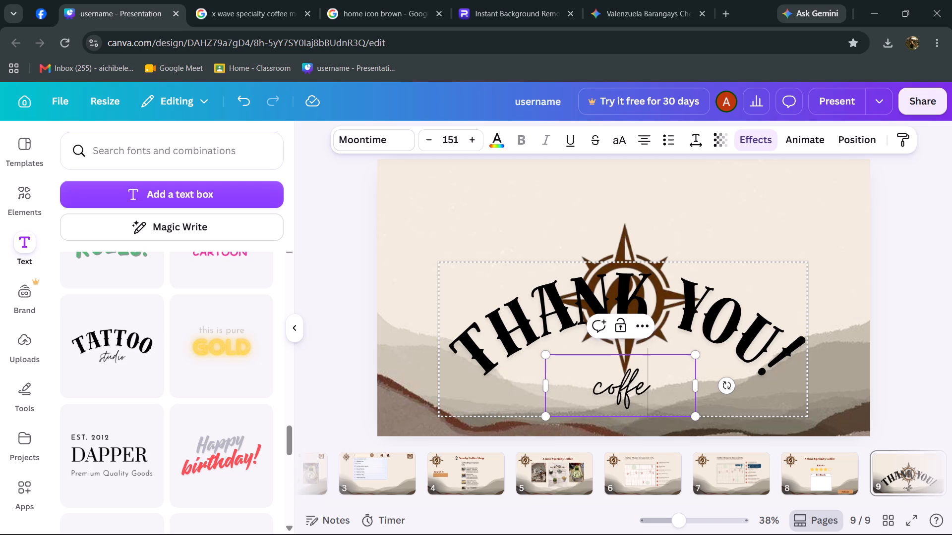
{"action": "type", "text": "enture"}
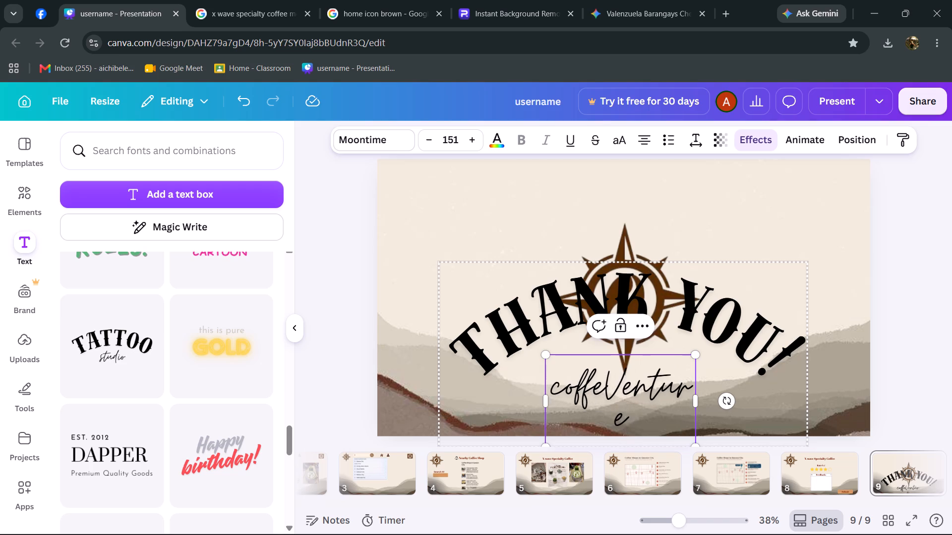
{"action": "key", "text": "Left"}
{"action": "key", "text": "Left"}
{"action": "left_click", "coordinate": [601, 387]}
{"action": "key", "text": "e"}
{"action": "key", "text": "Left"}
{"action": "key", "text": "Left"}
{"action": "key", "text": "Left"}
{"action": "key", "text": "Left"}
{"action": "key", "text": "Left"}
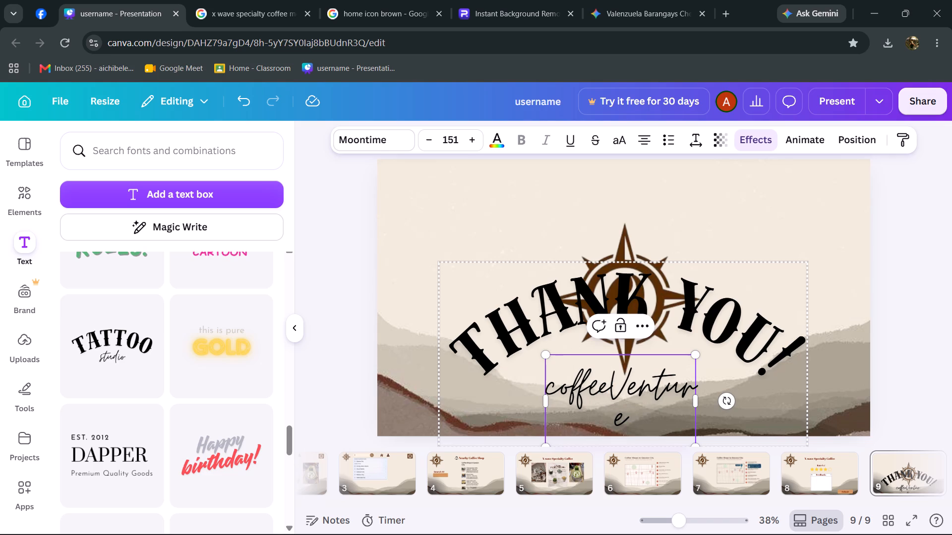
{"action": "key", "text": "BackSpace"}
{"action": "key", "text": "c"}
{"action": "key", "text": "BackSpace"}
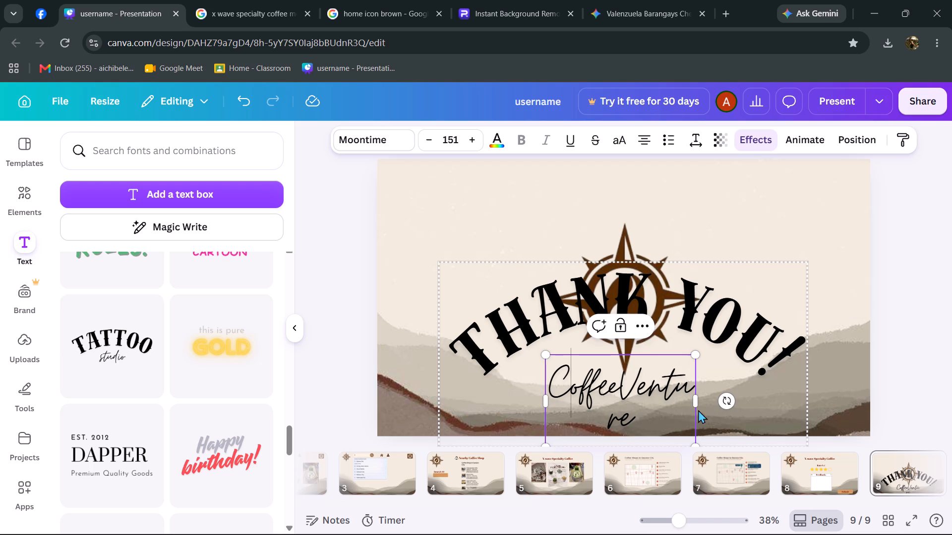
Shrink the "CoffeeVenture" text and widen its box so the name fits on one line.
{"action": "left_click_drag", "start_coordinate": [694, 444], "coordinate": [658, 399]}
{"action": "left_click_drag", "start_coordinate": [650, 385], "coordinate": [695, 389]}
{"action": "left_click", "coordinate": [535, 254]}
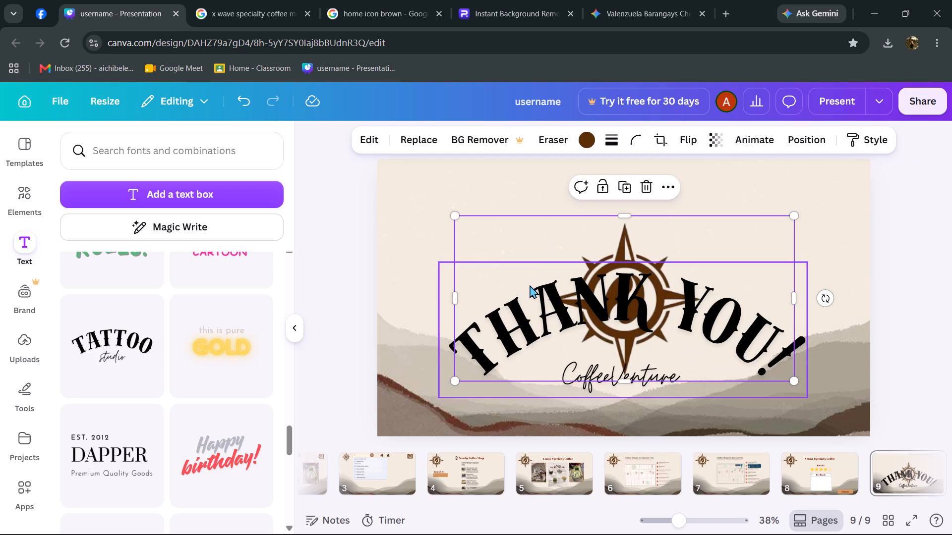
Move only the "THANK YOU!" lettering up so it arches over the logo, leaving "CoffeeVenture" below it.
{"action": "left_click", "coordinate": [526, 313]}
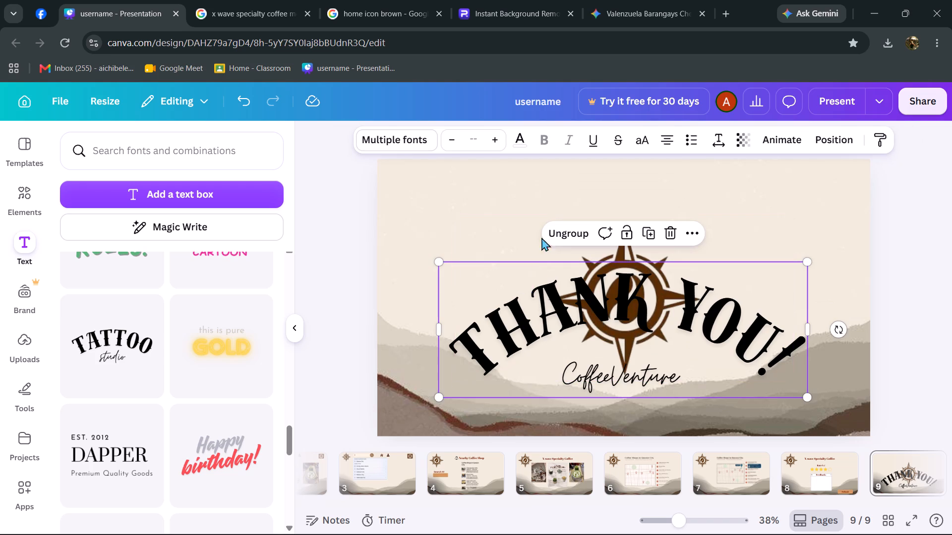
{"action": "left_click", "coordinate": [557, 230]}
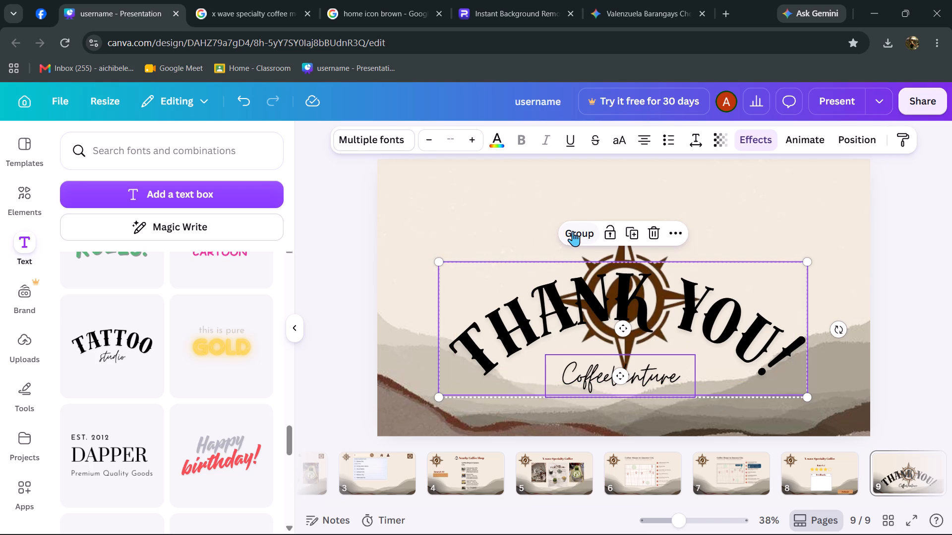
{"action": "left_click", "coordinate": [582, 238]}
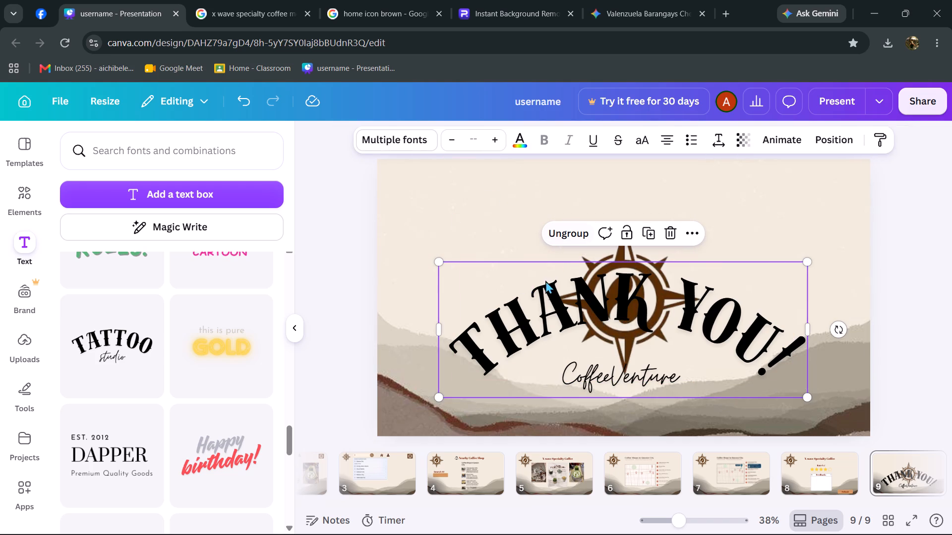
{"action": "left_click", "coordinate": [511, 276]}
{"action": "left_click_drag", "start_coordinate": [511, 276], "coordinate": [528, 209]}
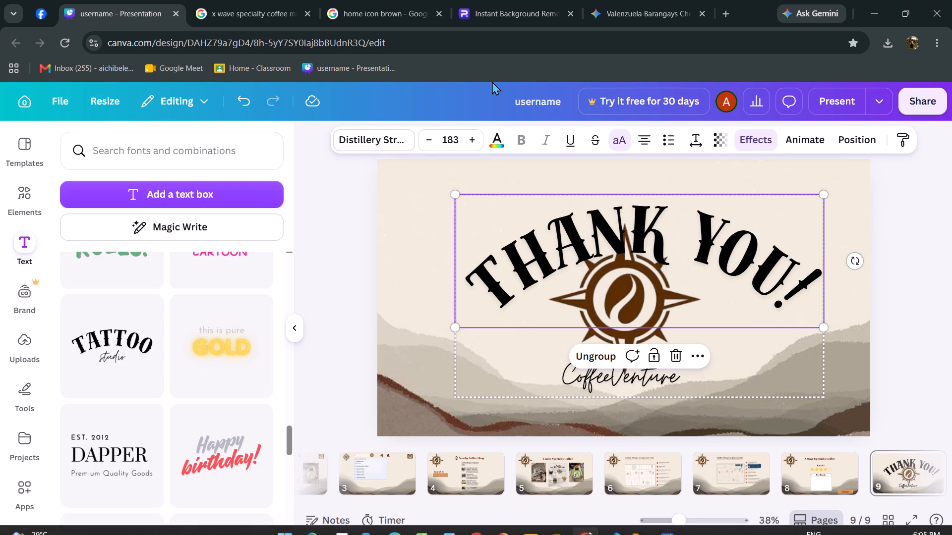
Recolour the "THANK YOU!" lettering with the light tan from the Caffeine Fix palette.
{"action": "left_click", "coordinate": [504, 147]}
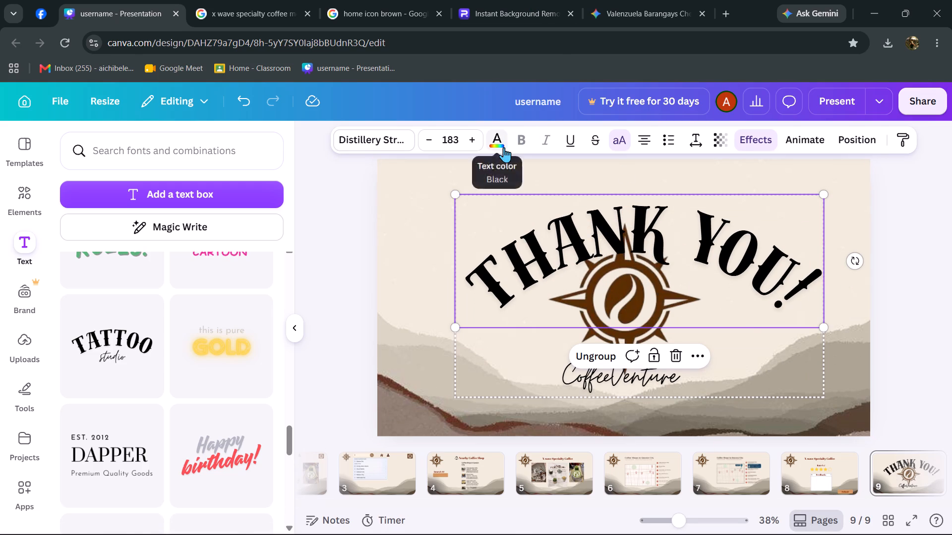
{"action": "left_click", "coordinate": [197, 425]}
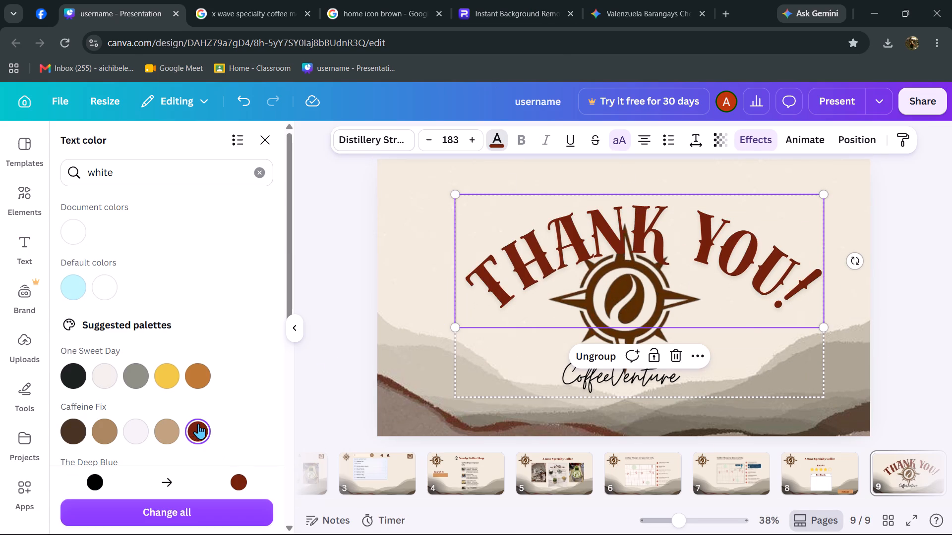
{"action": "left_click", "coordinate": [173, 424]}
{"action": "left_click_drag", "start_coordinate": [726, 249], "coordinate": [722, 241]}
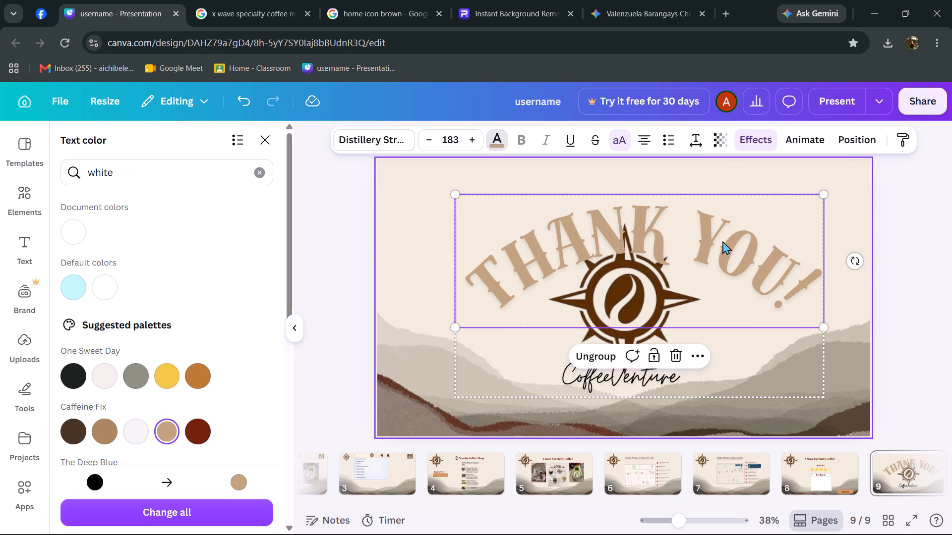
Move the "THANK YOU!" lettering higher so it arches above the compass logo.
{"action": "left_click_drag", "start_coordinate": [722, 241], "coordinate": [714, 211]}
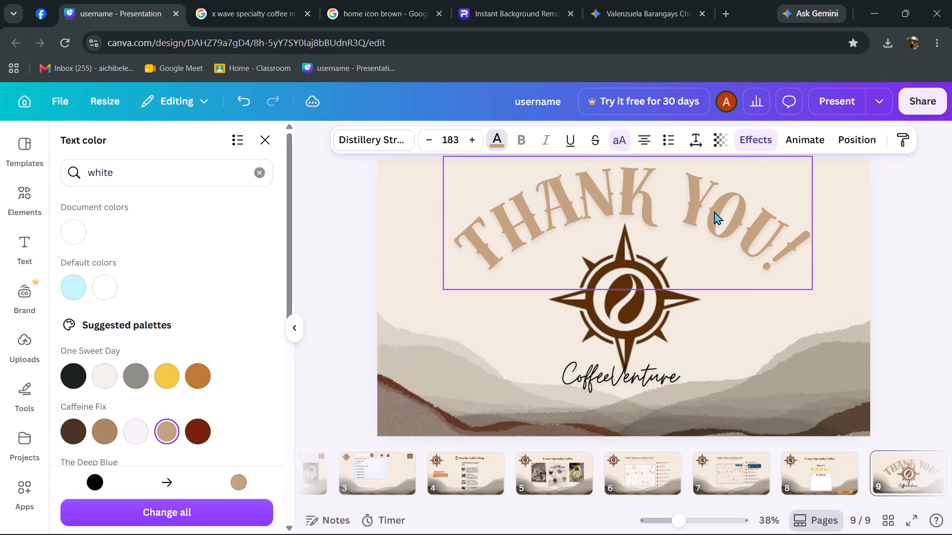
{"action": "scroll", "coordinate": [885, 294], "scroll_direction": "up", "scroll_amount": 3}
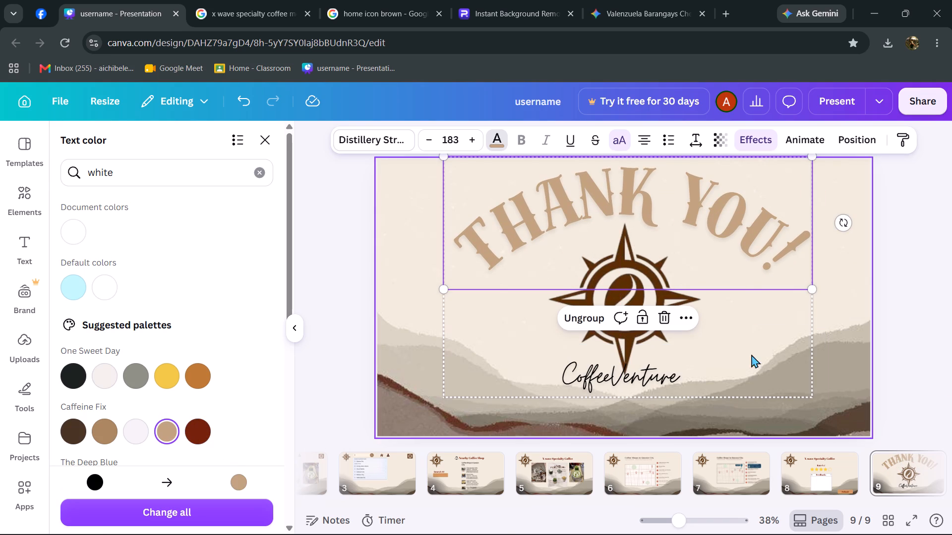
{"action": "left_click", "coordinate": [636, 291]}
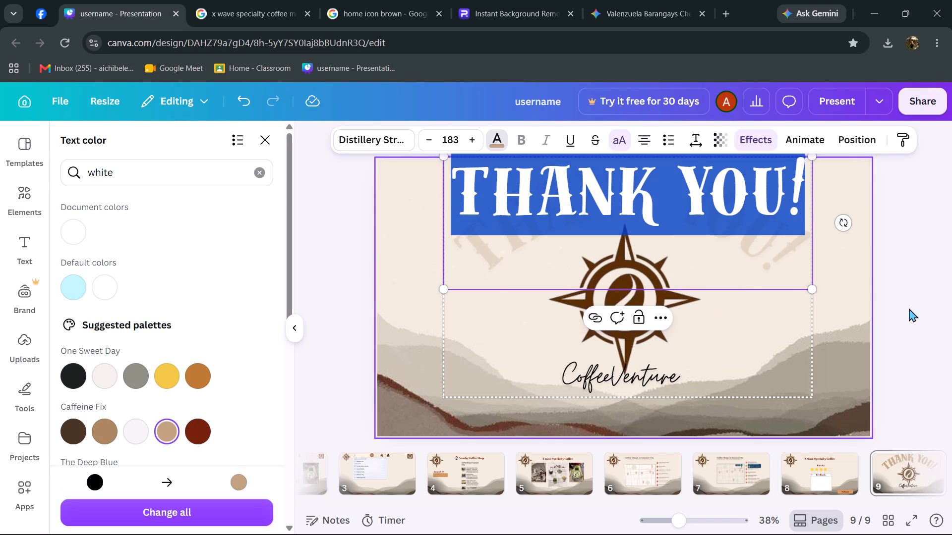
{"action": "left_click", "coordinate": [884, 292]}
{"action": "left_click", "coordinate": [882, 298]}
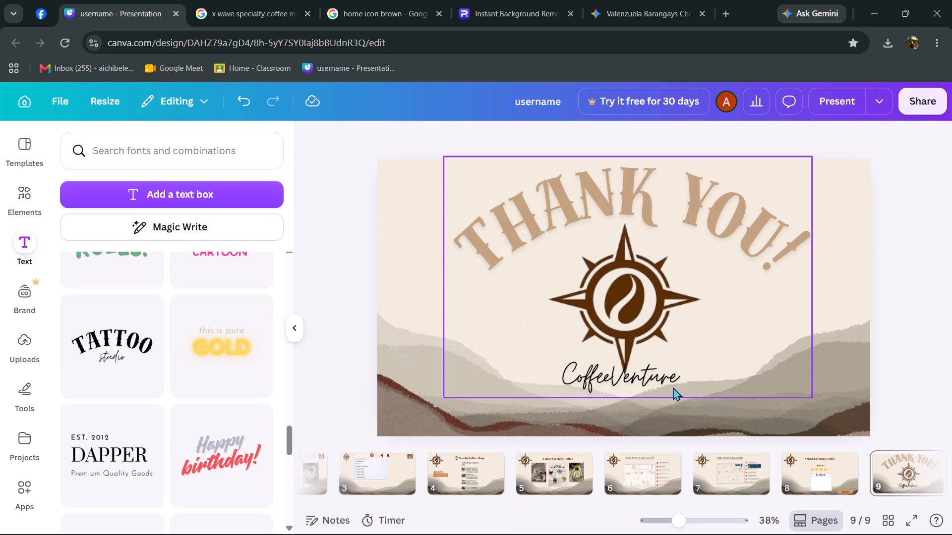
Recolour the "CoffeeVenture" script text with the light tan from the Caffeine Fix palette.
{"action": "double_click", "coordinate": [670, 382]}
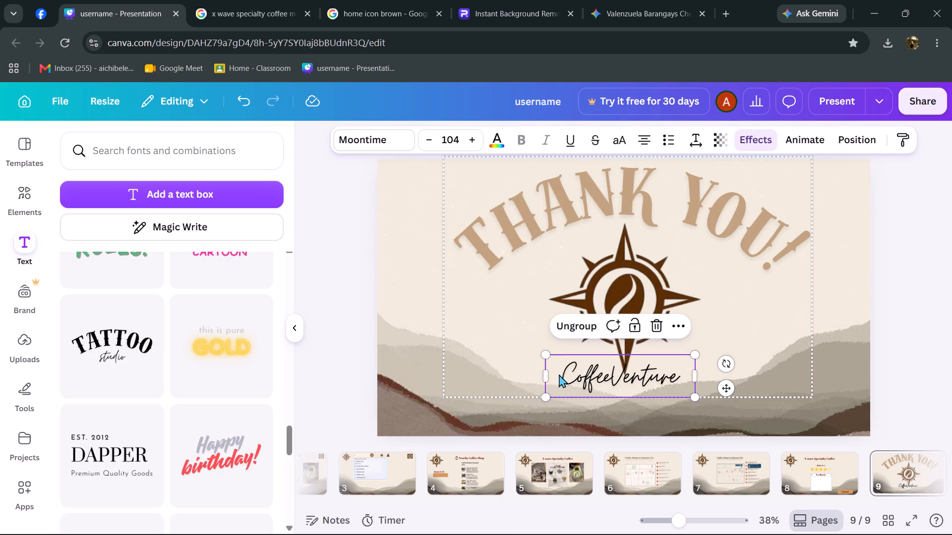
{"action": "left_click", "coordinate": [499, 137]}
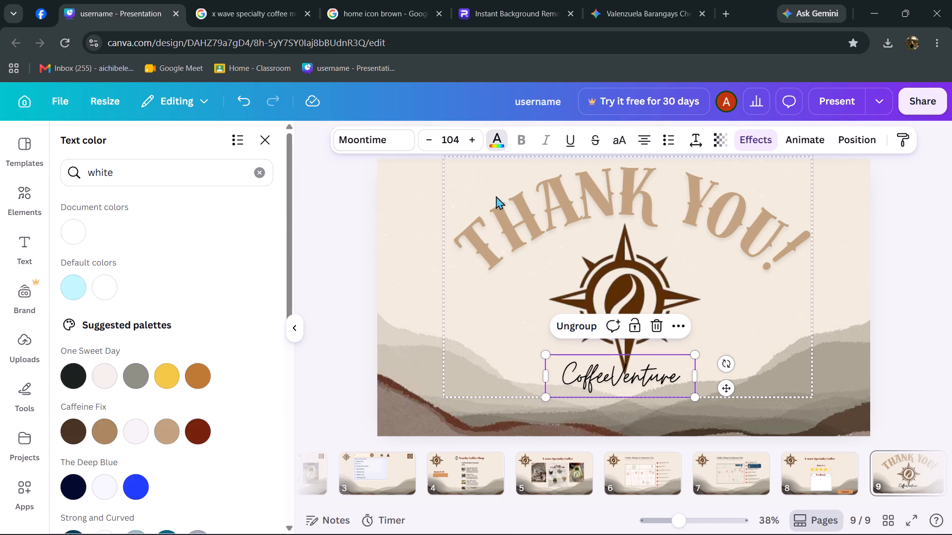
{"action": "left_click", "coordinate": [170, 440]}
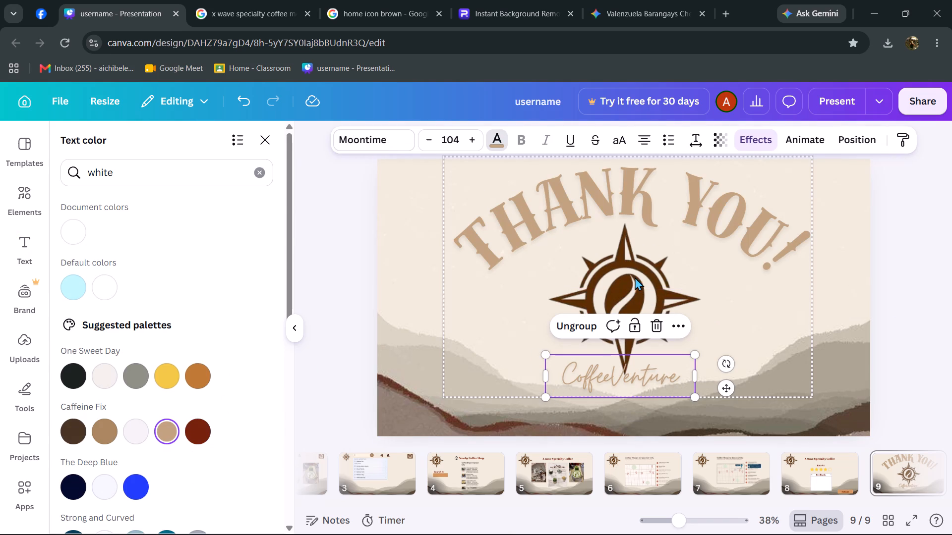
{"action": "left_click", "coordinate": [641, 254]}
{"action": "double_click", "coordinate": [642, 269]}
{"action": "left_click", "coordinate": [882, 250]}
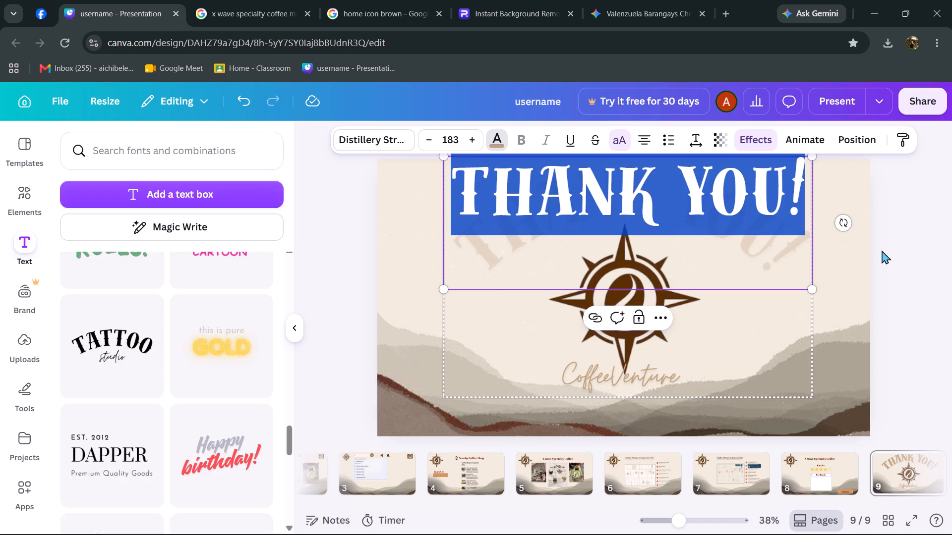
{"action": "left_click", "coordinate": [893, 318]}
{"action": "scroll", "coordinate": [895, 318], "scroll_direction": "up", "scroll_amount": 3}
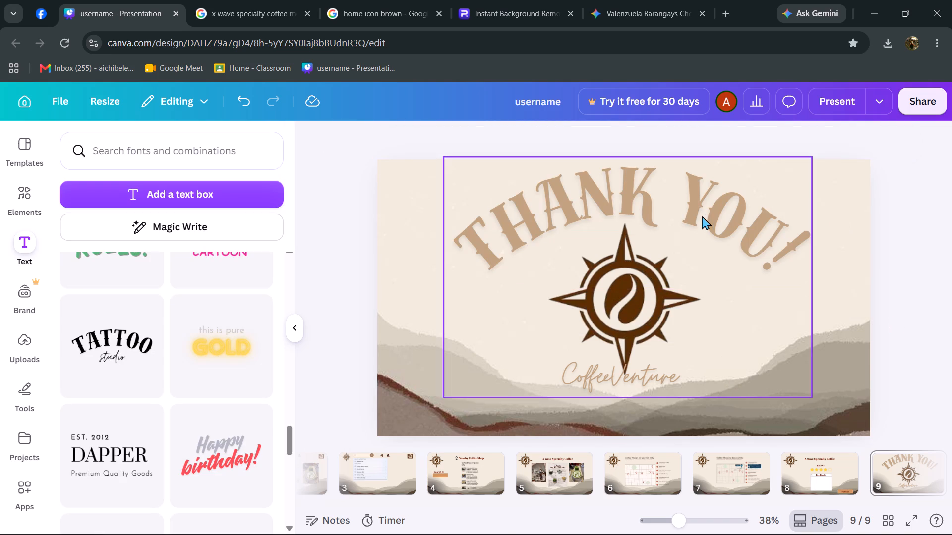
Shrink the arched "THANK YOU!" lettering to font size 145.
{"action": "triple_click", "coordinate": [700, 209]}
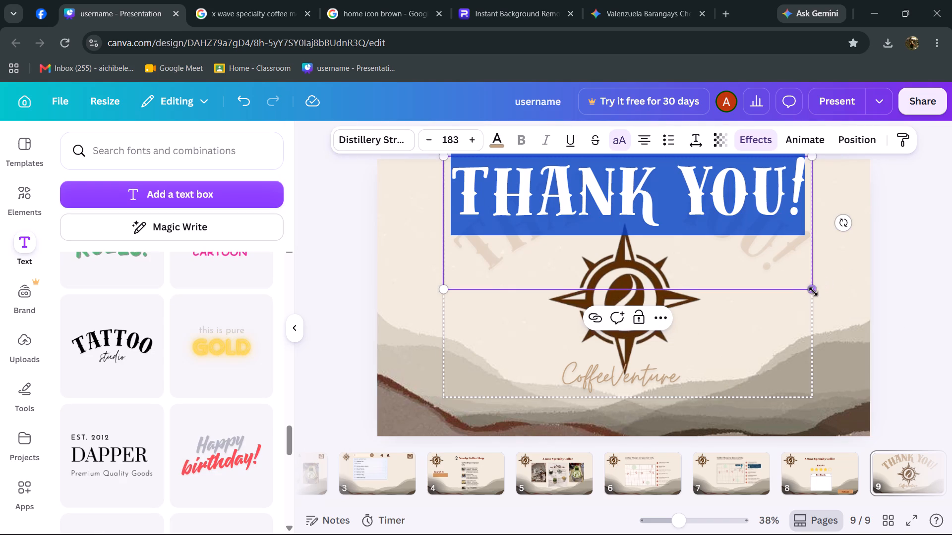
{"action": "left_click_drag", "start_coordinate": [813, 291], "coordinate": [754, 218]}
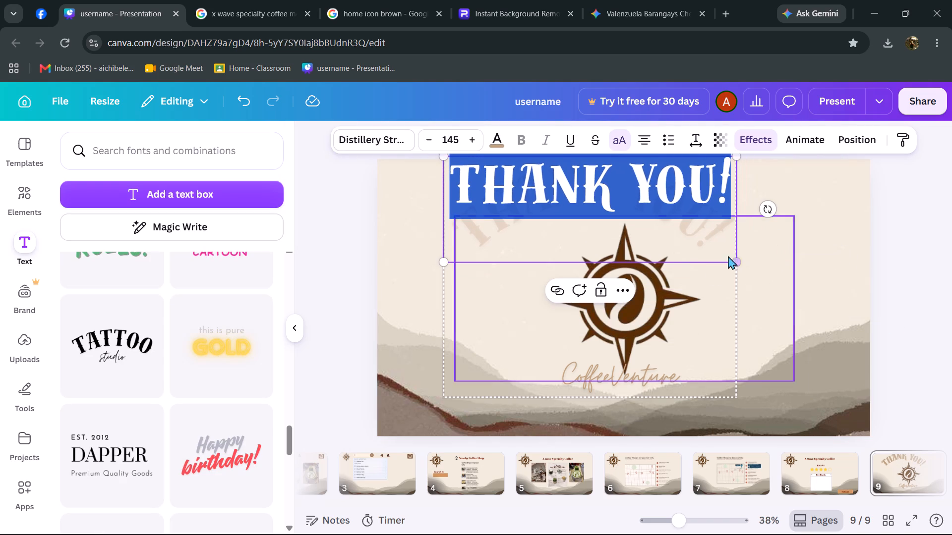
{"action": "left_click_drag", "start_coordinate": [710, 223], "coordinate": [733, 223]}
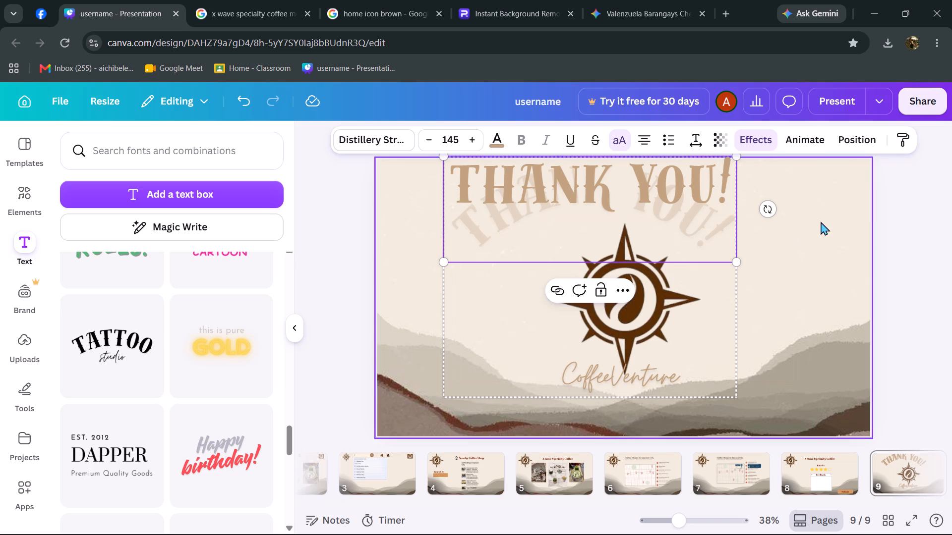
{"action": "left_click", "coordinate": [881, 204]}
Move the whole lettering group so the "THANK YOU!" arch is centred over the logo near the page's top edge.
{"action": "left_click_drag", "start_coordinate": [655, 198], "coordinate": [688, 199]}
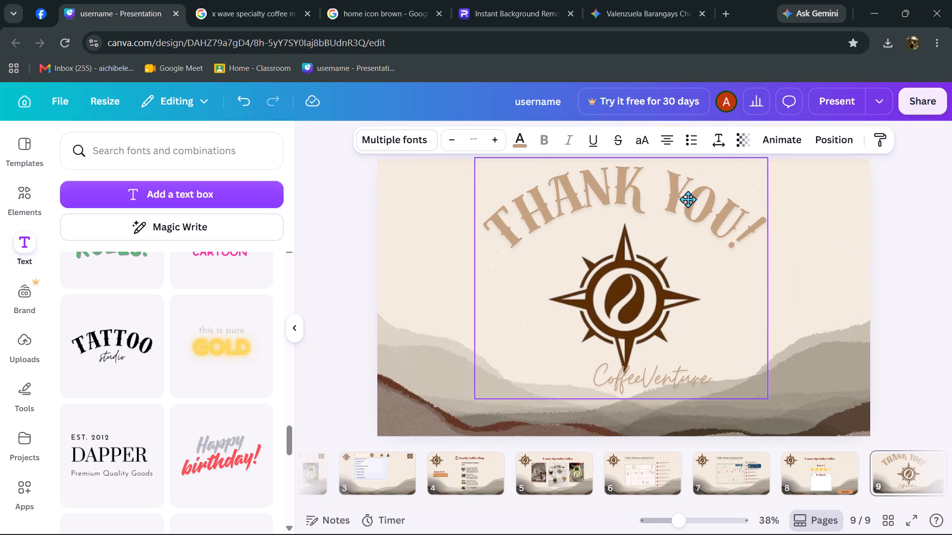
{"action": "left_click_drag", "start_coordinate": [688, 199], "coordinate": [697, 196]}
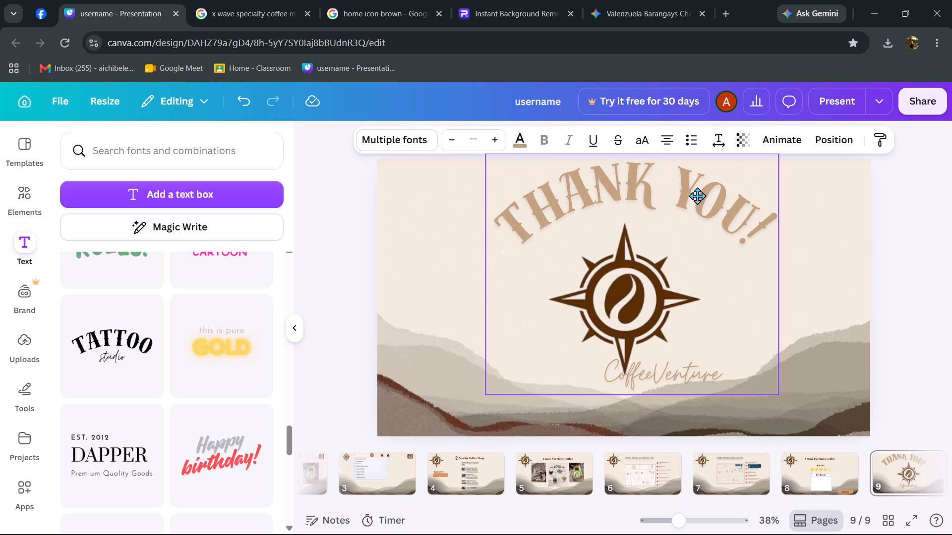
{"action": "left_click_drag", "start_coordinate": [697, 196], "coordinate": [693, 208]}
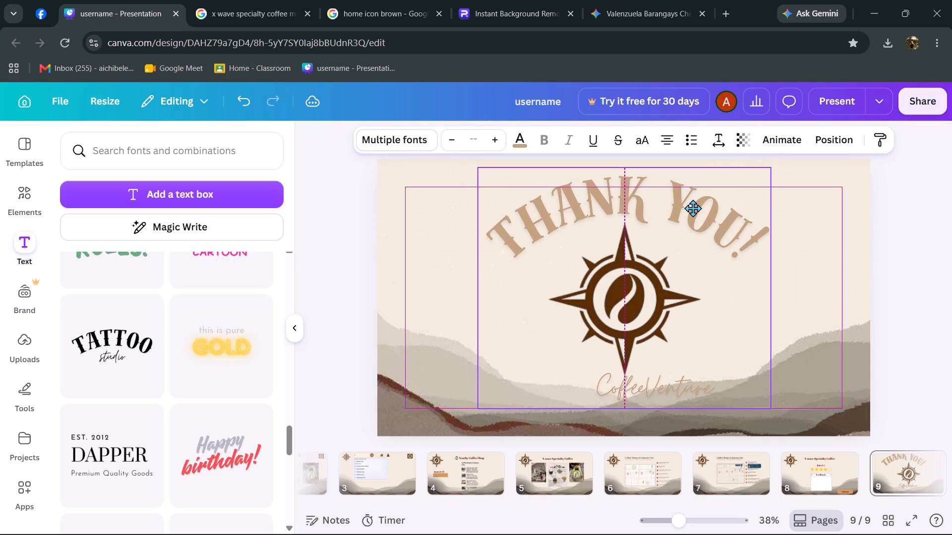
{"action": "left_click_drag", "start_coordinate": [693, 208], "coordinate": [689, 200]}
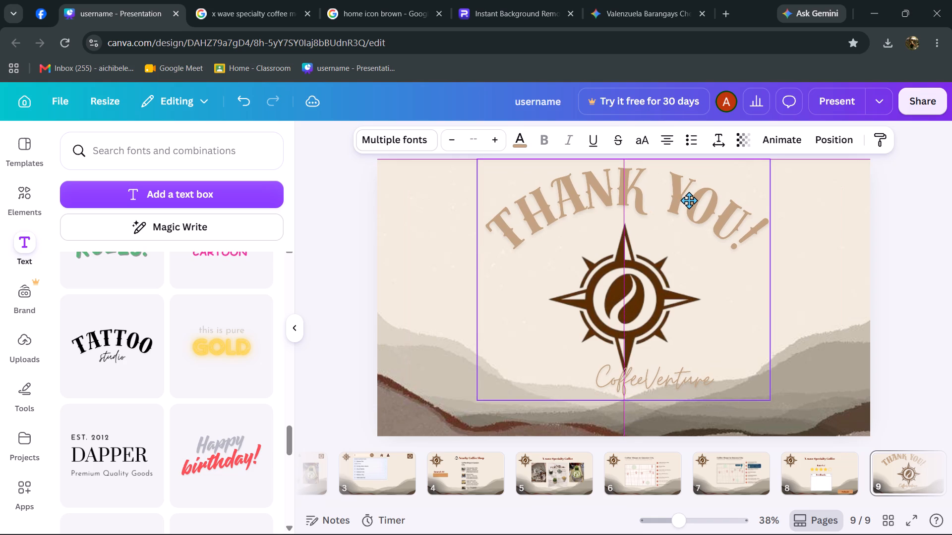
{"action": "left_click_drag", "start_coordinate": [689, 200], "coordinate": [689, 195]}
{"action": "left_click", "coordinate": [655, 278]}
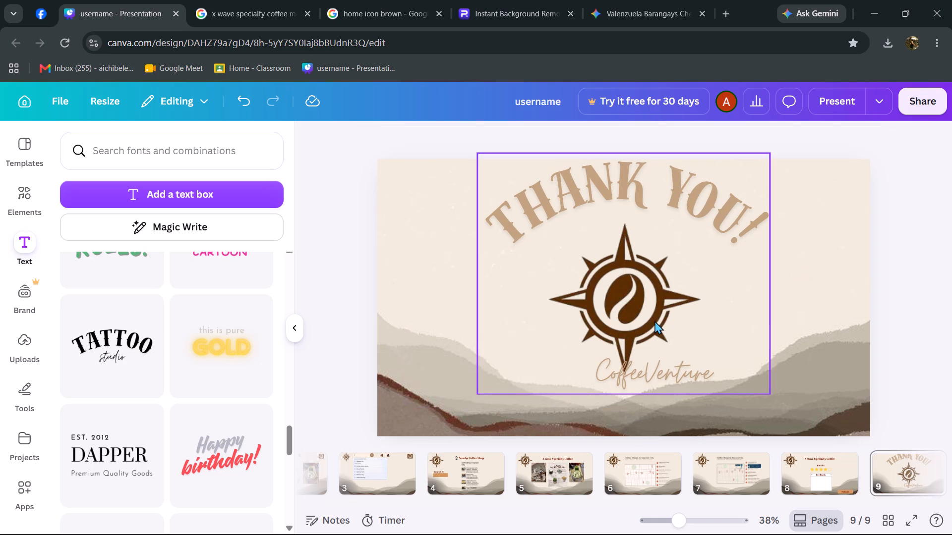
Move only the "CoffeeVenture" text so it sits centred directly beneath the logo.
{"action": "left_click", "coordinate": [680, 357]}
{"action": "double_click", "coordinate": [678, 366]}
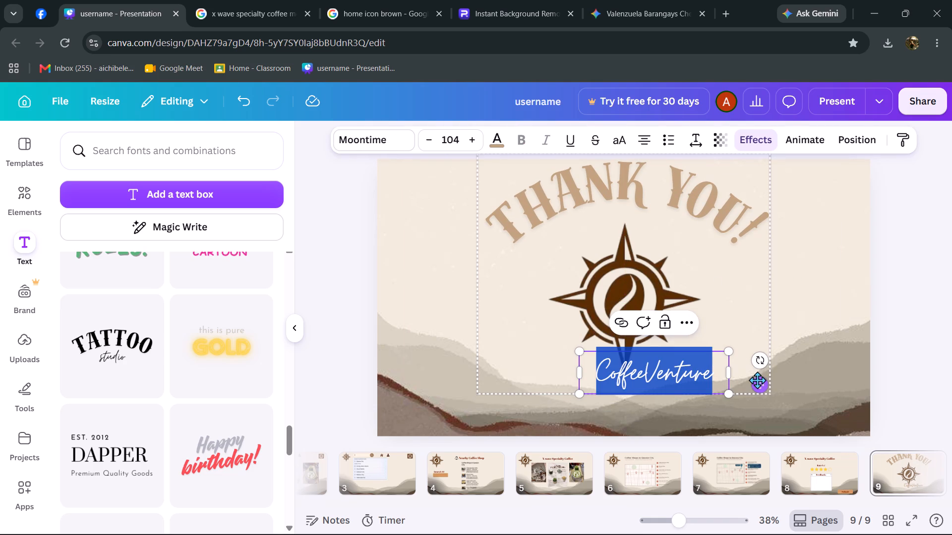
{"action": "left_click_drag", "start_coordinate": [757, 380], "coordinate": [721, 387]}
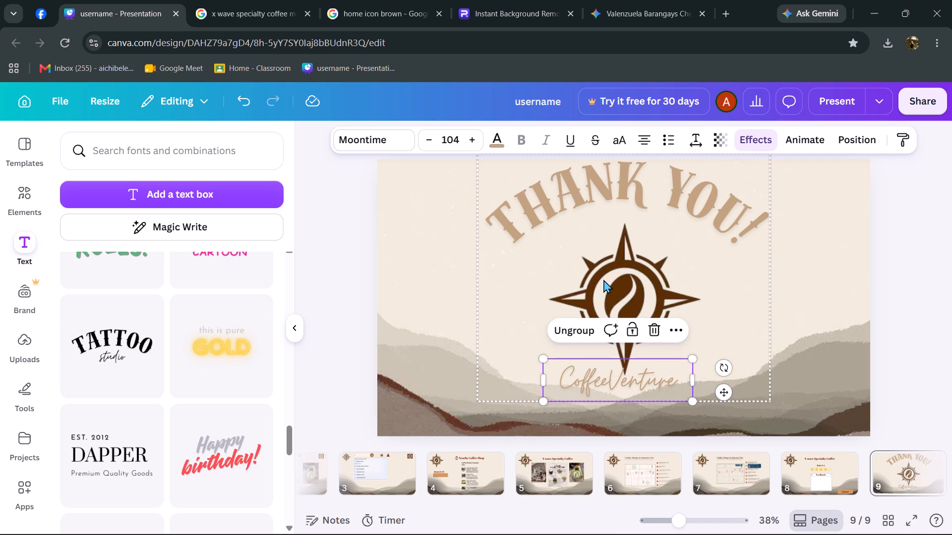
Shrink the lettering group slightly and move it aside, partly off the page, to uncover the logo.
{"action": "triple_click", "coordinate": [603, 279]}
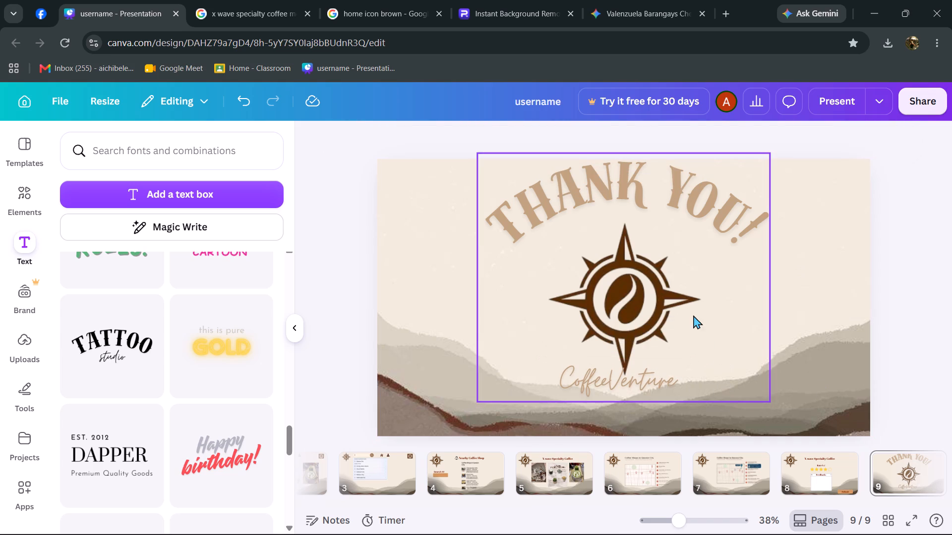
{"action": "double_click", "coordinate": [656, 289]}
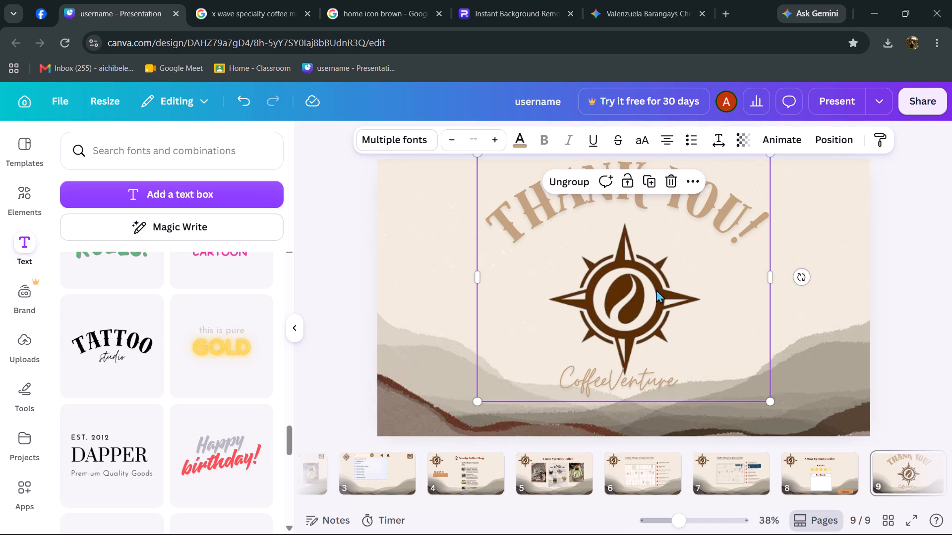
{"action": "left_click_drag", "start_coordinate": [769, 403], "coordinate": [745, 363]}
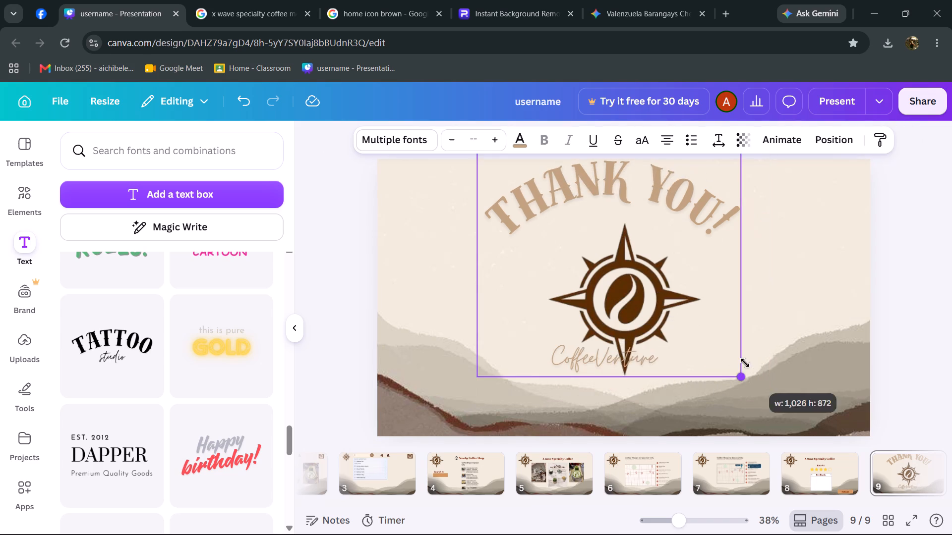
{"action": "left_click_drag", "start_coordinate": [745, 363], "coordinate": [771, 395]}
{"action": "left_click_drag", "start_coordinate": [729, 313], "coordinate": [757, 326]}
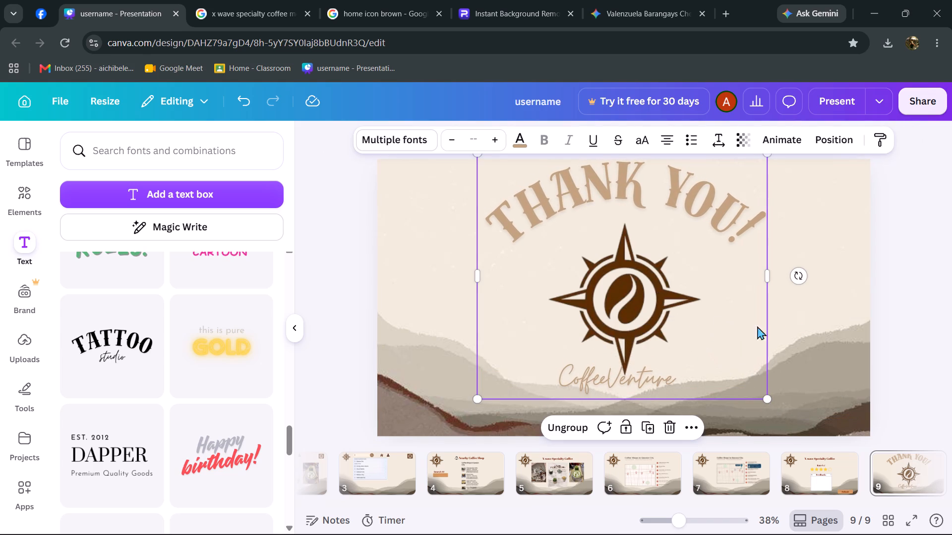
{"action": "left_click_drag", "start_coordinate": [757, 326], "coordinate": [926, 381]}
Make the compass logo smaller and place it near the middle of the page.
{"action": "left_click", "coordinate": [621, 320]}
{"action": "left_click_drag", "start_coordinate": [621, 320], "coordinate": [550, 282]}
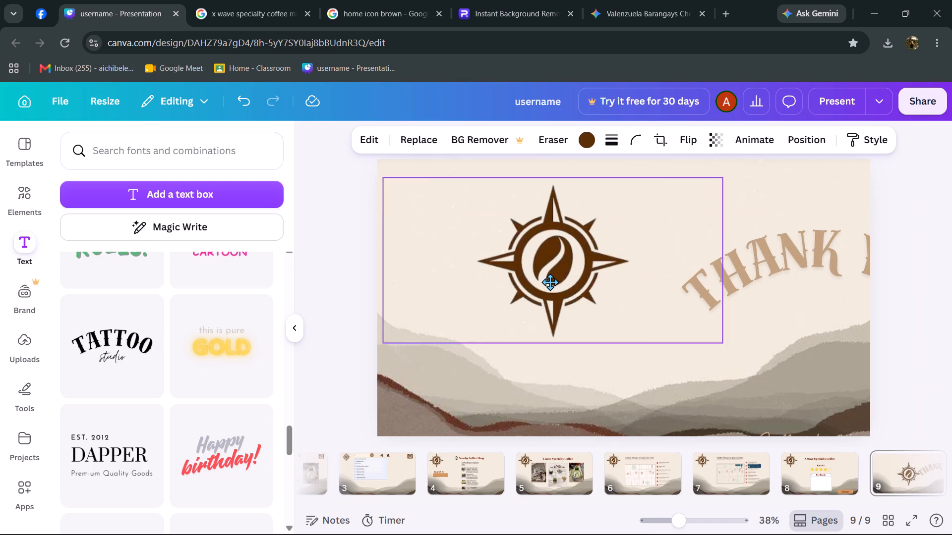
{"action": "left_click_drag", "start_coordinate": [550, 282], "coordinate": [501, 281]}
{"action": "left_click_drag", "start_coordinate": [673, 346], "coordinate": [623, 311]}
{"action": "left_click_drag", "start_coordinate": [506, 262], "coordinate": [646, 285]}
Move the lettering group back onto the page, around the reduced logo.
{"action": "left_click_drag", "start_coordinate": [839, 253], "coordinate": [722, 202]}
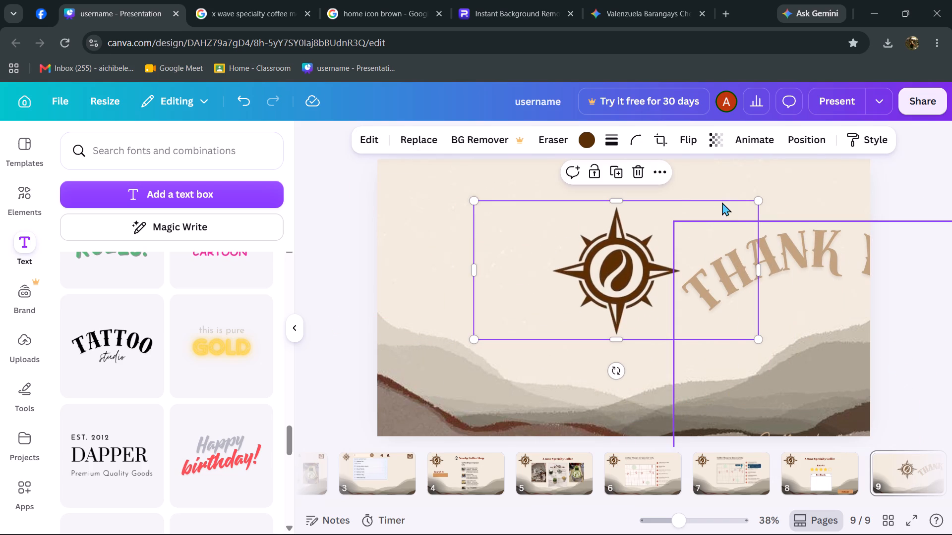
{"action": "left_click_drag", "start_coordinate": [722, 202], "coordinate": [641, 185]}
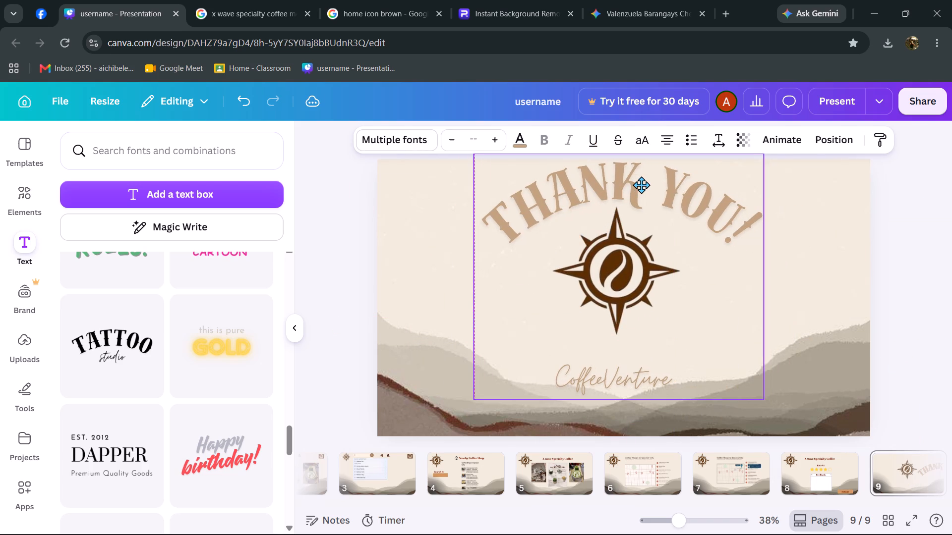
{"action": "left_click_drag", "start_coordinate": [641, 185], "coordinate": [654, 203]}
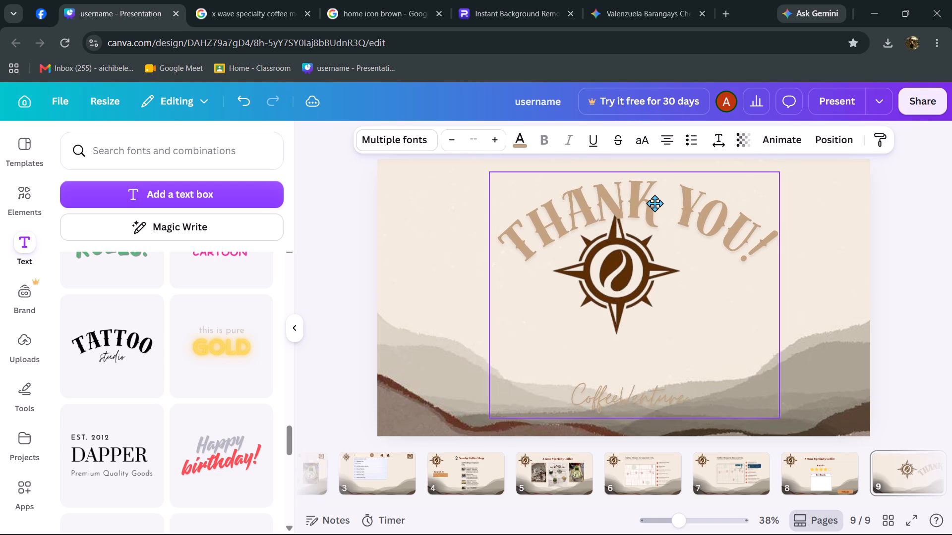
{"action": "left_click_drag", "start_coordinate": [654, 203], "coordinate": [643, 202]}
Raise only the "THANK YOU!" lettering toward the page's top edge, leaving "CoffeeVenture" in place.
{"action": "left_click", "coordinate": [644, 254]}
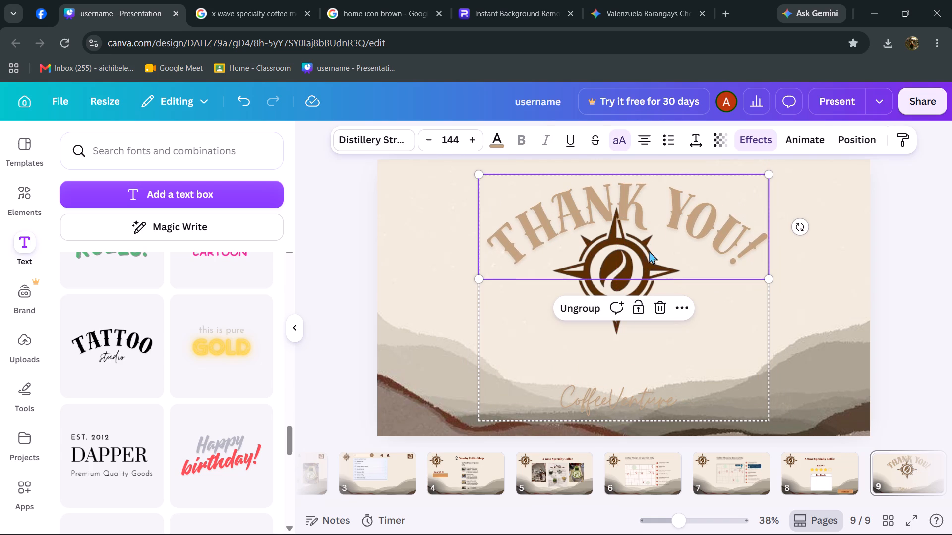
{"action": "left_click_drag", "start_coordinate": [659, 196], "coordinate": [666, 188]}
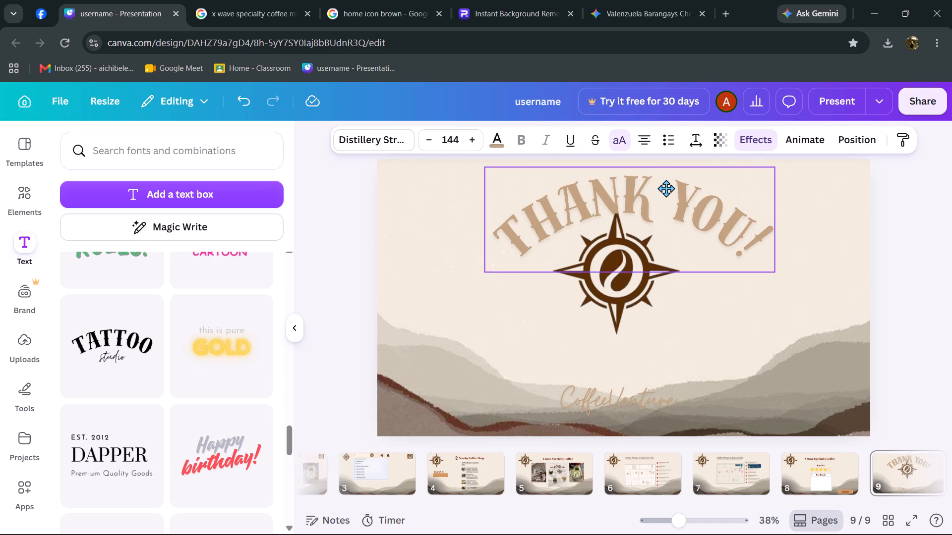
{"action": "left_click_drag", "start_coordinate": [666, 188], "coordinate": [655, 181]}
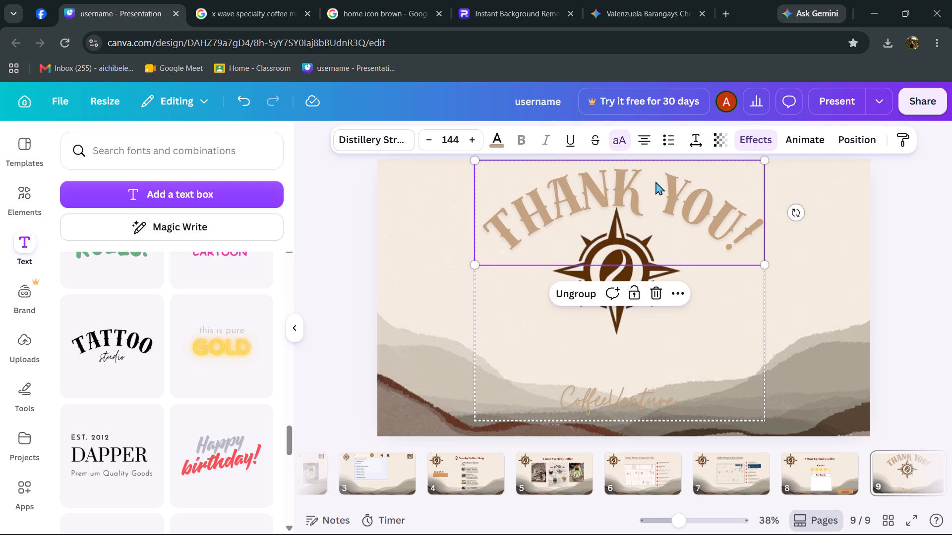
{"action": "left_click", "coordinate": [820, 259]}
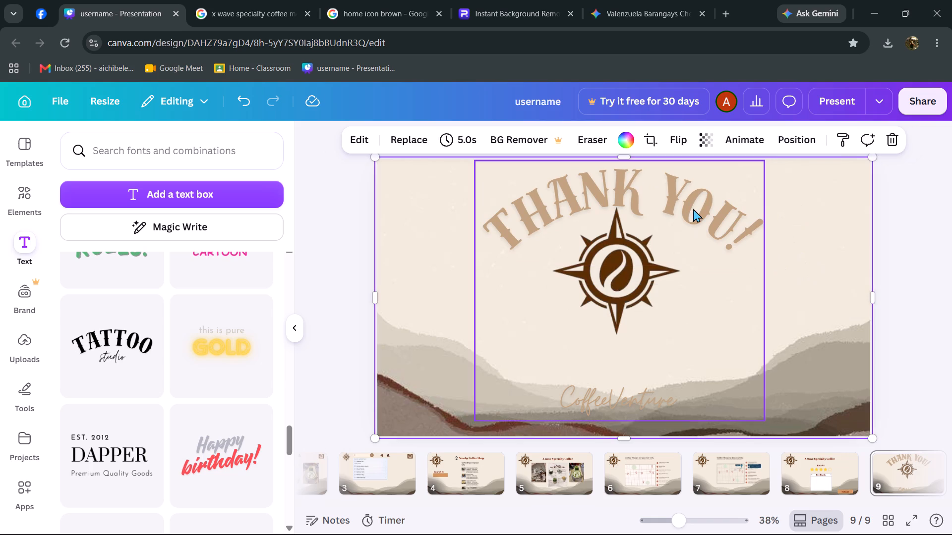
Nudge the whole lettering group so it is centred horizontally on the page.
{"action": "left_click", "coordinate": [697, 204]}
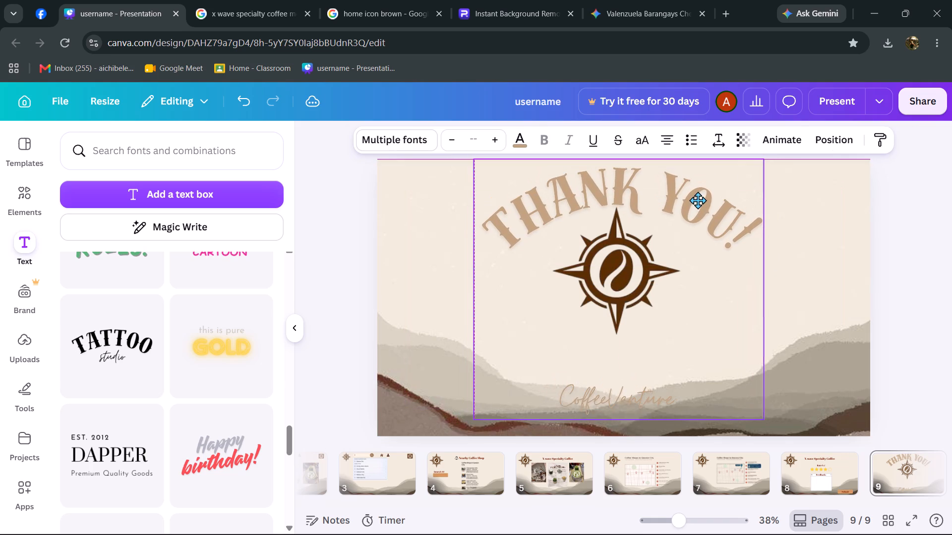
{"action": "left_click", "coordinate": [885, 276]}
Send the lettering group to the back so the compass logo sits in front of it.
{"action": "left_click", "coordinate": [592, 278]}
{"action": "double_click", "coordinate": [610, 273]}
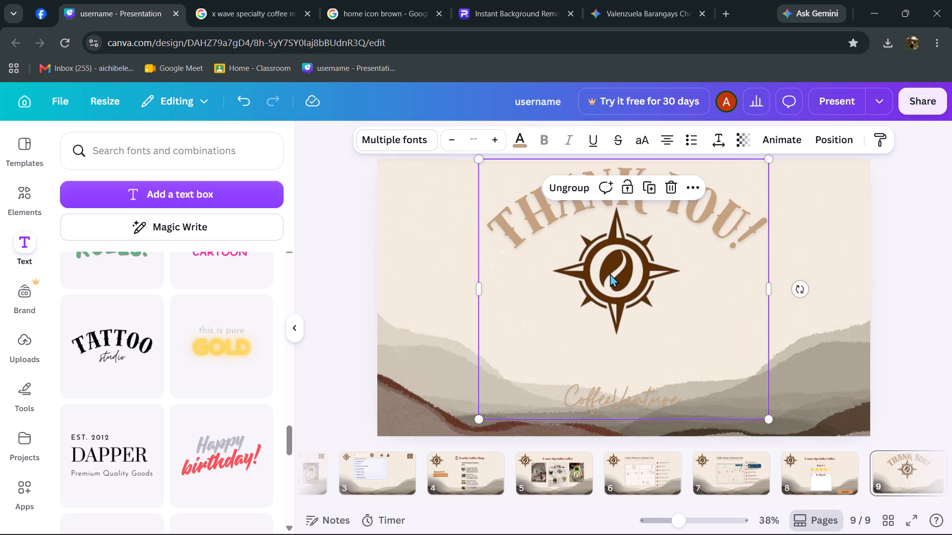
{"action": "left_click", "coordinate": [694, 183]}
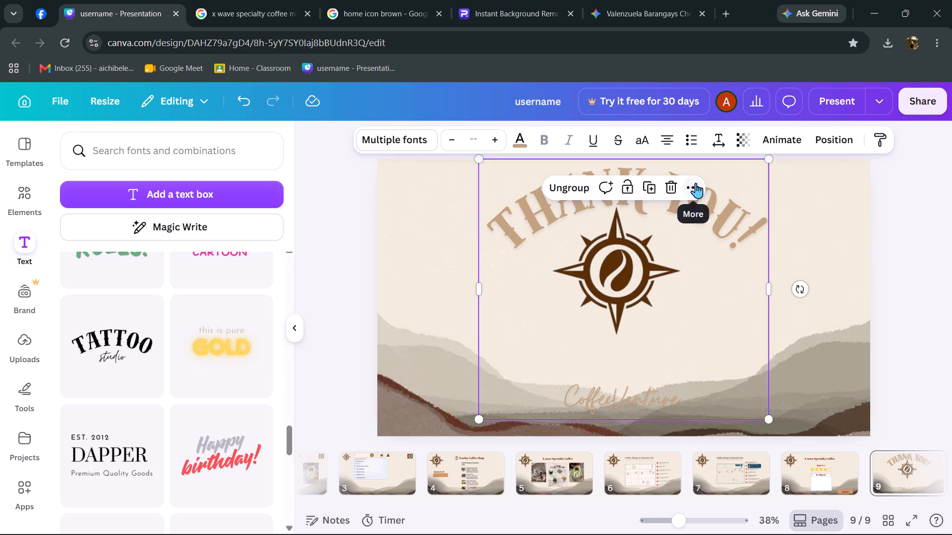
{"action": "scroll", "coordinate": [804, 416], "scroll_direction": "down", "scroll_amount": 1}
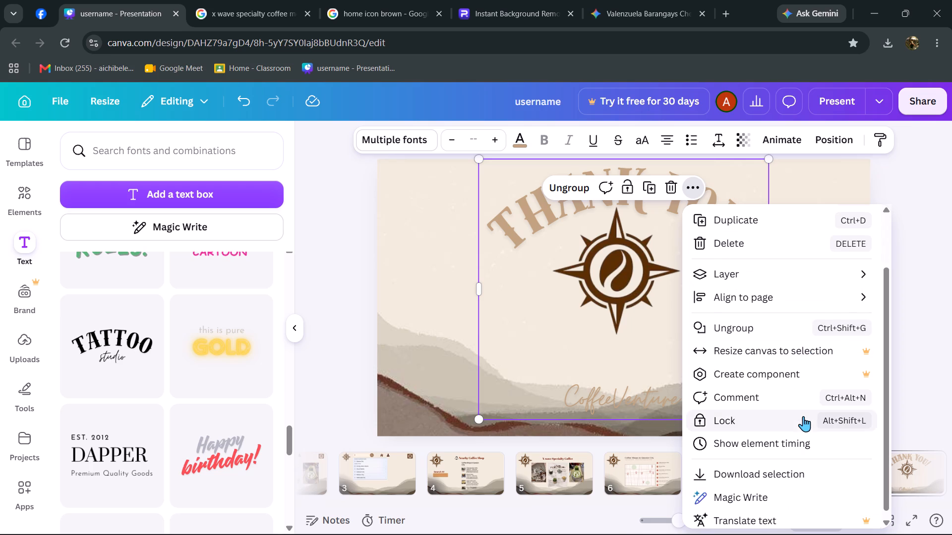
{"action": "scroll", "coordinate": [802, 423], "scroll_direction": "down", "scroll_amount": 1}
{"action": "left_click", "coordinate": [776, 292]}
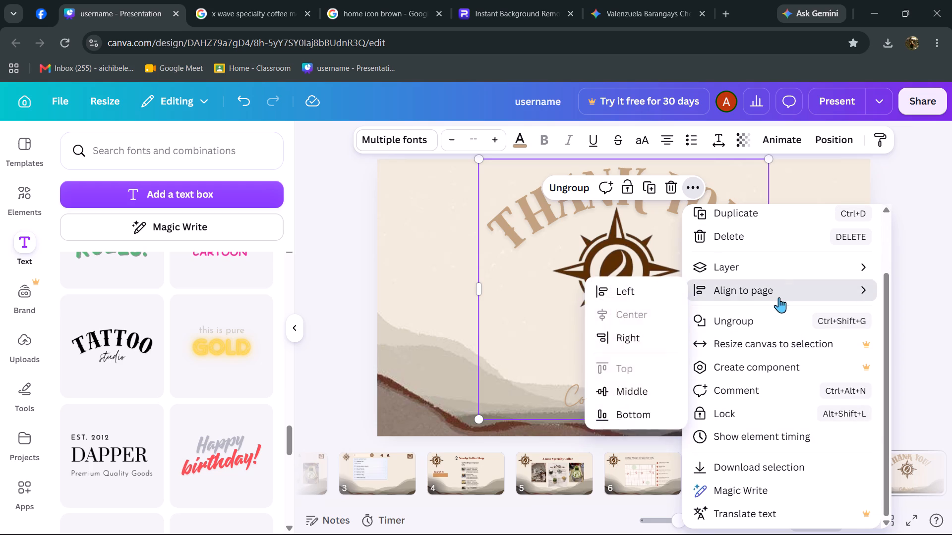
{"action": "left_click", "coordinate": [751, 292]}
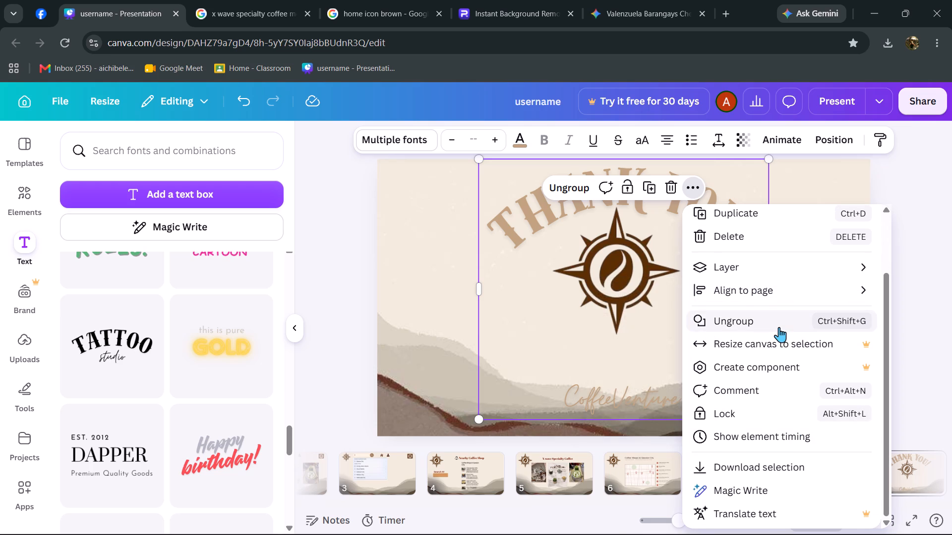
{"action": "left_click", "coordinate": [781, 270]}
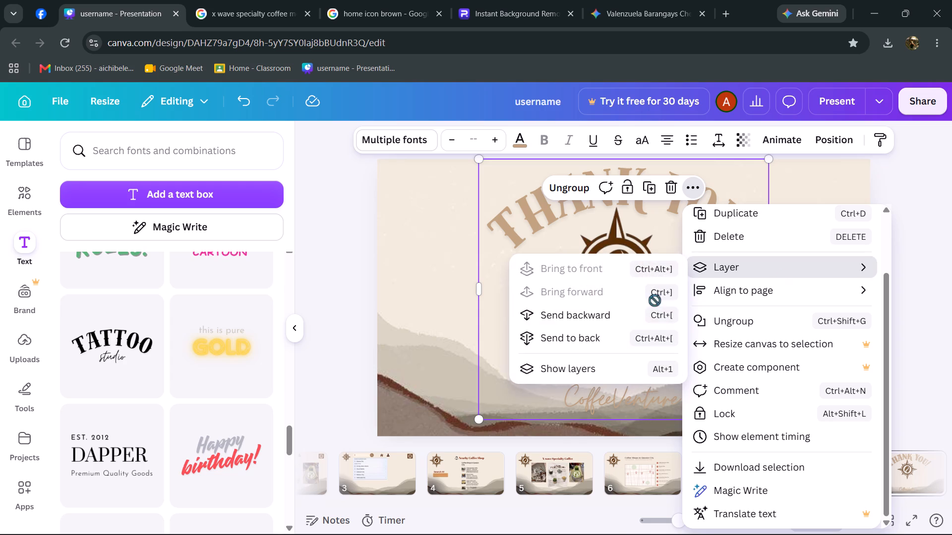
{"action": "left_click", "coordinate": [623, 340]}
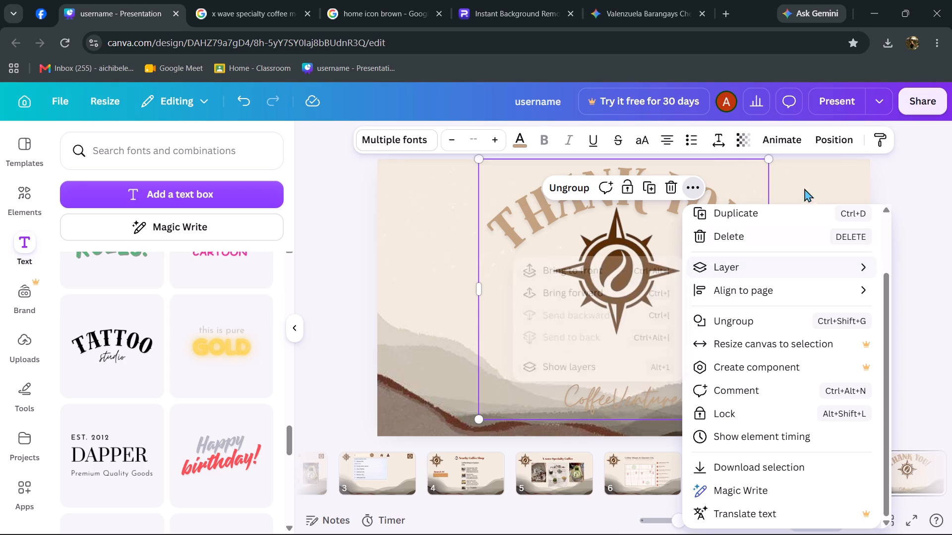
{"action": "left_click", "coordinate": [873, 181]}
Lower the compass logo so it sits midway between the "THANK YOU!" arch and "CoffeeVenture".
{"action": "left_click", "coordinate": [622, 284]}
{"action": "left_click_drag", "start_coordinate": [622, 283], "coordinate": [627, 306]}
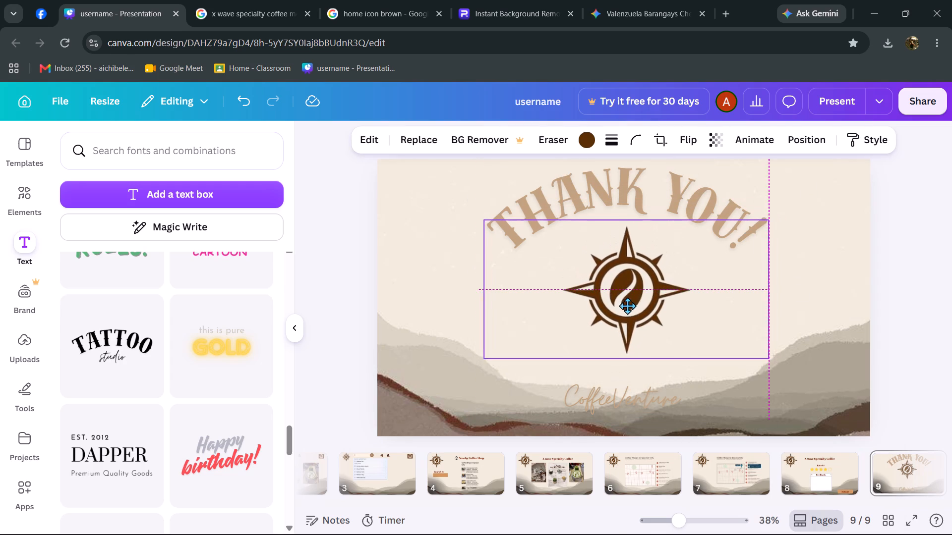
{"action": "left_click_drag", "start_coordinate": [627, 306], "coordinate": [627, 306]}
{"action": "left_click", "coordinate": [872, 256]}
Nudge the whole lettering group slightly left to line it up with the compass logo.
{"action": "left_click", "coordinate": [737, 215]}
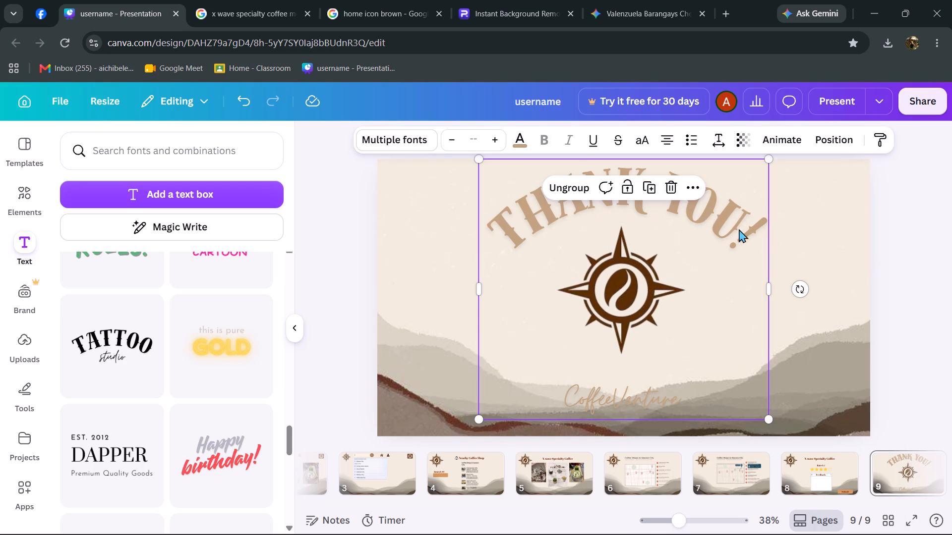
{"action": "left_click_drag", "start_coordinate": [740, 406], "coordinate": [731, 405]}
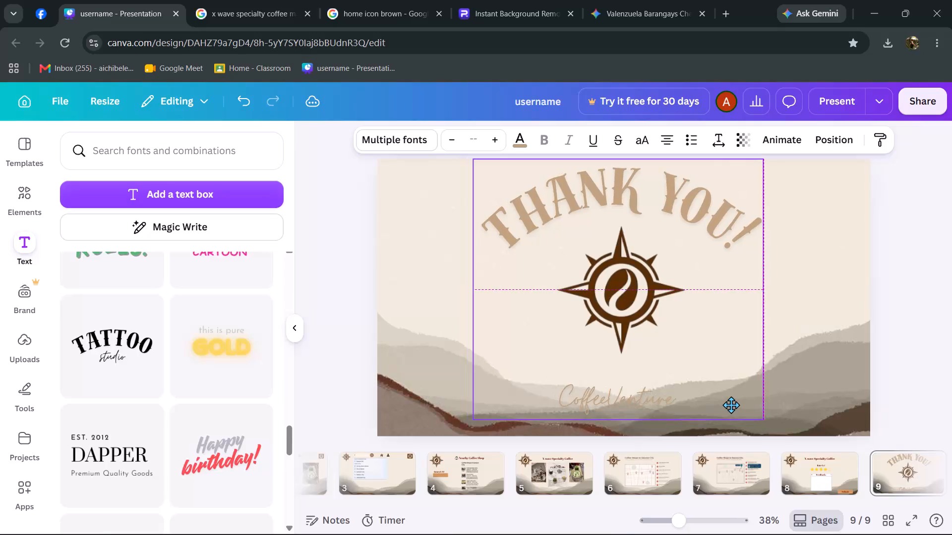
{"action": "left_click_drag", "start_coordinate": [731, 405], "coordinate": [731, 405]}
{"action": "left_click", "coordinate": [869, 356]}
Shrink the compass logo to about 986 by 481 and place it centred beneath the "THANK YOU!" arch.
{"action": "left_click", "coordinate": [657, 310]}
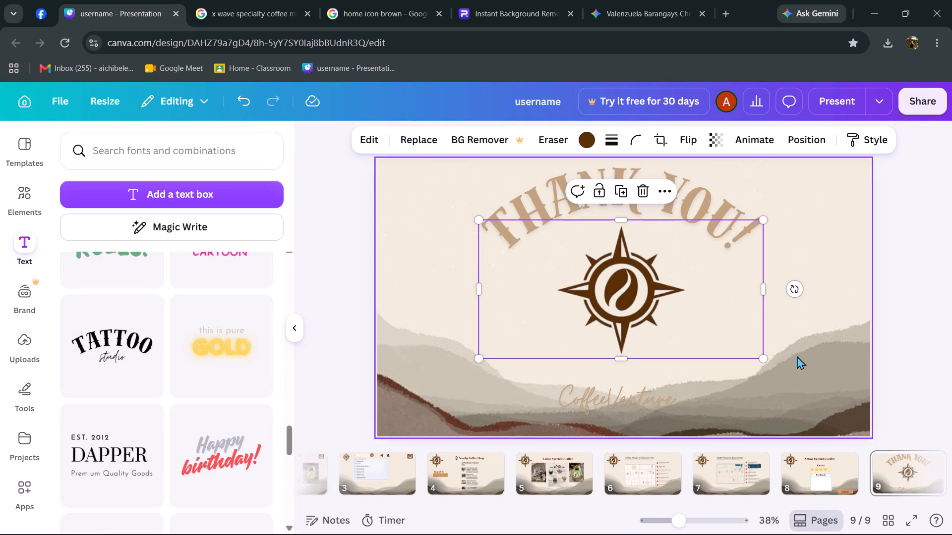
{"action": "left_click_drag", "start_coordinate": [761, 359], "coordinate": [732, 340]}
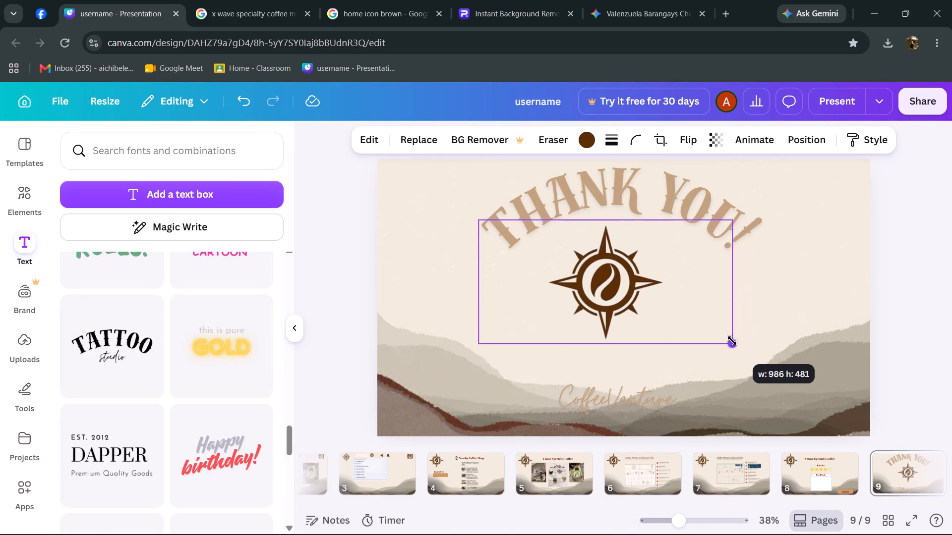
{"action": "left_click_drag", "start_coordinate": [732, 340], "coordinate": [729, 342]}
{"action": "left_click", "coordinate": [607, 288]}
{"action": "left_click_drag", "start_coordinate": [603, 281], "coordinate": [621, 300]}
{"action": "left_click", "coordinate": [951, 257]}
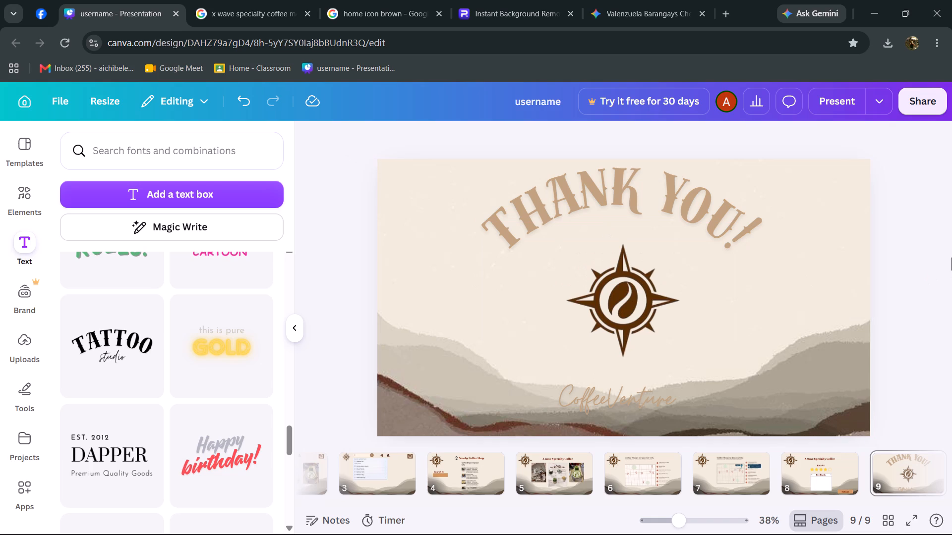
{"action": "left_click_drag", "start_coordinate": [635, 276], "coordinate": [632, 281]}
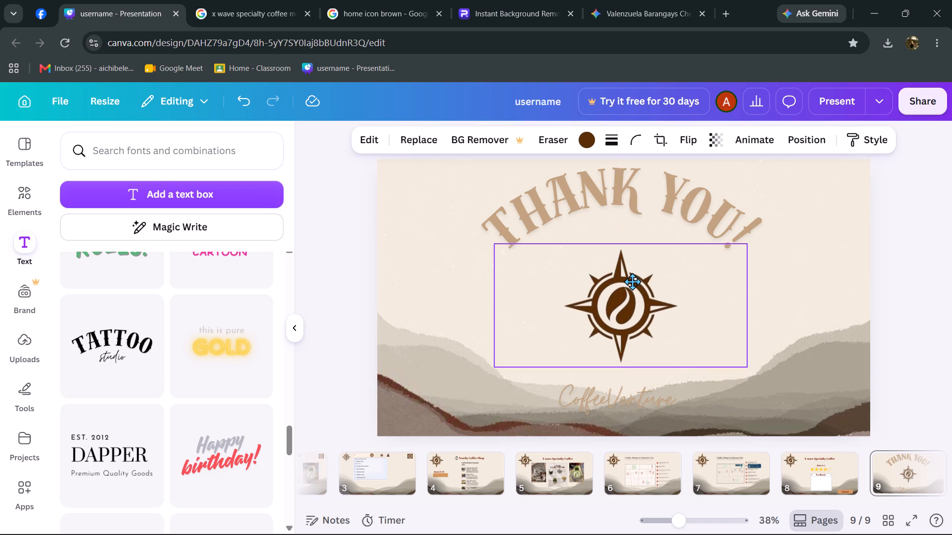
{"action": "left_click_drag", "start_coordinate": [632, 281], "coordinate": [628, 270]}
{"action": "left_click", "coordinate": [912, 167]}
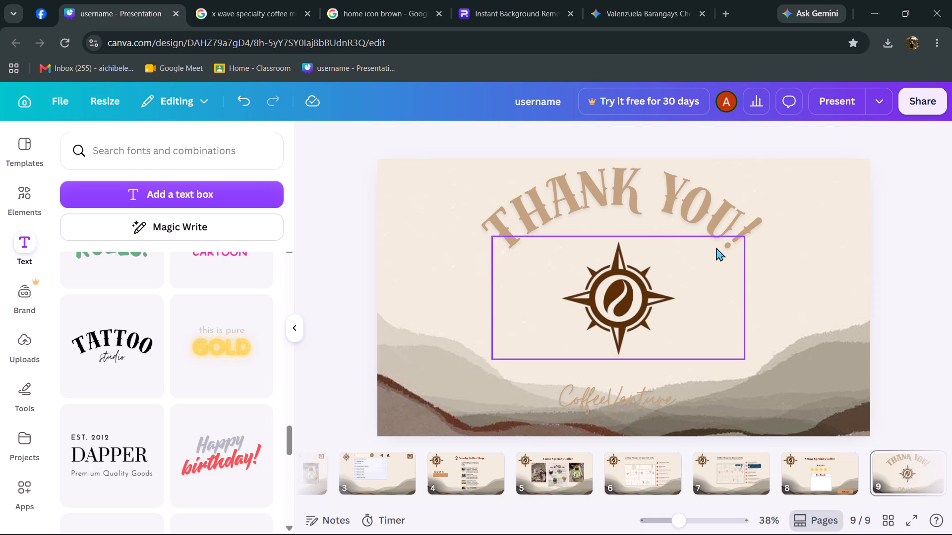
Lower the whole lettering group slightly from the page's top edge, keeping it centred over the compass logo.
{"action": "left_click", "coordinate": [714, 214]}
{"action": "left_click_drag", "start_coordinate": [717, 211], "coordinate": [714, 212]}
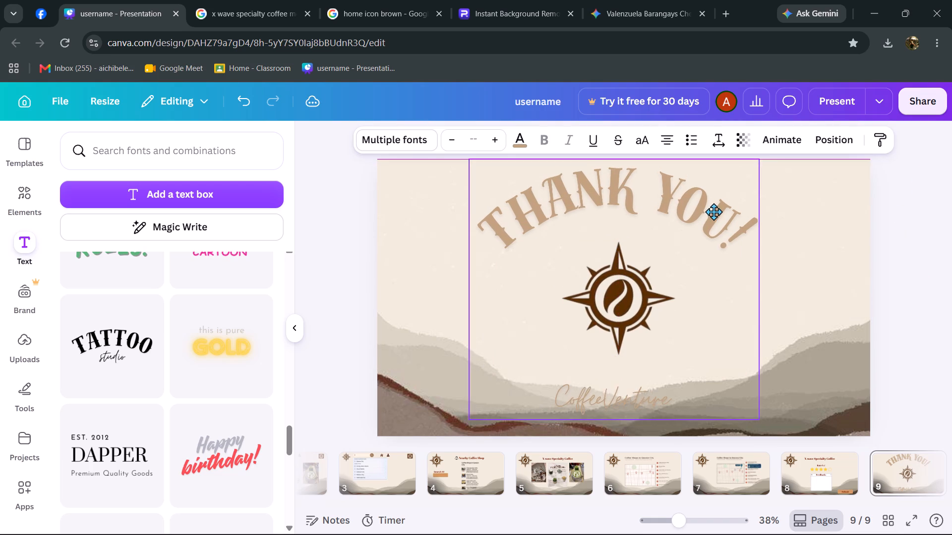
{"action": "left_click_drag", "start_coordinate": [714, 212], "coordinate": [722, 220]}
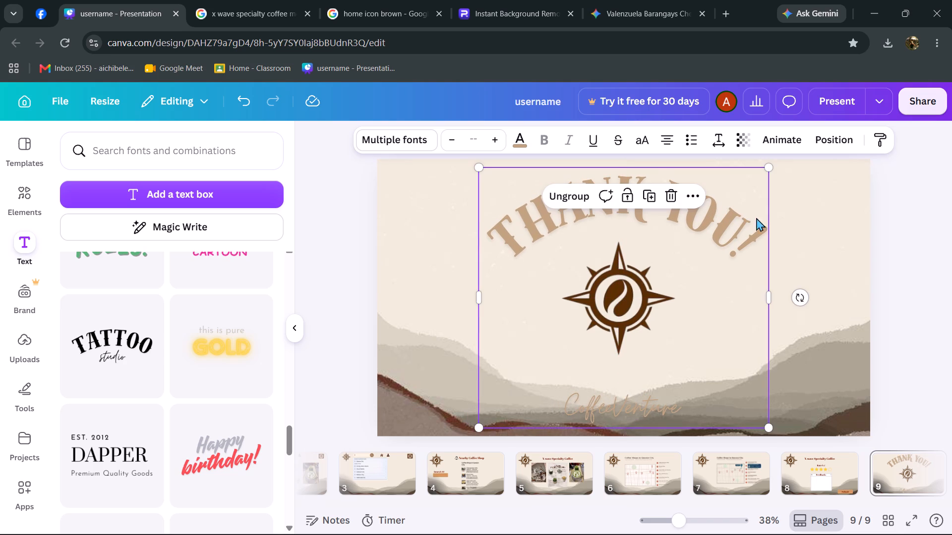
{"action": "left_click_drag", "start_coordinate": [746, 222], "coordinate": [741, 224]}
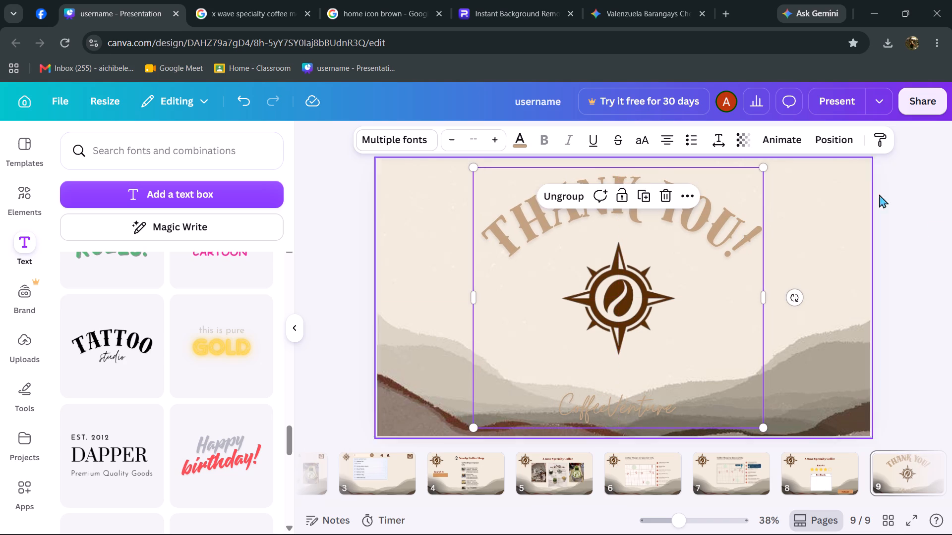
{"action": "left_click", "coordinate": [932, 194]}
Raise only the "CoffeeVenture" lettering to just beneath the compass logo, centred under the arch.
{"action": "left_click", "coordinate": [642, 406]}
{"action": "double_click", "coordinate": [636, 407]}
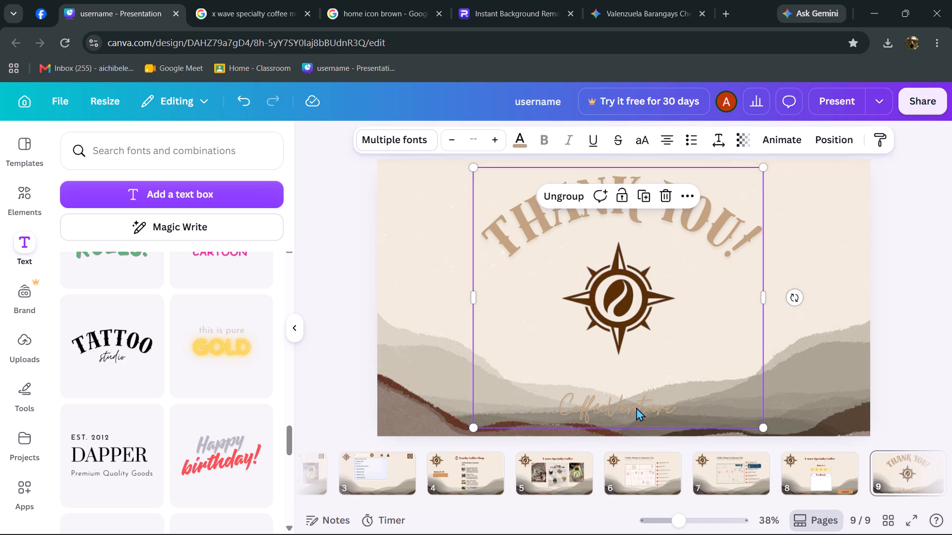
{"action": "left_click_drag", "start_coordinate": [636, 407], "coordinate": [673, 401]}
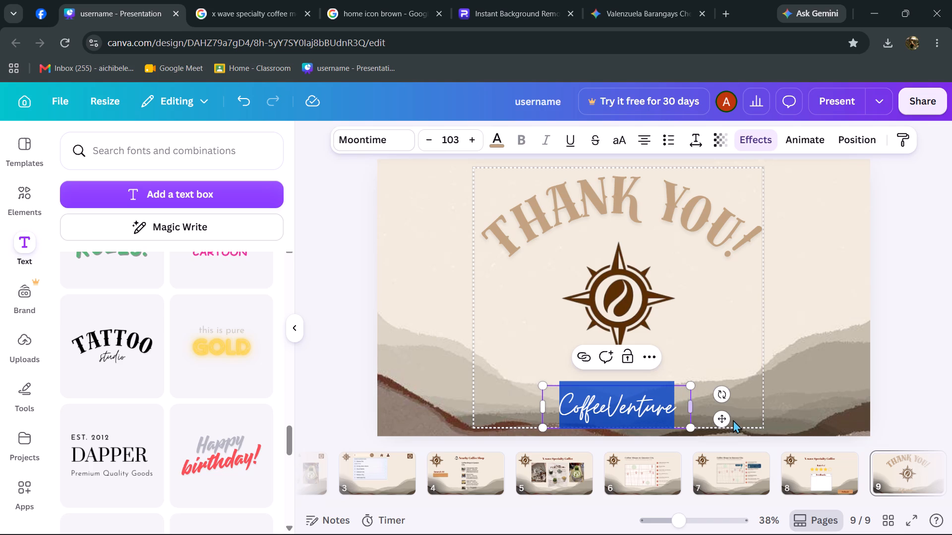
{"action": "left_click", "coordinate": [722, 418]}
{"action": "left_click_drag", "start_coordinate": [718, 420], "coordinate": [719, 410]}
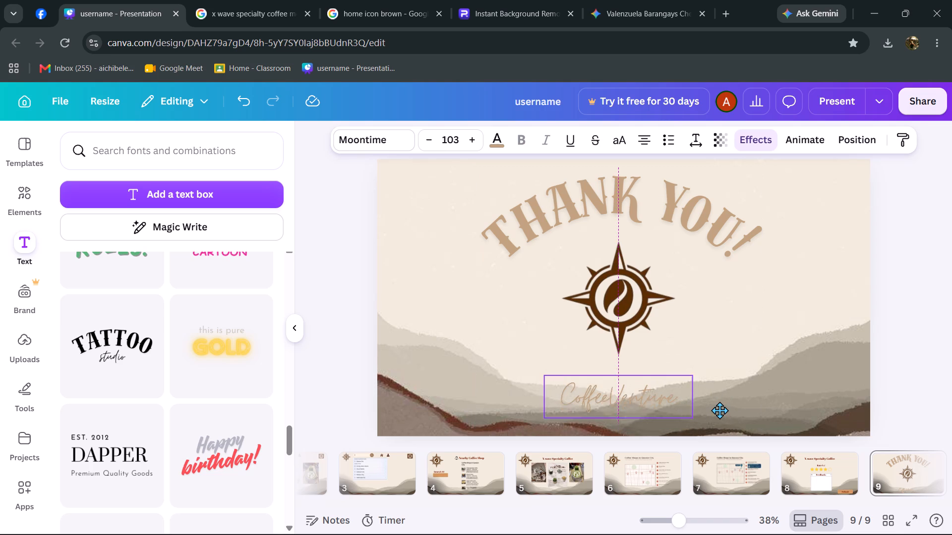
{"action": "left_click_drag", "start_coordinate": [719, 410], "coordinate": [720, 399]}
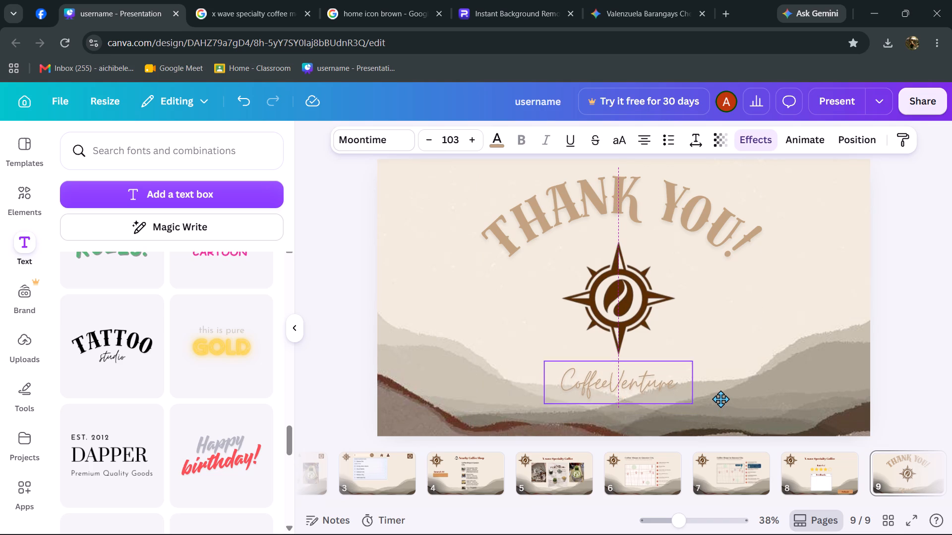
{"action": "left_click_drag", "start_coordinate": [720, 399], "coordinate": [720, 392]}
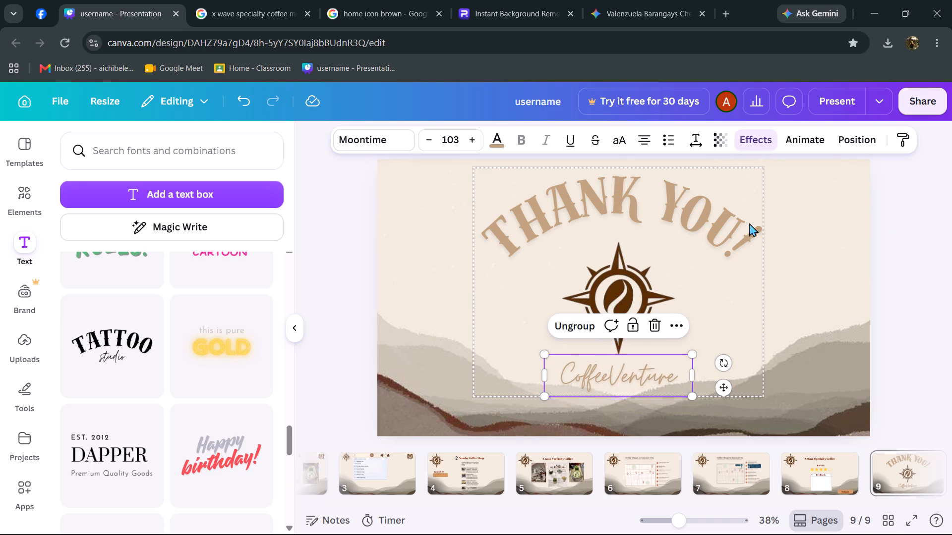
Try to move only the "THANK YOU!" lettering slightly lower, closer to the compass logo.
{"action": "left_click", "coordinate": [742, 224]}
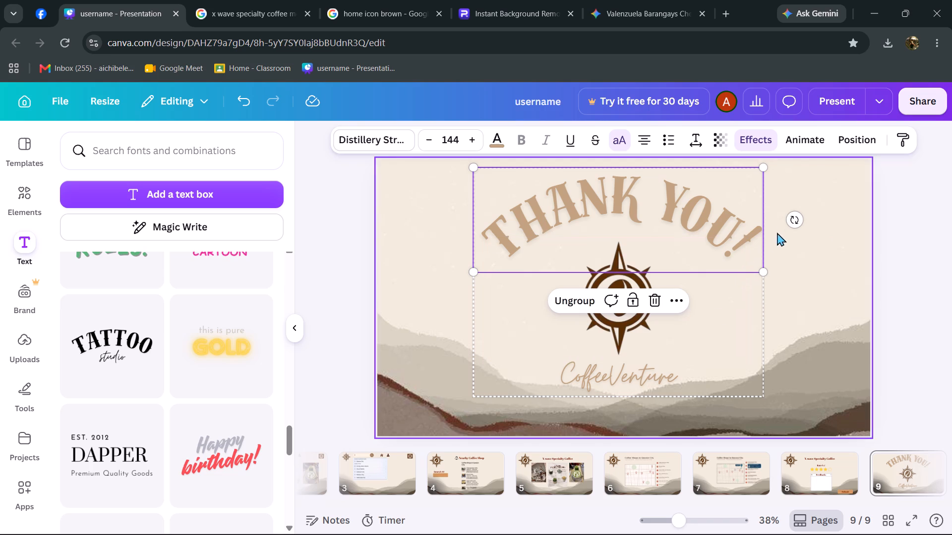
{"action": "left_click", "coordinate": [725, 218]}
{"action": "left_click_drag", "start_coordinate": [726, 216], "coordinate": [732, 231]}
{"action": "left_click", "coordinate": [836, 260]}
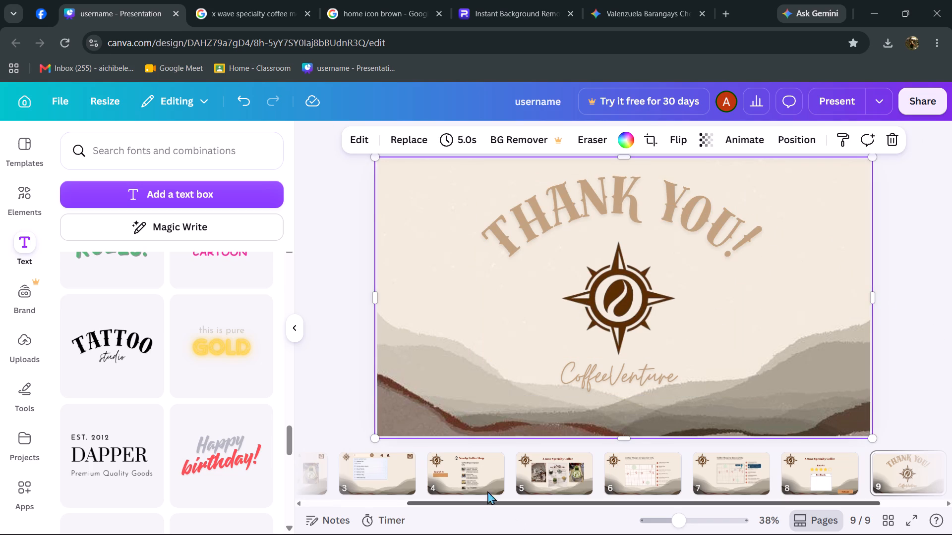
Open page 1, the CoffeeVenture login page.
{"action": "left_click_drag", "start_coordinate": [485, 503], "coordinate": [405, 534]}
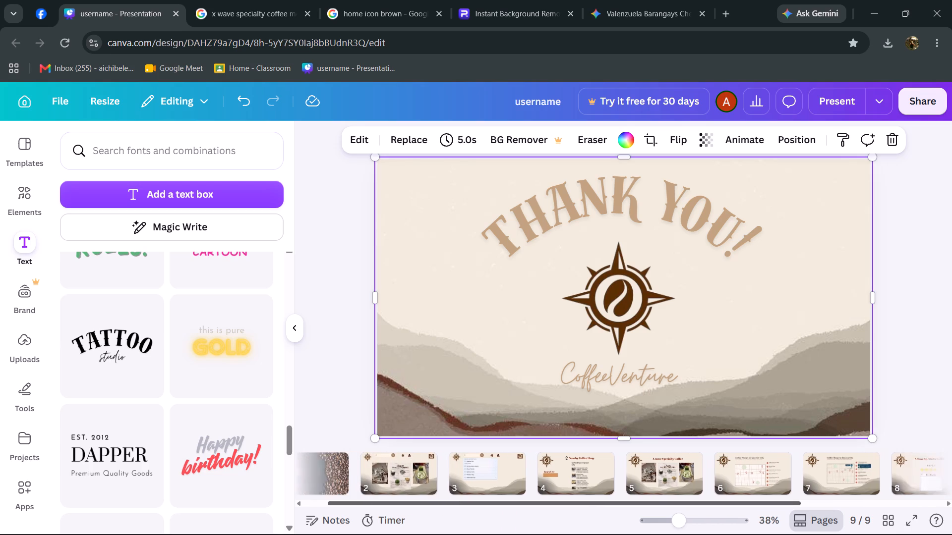
{"action": "left_click_drag", "start_coordinate": [405, 534], "coordinate": [341, 534]}
{"action": "left_click", "coordinate": [358, 481]}
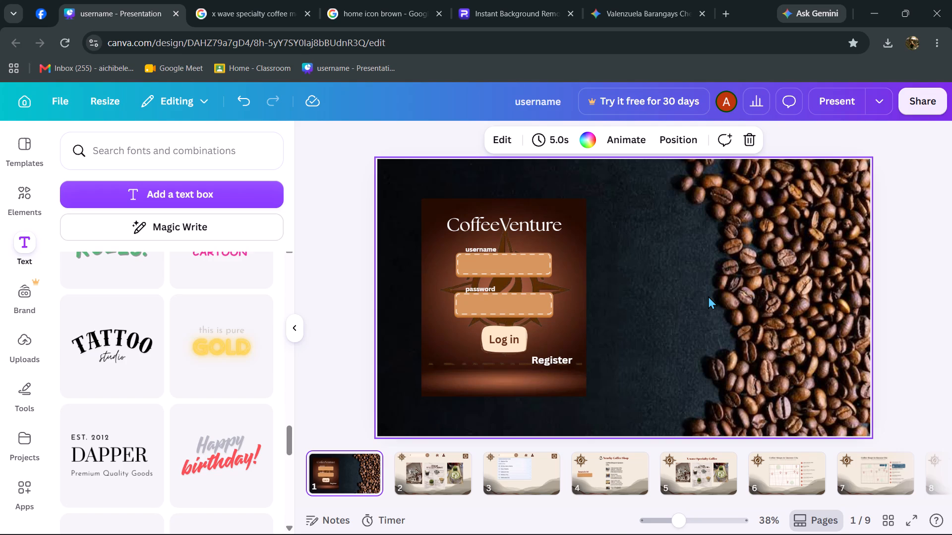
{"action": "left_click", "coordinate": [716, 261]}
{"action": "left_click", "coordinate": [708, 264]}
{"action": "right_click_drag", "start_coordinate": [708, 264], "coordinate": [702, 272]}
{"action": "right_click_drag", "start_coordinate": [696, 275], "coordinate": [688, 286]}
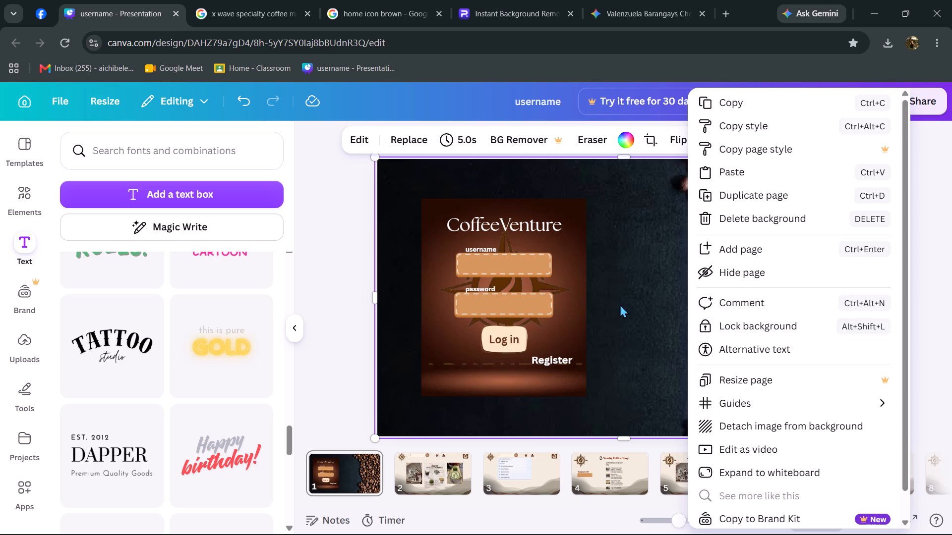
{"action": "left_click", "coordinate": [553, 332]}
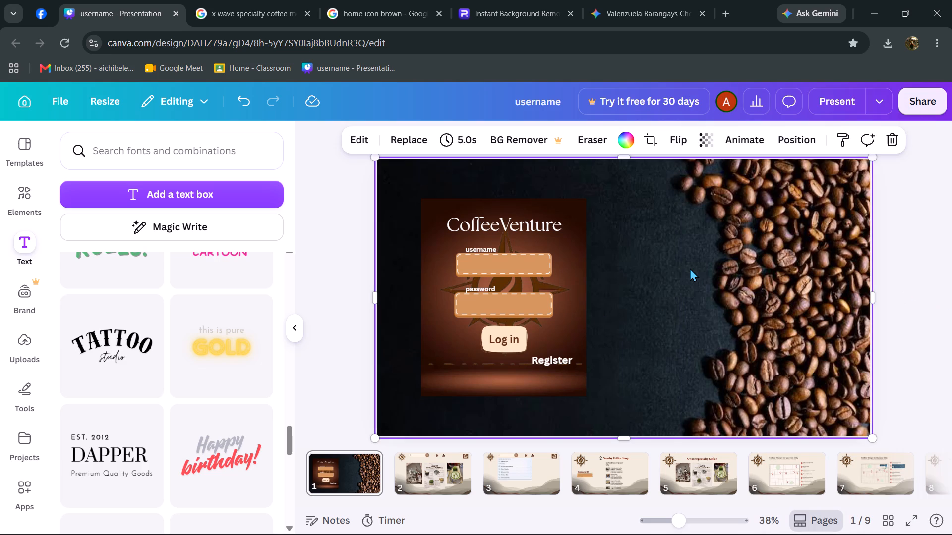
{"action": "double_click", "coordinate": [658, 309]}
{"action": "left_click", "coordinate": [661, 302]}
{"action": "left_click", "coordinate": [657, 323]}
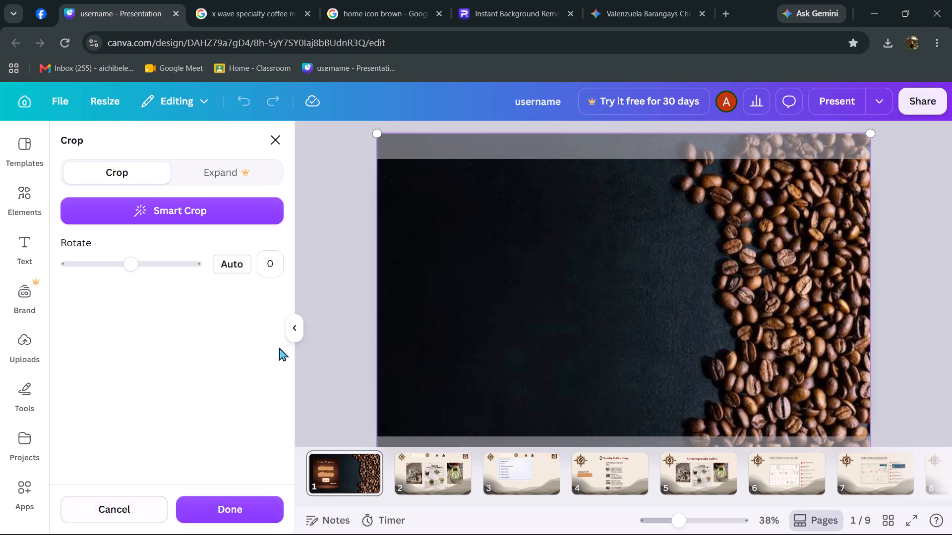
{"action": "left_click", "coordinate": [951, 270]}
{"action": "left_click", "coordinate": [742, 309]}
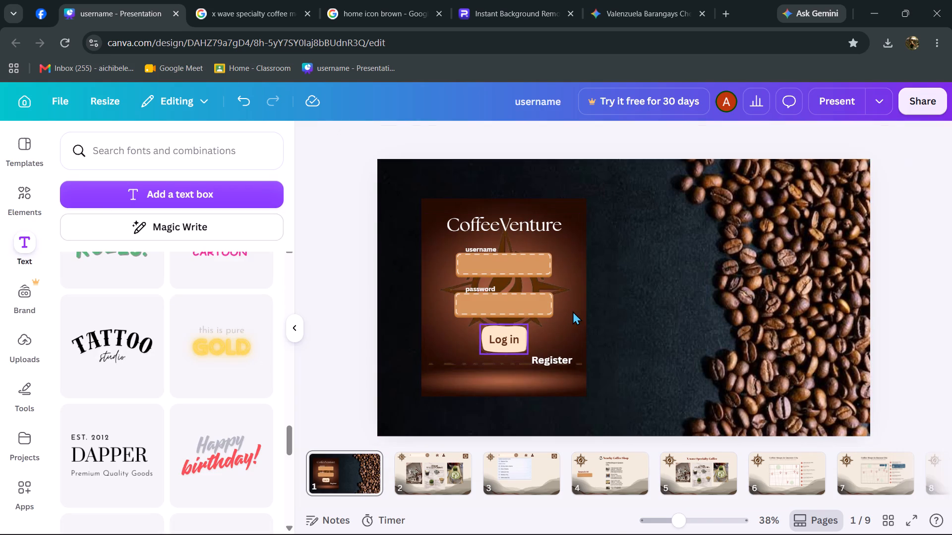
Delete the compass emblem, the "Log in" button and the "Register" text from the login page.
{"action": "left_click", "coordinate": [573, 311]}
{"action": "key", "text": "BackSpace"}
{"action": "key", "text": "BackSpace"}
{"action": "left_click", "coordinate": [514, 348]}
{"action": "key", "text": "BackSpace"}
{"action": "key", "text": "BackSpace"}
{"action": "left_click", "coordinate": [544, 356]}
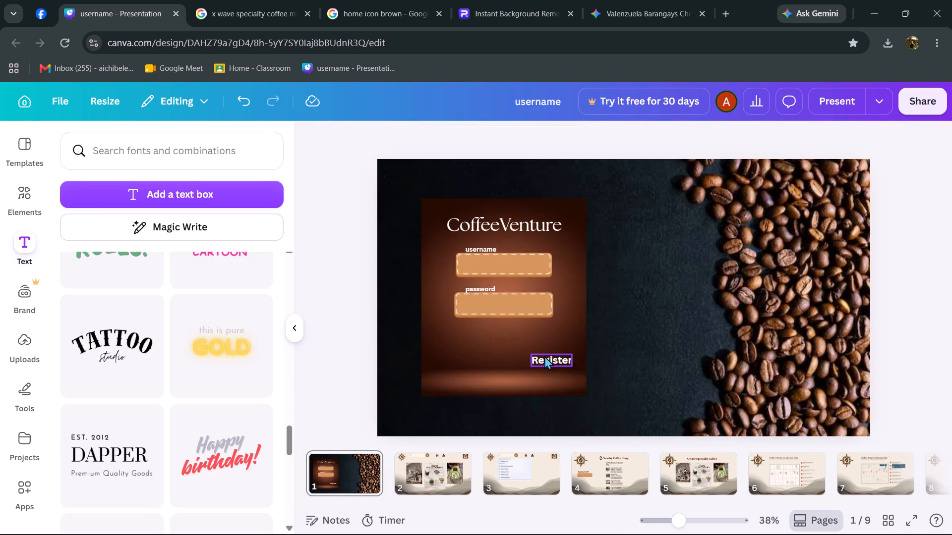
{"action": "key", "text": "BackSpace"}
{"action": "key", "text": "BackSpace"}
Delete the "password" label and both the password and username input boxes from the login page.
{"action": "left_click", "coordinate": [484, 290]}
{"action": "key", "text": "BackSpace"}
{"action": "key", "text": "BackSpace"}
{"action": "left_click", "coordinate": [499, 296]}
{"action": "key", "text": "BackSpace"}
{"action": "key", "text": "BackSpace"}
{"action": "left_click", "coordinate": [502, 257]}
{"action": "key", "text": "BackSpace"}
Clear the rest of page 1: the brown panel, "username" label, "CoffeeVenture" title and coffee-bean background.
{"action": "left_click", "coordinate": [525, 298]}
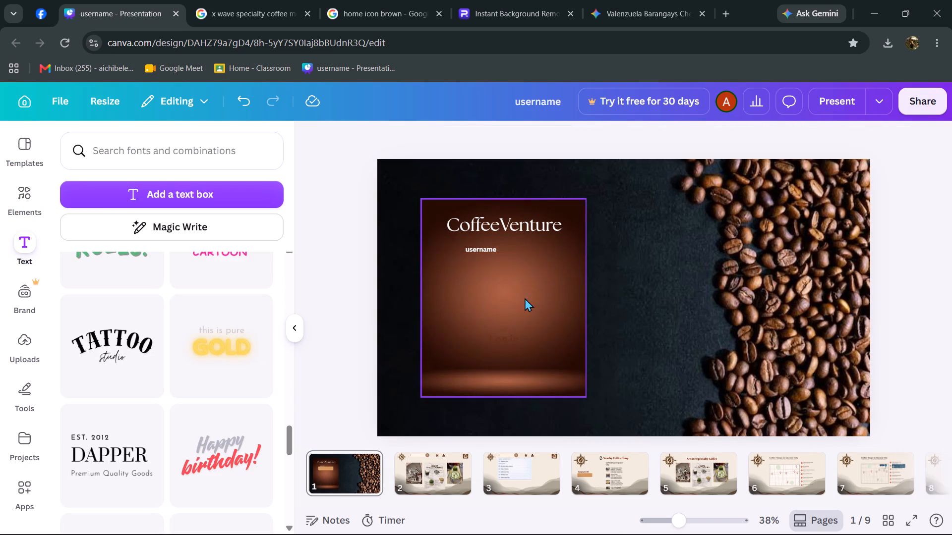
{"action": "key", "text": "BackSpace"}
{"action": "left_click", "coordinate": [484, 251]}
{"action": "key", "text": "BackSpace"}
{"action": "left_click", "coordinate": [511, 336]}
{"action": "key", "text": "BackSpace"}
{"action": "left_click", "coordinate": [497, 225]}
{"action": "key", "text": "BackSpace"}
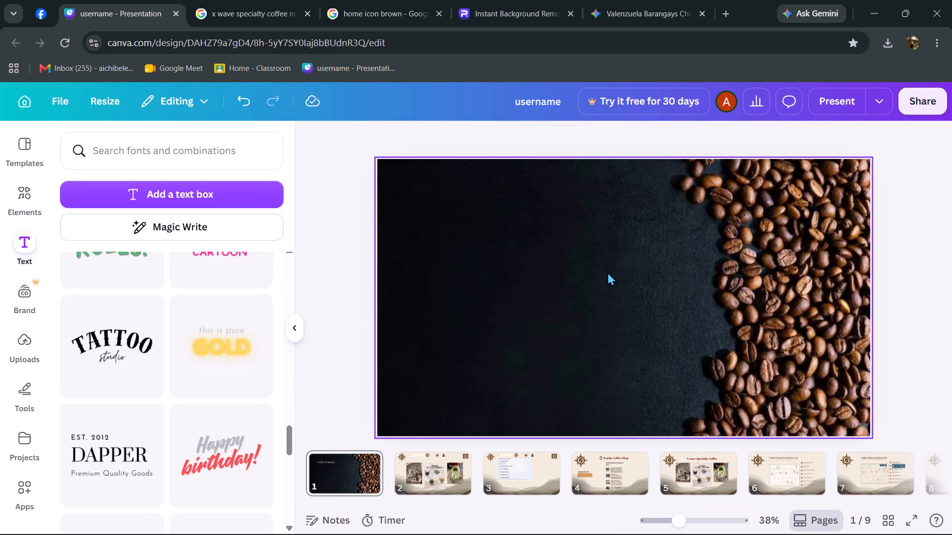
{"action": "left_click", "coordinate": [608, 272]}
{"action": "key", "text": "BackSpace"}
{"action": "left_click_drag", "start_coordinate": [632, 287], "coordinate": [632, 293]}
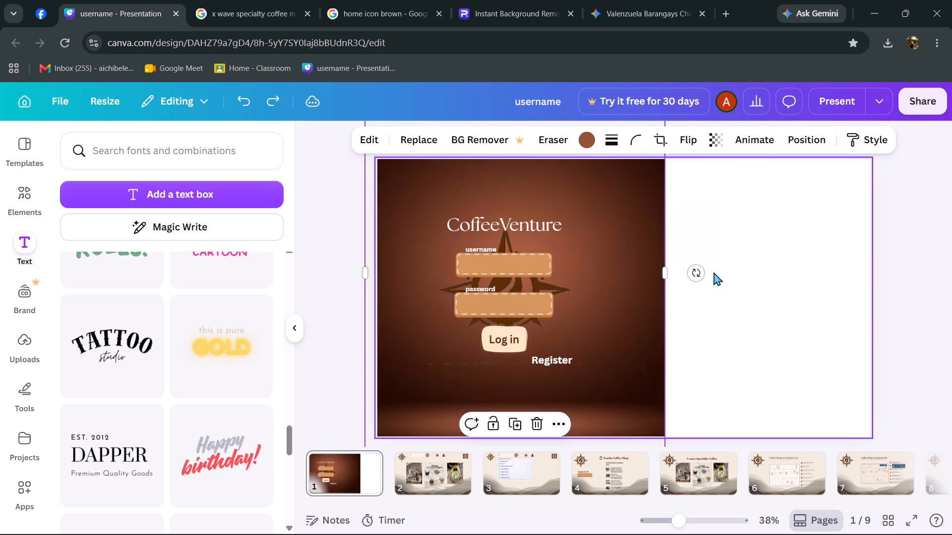
Undo the last enlargement and repositioning of the brown panel on the login page.
{"action": "key", "text": "ctrl+z"}
{"action": "key", "text": "ctrl+z"}
{"action": "left_click", "coordinate": [755, 298]}
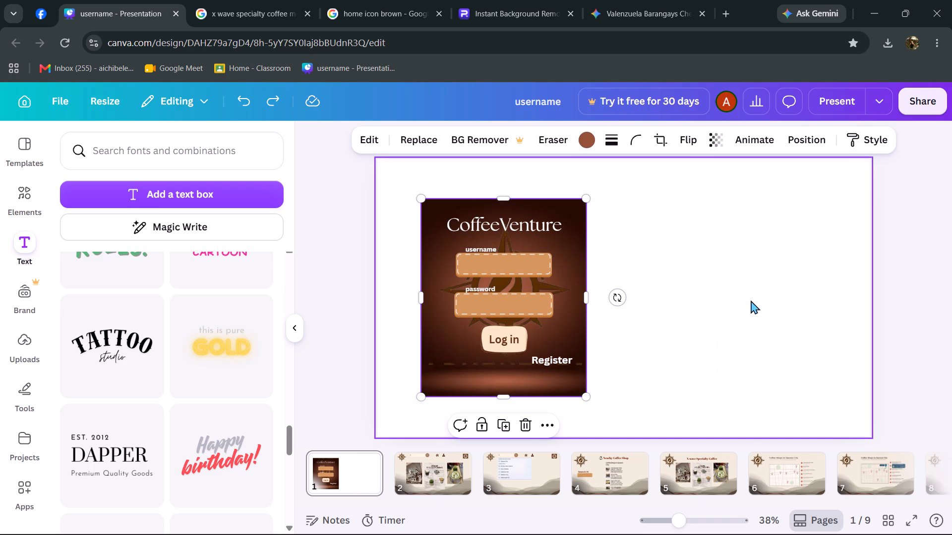
Move the "CoffeeVenture" title, username and password labels, both input boxes, "Log in" text, its button shape and "Register" text off the brown panel.
{"action": "left_click", "coordinate": [566, 321]}
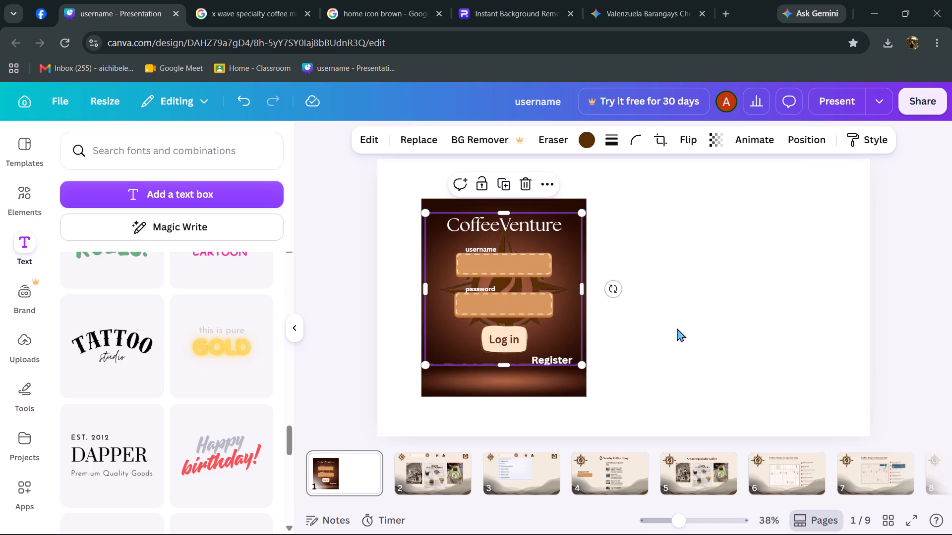
{"action": "left_click", "coordinate": [689, 320]}
{"action": "left_click_drag", "start_coordinate": [634, 371], "coordinate": [456, 277]}
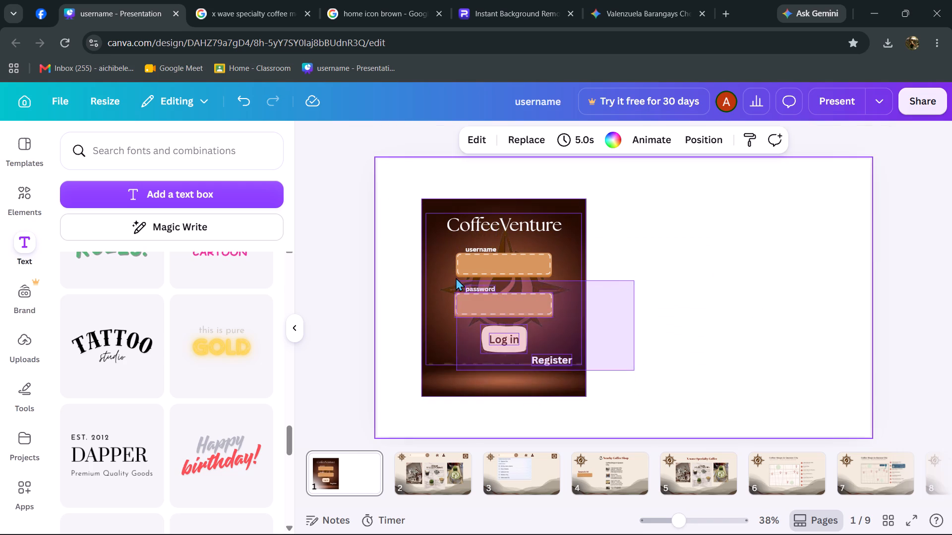
{"action": "left_click_drag", "start_coordinate": [456, 277], "coordinate": [703, 306]}
{"action": "left_click", "coordinate": [714, 301]}
{"action": "left_click_drag", "start_coordinate": [528, 308], "coordinate": [664, 288]}
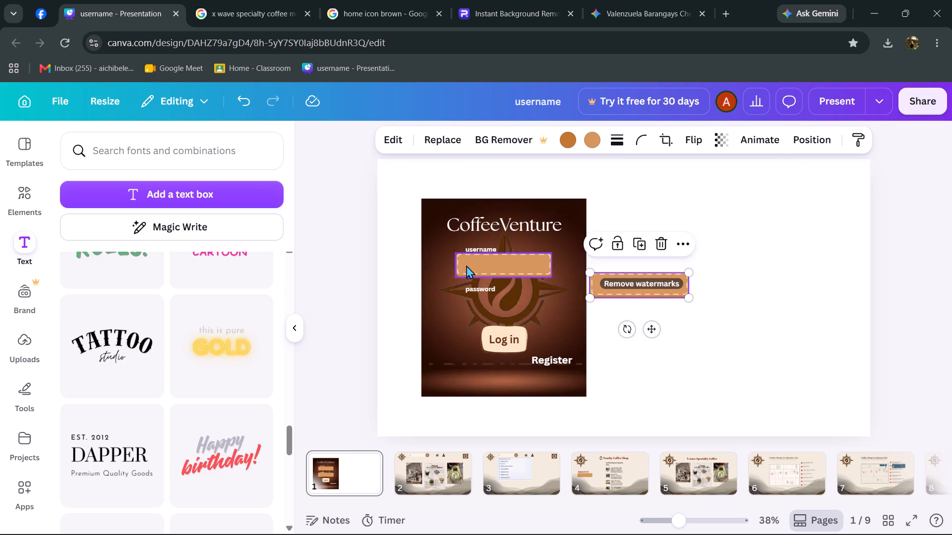
{"action": "left_click_drag", "start_coordinate": [466, 265], "coordinate": [627, 258]}
{"action": "left_click_drag", "start_coordinate": [473, 286], "coordinate": [648, 309]}
{"action": "left_click_drag", "start_coordinate": [480, 249], "coordinate": [713, 259]}
{"action": "left_click_drag", "start_coordinate": [485, 219], "coordinate": [658, 218]}
{"action": "left_click_drag", "start_coordinate": [508, 343], "coordinate": [664, 337]}
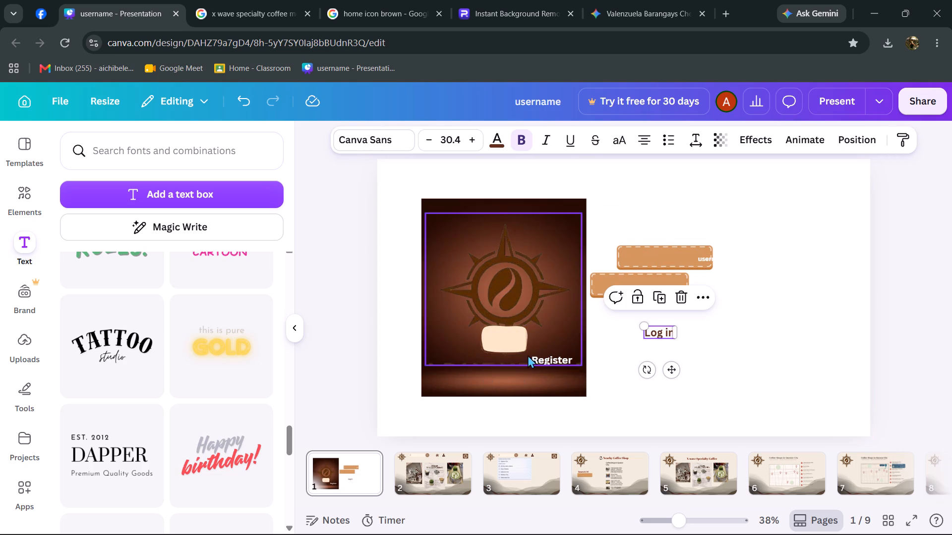
{"action": "left_click_drag", "start_coordinate": [542, 364], "coordinate": [685, 363]}
{"action": "left_click_drag", "start_coordinate": [483, 347], "coordinate": [716, 347]}
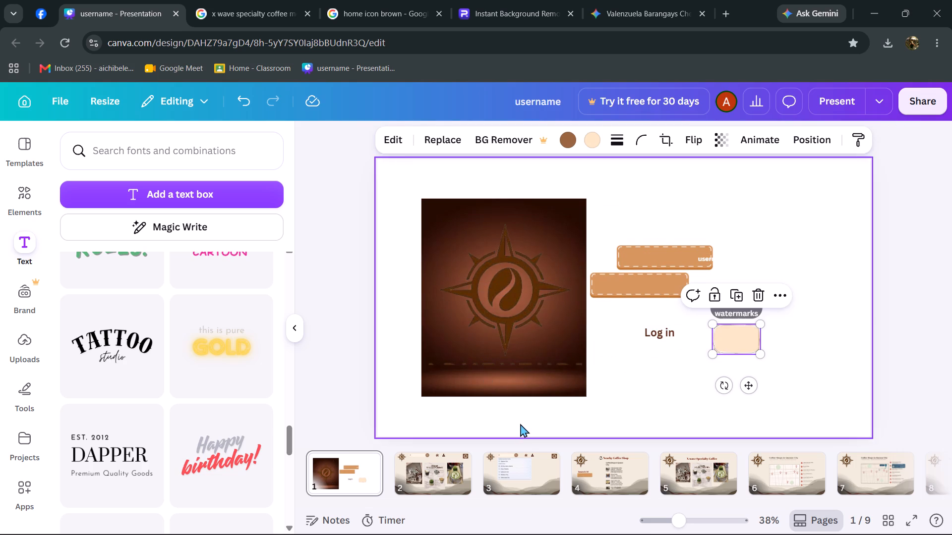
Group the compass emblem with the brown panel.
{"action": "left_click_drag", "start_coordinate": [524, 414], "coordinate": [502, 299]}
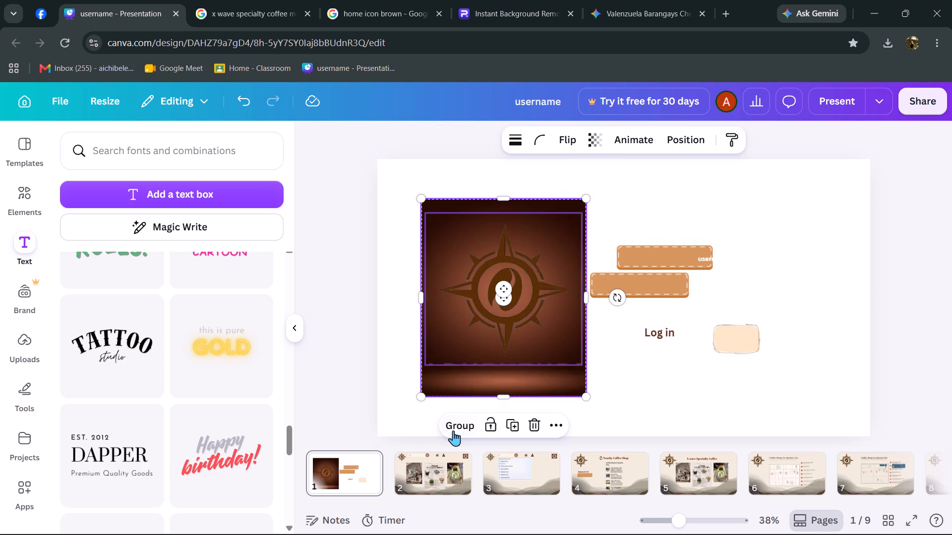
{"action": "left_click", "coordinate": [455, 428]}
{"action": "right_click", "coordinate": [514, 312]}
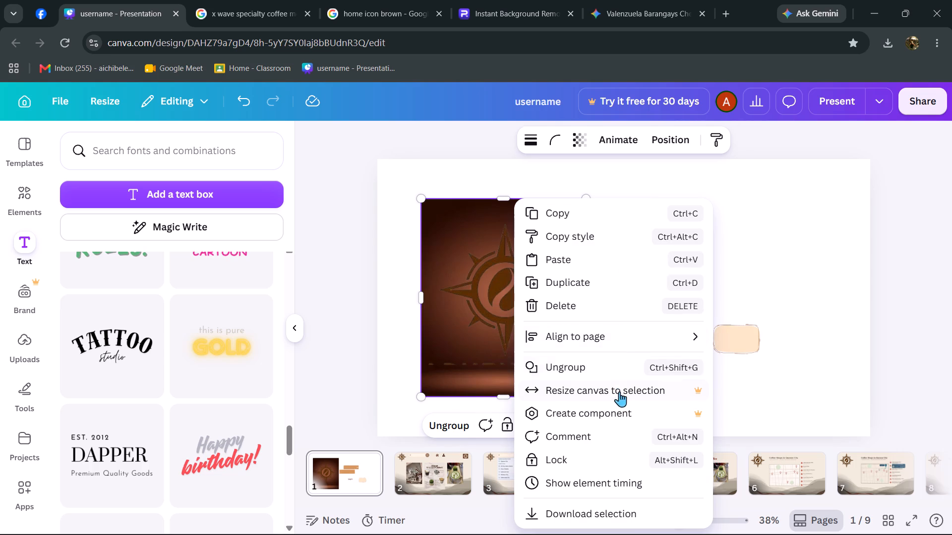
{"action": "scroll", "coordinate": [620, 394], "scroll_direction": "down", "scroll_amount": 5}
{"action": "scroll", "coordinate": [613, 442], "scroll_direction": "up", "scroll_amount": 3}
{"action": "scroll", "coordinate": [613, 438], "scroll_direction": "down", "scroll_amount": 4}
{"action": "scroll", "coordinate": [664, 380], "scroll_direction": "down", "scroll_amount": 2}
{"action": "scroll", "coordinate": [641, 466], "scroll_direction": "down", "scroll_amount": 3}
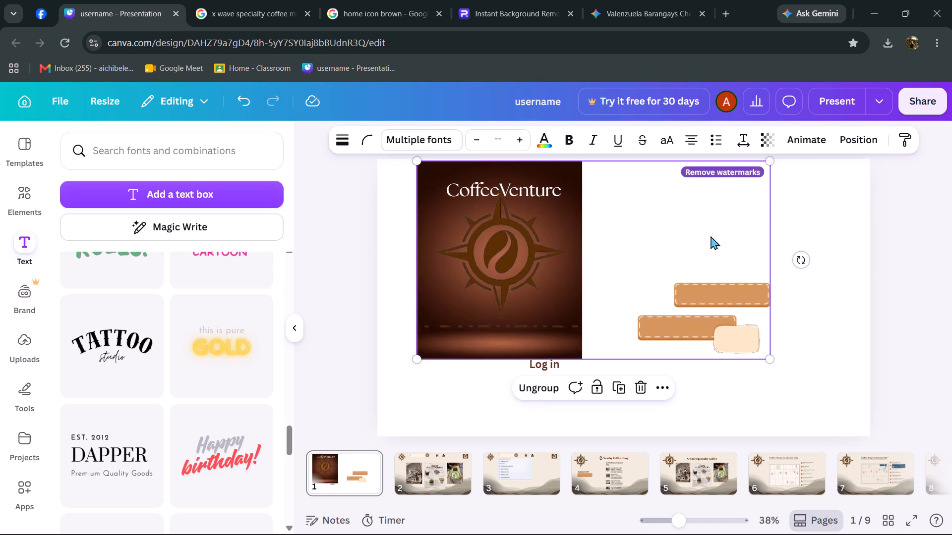
Ungroup the login page elements and move the compass emblem slightly lower on the brown panel, beneath the "CoffeeVenture" title.
{"action": "left_click", "coordinate": [545, 387]}
{"action": "left_click", "coordinate": [849, 305]}
{"action": "left_click_drag", "start_coordinate": [656, 247], "coordinate": [633, 253]}
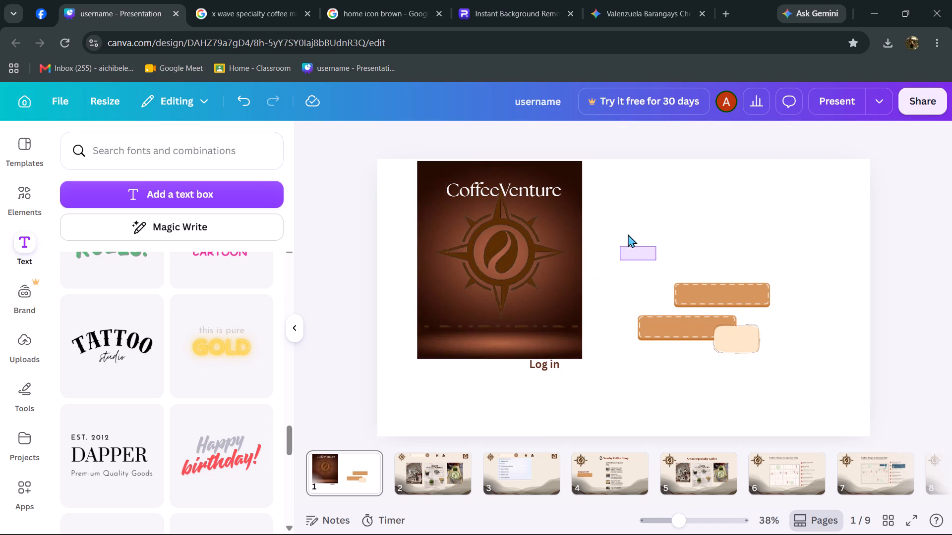
{"action": "left_click_drag", "start_coordinate": [533, 241], "coordinate": [533, 254]}
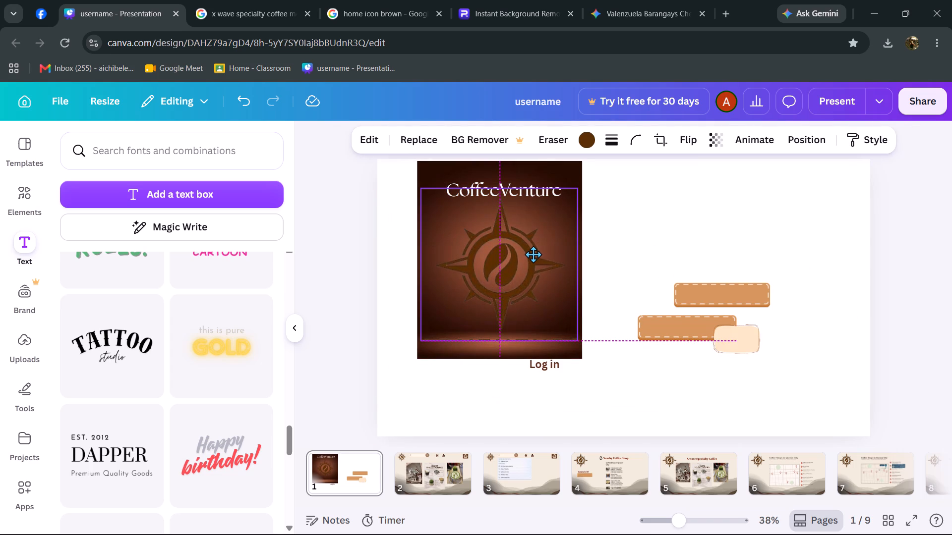
{"action": "left_click_drag", "start_coordinate": [533, 254], "coordinate": [533, 261]}
{"action": "left_click", "coordinate": [626, 213]}
{"action": "left_click_drag", "start_coordinate": [614, 209], "coordinate": [426, 224], "text": "shift"}
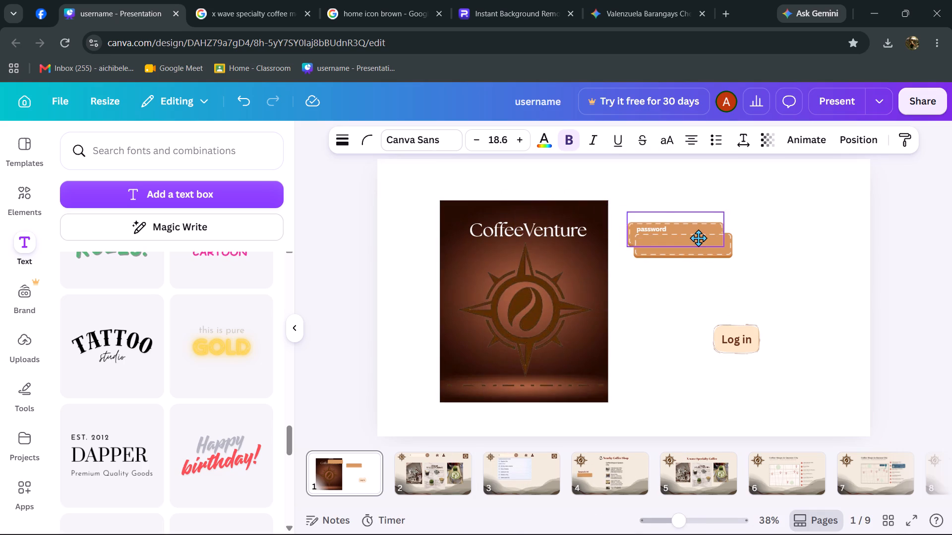
Stack the password input box over the other input box and place the "Log in" button on top of them, beside the brown panel.
{"action": "left_click_drag", "start_coordinate": [698, 238], "coordinate": [703, 249]}
{"action": "left_click_drag", "start_coordinate": [745, 336], "coordinate": [689, 241]}
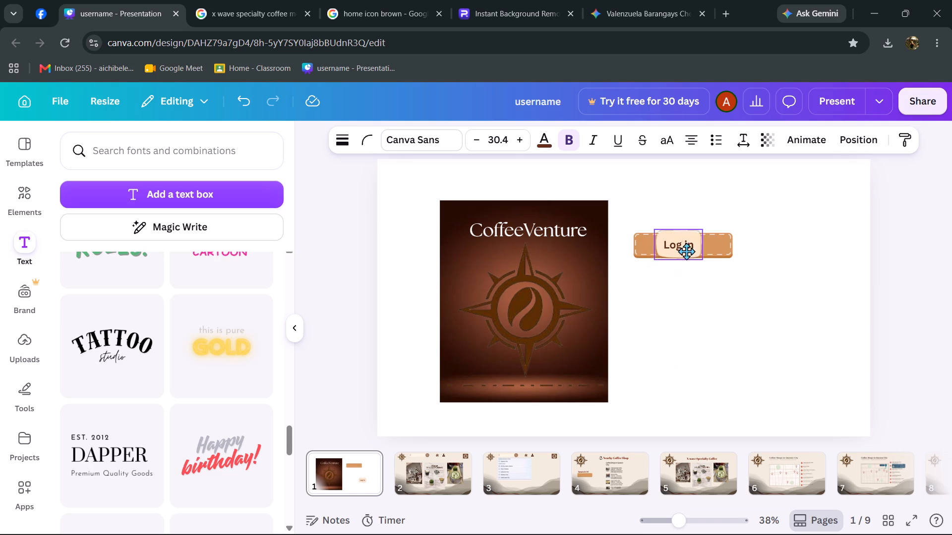
Ungroup the "CoffeeVenture" title, compass emblem and brown panel, and bring up the options for the brown panel image alone.
{"action": "left_click", "coordinate": [520, 234]}
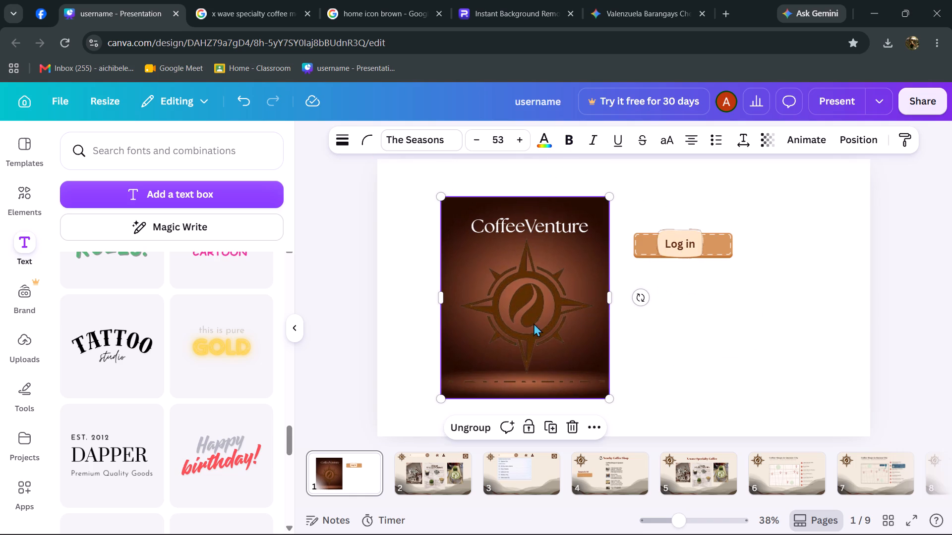
{"action": "left_click", "coordinate": [479, 432]}
{"action": "left_click_drag", "start_coordinate": [634, 350], "coordinate": [645, 354]}
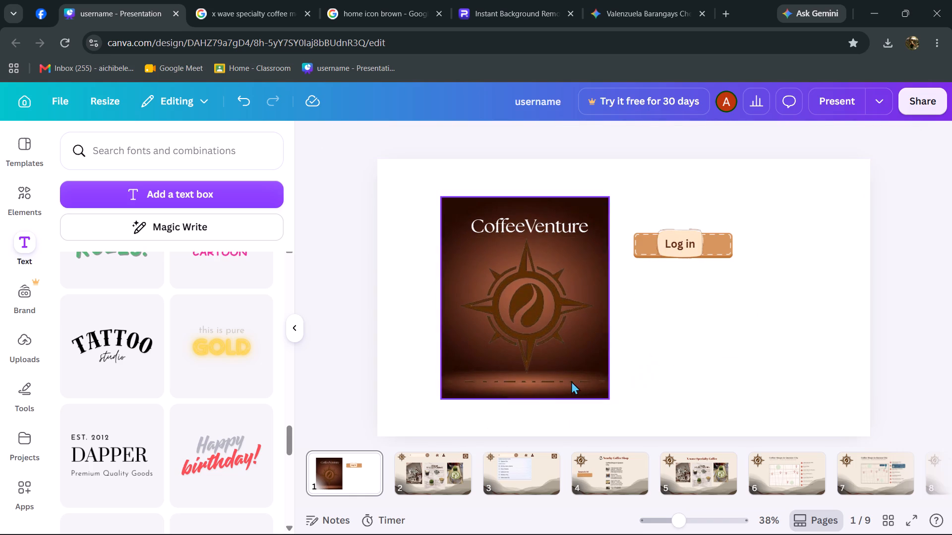
{"action": "left_click", "coordinate": [597, 398]}
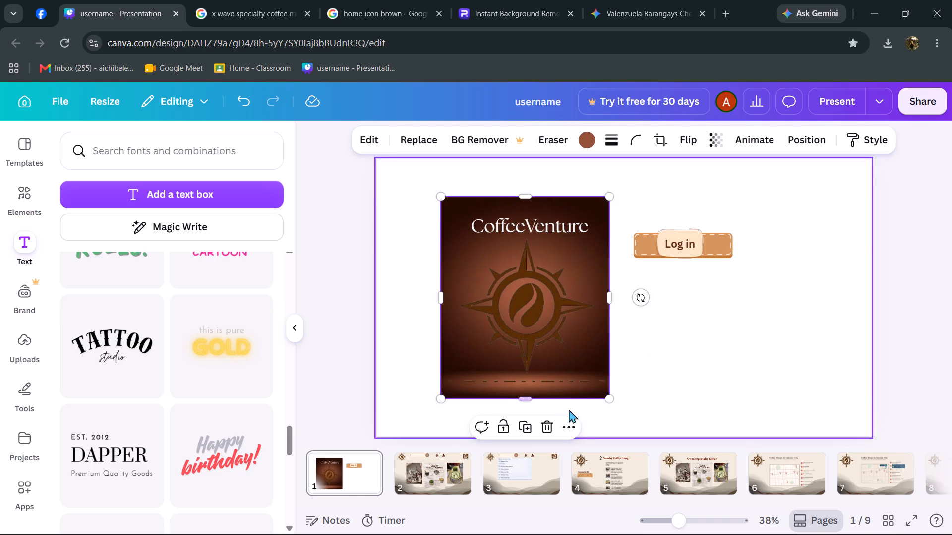
{"action": "right_click", "coordinate": [592, 397]}
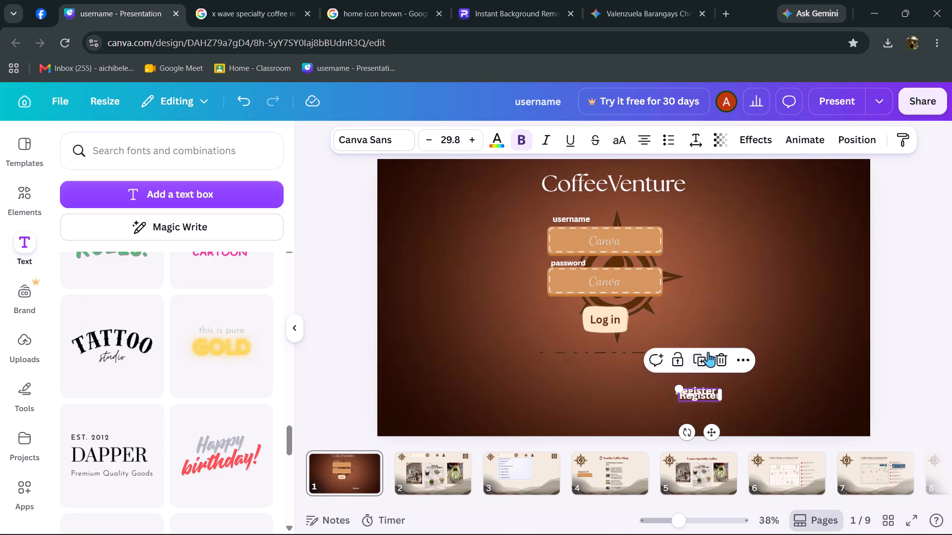
Move the duplicate "Register" text up beside the dashed line, clear of the original.
{"action": "left_click_drag", "start_coordinate": [707, 389], "coordinate": [748, 344]}
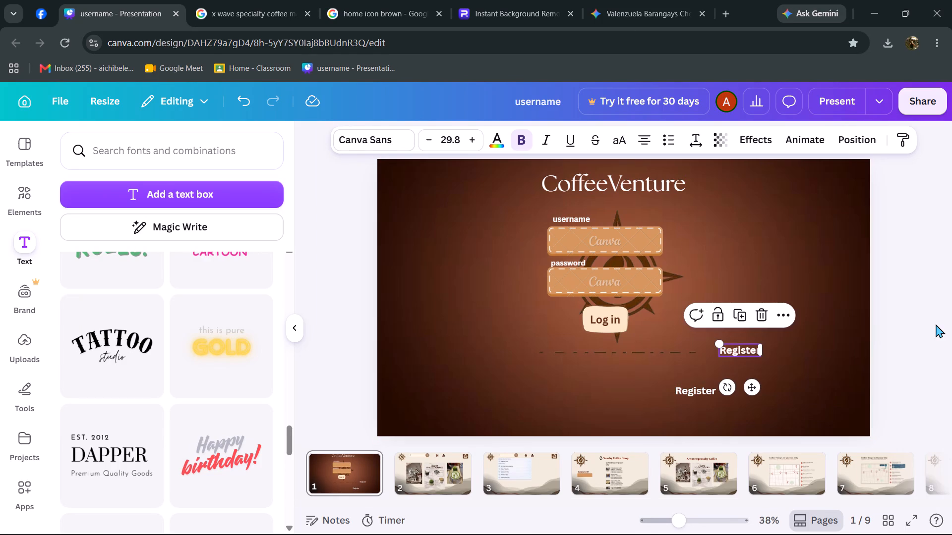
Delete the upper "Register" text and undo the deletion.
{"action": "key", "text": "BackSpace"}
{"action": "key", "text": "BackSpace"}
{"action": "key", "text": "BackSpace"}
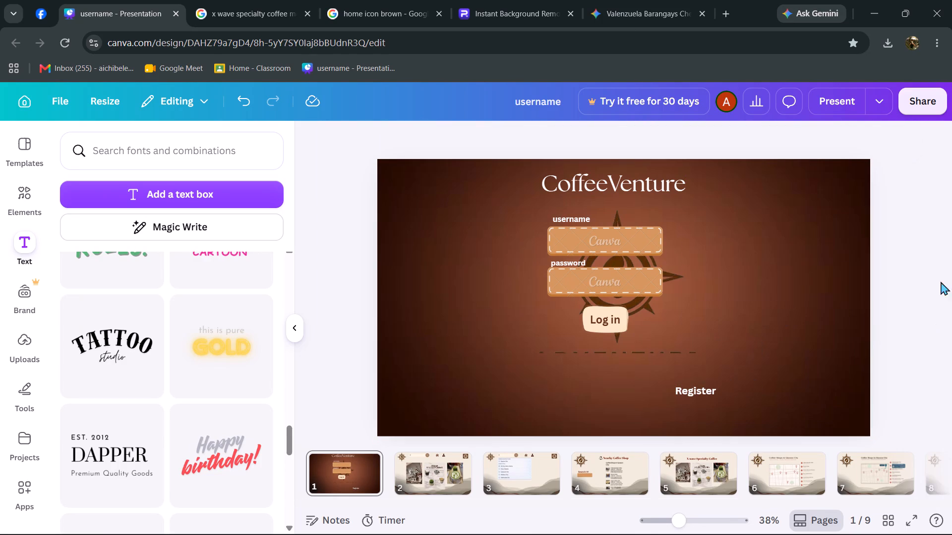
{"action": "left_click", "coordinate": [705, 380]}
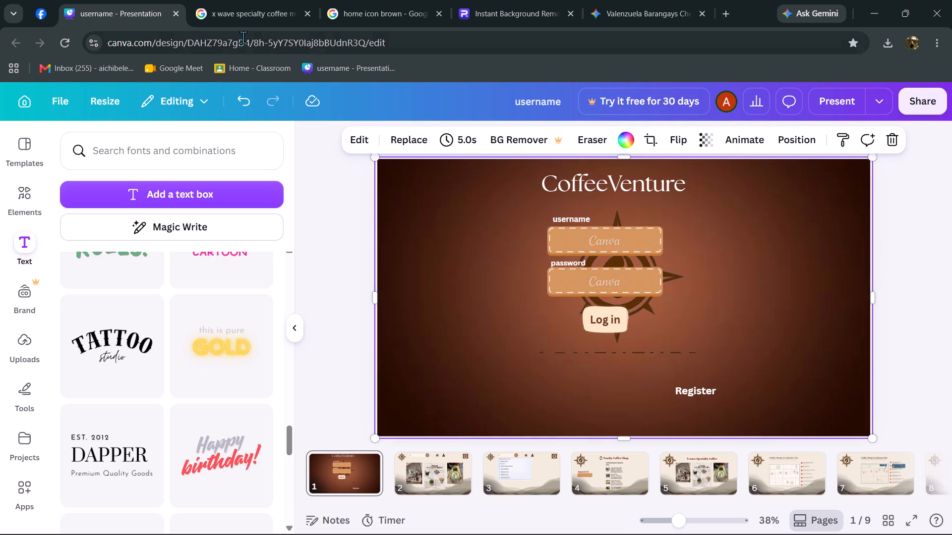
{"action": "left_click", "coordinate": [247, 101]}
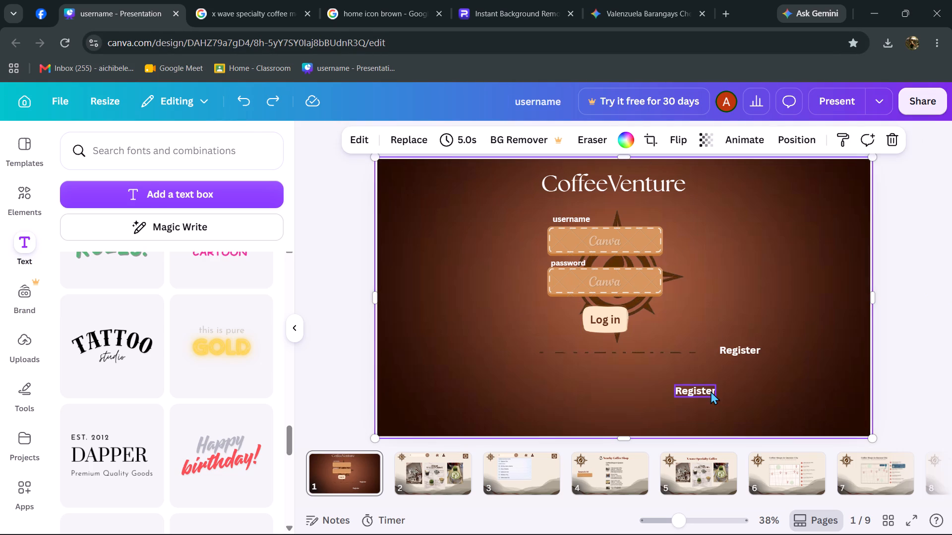
Replace the lower "Register" text with "Dont have account yet?" followed by a line break.
{"action": "left_click", "coordinate": [712, 391]}
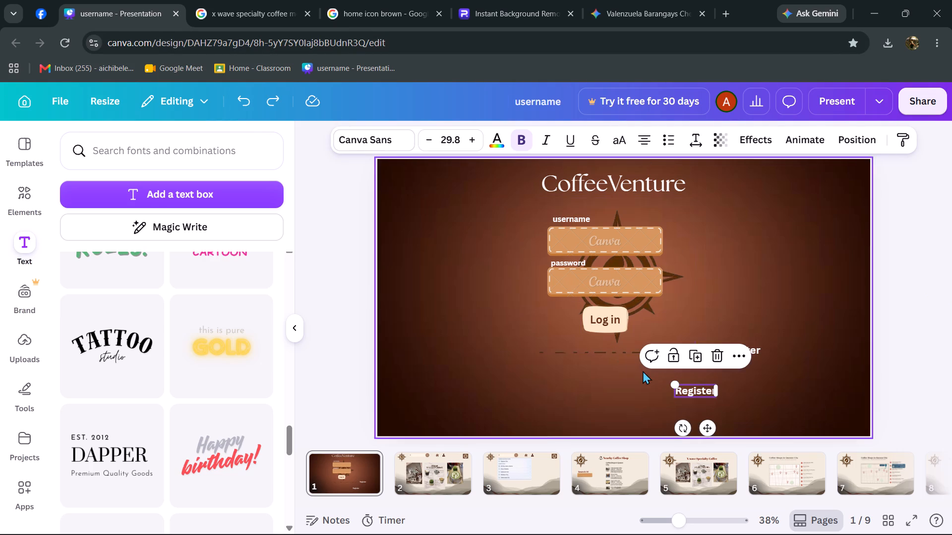
{"action": "double_click", "coordinate": [703, 389]}
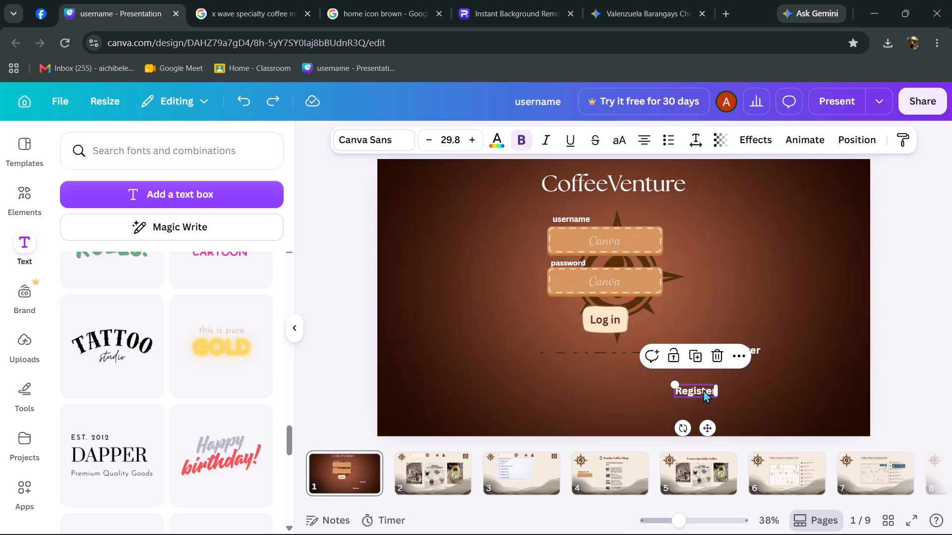
{"action": "key", "text": "BackSpace"}
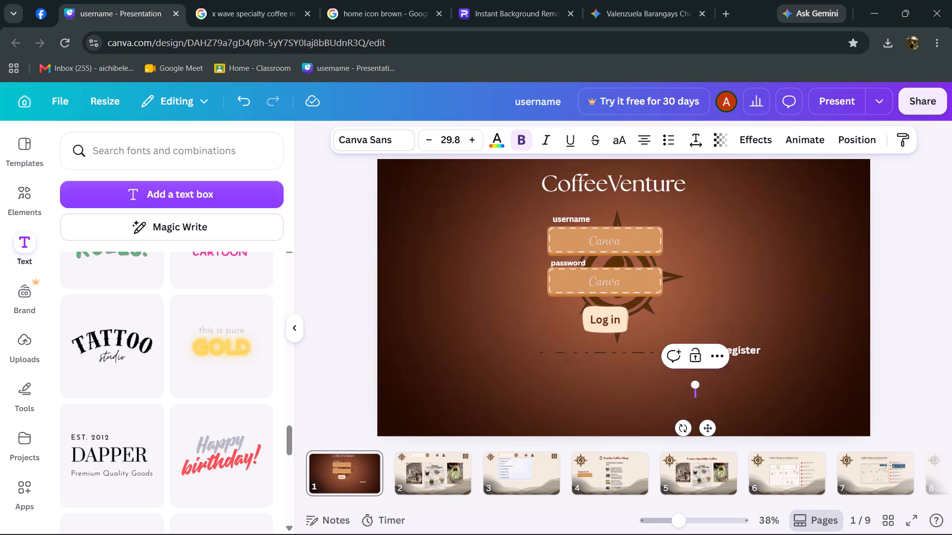
{"action": "type", "text": "dont"}
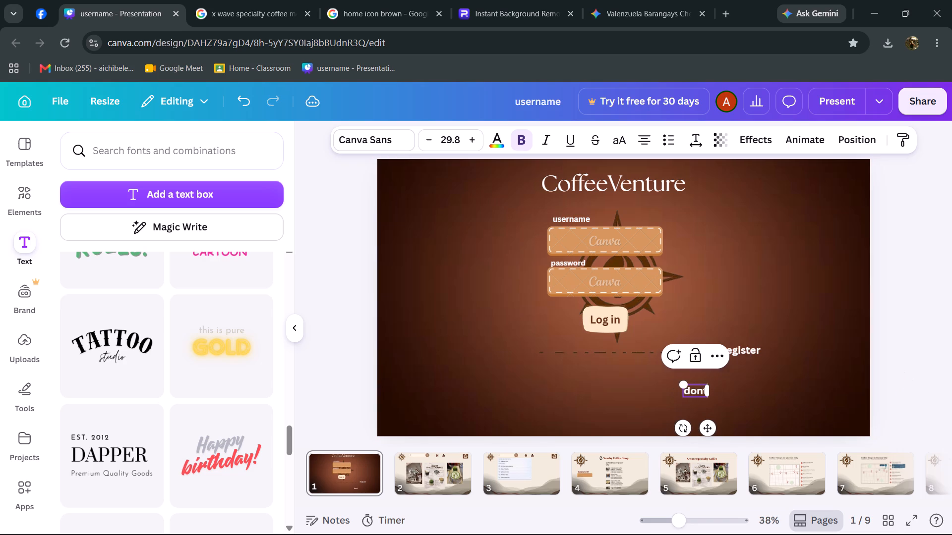
{"action": "key", "text": "BackSpace"}
{"action": "key", "text": "BackSpace"}
{"action": "key", "text": "BackSpace"}
{"action": "key", "text": "BackSpace"}
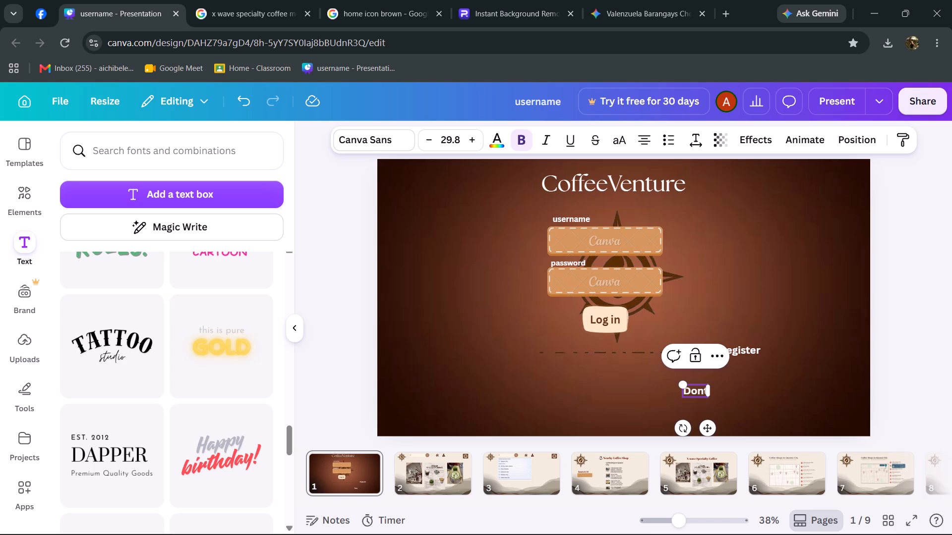
{"action": "key", "text": "BackSpace"}
{"action": "key", "text": "BackSpace"}
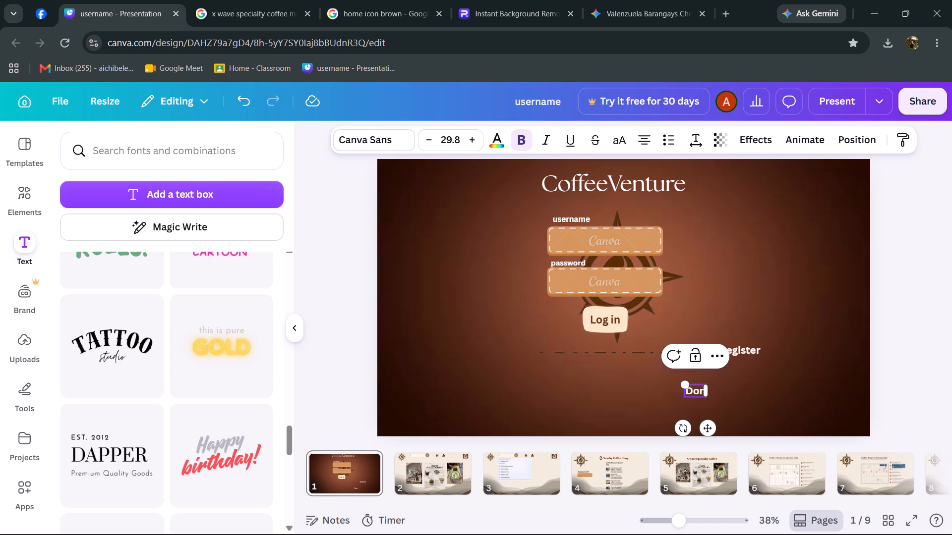
{"action": "type", "text": "t havre"}
{"action": "key", "text": "space"}
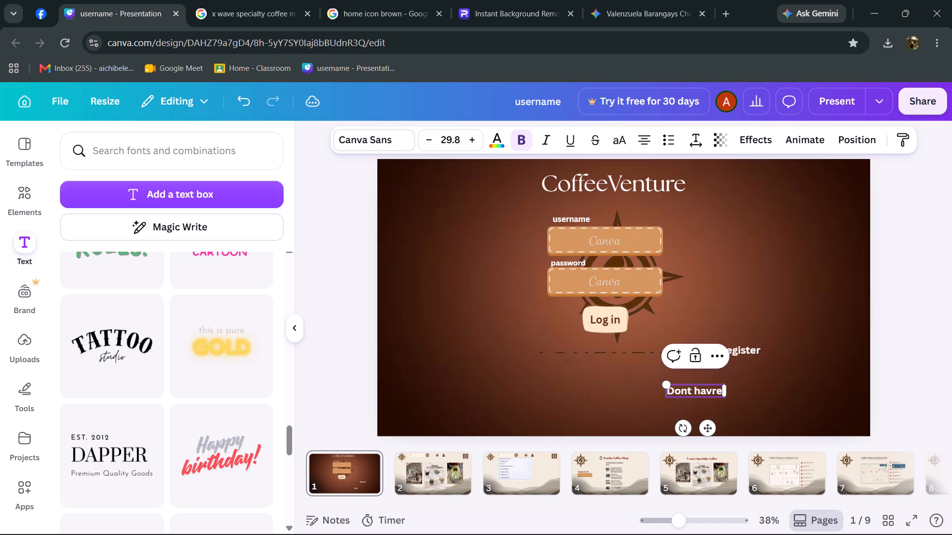
{"action": "key", "text": "BackSpace"}
{"action": "key", "text": "BackSpace"}
{"action": "key", "text": "BackSpace"}
{"action": "type", "text": "e acccount"}
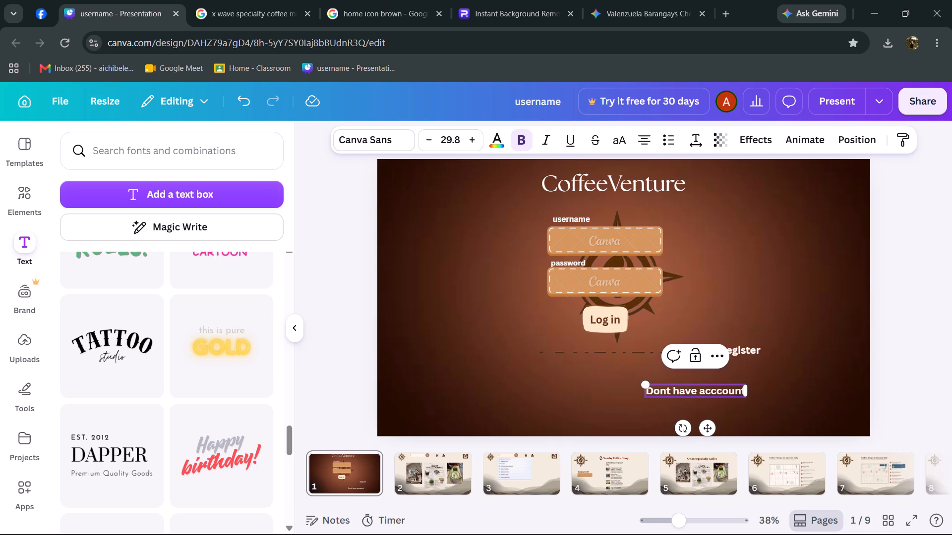
{"action": "key", "text": "Left"}
{"action": "key", "text": "Left"}
{"action": "key", "text": "Left"}
{"action": "key", "text": "Left"}
{"action": "key", "text": "Left"}
{"action": "key", "text": "BackSpace"}
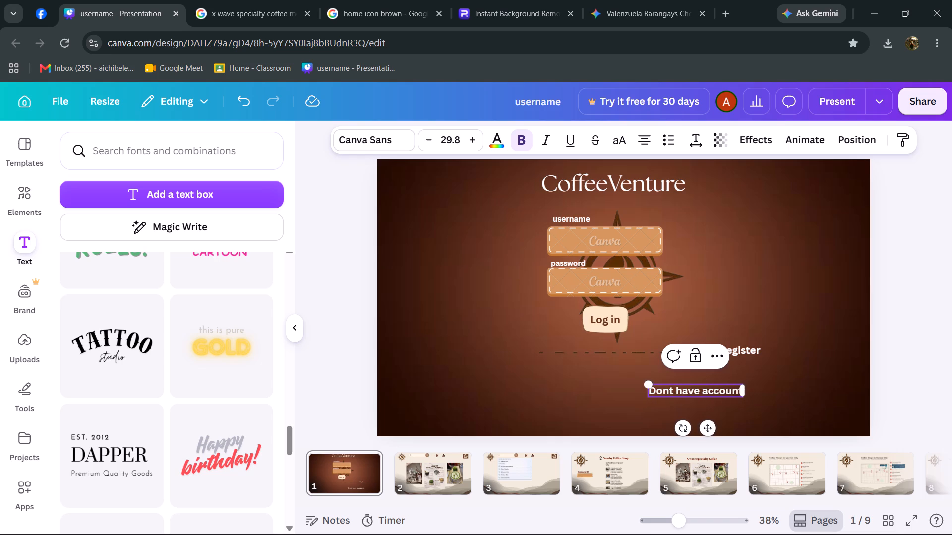
{"action": "key", "text": "Right"}
{"action": "key", "text": "Right"}
{"action": "key", "text": "Right"}
{"action": "key", "text": "Right"}
{"action": "key", "text": "Right"}
{"action": "key", "text": "space"}
{"action": "type", "text": "yet"}
{"action": "key", "text": "shift+question"}
{"action": "key", "text": "Return"}
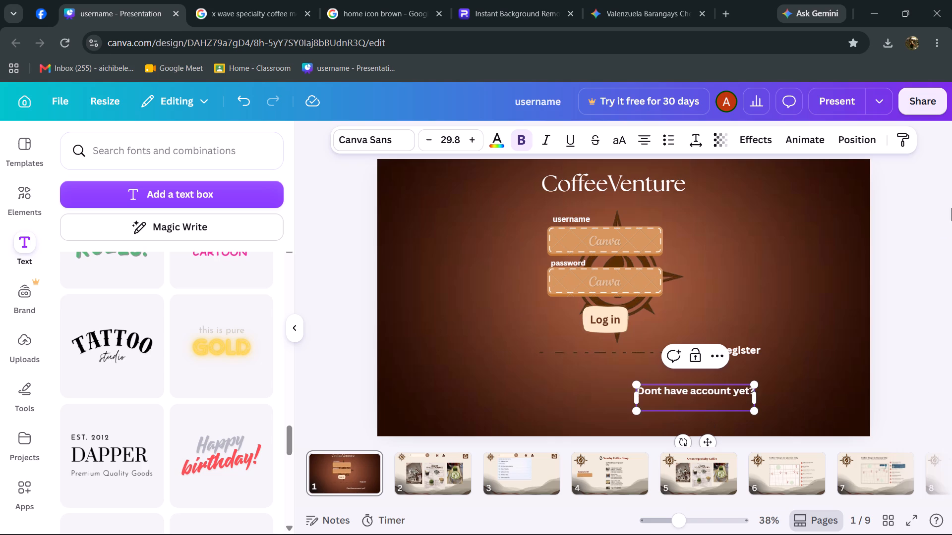
Shrink the "Dont have account yet?" text slightly to size 28.8 and remove its trailing empty line.
{"action": "left_click", "coordinate": [784, 343]}
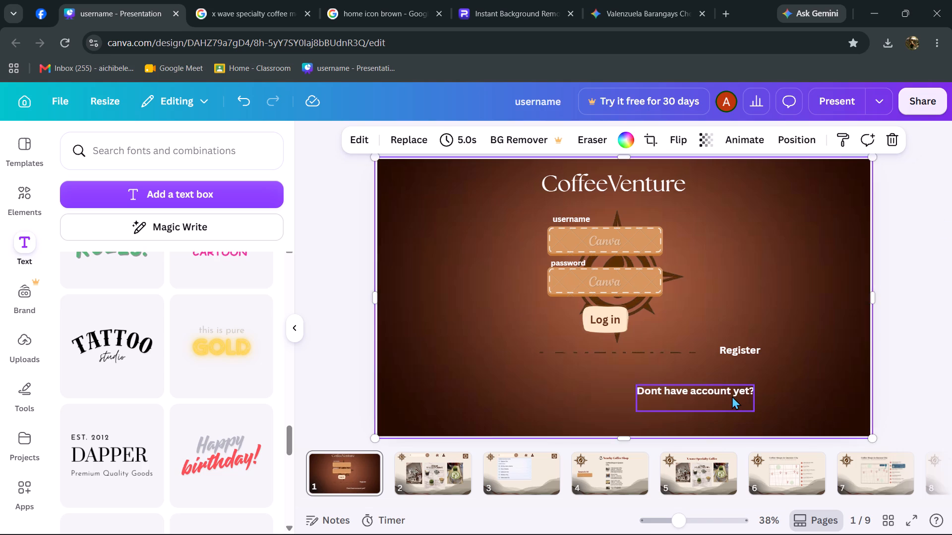
{"action": "left_click", "coordinate": [732, 396]}
{"action": "left_click_drag", "start_coordinate": [753, 409], "coordinate": [752, 396]}
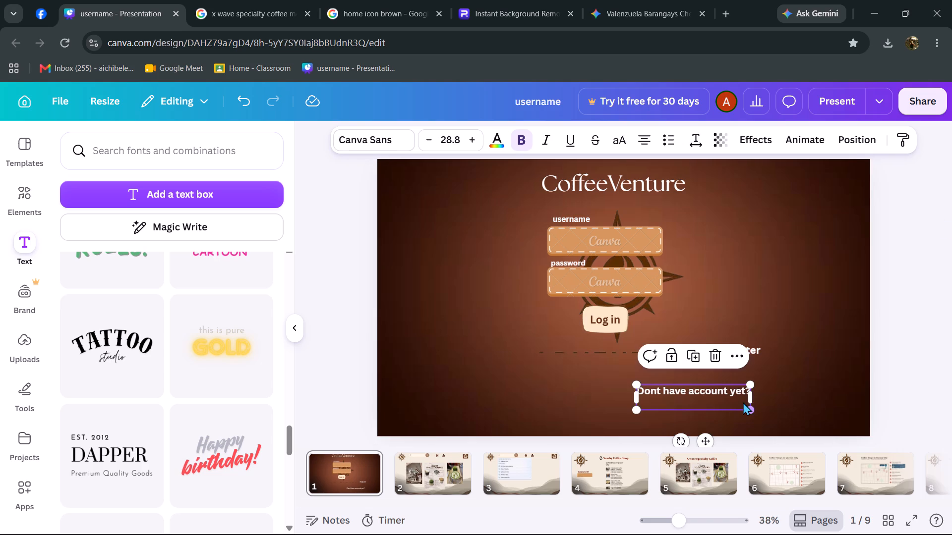
{"action": "left_click", "coordinate": [736, 396]}
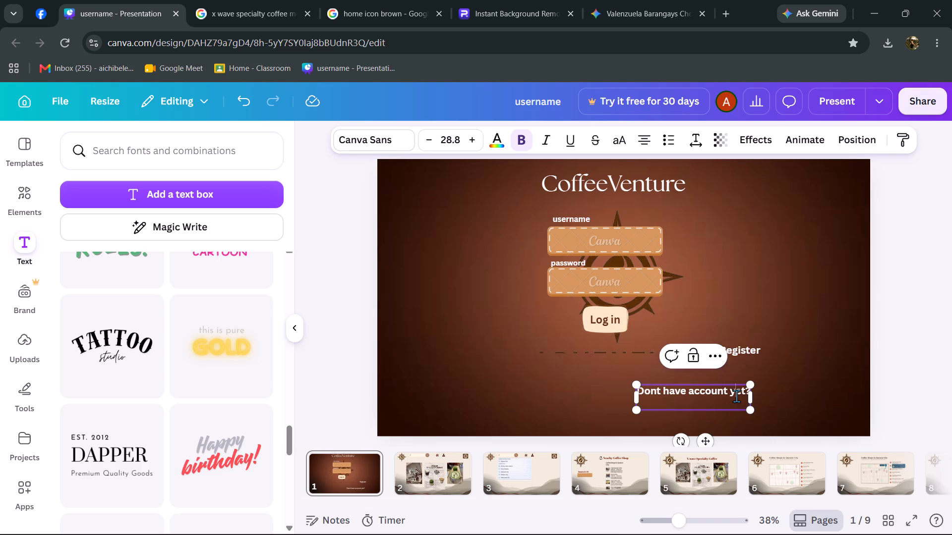
{"action": "left_click", "coordinate": [731, 405]}
{"action": "key", "text": "BackSpace"}
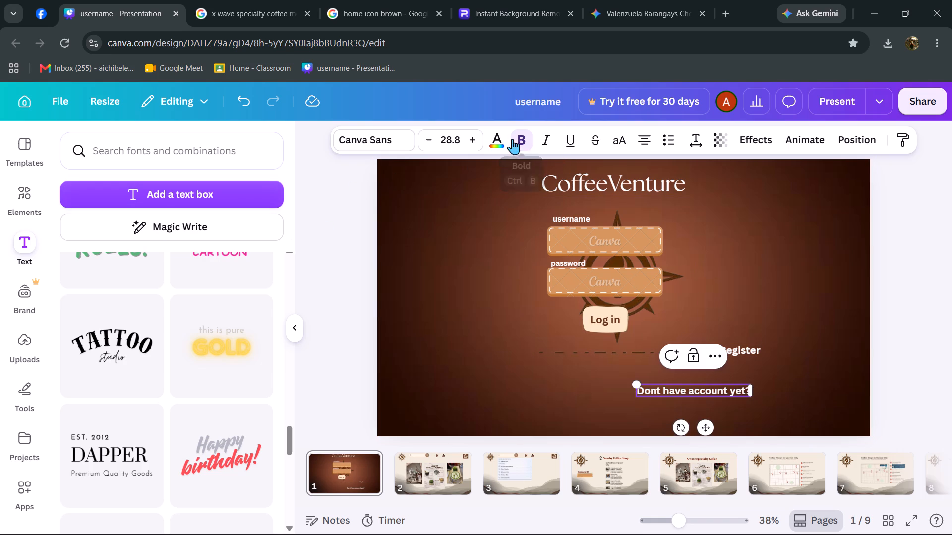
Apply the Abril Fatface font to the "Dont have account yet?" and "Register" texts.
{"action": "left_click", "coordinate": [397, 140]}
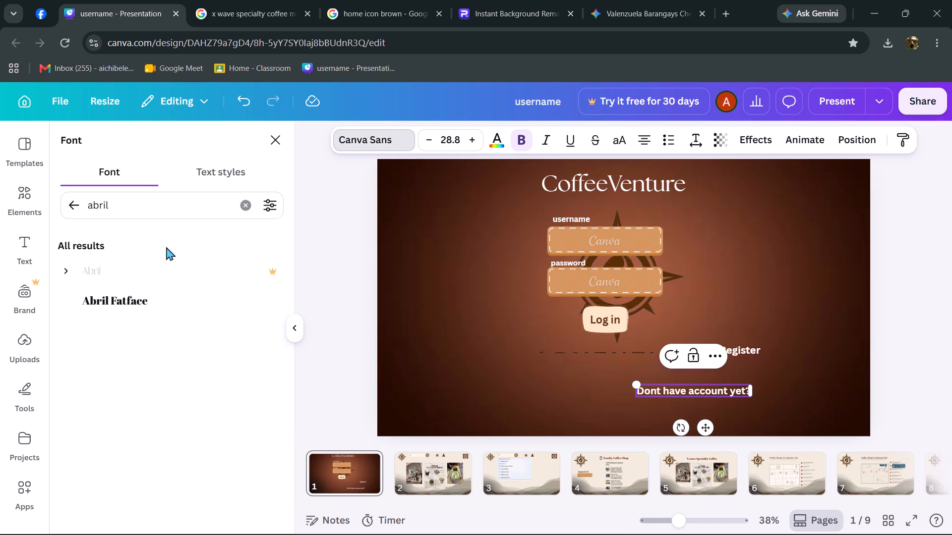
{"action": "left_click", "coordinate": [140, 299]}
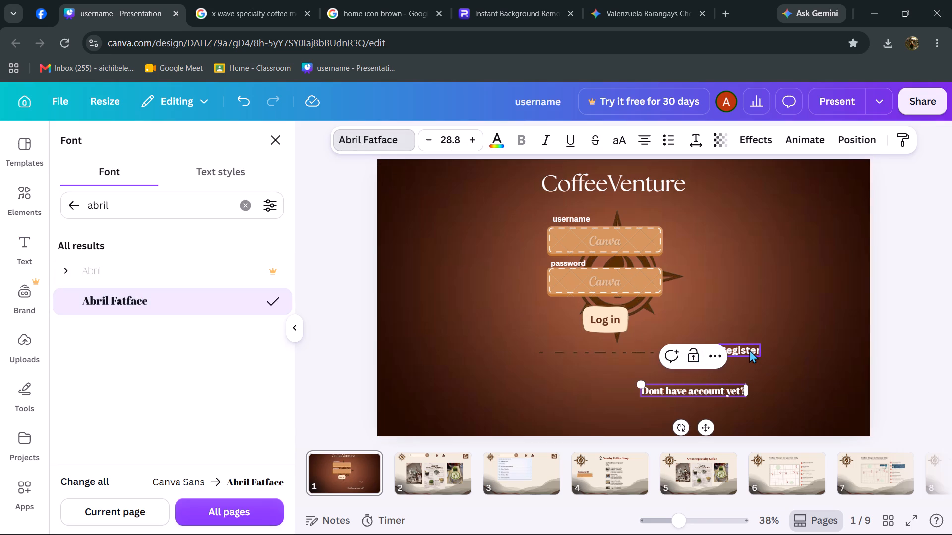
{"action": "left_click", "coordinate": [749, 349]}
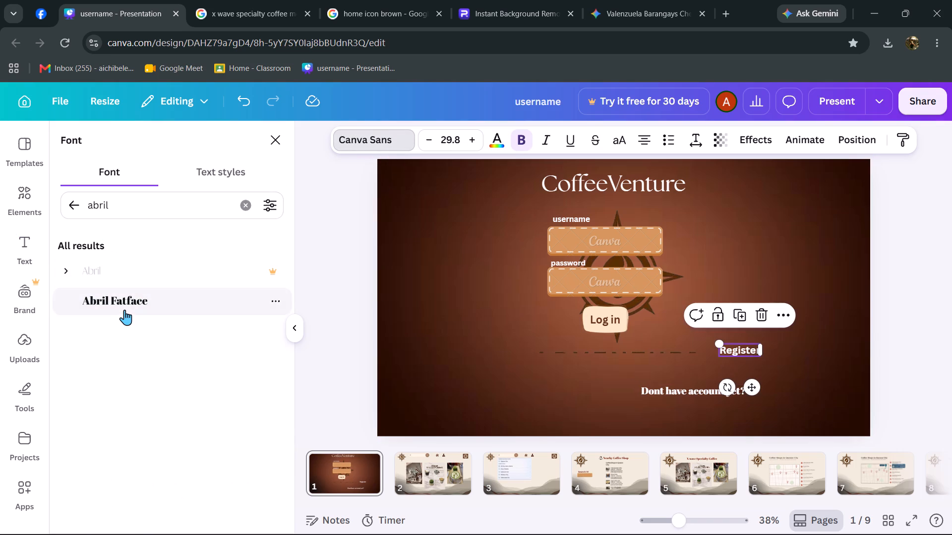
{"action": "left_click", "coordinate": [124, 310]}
Compare the font of the "CoffeeVenture" title with the Abril Fatface font of the "Dont have account yet?" text.
{"action": "left_click", "coordinate": [668, 182]}
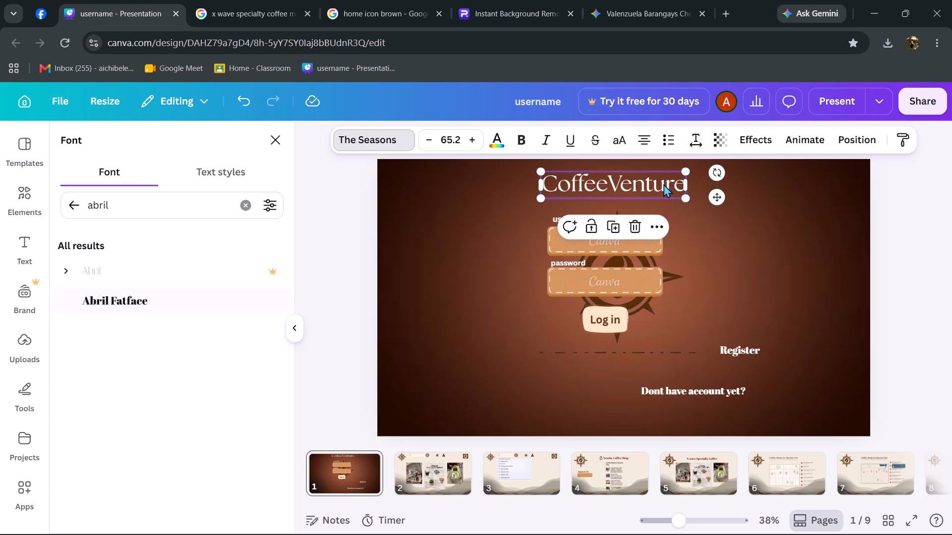
{"action": "left_click", "coordinate": [663, 184]}
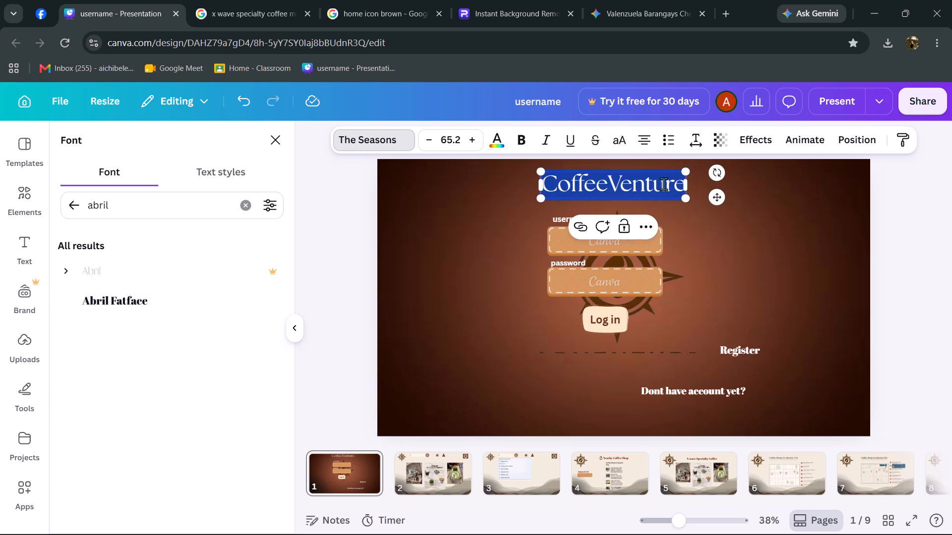
{"action": "left_click", "coordinate": [663, 184]}
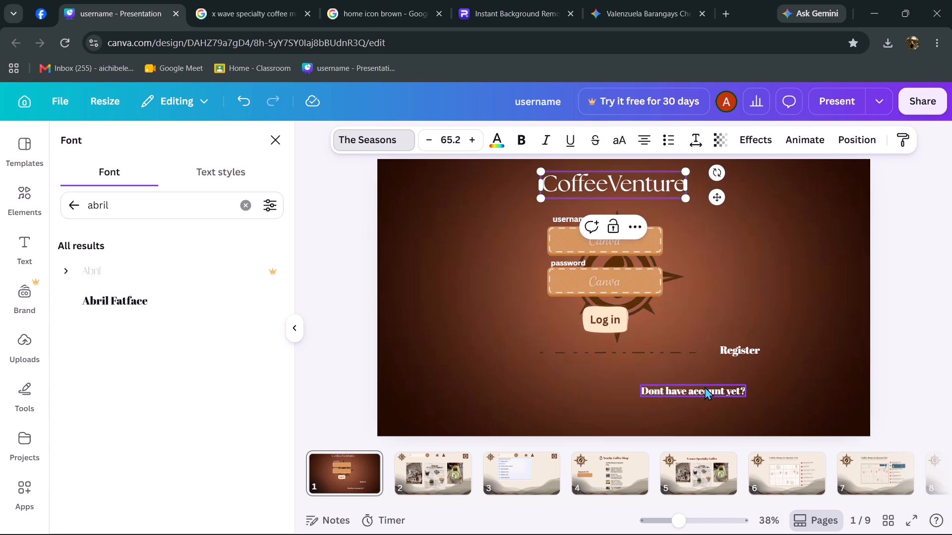
{"action": "left_click", "coordinate": [705, 386]}
{"action": "left_click", "coordinate": [267, 305]}
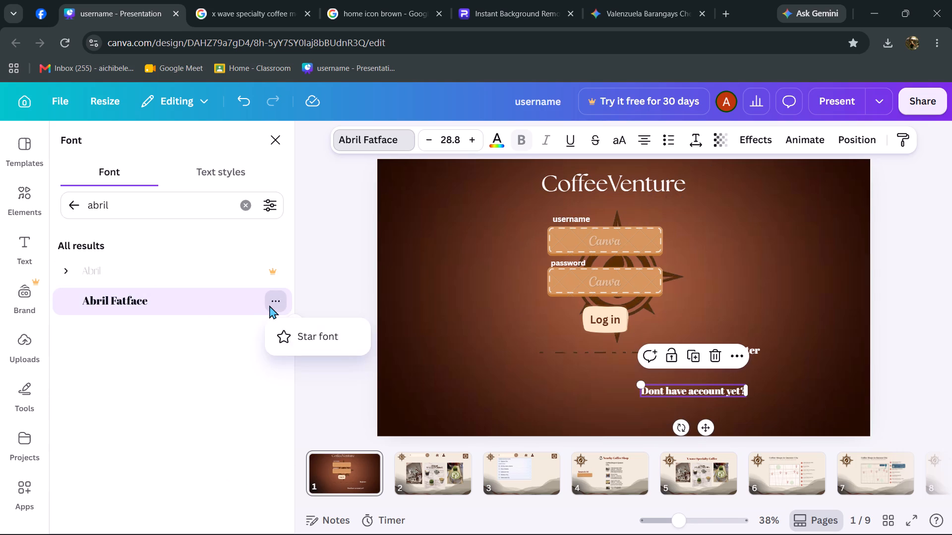
{"action": "double_click", "coordinate": [240, 302]}
{"action": "left_click", "coordinate": [187, 297]}
{"action": "double_click", "coordinate": [139, 297]}
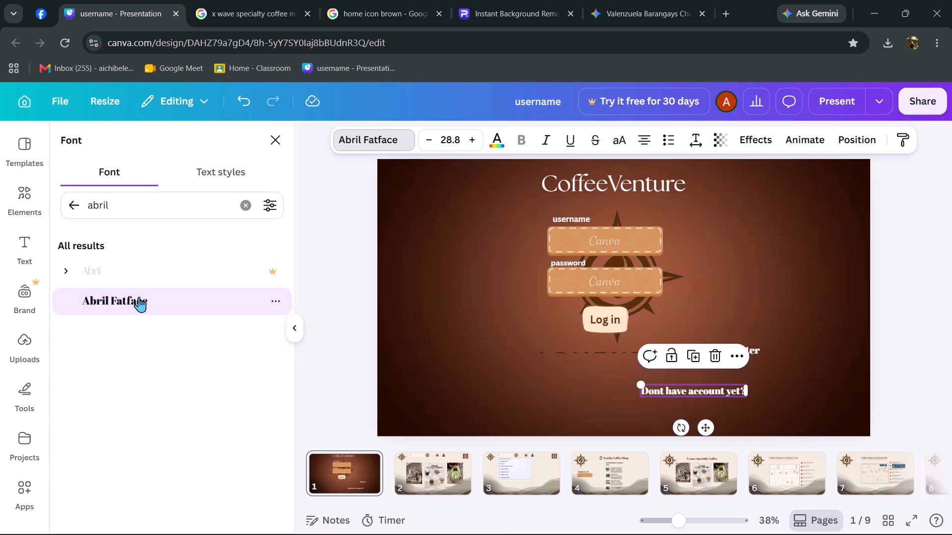
{"action": "double_click", "coordinate": [126, 304]}
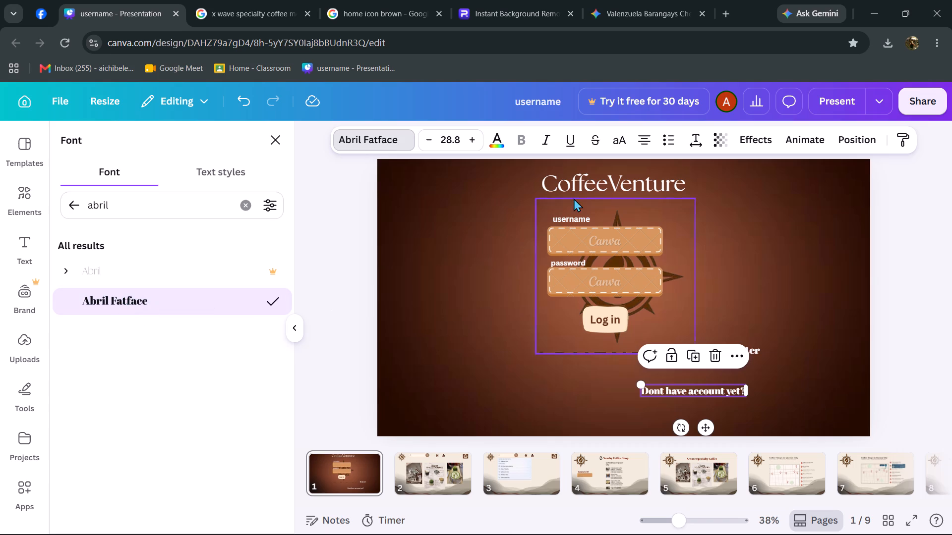
{"action": "left_click", "coordinate": [591, 183]}
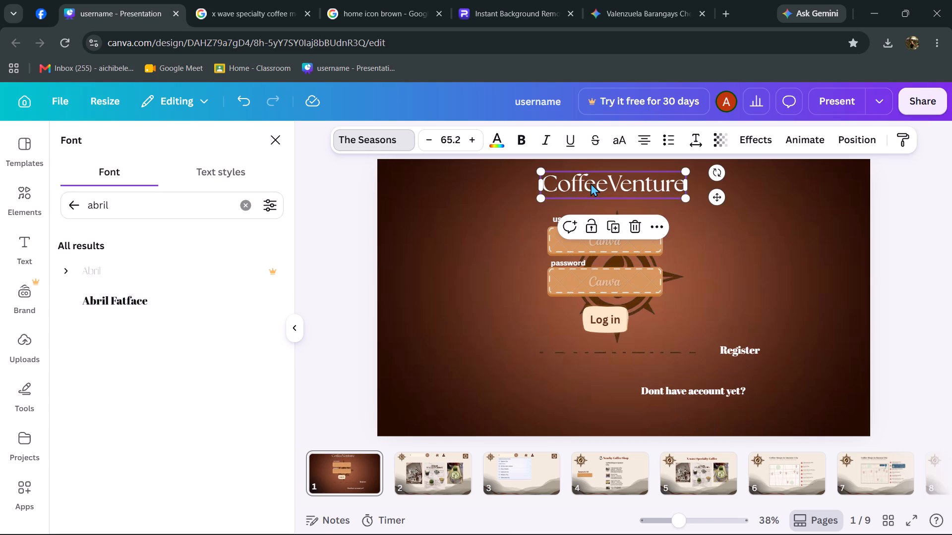
{"action": "double_click", "coordinate": [709, 389]}
{"action": "triple_click", "coordinate": [705, 388]}
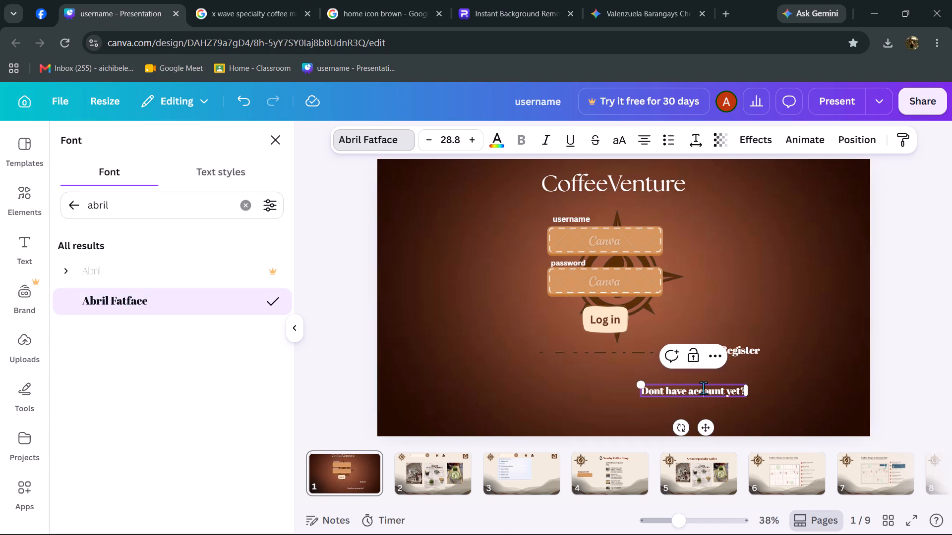
{"action": "double_click", "coordinate": [703, 388]}
{"action": "left_click", "coordinate": [174, 303]}
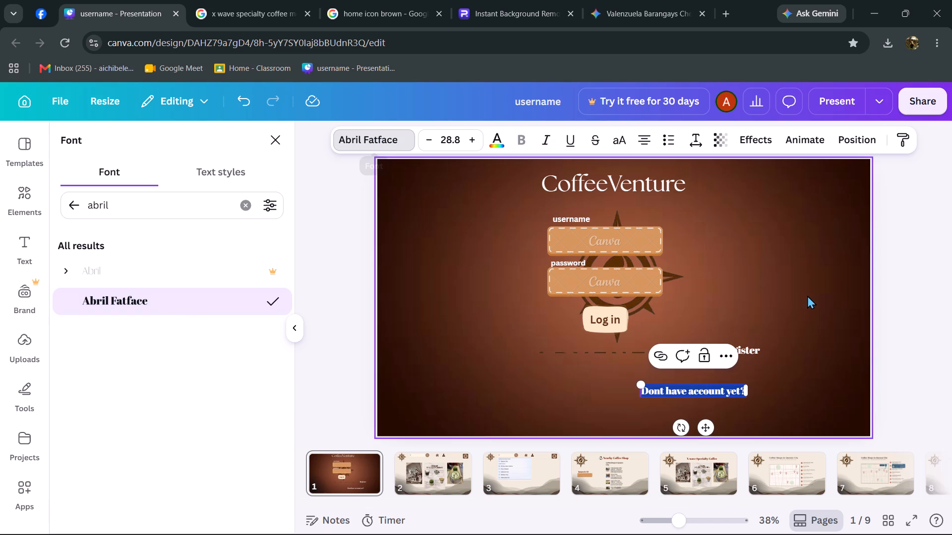
{"action": "left_click", "coordinate": [825, 294]}
{"action": "left_click", "coordinate": [617, 191]}
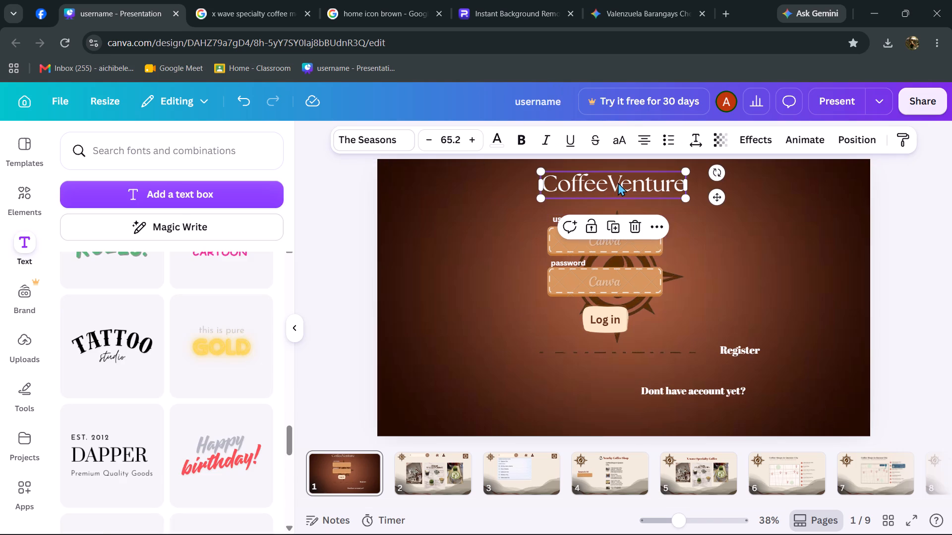
{"action": "double_click", "coordinate": [618, 182]}
Search the fonts for "the seas" and set the "Dont have account yet?" text to The Seasons.
{"action": "triple_click", "coordinate": [688, 390]}
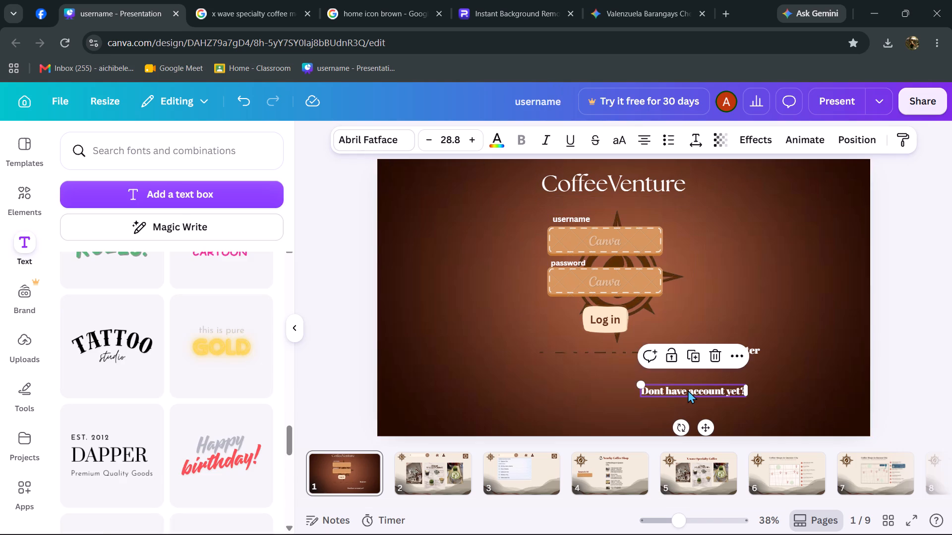
{"action": "left_click", "coordinate": [380, 137]}
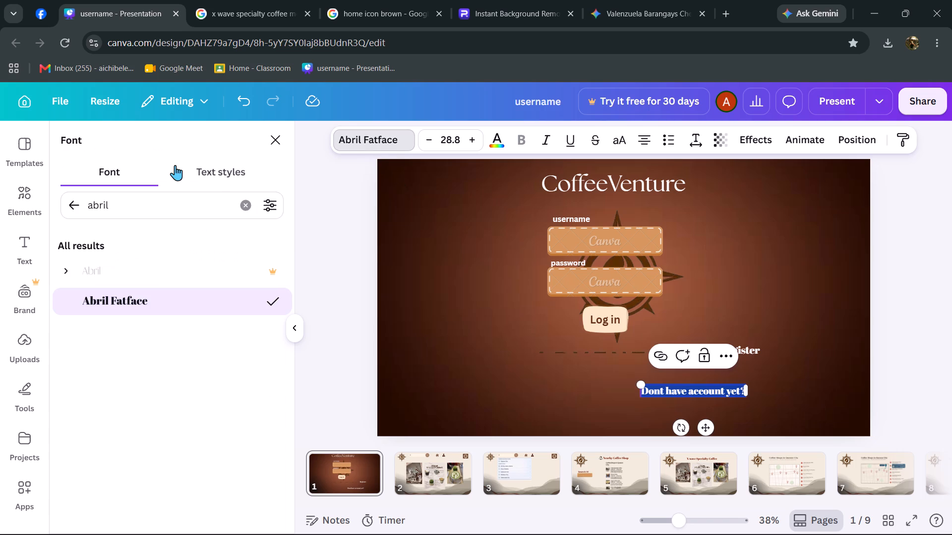
{"action": "double_click", "coordinate": [217, 206]}
{"action": "key", "text": "t"}
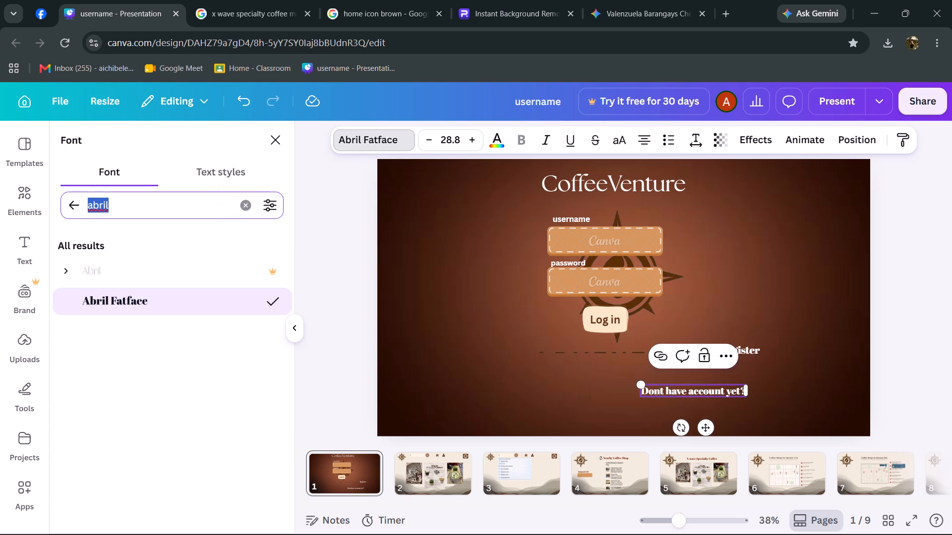
{"action": "type", "text": "he"}
{"action": "key", "text": "space"}
{"action": "type", "text": "s"}
{"action": "key", "text": "e"}
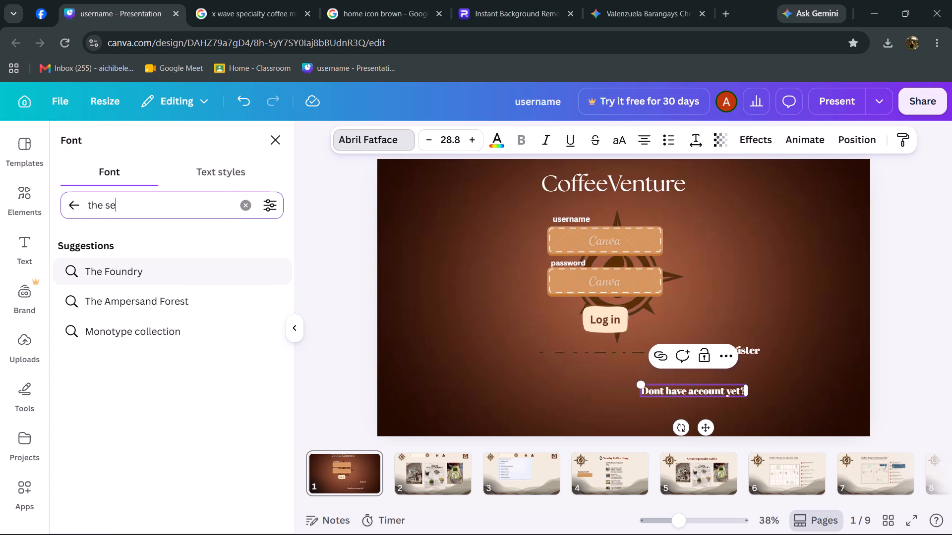
{"action": "key", "text": "a"}
{"action": "key", "text": "s"}
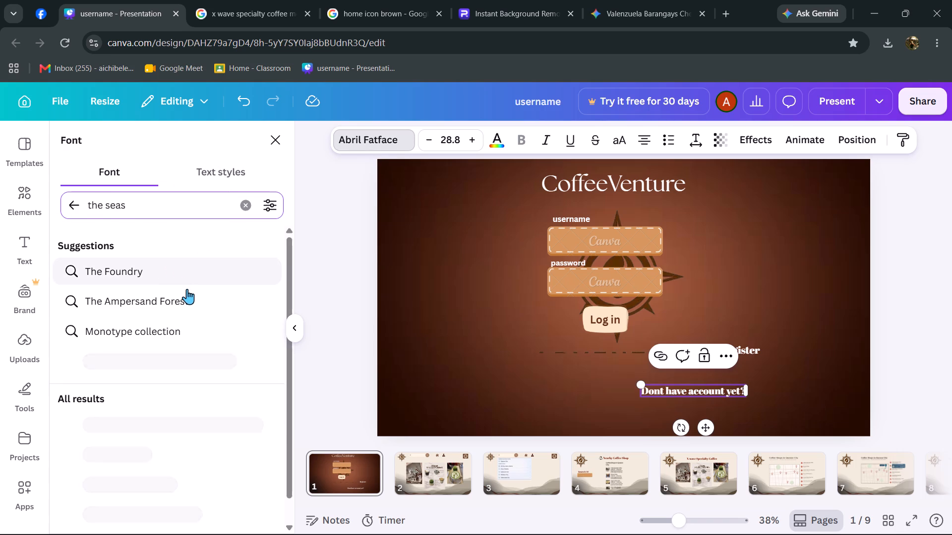
{"action": "left_click", "coordinate": [139, 386]}
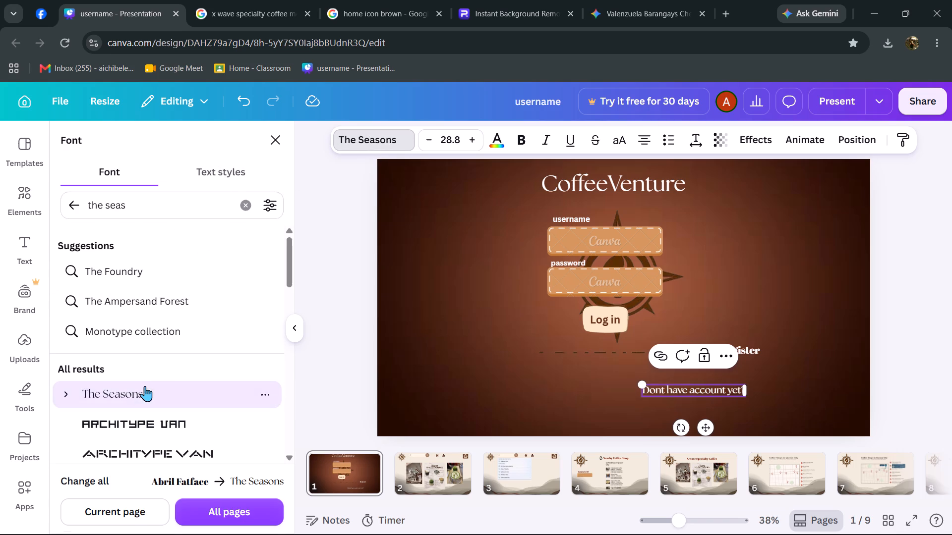
Nudge the "Dont have account yet?" text and move "Register" just above it, near the end of the dashed line.
{"action": "left_click", "coordinate": [855, 374]}
{"action": "left_click", "coordinate": [723, 385]}
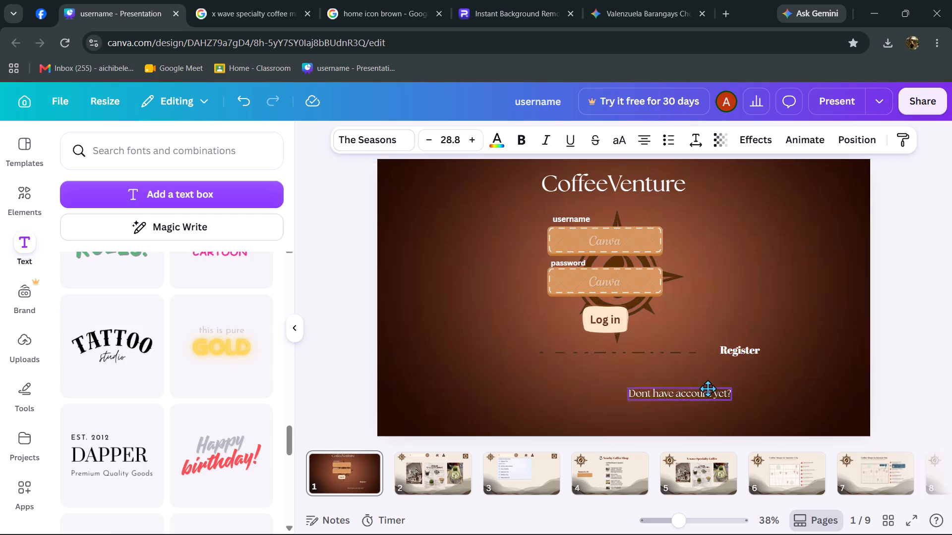
{"action": "left_click", "coordinate": [757, 344]}
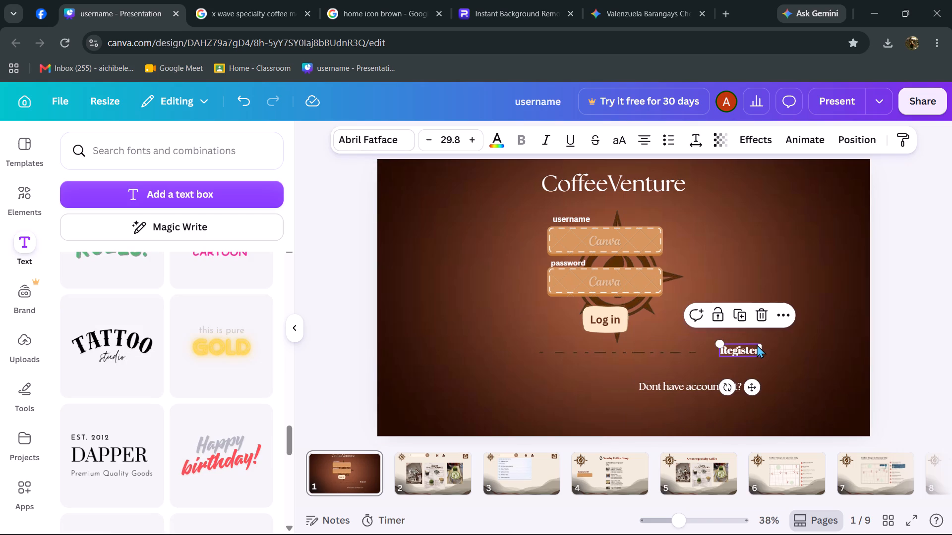
{"action": "left_click_drag", "start_coordinate": [749, 345], "coordinate": [694, 357]}
Set the font of the "Register" text to The Seasons.
{"action": "triple_click", "coordinate": [692, 360]}
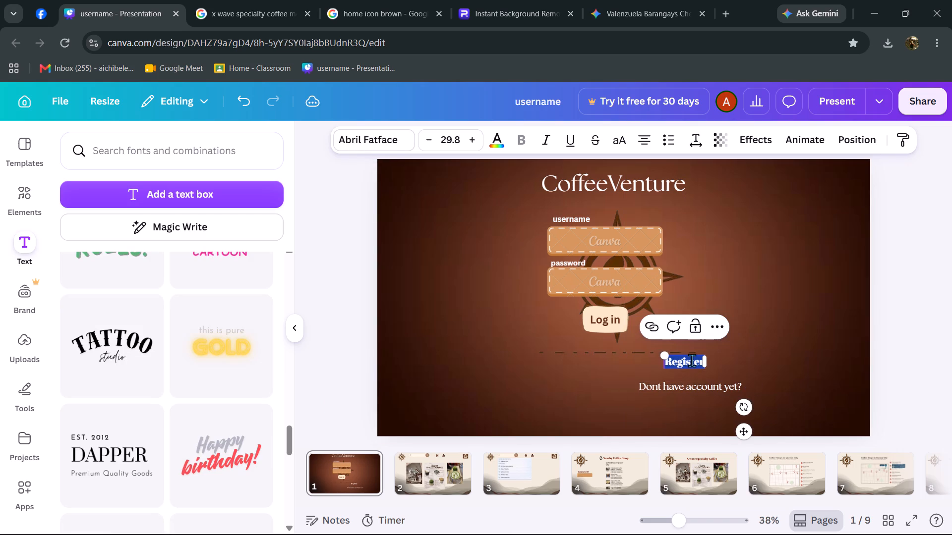
{"action": "left_click", "coordinate": [353, 134]}
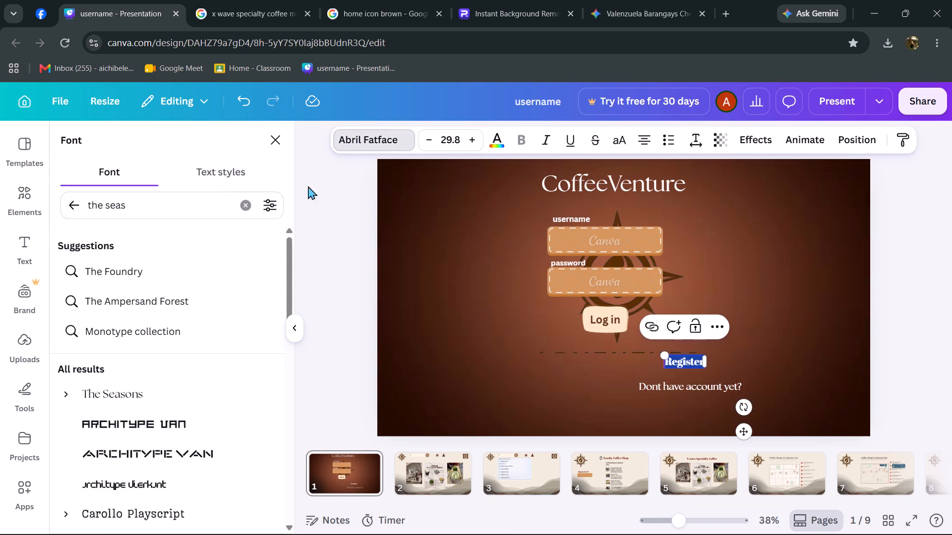
{"action": "double_click", "coordinate": [150, 197]}
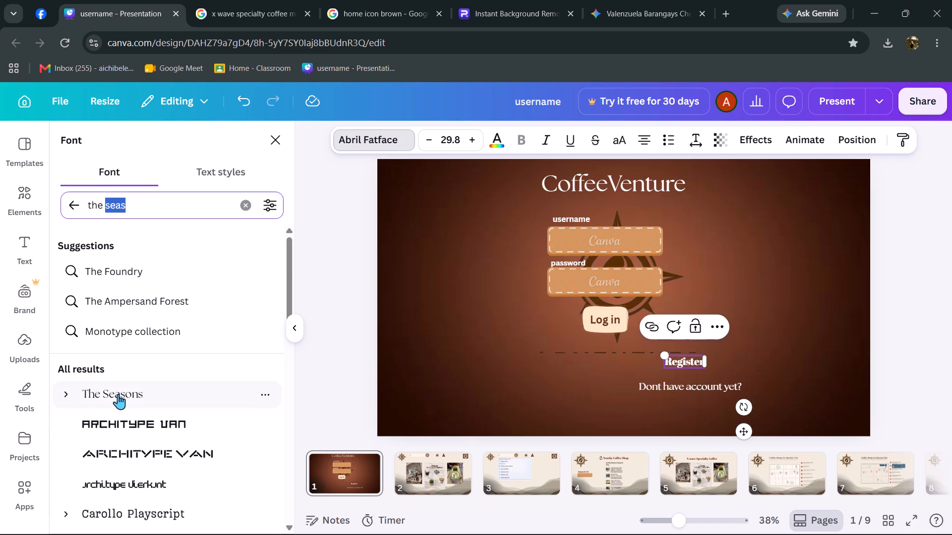
Apply The Seasons font to the "Register" text.
{"action": "left_click", "coordinate": [119, 396]}
{"action": "left_click", "coordinate": [900, 321]}
{"action": "left_click", "coordinate": [795, 340]}
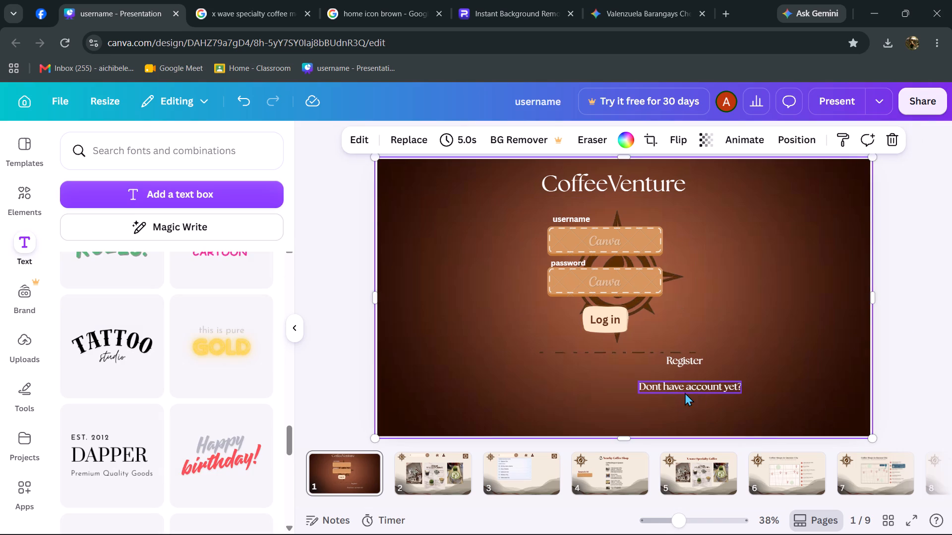
Move "Dont have account yet?" onto the dashed line below the "Log in" button and center "Register" beneath it.
{"action": "left_click_drag", "start_coordinate": [682, 390], "coordinate": [597, 360]}
{"action": "left_click_drag", "start_coordinate": [680, 359], "coordinate": [637, 376]}
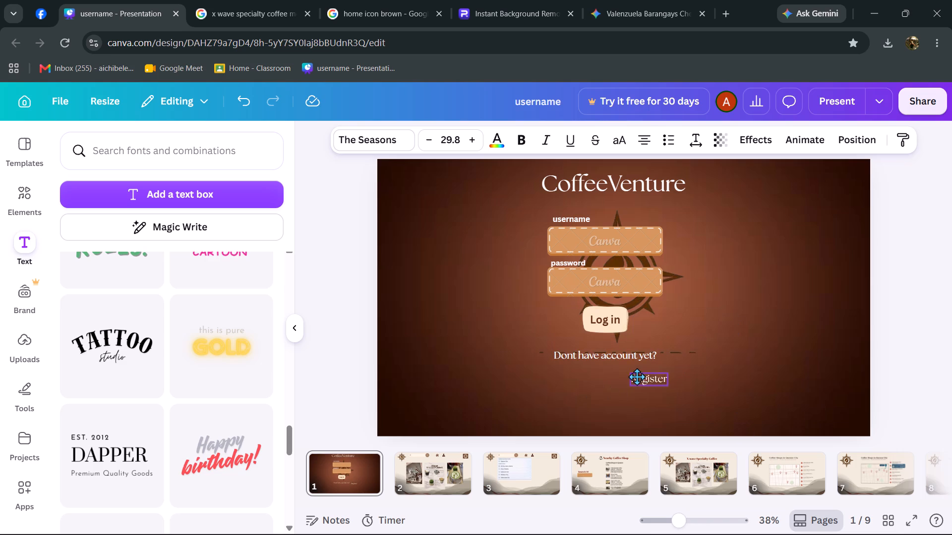
{"action": "left_click_drag", "start_coordinate": [637, 376], "coordinate": [599, 379]}
{"action": "left_click", "coordinate": [738, 374]}
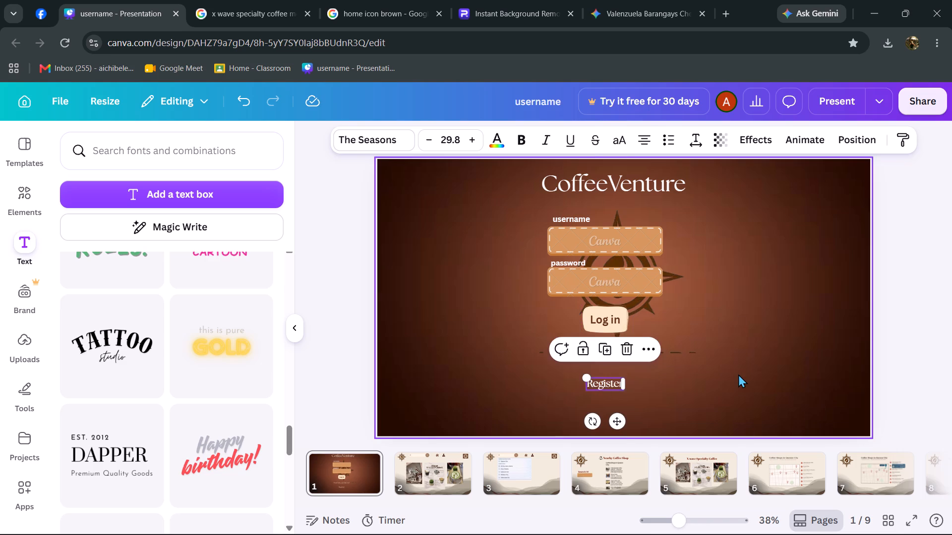
Duplicate the password input box group and place the copy beside the "Dont have account yet?" and "Register" texts.
{"action": "right_click", "coordinate": [637, 271]}
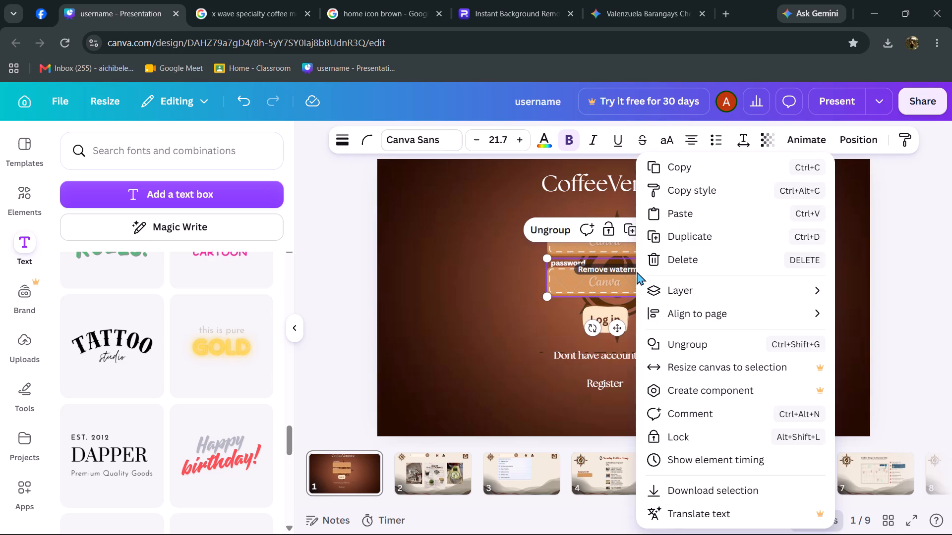
{"action": "left_click", "coordinate": [689, 235]}
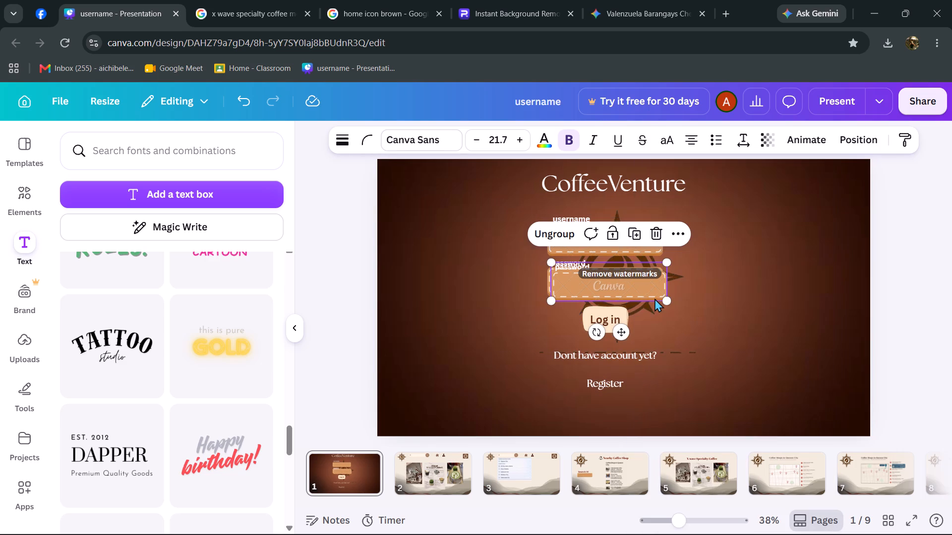
{"action": "left_click_drag", "start_coordinate": [654, 285], "coordinate": [798, 367]}
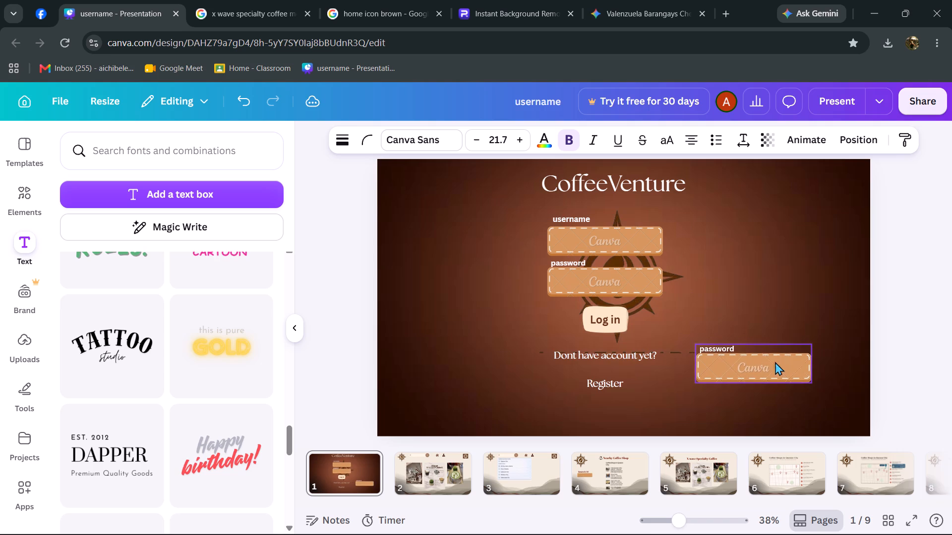
Clear the "password" label text in the duplicated input box.
{"action": "left_click", "coordinate": [748, 348]}
{"action": "left_click", "coordinate": [748, 348]}
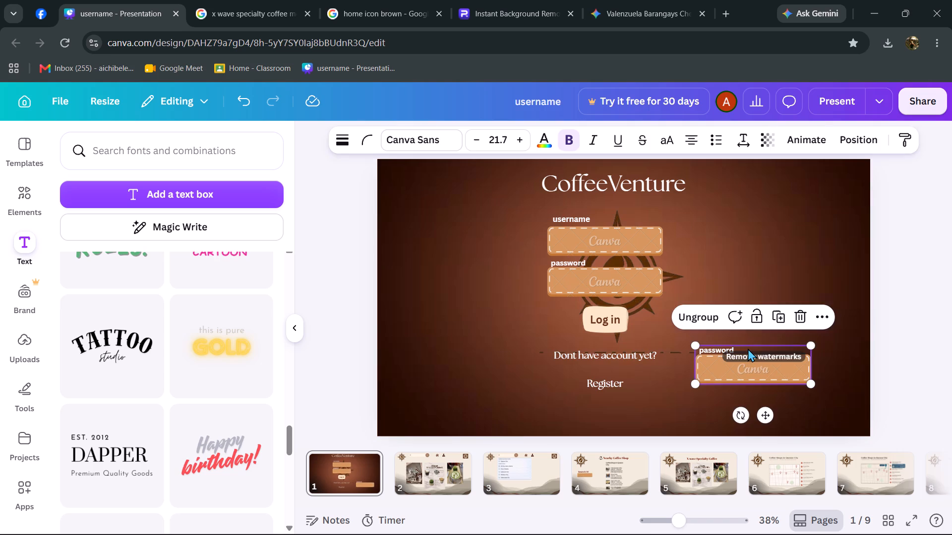
{"action": "left_click", "coordinate": [748, 348]}
{"action": "double_click", "coordinate": [720, 348]}
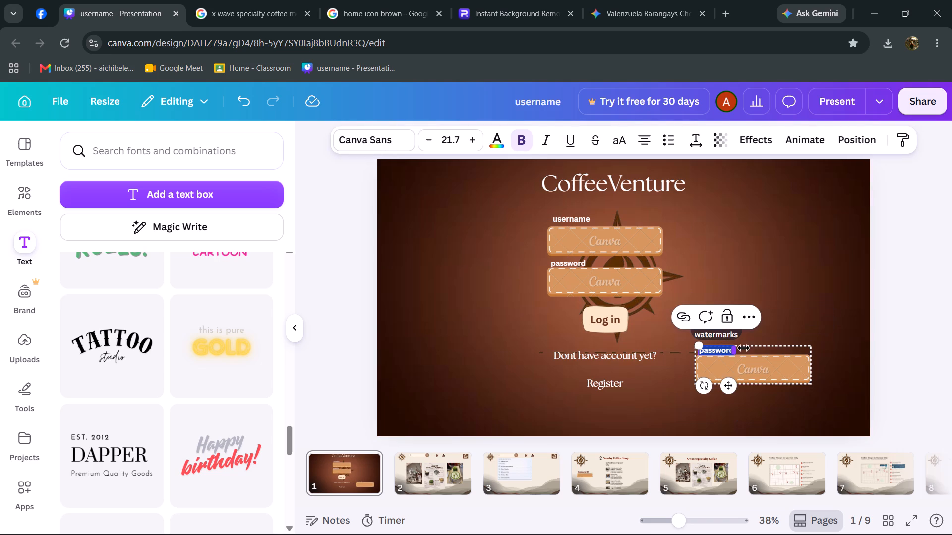
{"action": "key", "text": "BackSpace"}
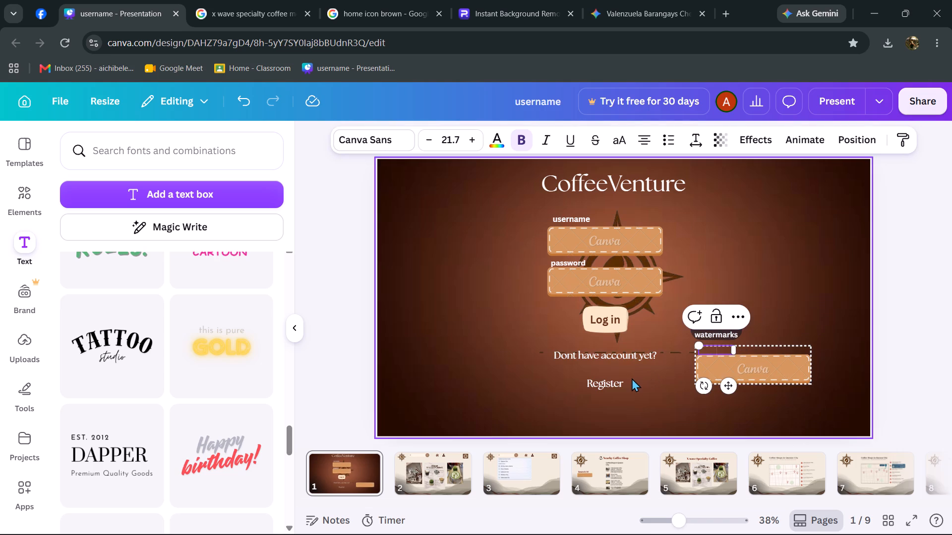
Copy the "Register" text element and open the duplicated box's empty label for pasting.
{"action": "left_click", "coordinate": [617, 378]}
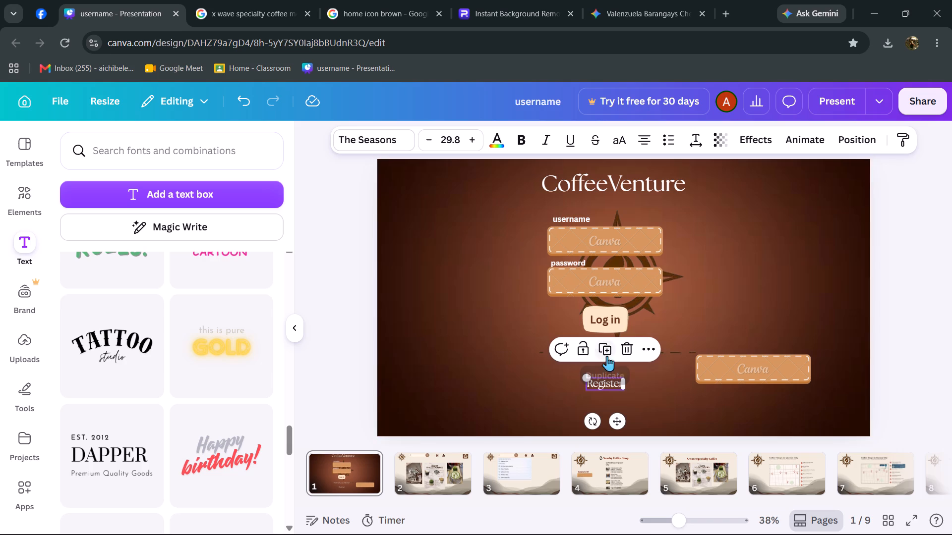
{"action": "left_click", "coordinate": [645, 349]}
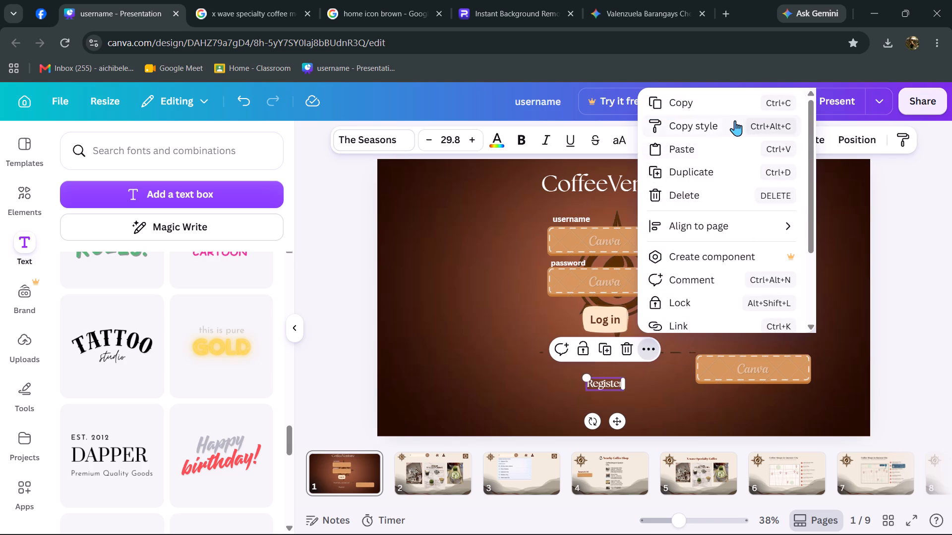
{"action": "left_click", "coordinate": [731, 106]}
{"action": "left_click", "coordinate": [714, 350]}
{"action": "left_click", "coordinate": [715, 346]}
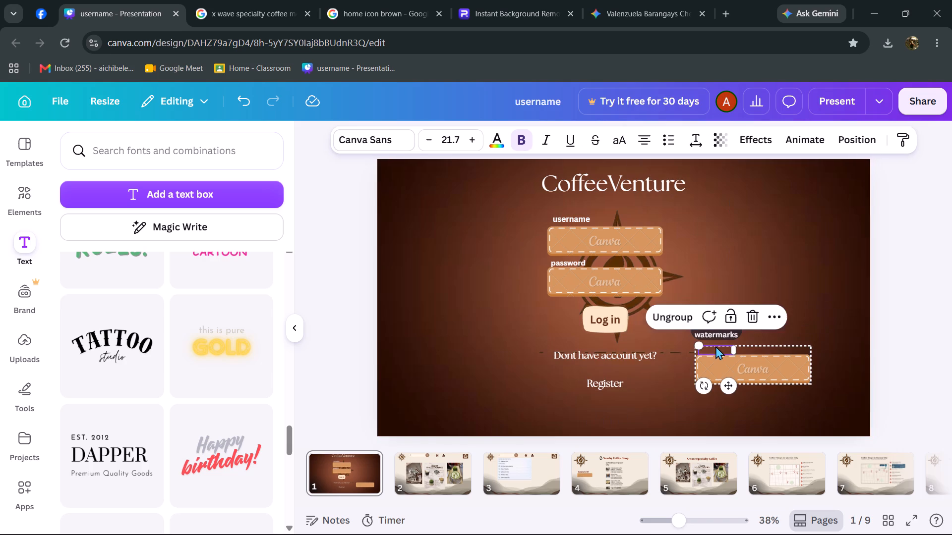
{"action": "left_click", "coordinate": [715, 346]}
{"action": "right_click", "coordinate": [715, 345]}
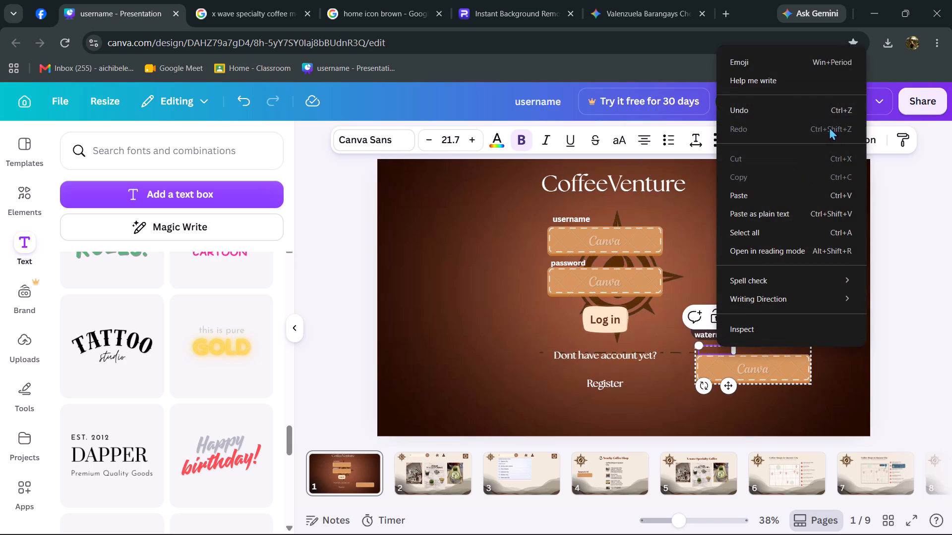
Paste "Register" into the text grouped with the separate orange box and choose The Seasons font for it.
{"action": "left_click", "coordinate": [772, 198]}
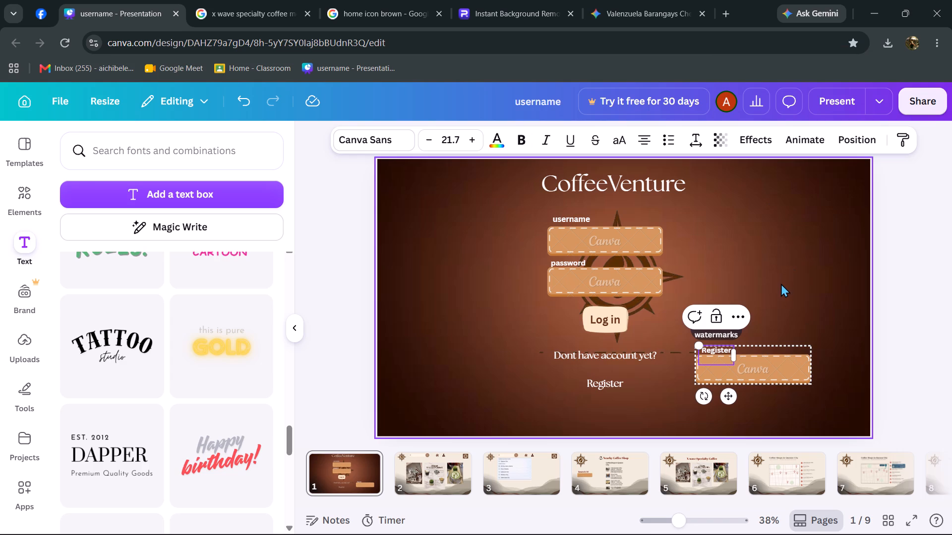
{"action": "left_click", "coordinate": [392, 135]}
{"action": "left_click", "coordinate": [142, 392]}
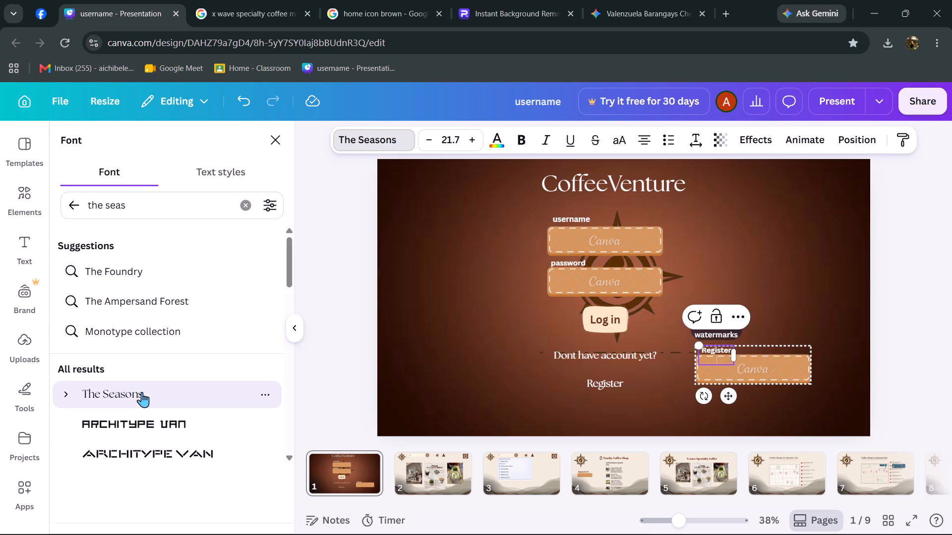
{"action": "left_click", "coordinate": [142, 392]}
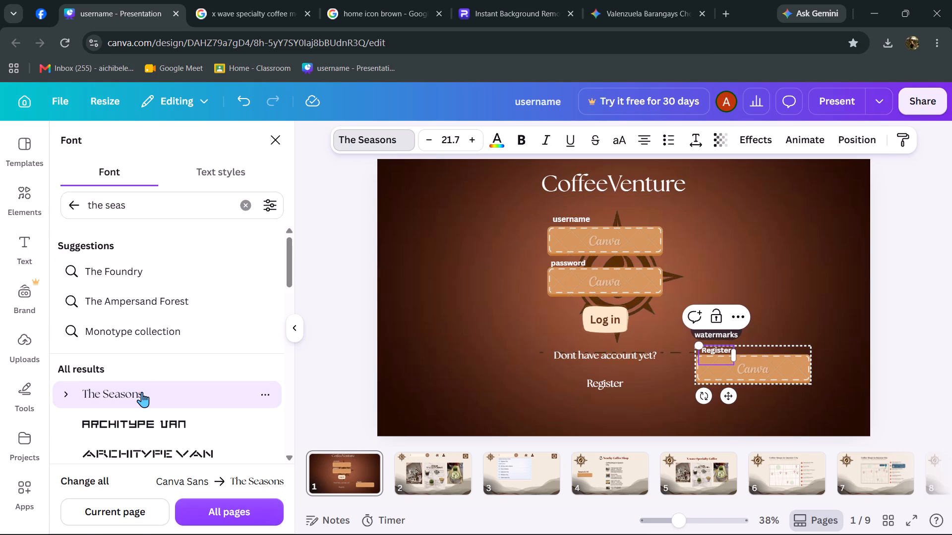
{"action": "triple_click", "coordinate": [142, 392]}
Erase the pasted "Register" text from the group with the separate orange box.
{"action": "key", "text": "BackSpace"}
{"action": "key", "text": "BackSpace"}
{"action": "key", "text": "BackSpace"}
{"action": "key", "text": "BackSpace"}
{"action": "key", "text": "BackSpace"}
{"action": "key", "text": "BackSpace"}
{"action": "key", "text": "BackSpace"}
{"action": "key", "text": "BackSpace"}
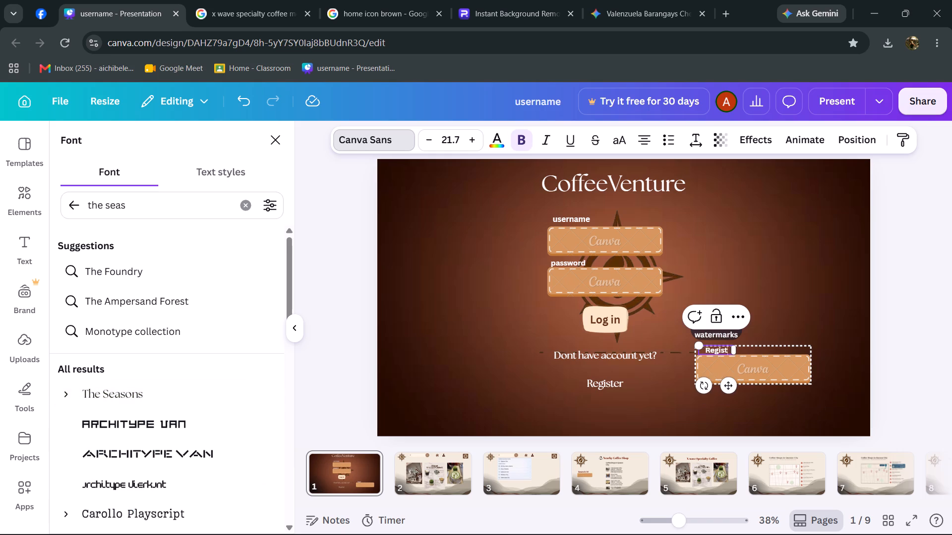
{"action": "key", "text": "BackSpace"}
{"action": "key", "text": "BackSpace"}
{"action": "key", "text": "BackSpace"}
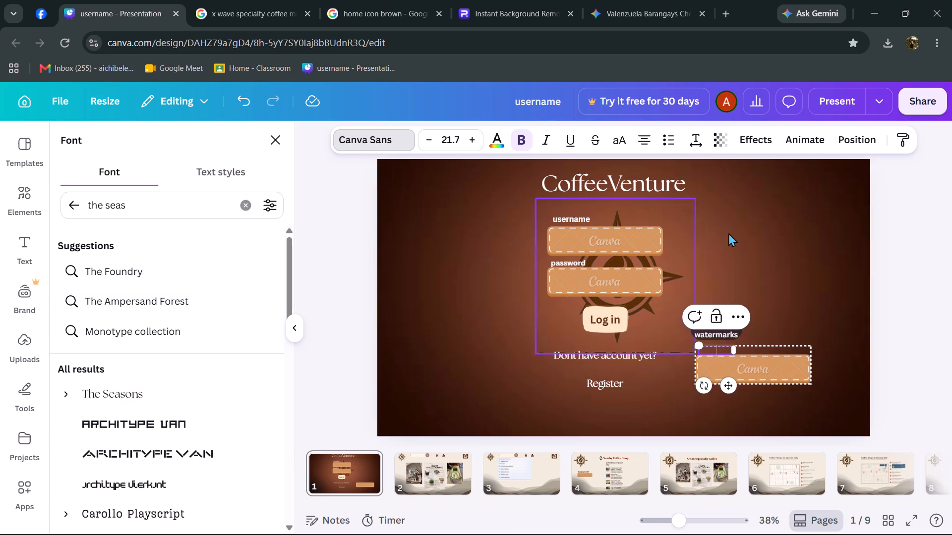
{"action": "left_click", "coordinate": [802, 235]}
Move the "Register" text aside, then shrink the separate orange box and center it below "Dont have account yet?".
{"action": "left_click", "coordinate": [607, 379]}
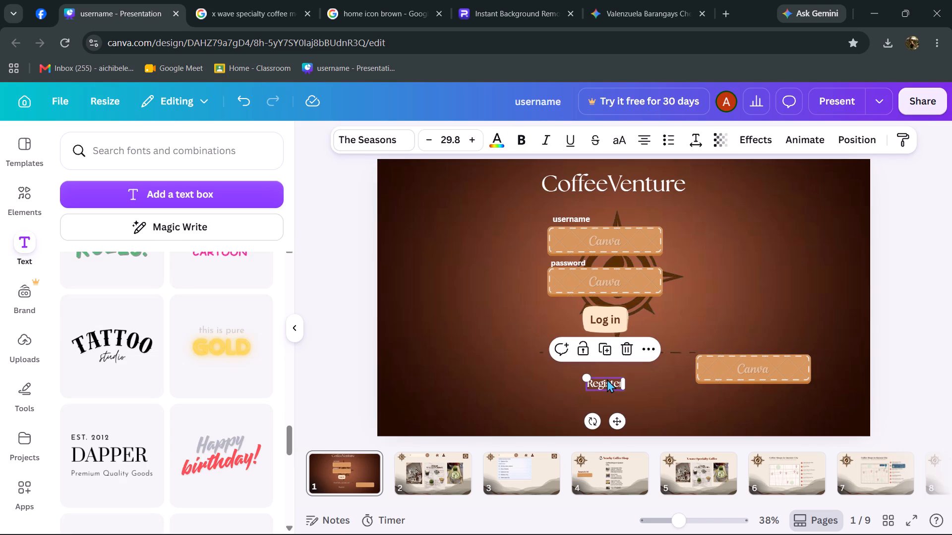
{"action": "left_click_drag", "start_coordinate": [607, 379], "coordinate": [756, 321]}
{"action": "left_click", "coordinate": [750, 374]}
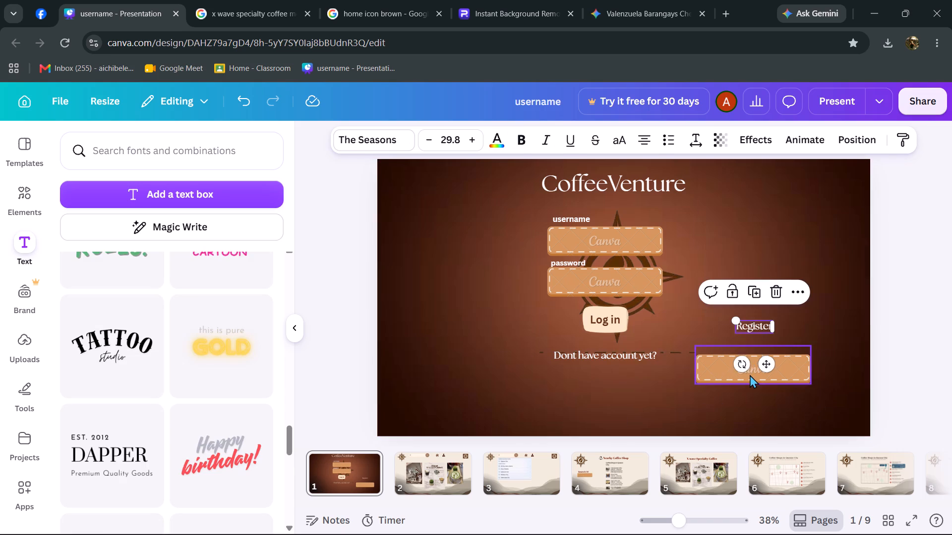
{"action": "left_click_drag", "start_coordinate": [750, 374], "coordinate": [611, 396]}
{"action": "left_click_drag", "start_coordinate": [673, 403], "coordinate": [634, 384]}
{"action": "left_click_drag", "start_coordinate": [613, 379], "coordinate": [625, 383]}
Place the "Register" text centered over the small orange box and open the text's additional options.
{"action": "double_click", "coordinate": [742, 323]}
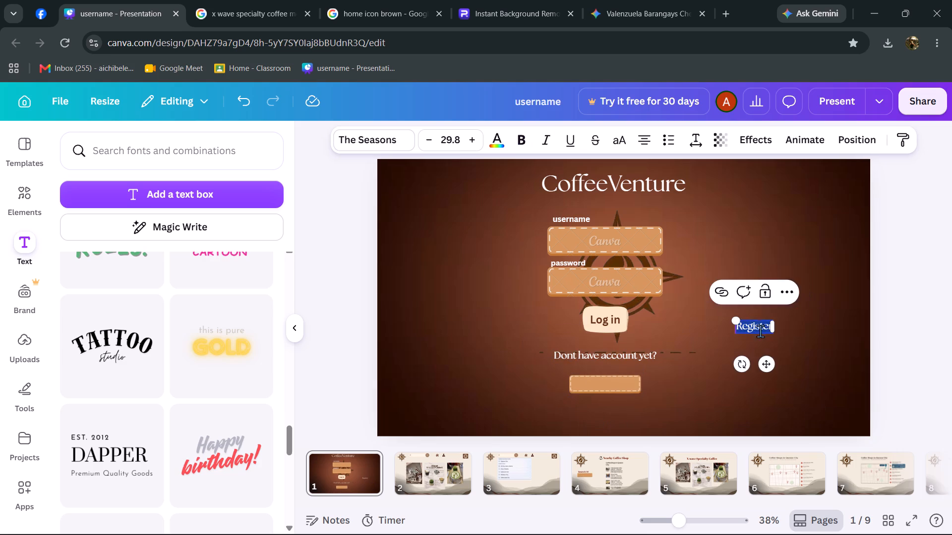
{"action": "left_click", "coordinate": [783, 334]}
{"action": "left_click", "coordinate": [765, 327]}
{"action": "left_click_drag", "start_coordinate": [765, 327], "coordinate": [614, 379]}
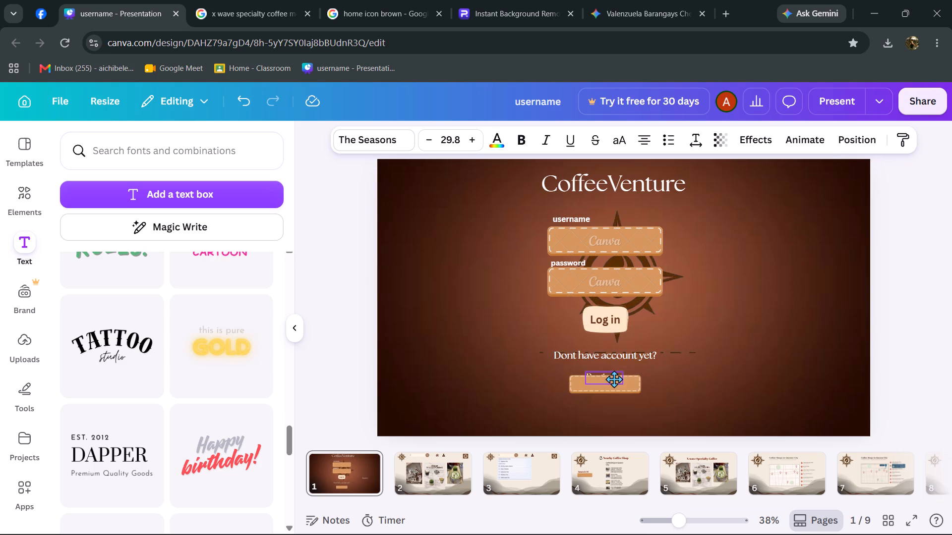
{"action": "left_click_drag", "start_coordinate": [614, 379], "coordinate": [618, 384]}
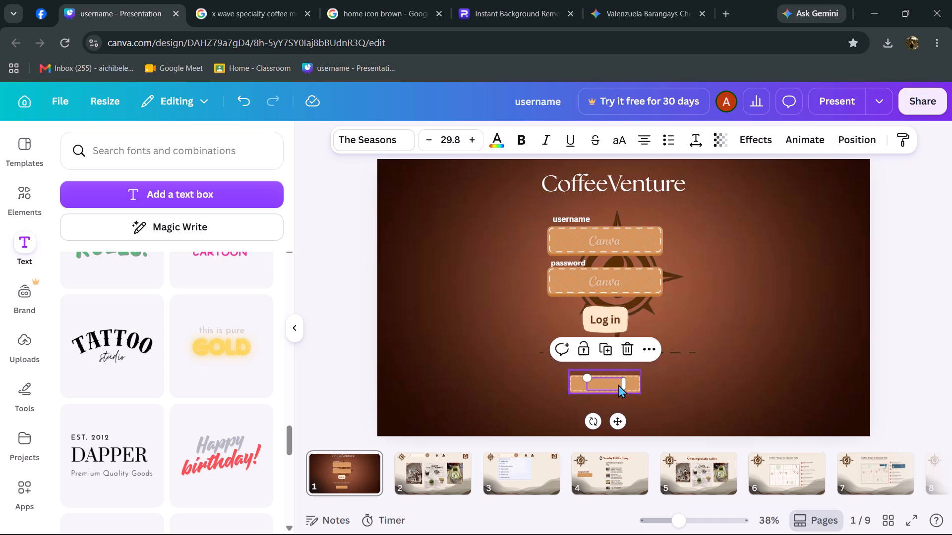
{"action": "left_click", "coordinate": [648, 347]}
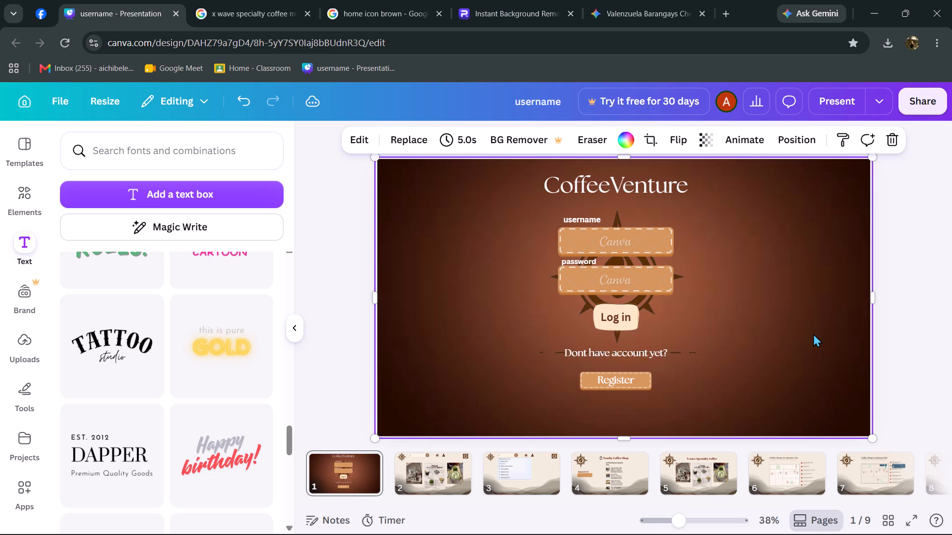
Reposition the compass logo within its crop behind the login fields and trim its bottom edge to remove the leftover lettering.
{"action": "double_click", "coordinate": [705, 289]}
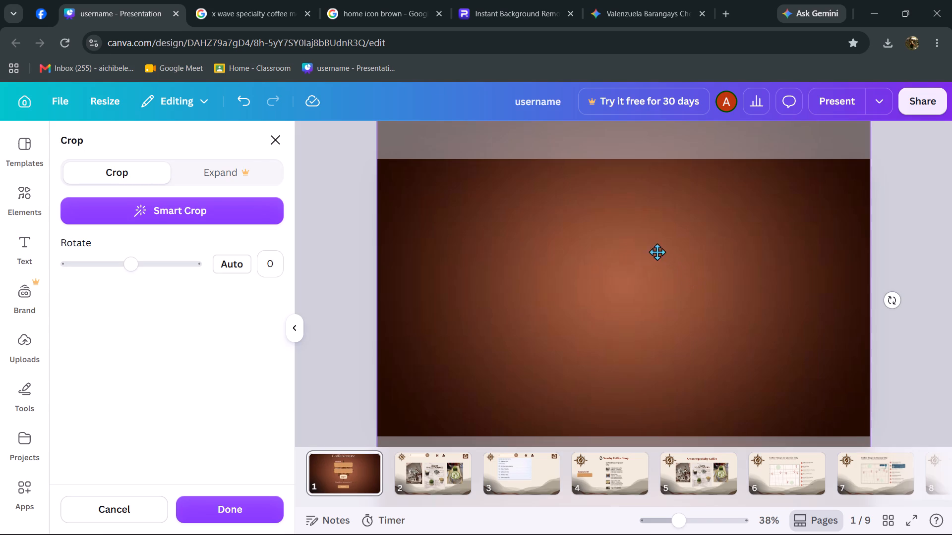
{"action": "left_click", "coordinate": [274, 136]}
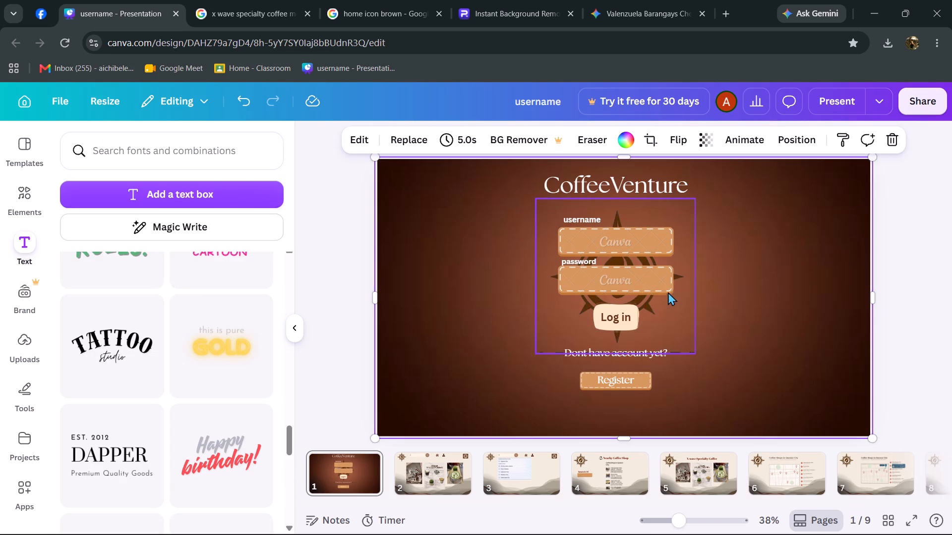
{"action": "double_click", "coordinate": [681, 300]}
{"action": "left_click_drag", "start_coordinate": [681, 300], "coordinate": [768, 320]}
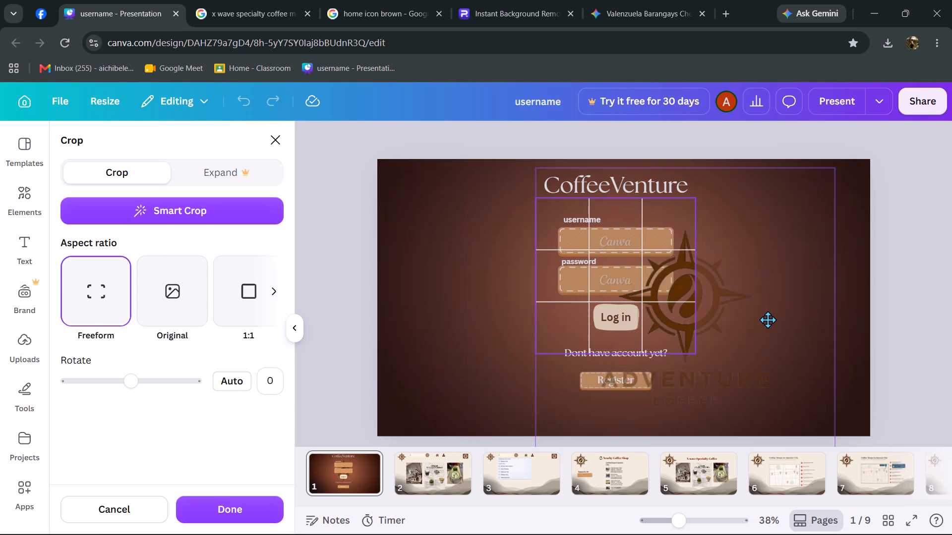
{"action": "left_click_drag", "start_coordinate": [768, 320], "coordinate": [696, 298]}
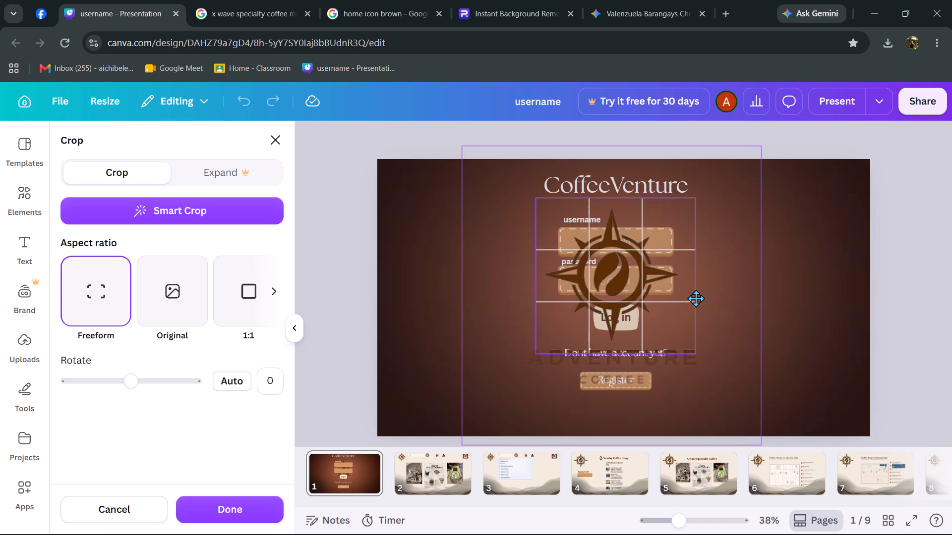
{"action": "left_click_drag", "start_coordinate": [696, 298], "coordinate": [698, 298]}
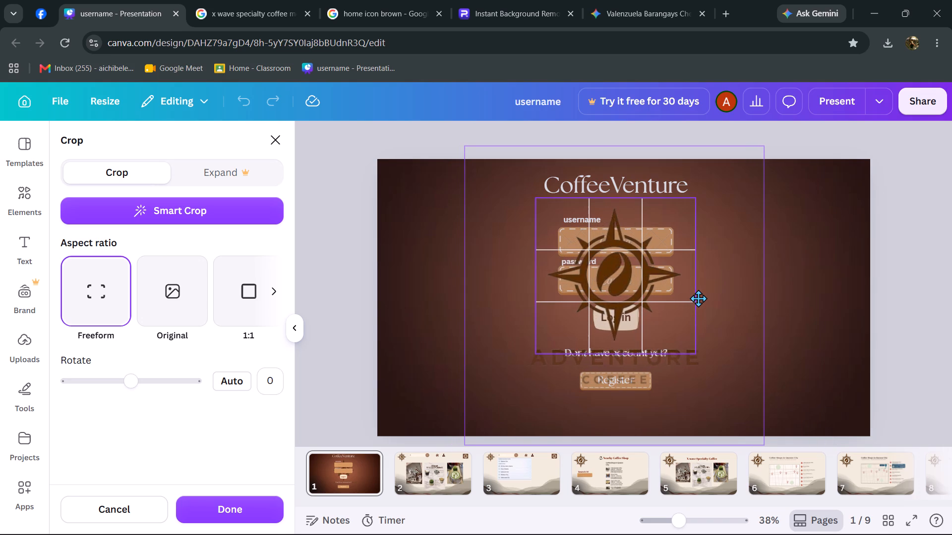
{"action": "left_click_drag", "start_coordinate": [698, 298], "coordinate": [699, 298]}
{"action": "left_click_drag", "start_coordinate": [699, 298], "coordinate": [700, 298]}
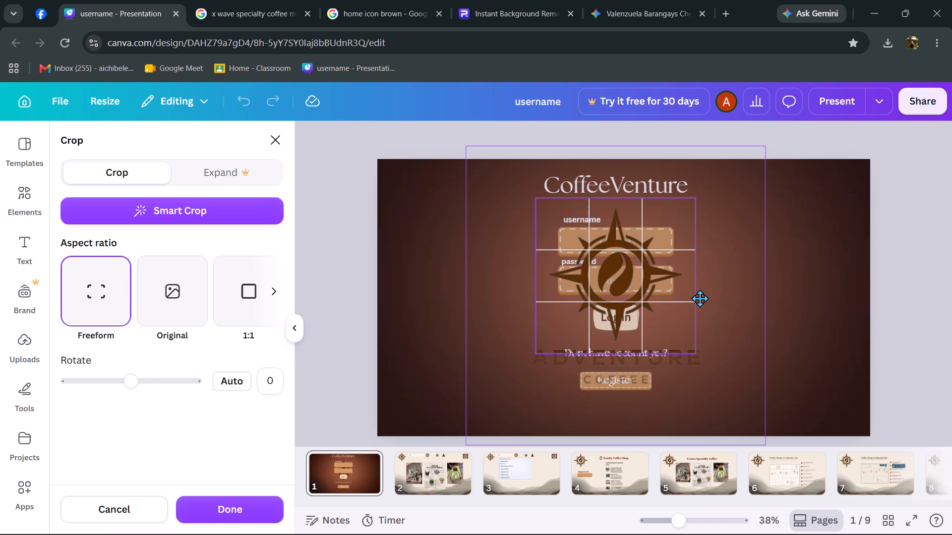
{"action": "left_click_drag", "start_coordinate": [700, 298], "coordinate": [699, 298]}
{"action": "left_click_drag", "start_coordinate": [693, 353], "coordinate": [696, 345]}
{"action": "left_click", "coordinate": [929, 276]}
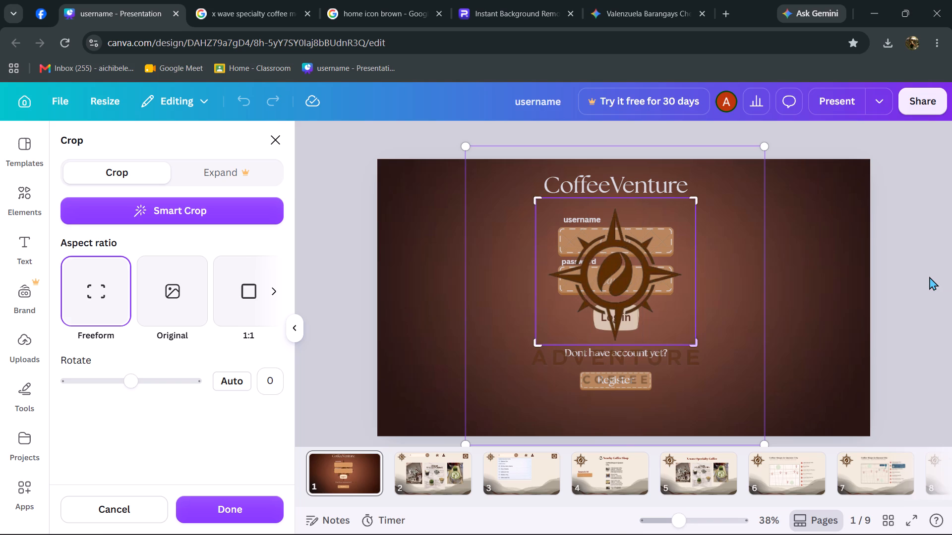
{"action": "left_click", "coordinate": [918, 285]}
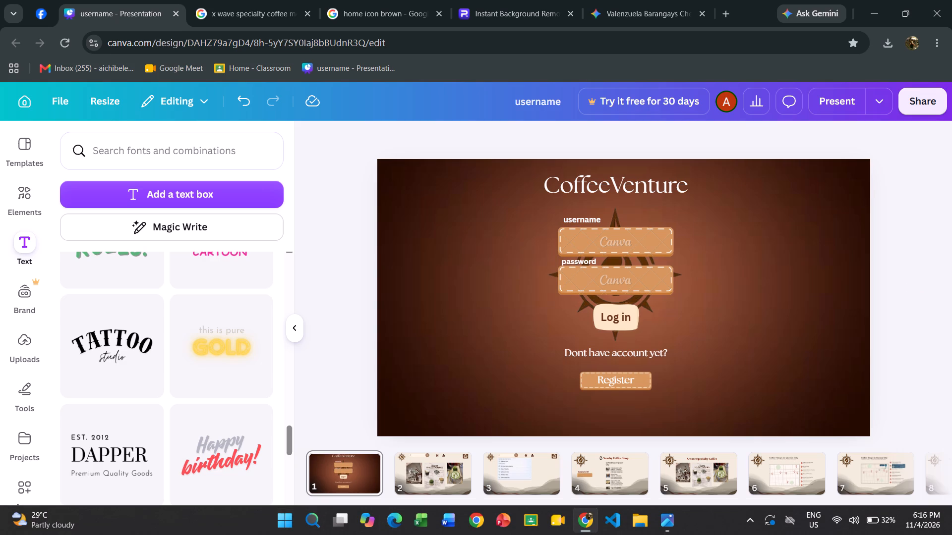
Review pages 2 to 7 of the presentation, checking their headings and layout.
{"action": "left_click", "coordinate": [417, 464]}
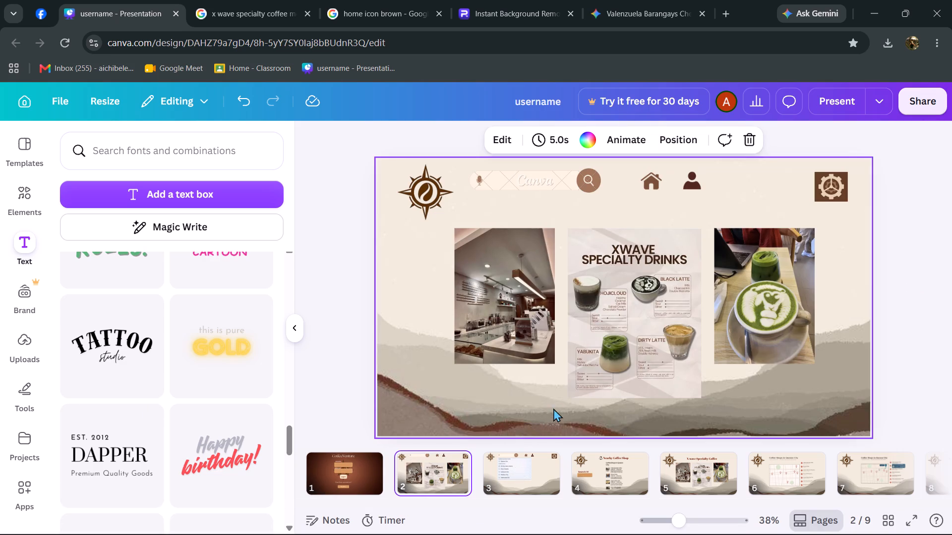
{"action": "left_click", "coordinate": [542, 480]}
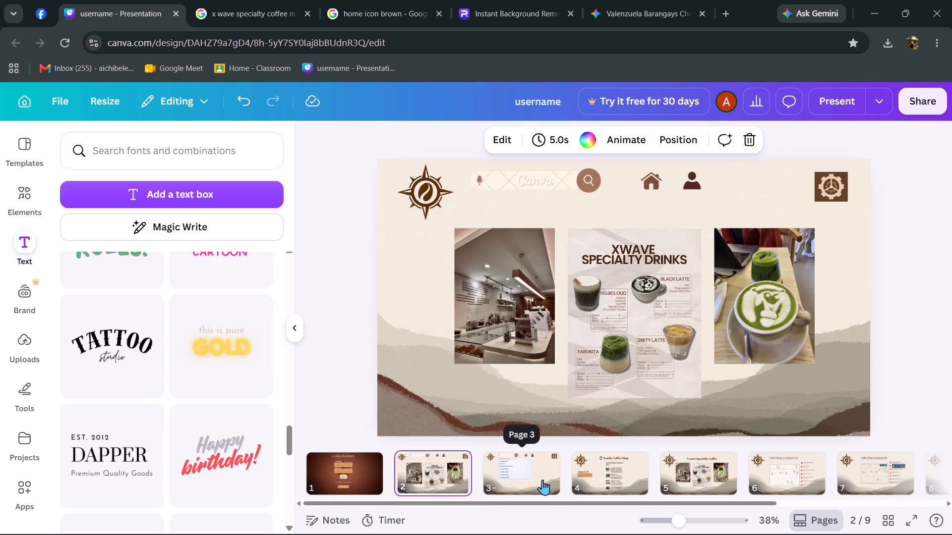
{"action": "left_click", "coordinate": [601, 474]}
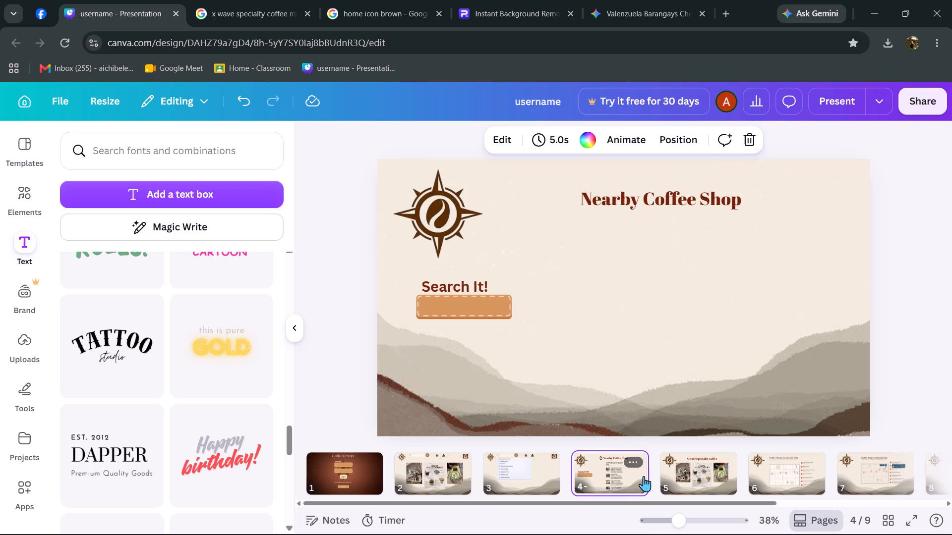
{"action": "left_click", "coordinate": [682, 465]}
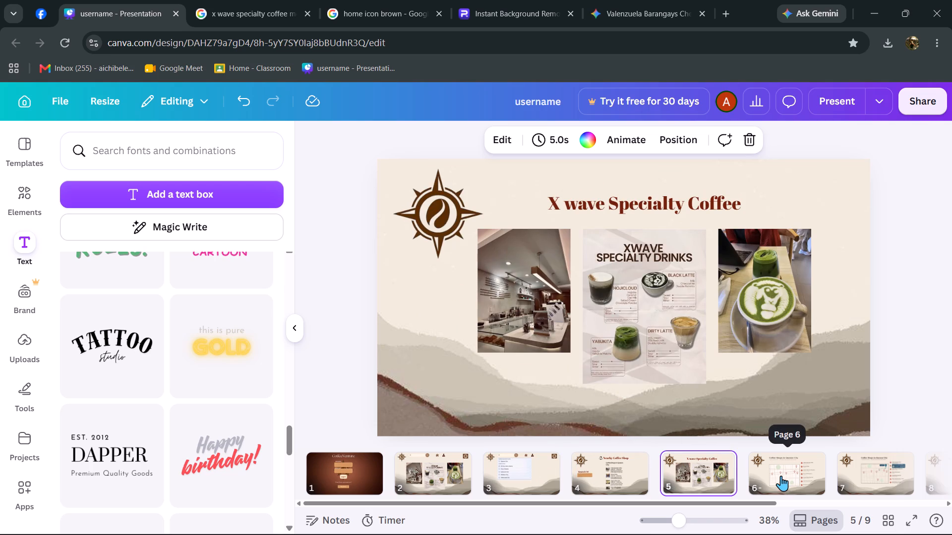
{"action": "left_click", "coordinate": [781, 476]}
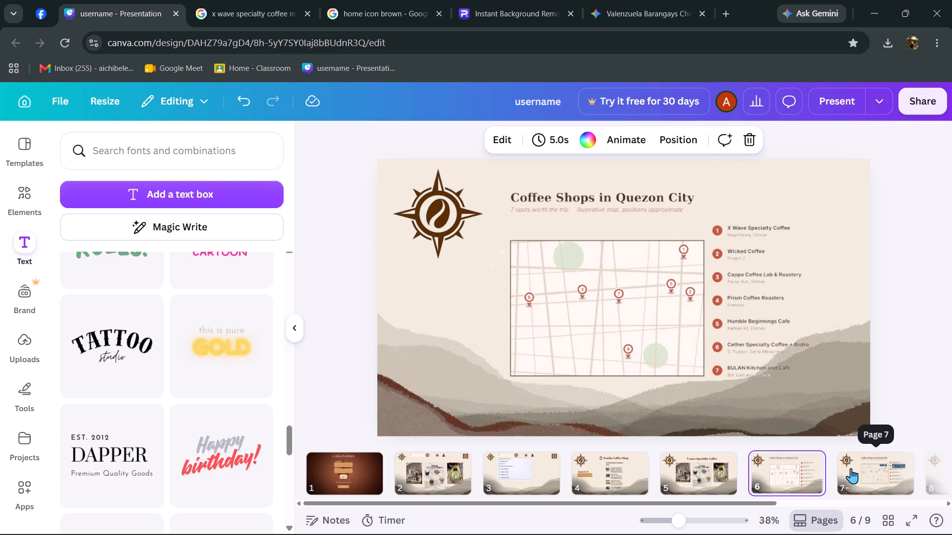
{"action": "left_click", "coordinate": [851, 468]}
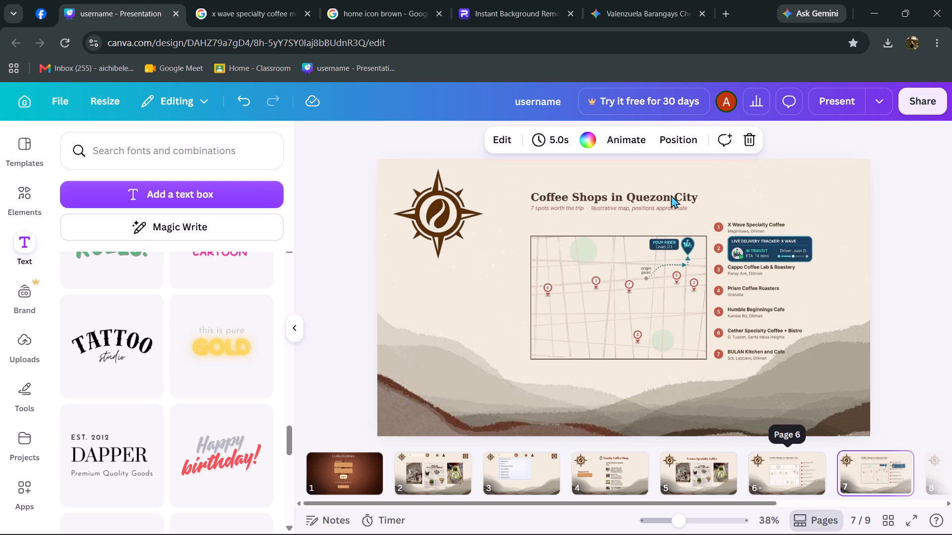
{"action": "left_click_drag", "start_coordinate": [869, 471], "coordinate": [828, 470]}
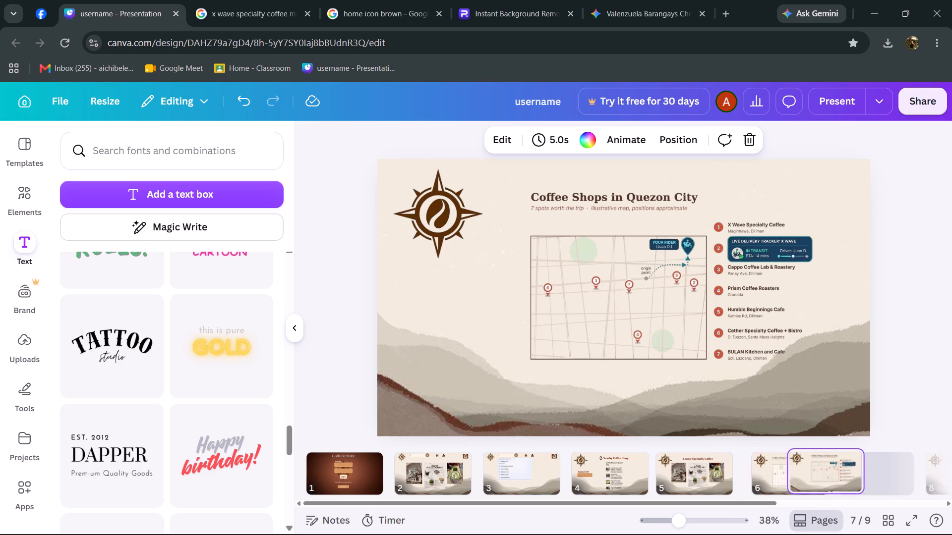
{"action": "left_click_drag", "start_coordinate": [828, 470], "coordinate": [849, 471]}
On page 8, set the "X wave Specialty Coffee" title and the "Rate Us!" text to The Seasons font.
{"action": "left_click", "coordinate": [908, 476]}
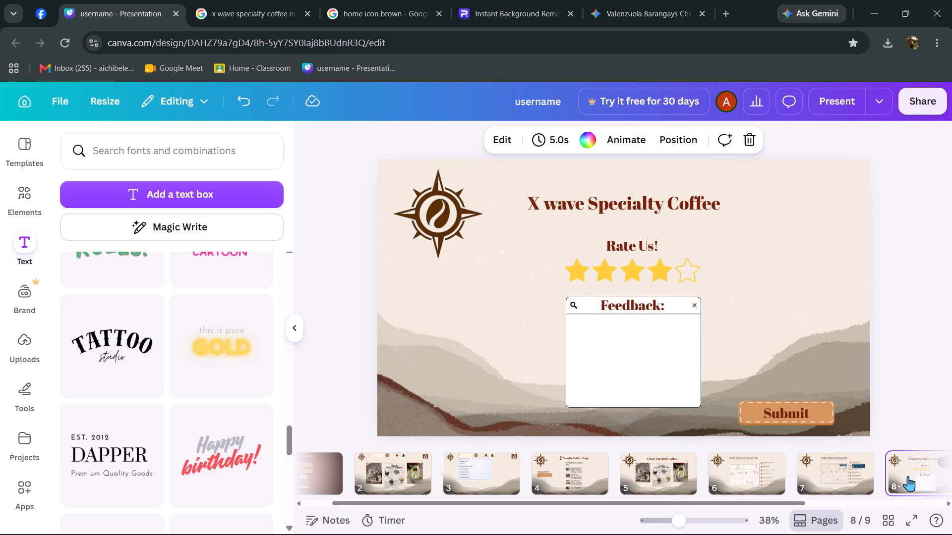
{"action": "double_click", "coordinate": [636, 213]}
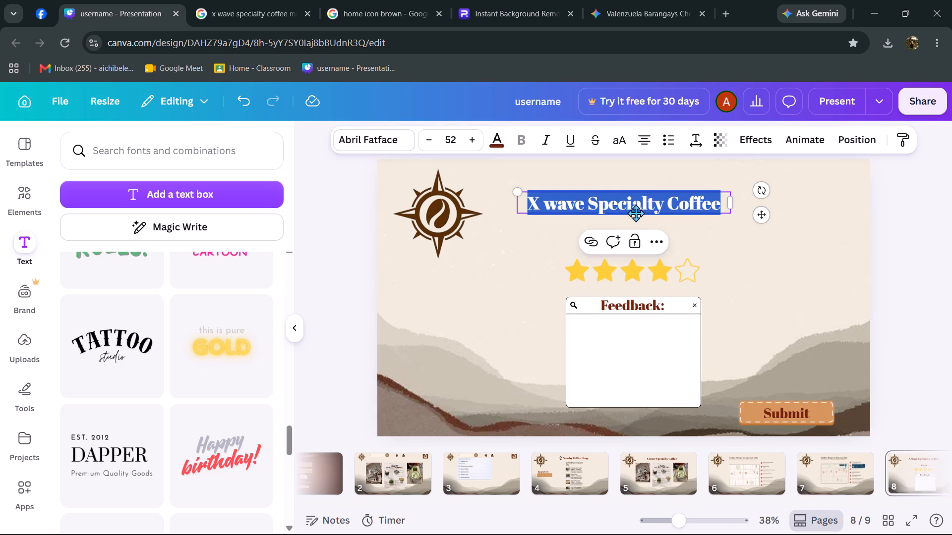
{"action": "left_click", "coordinate": [406, 132]}
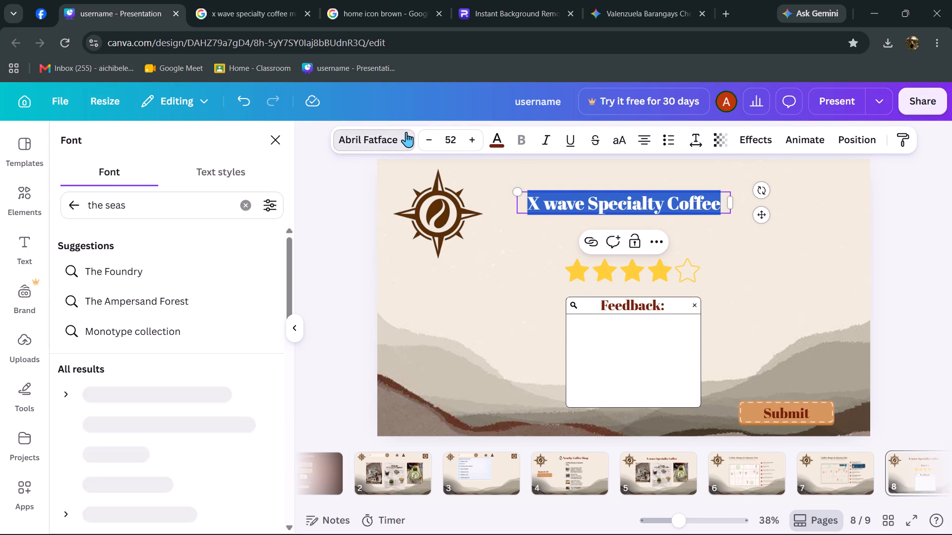
{"action": "left_click", "coordinate": [141, 388]}
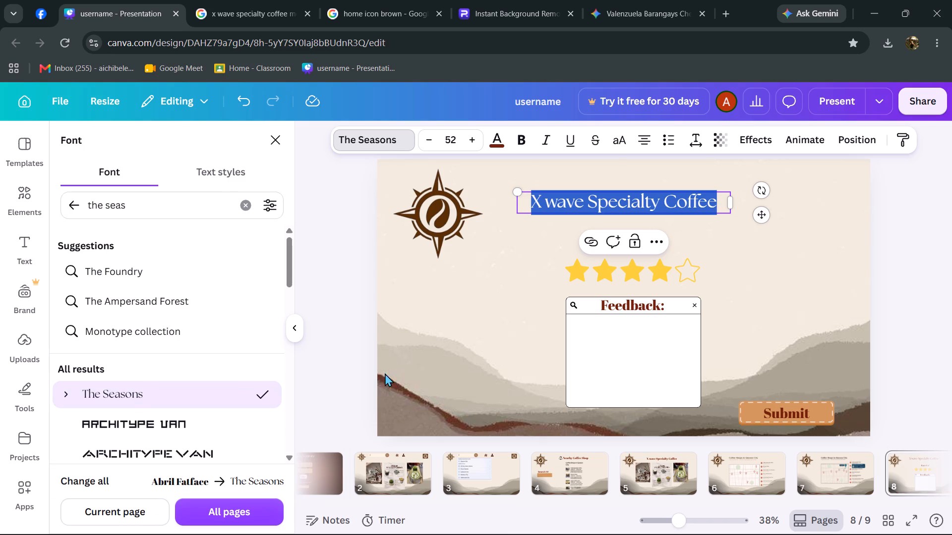
{"action": "double_click", "coordinate": [631, 307]}
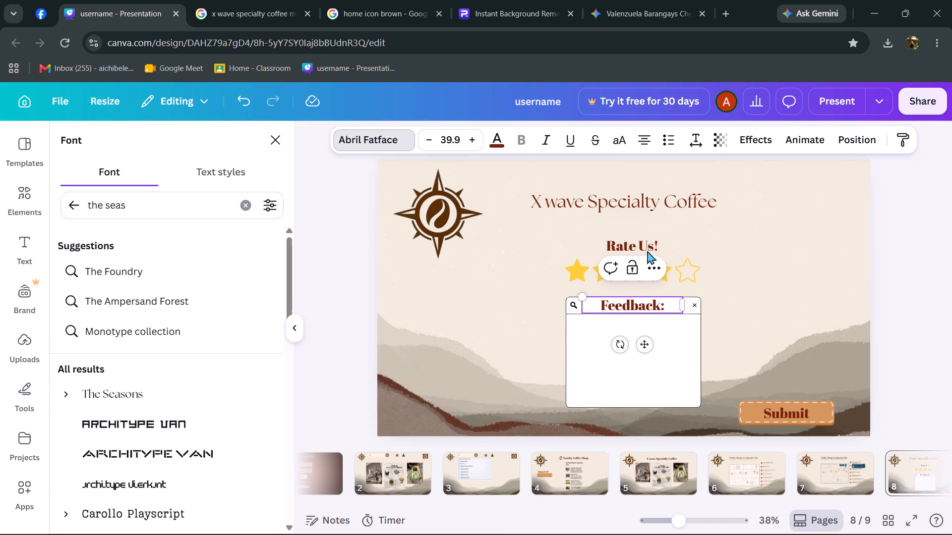
{"action": "double_click", "coordinate": [647, 251]}
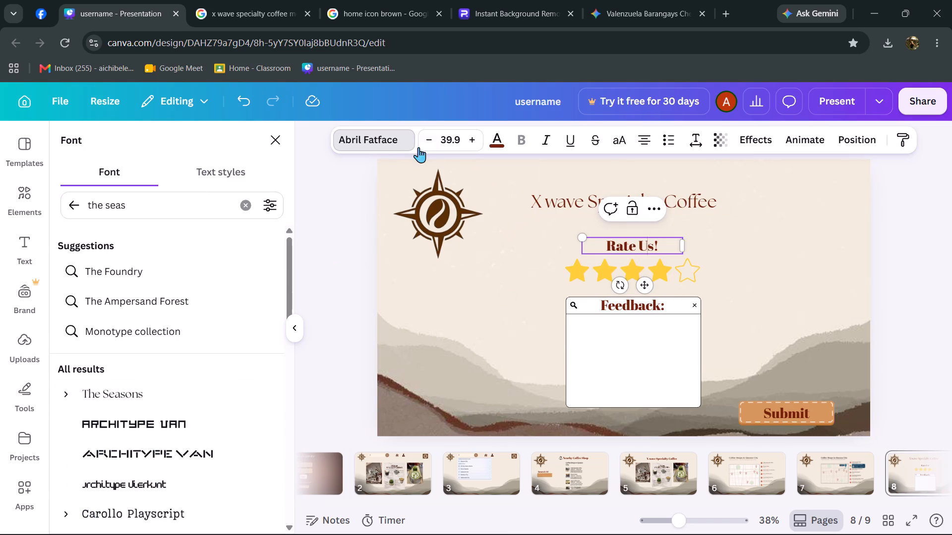
{"action": "left_click", "coordinate": [128, 388]}
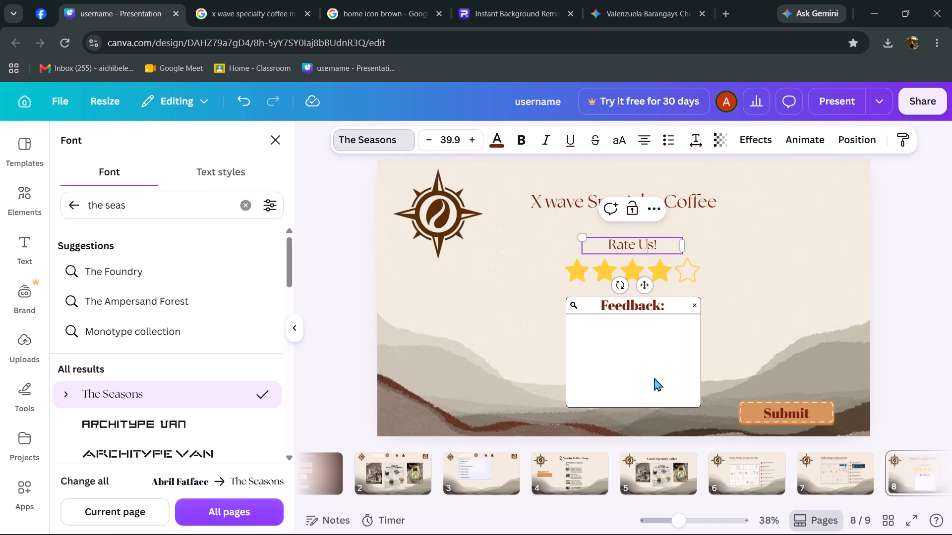
Set the "Feedback:" heading and the "Submit" button text on page 8 to The Seasons font.
{"action": "double_click", "coordinate": [645, 306]}
{"action": "double_click", "coordinate": [197, 378]}
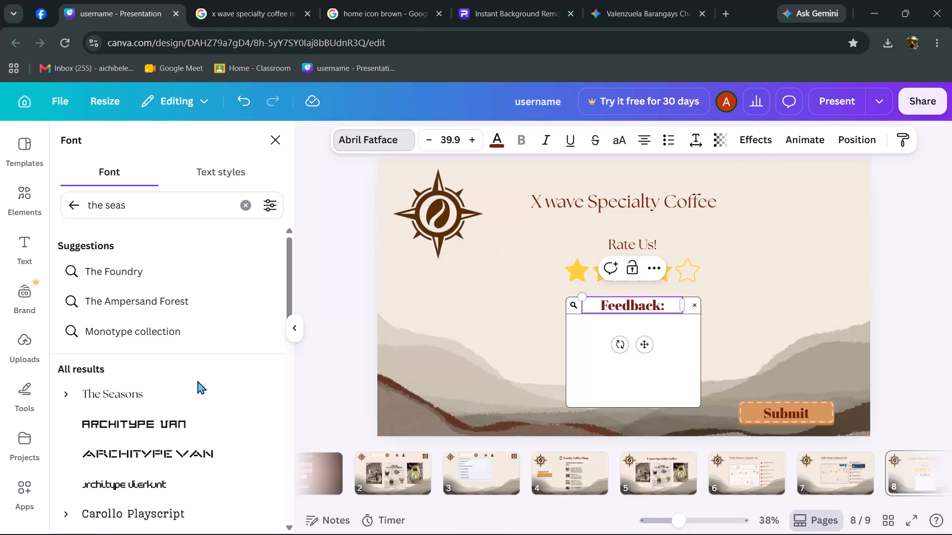
{"action": "left_click", "coordinate": [201, 384]}
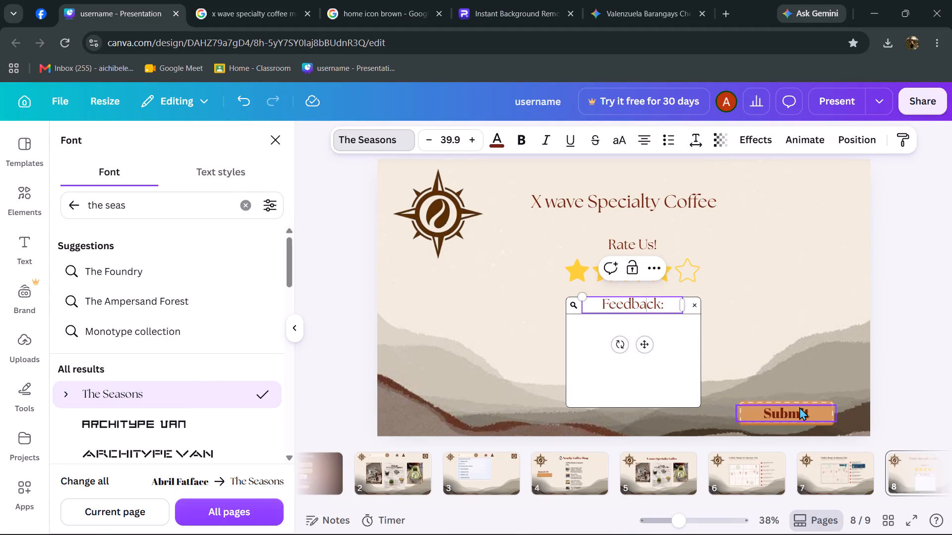
{"action": "double_click", "coordinate": [799, 407]}
{"action": "left_click", "coordinate": [134, 401]}
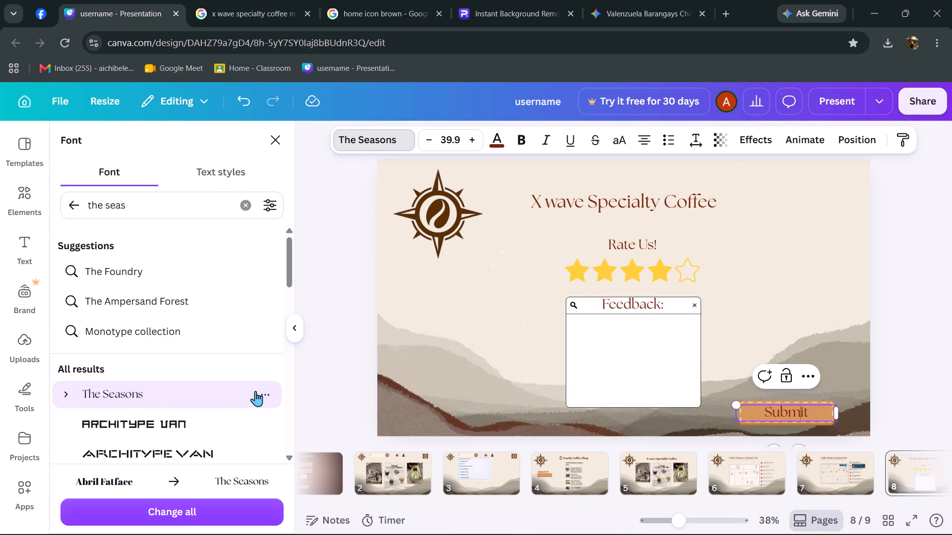
{"action": "left_click", "coordinate": [908, 350]}
{"action": "left_click", "coordinate": [907, 360]}
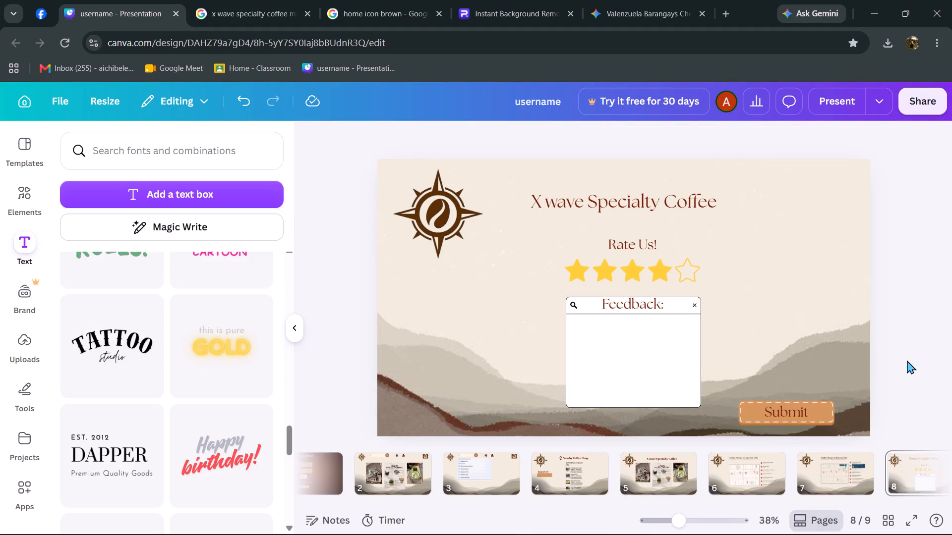
On page 5, set the "X wave Specialty Coffee" title to The Seasons font.
{"action": "left_click", "coordinate": [802, 471]}
{"action": "left_click", "coordinate": [754, 469]}
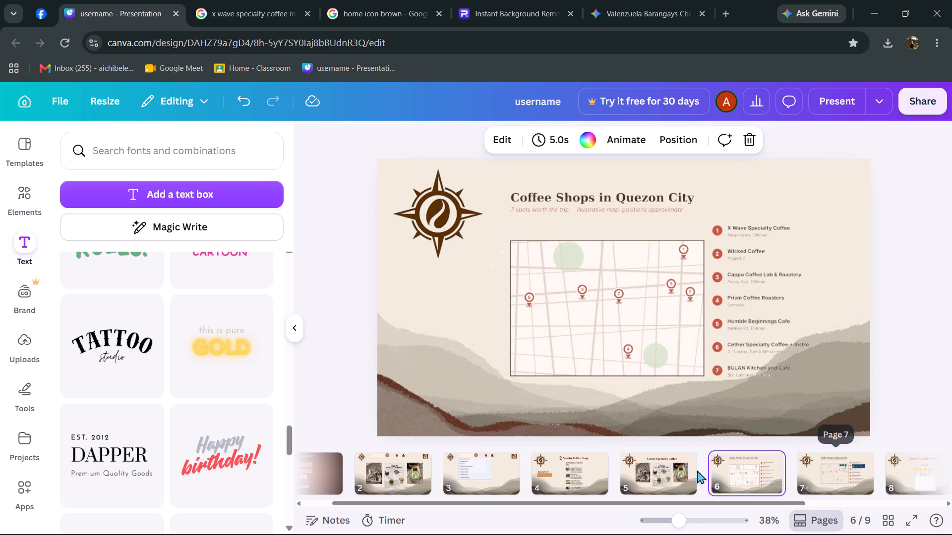
{"action": "left_click", "coordinate": [675, 470]}
{"action": "left_click", "coordinate": [564, 468]}
{"action": "left_click", "coordinate": [674, 484]}
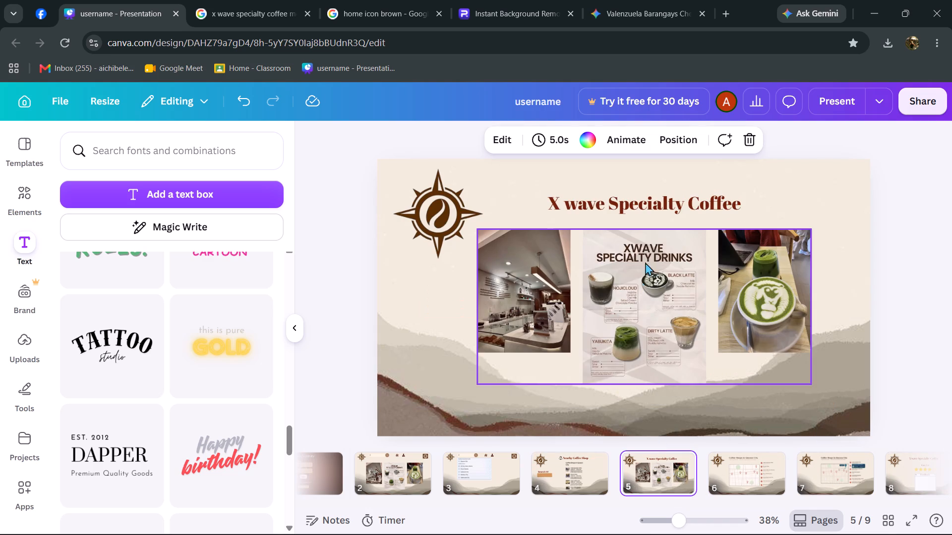
{"action": "double_click", "coordinate": [652, 197]}
{"action": "left_click", "coordinate": [385, 140]}
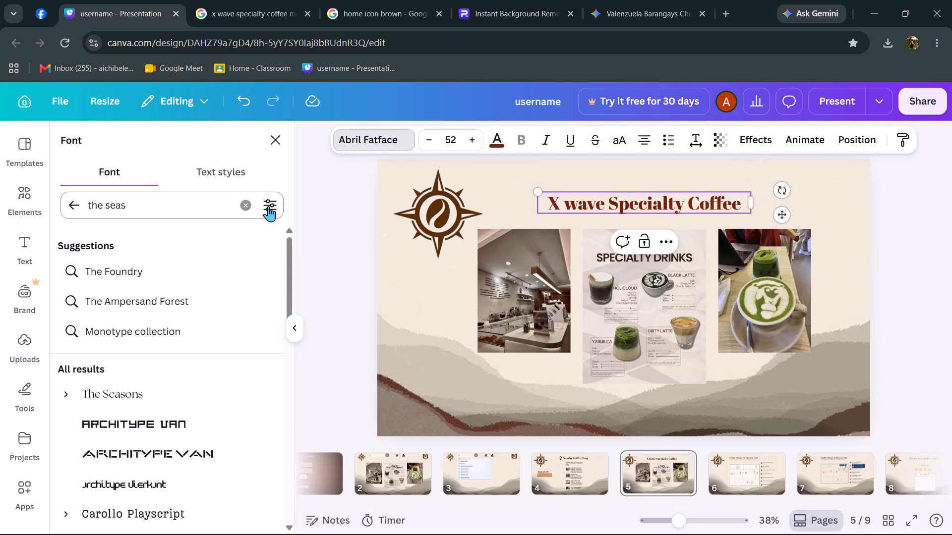
{"action": "left_click", "coordinate": [163, 384]}
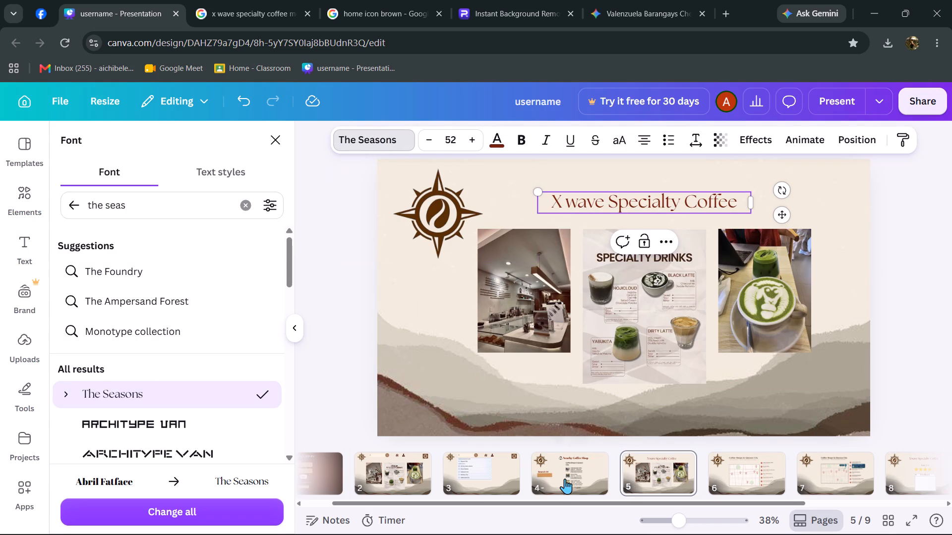
On page 4, set the "Nearby Coffee Shop" heading and the "Search It!" label to The Seasons font.
{"action": "left_click", "coordinate": [565, 479]}
{"action": "double_click", "coordinate": [622, 193]}
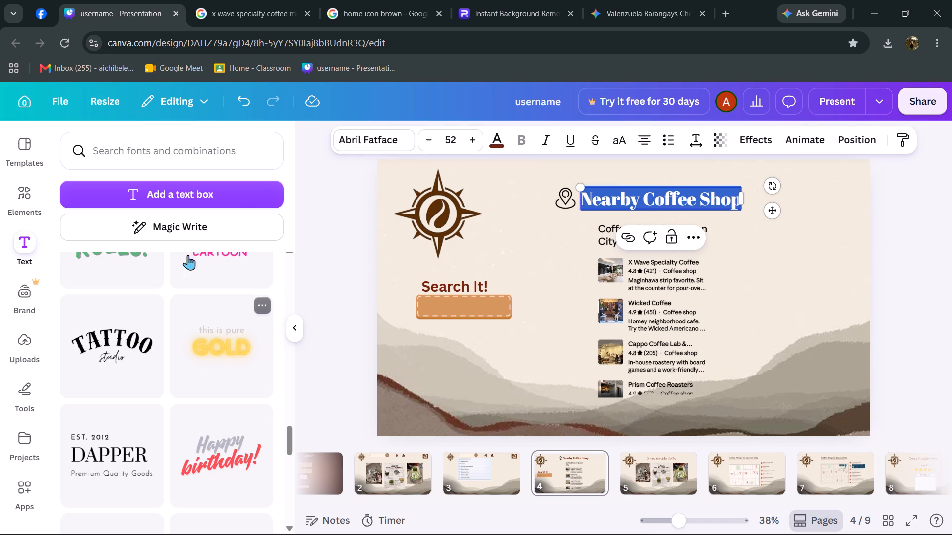
{"action": "left_click", "coordinate": [427, 139]}
{"action": "left_click", "coordinate": [469, 142]}
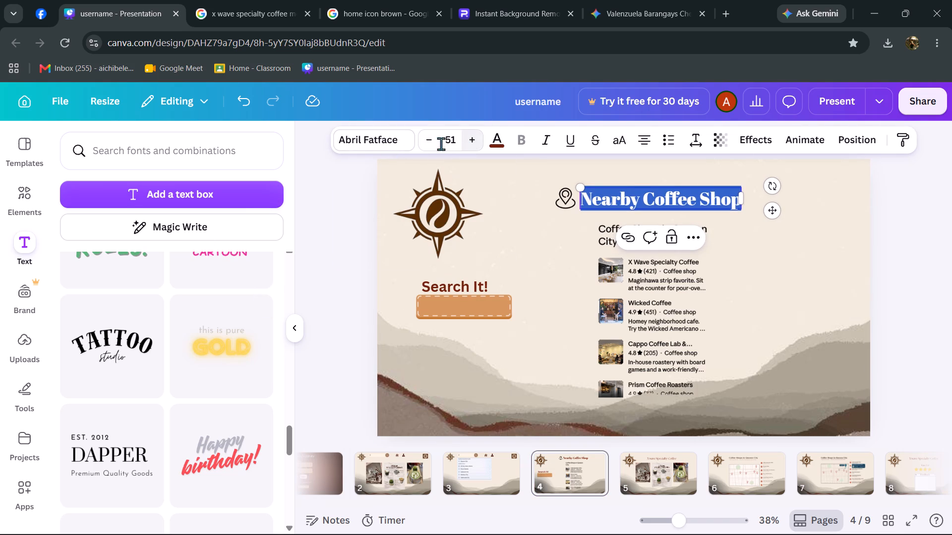
{"action": "left_click", "coordinate": [404, 142]}
{"action": "left_click", "coordinate": [130, 387]}
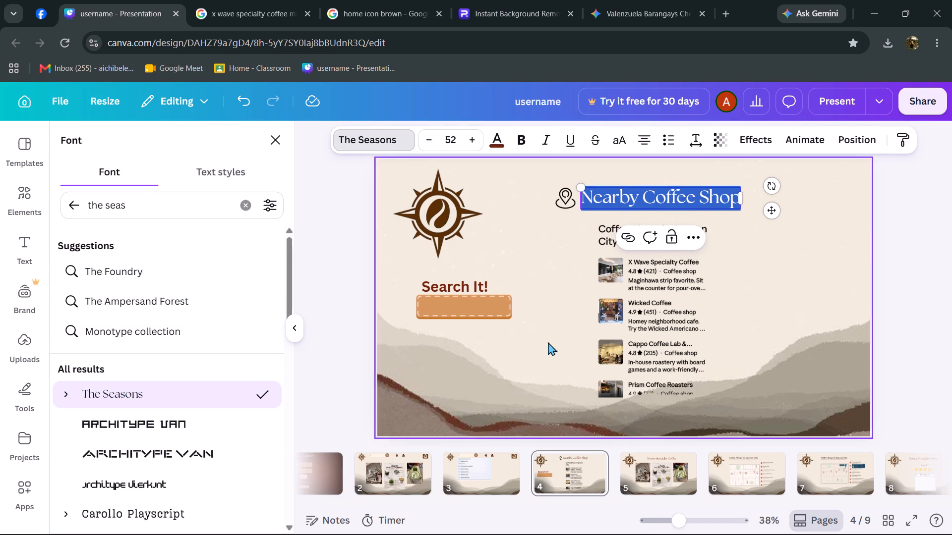
{"action": "double_click", "coordinate": [460, 283]}
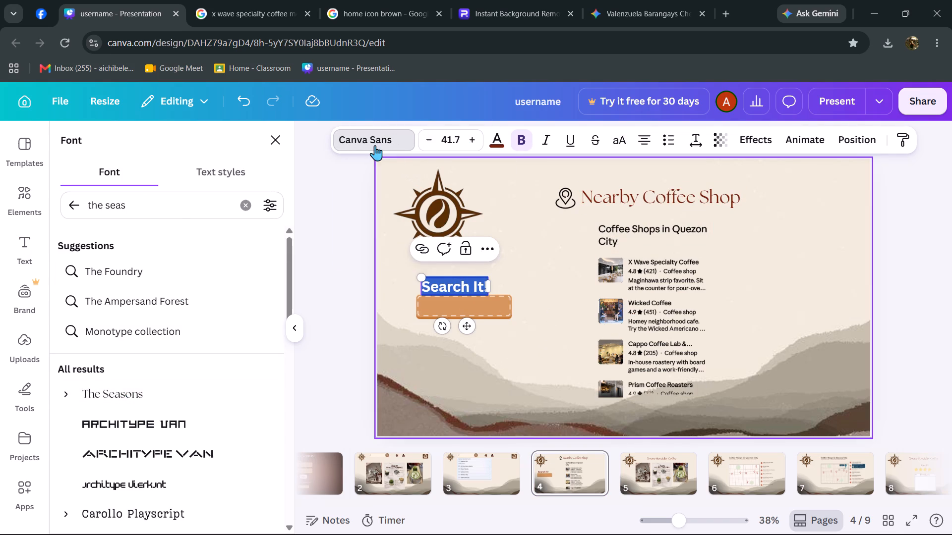
{"action": "left_click", "coordinate": [375, 145]}
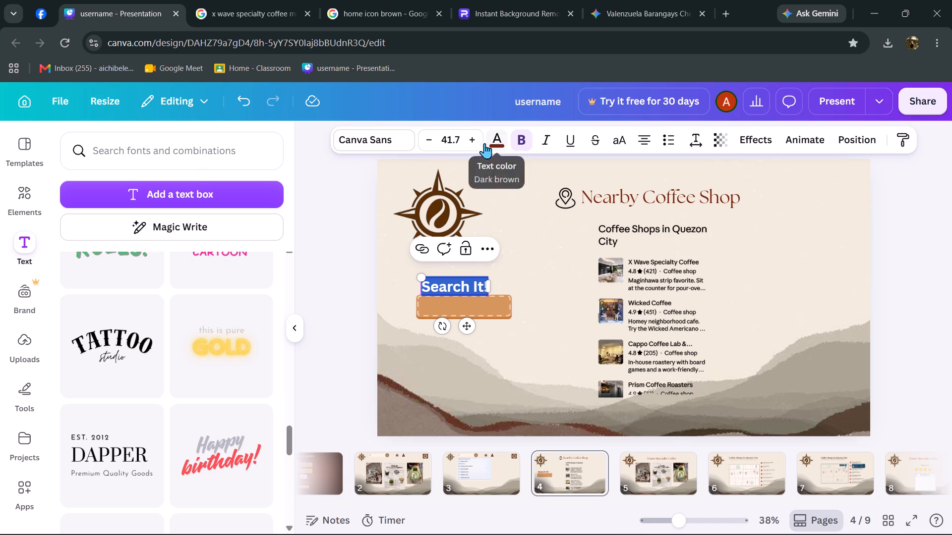
{"action": "left_click", "coordinate": [386, 133]}
{"action": "left_click", "coordinate": [140, 401]}
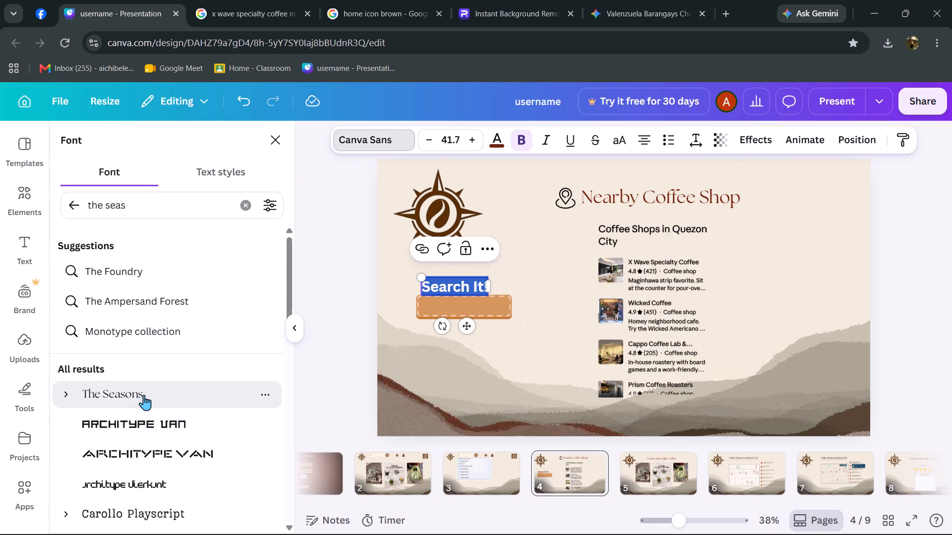
Review pages 2 to 8, checking that their headings use a consistent font.
{"action": "left_click", "coordinate": [499, 463]}
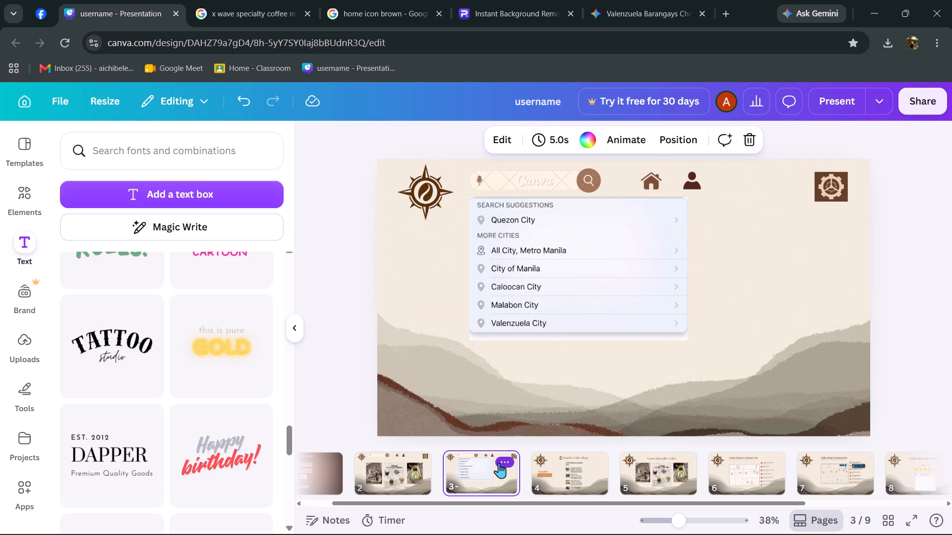
{"action": "left_click", "coordinate": [402, 469]}
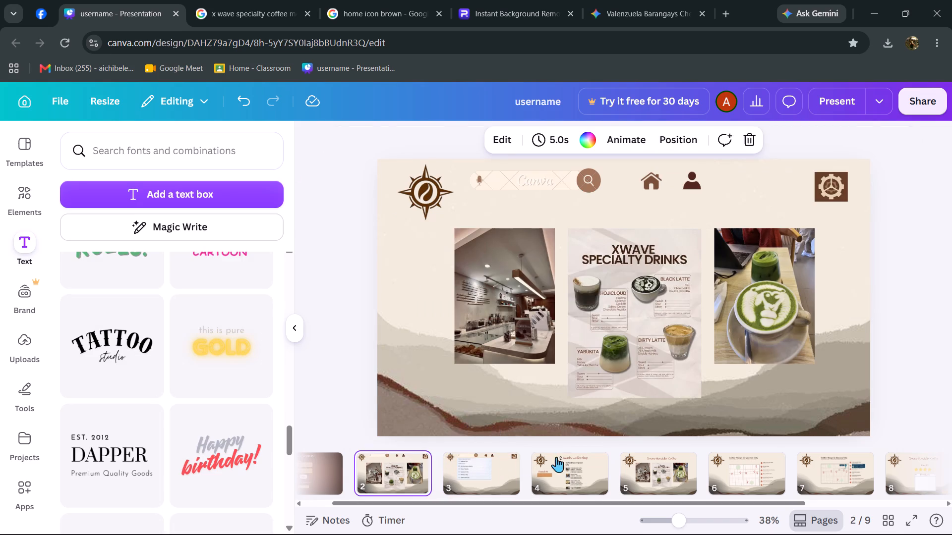
{"action": "left_click", "coordinate": [602, 450]}
{"action": "left_click", "coordinate": [652, 458]}
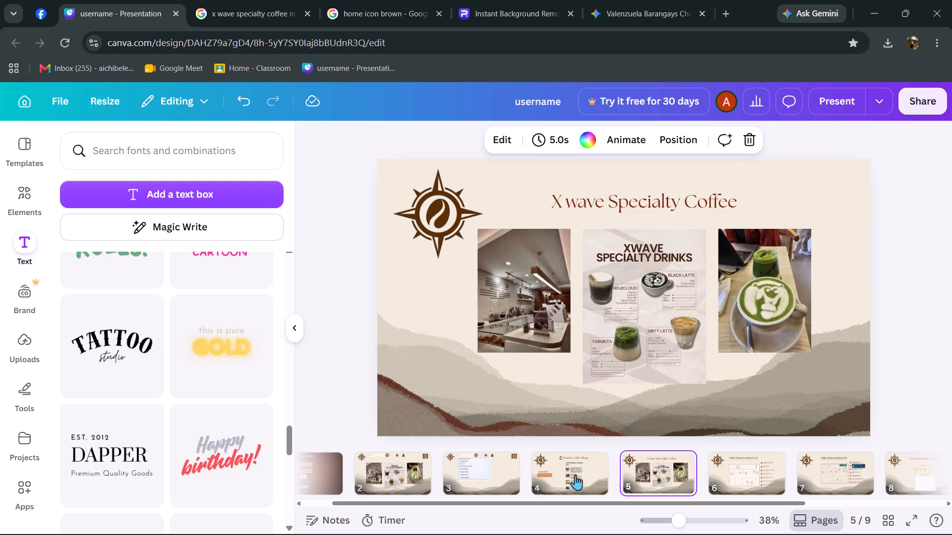
{"action": "left_click", "coordinate": [562, 479]}
{"action": "left_click", "coordinate": [730, 470]}
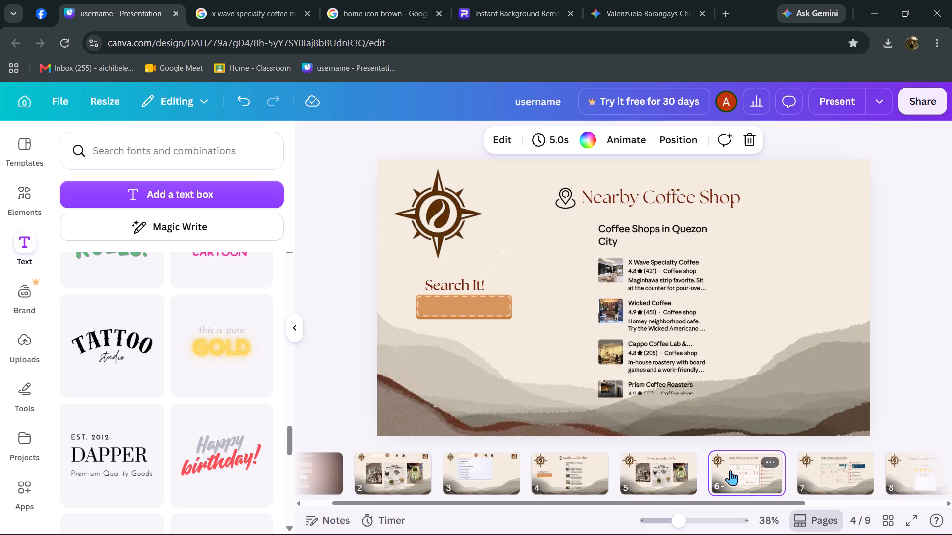
{"action": "left_click", "coordinate": [833, 456]}
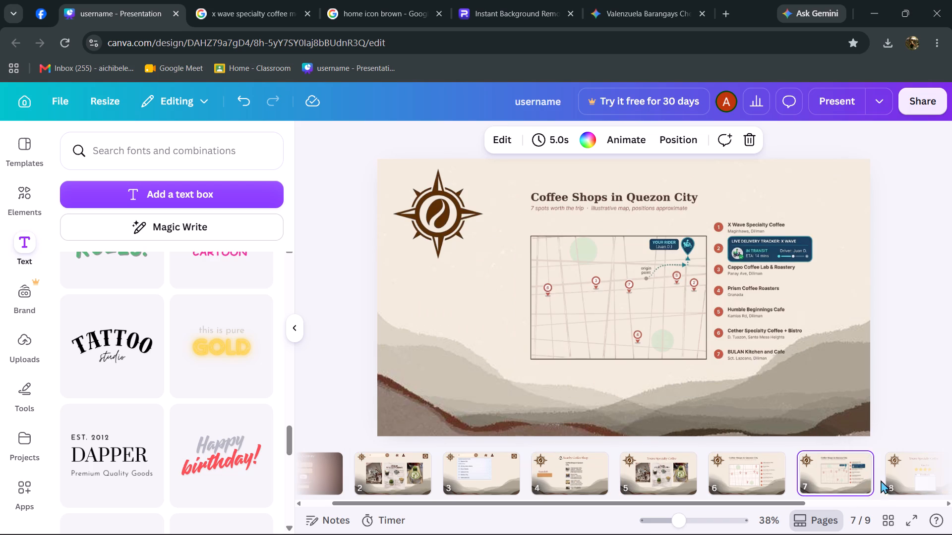
{"action": "left_click", "coordinate": [897, 479]}
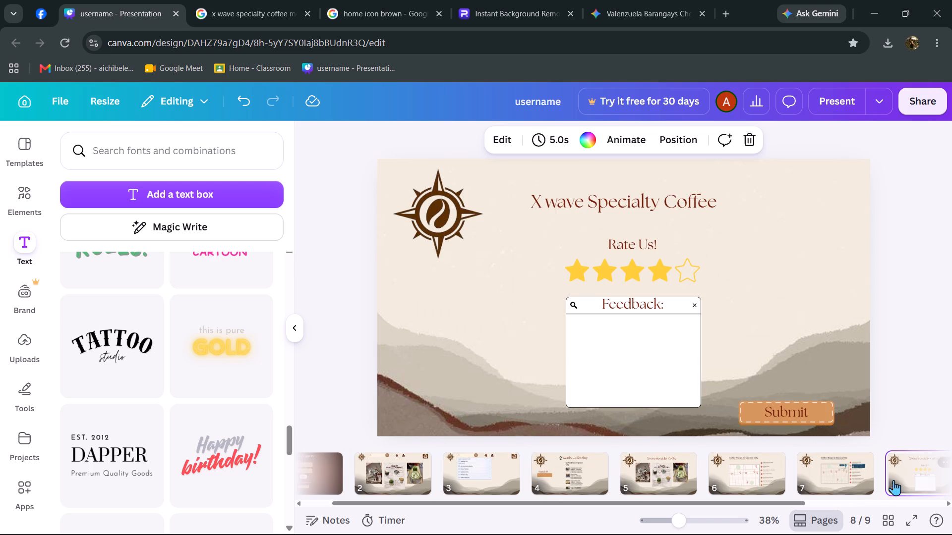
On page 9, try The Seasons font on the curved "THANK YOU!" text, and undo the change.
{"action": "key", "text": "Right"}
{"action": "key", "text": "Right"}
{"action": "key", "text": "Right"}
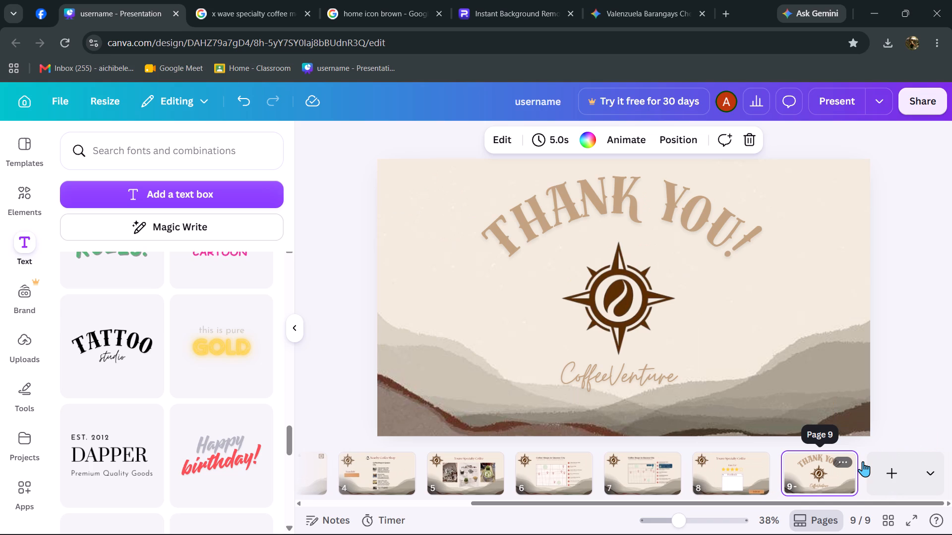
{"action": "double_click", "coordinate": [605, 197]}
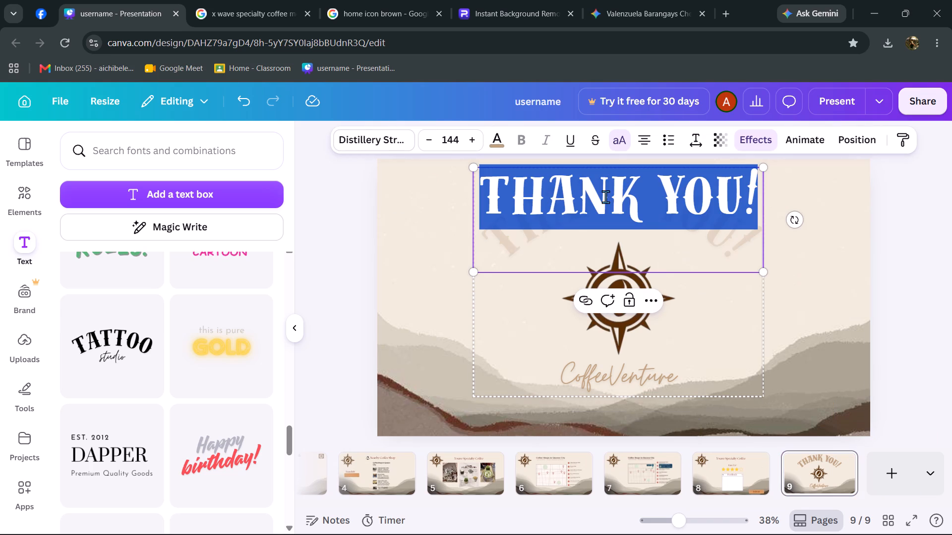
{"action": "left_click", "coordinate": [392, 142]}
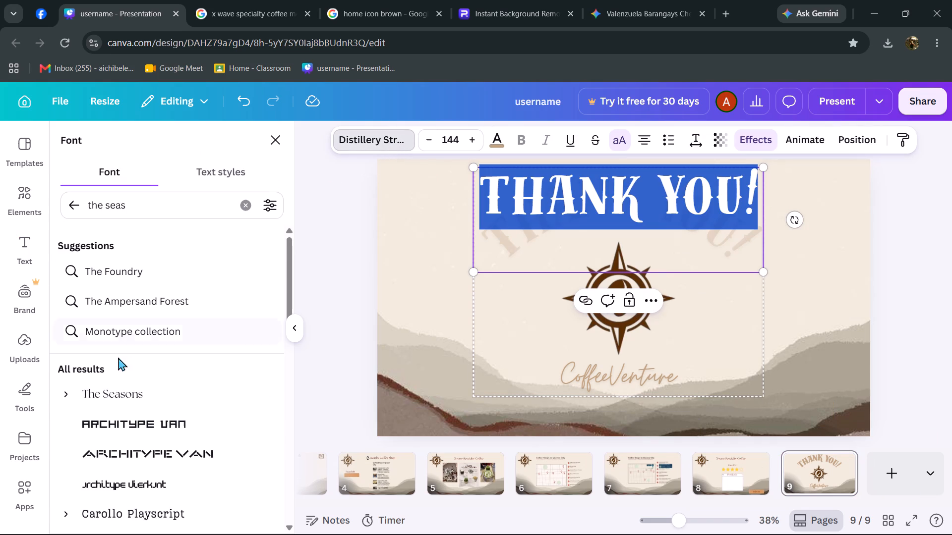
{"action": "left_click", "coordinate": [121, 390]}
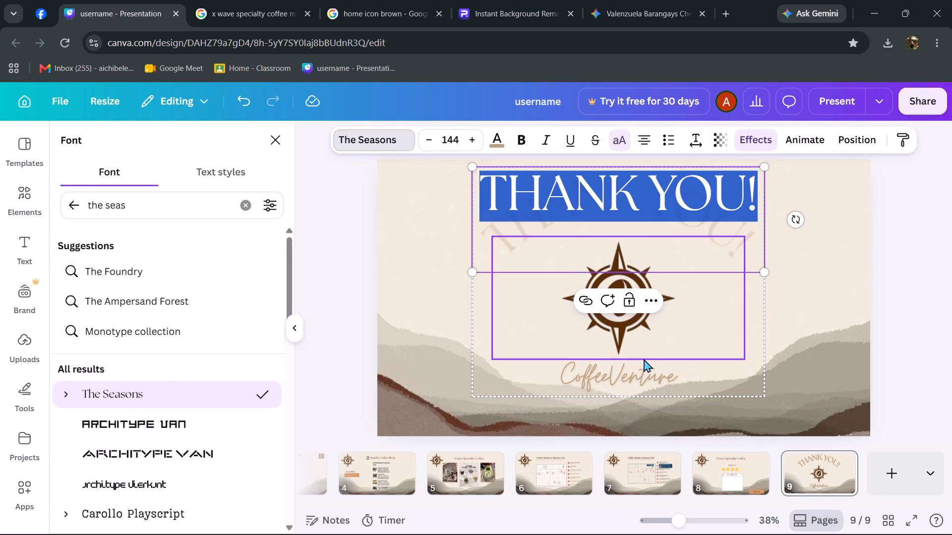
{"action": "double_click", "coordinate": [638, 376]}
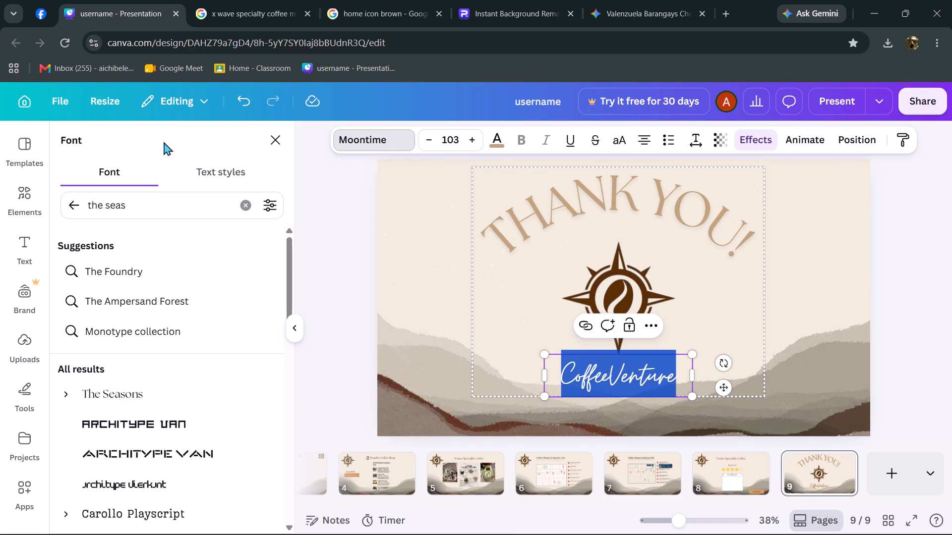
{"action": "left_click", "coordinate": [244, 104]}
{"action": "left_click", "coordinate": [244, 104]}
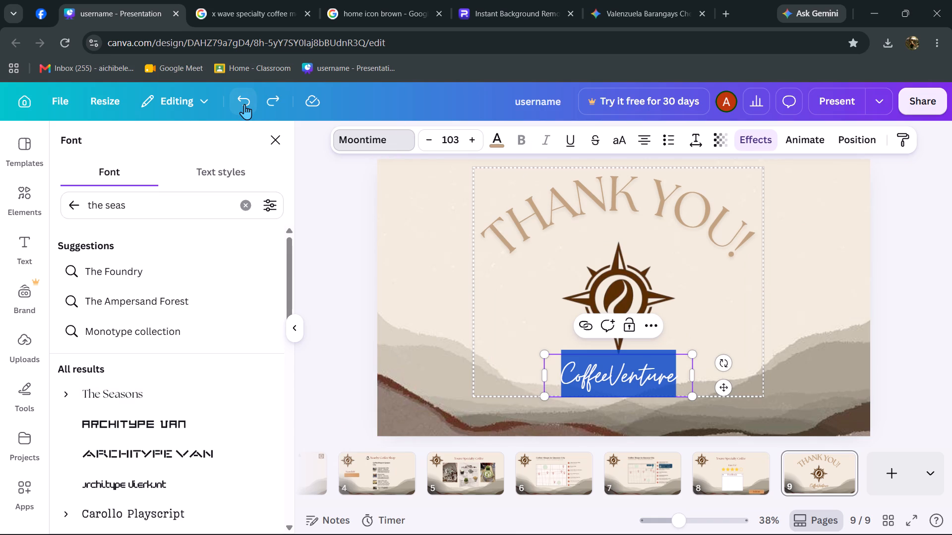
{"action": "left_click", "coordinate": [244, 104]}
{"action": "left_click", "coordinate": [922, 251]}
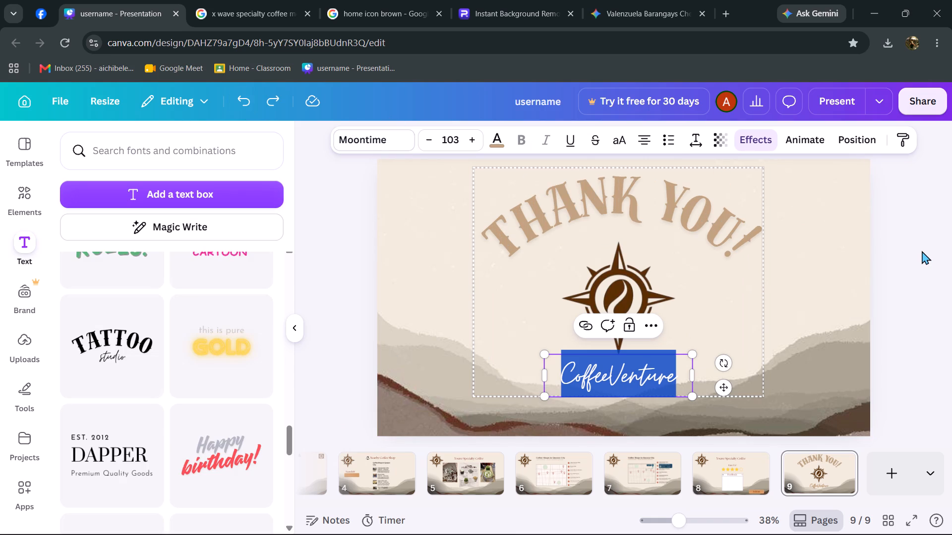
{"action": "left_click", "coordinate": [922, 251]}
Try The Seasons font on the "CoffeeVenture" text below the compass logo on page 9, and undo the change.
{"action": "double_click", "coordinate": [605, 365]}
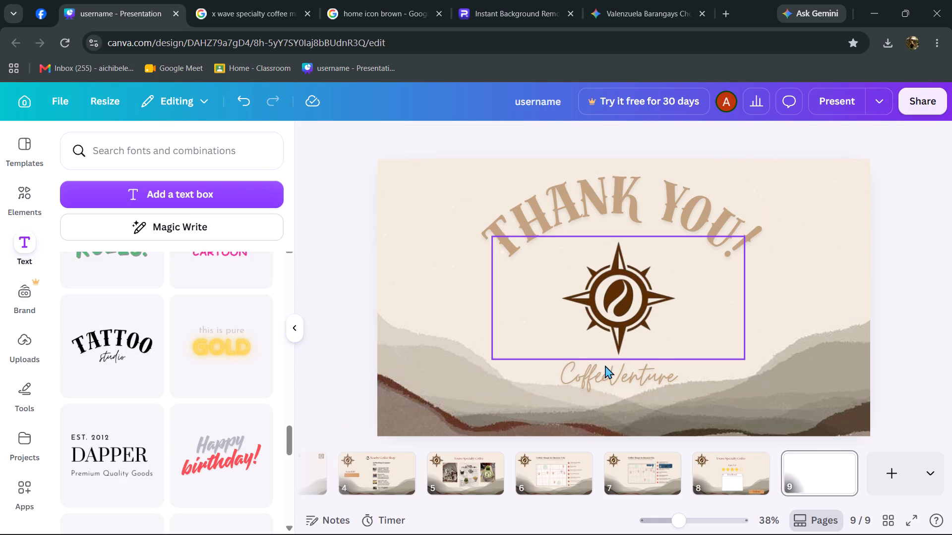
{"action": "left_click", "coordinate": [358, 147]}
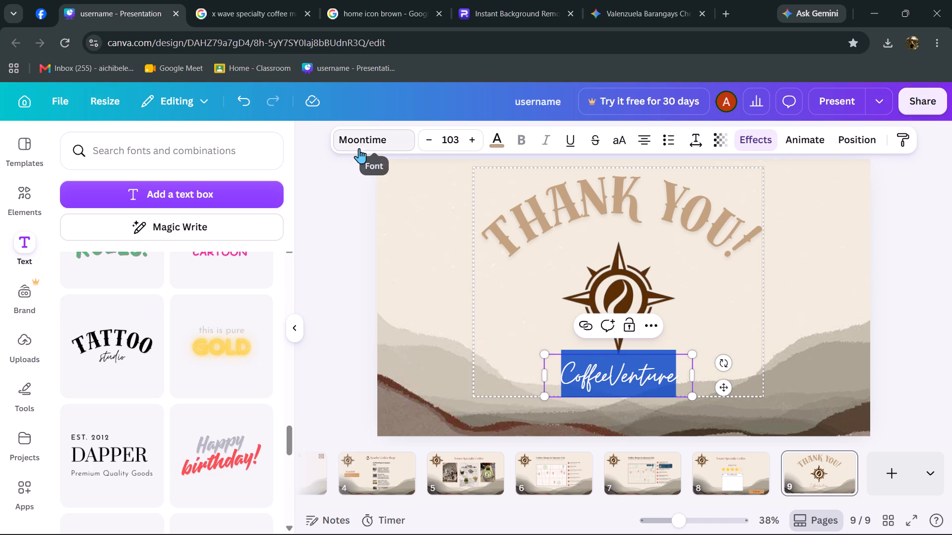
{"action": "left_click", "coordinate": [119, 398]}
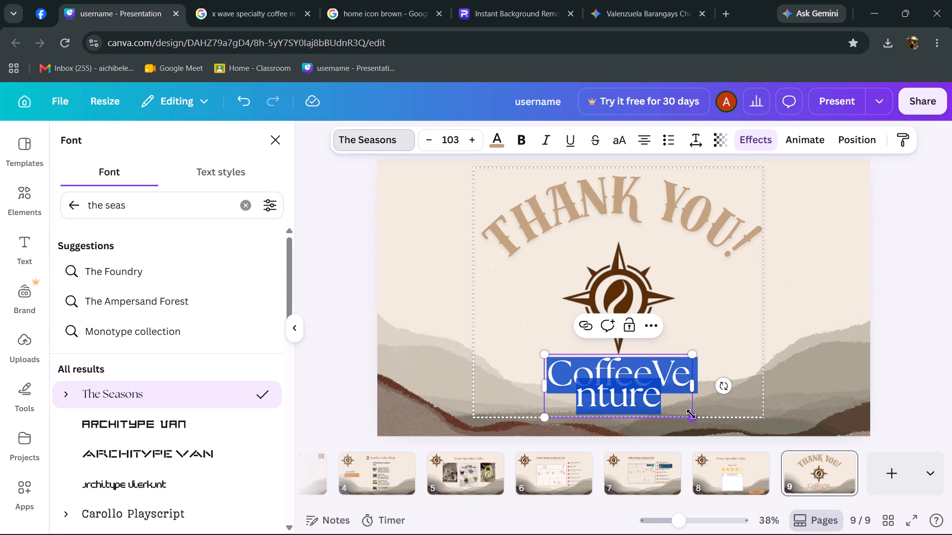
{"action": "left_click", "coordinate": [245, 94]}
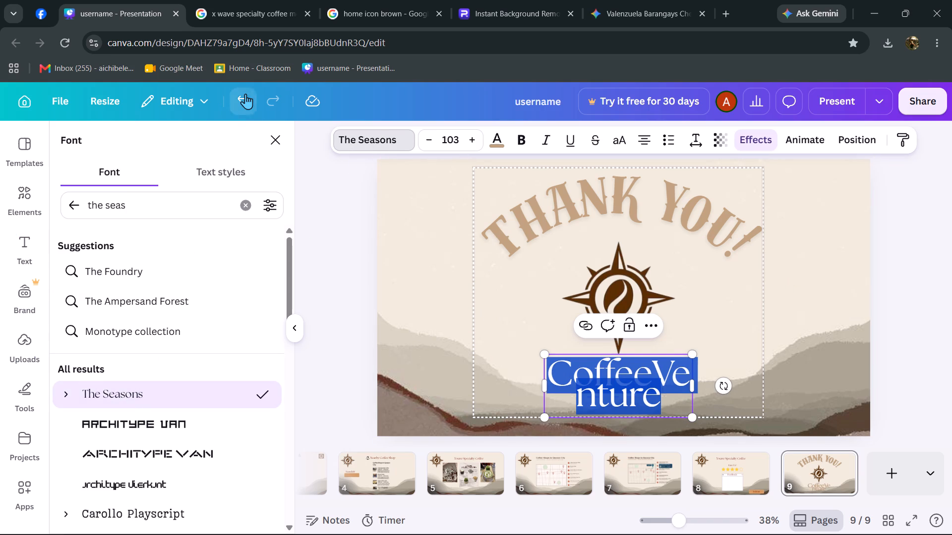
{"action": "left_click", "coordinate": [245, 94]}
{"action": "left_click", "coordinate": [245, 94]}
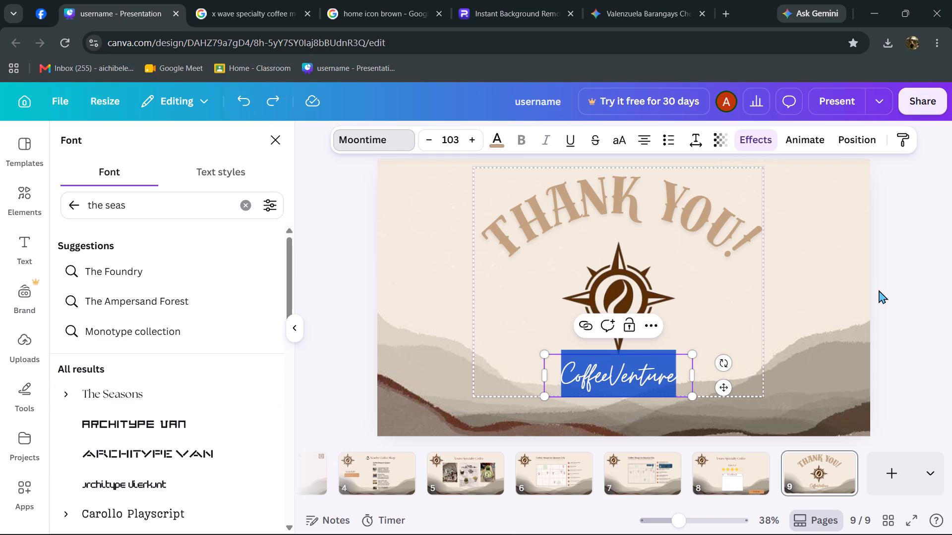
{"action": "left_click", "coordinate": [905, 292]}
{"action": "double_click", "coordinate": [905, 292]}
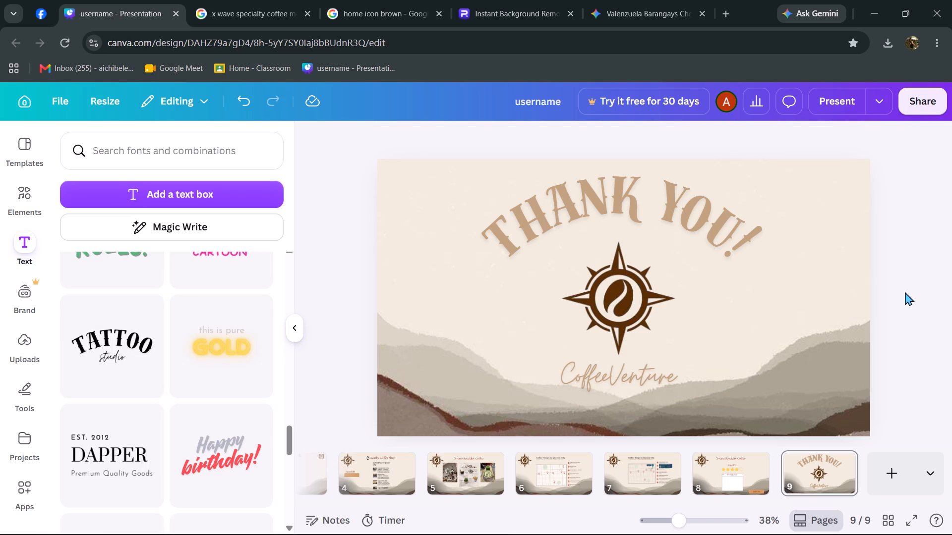
Review pages 7 back to 4, checking their headings and layout.
{"action": "left_click", "coordinate": [610, 467]}
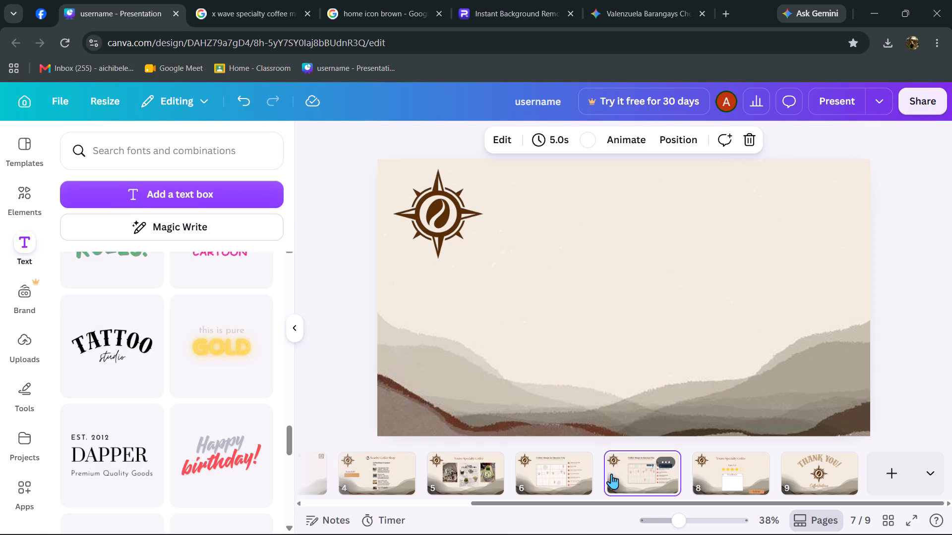
{"action": "left_click", "coordinate": [560, 458]}
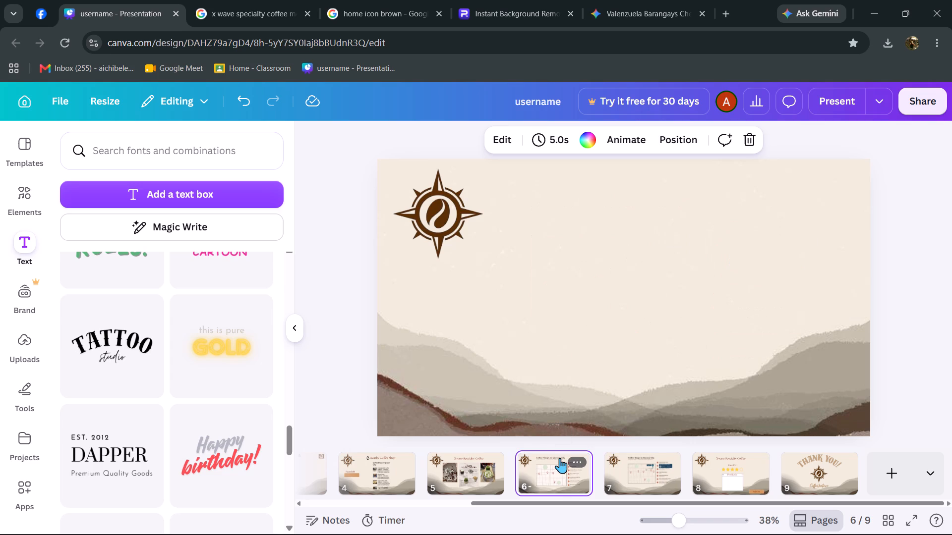
{"action": "left_click", "coordinate": [456, 489]}
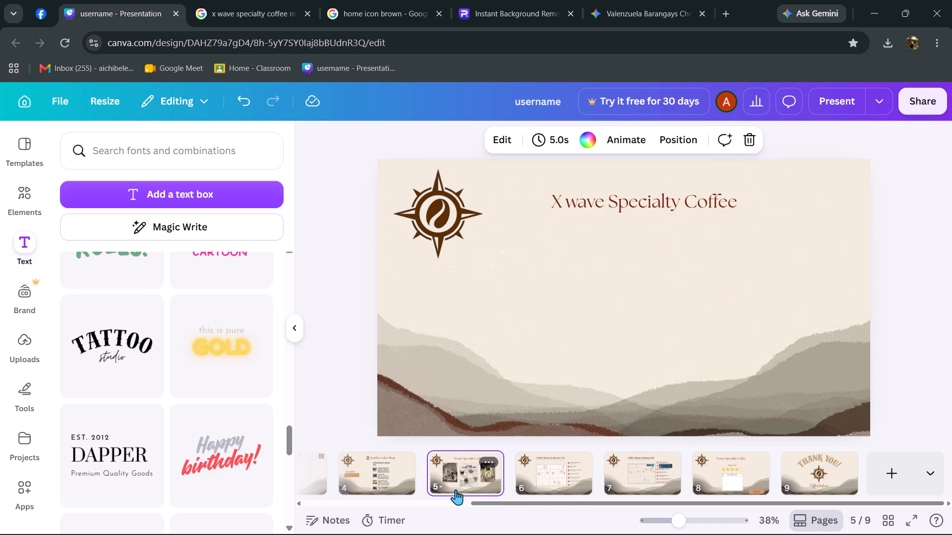
{"action": "left_click", "coordinate": [406, 470]}
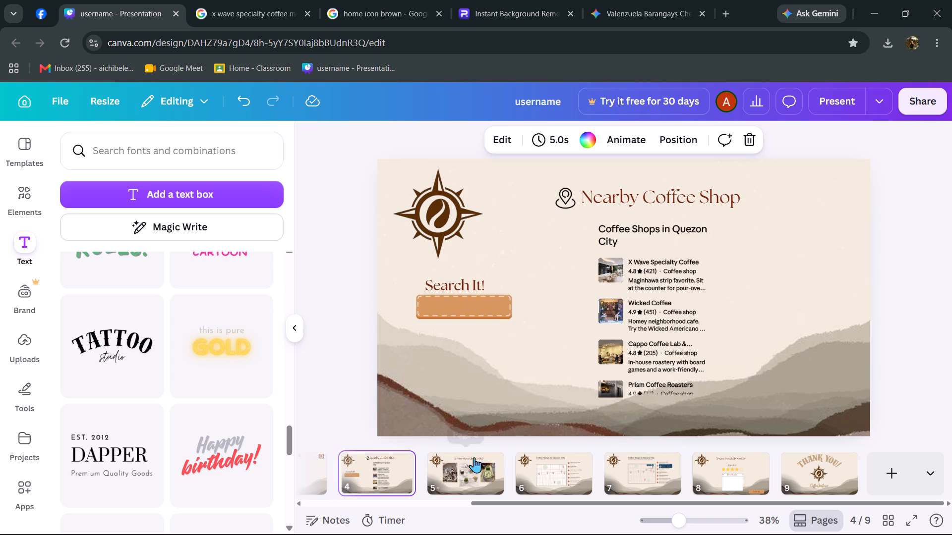
{"action": "left_click", "coordinate": [915, 310]}
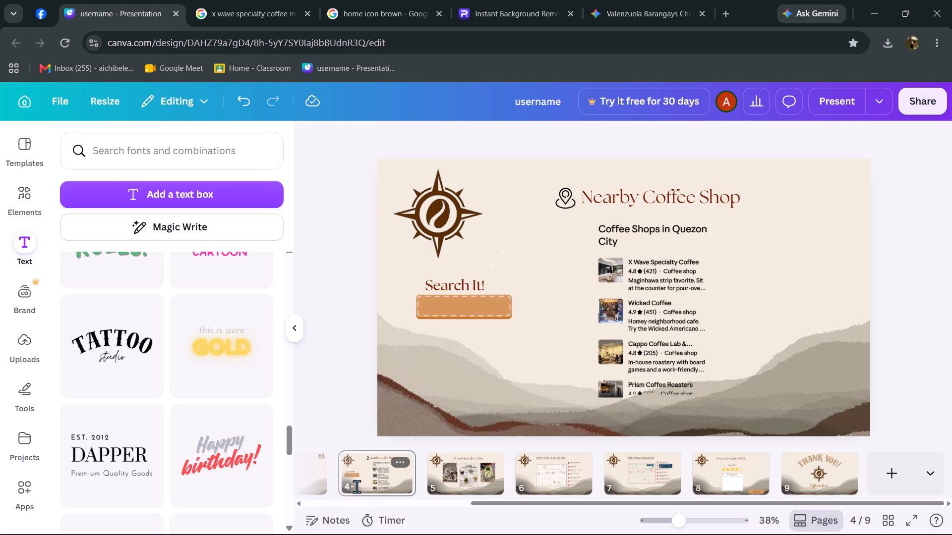
{"action": "left_click_drag", "start_coordinate": [371, 477], "coordinate": [433, 485]}
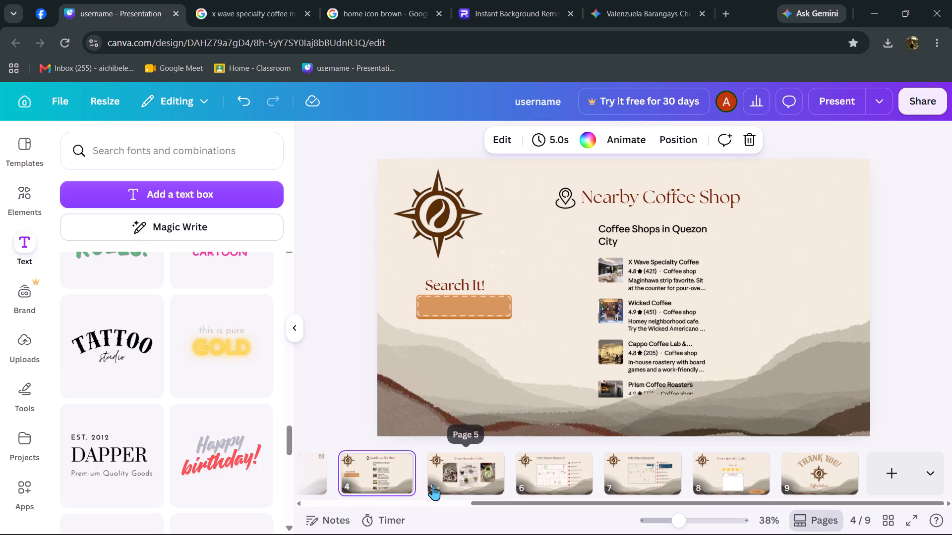
Review pages 2 to 6, checking their content and the order in which they follow each other.
{"action": "left_click", "coordinate": [321, 466]}
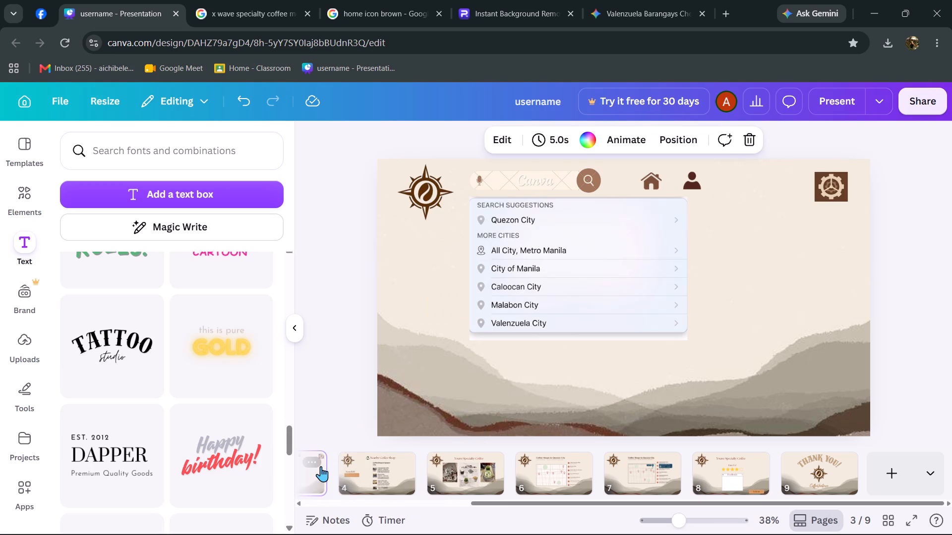
{"action": "key", "text": "Left"}
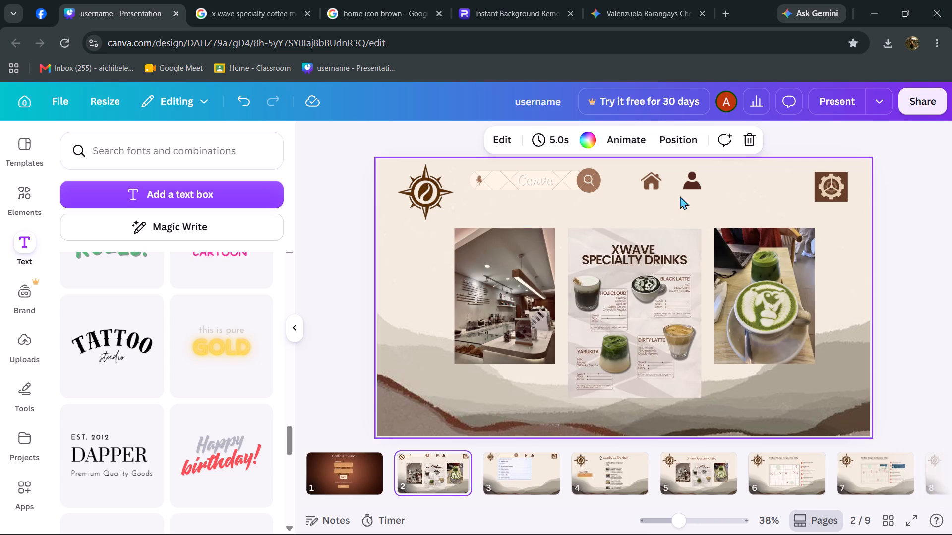
{"action": "left_click", "coordinate": [512, 477]}
{"action": "left_click", "coordinate": [390, 460]}
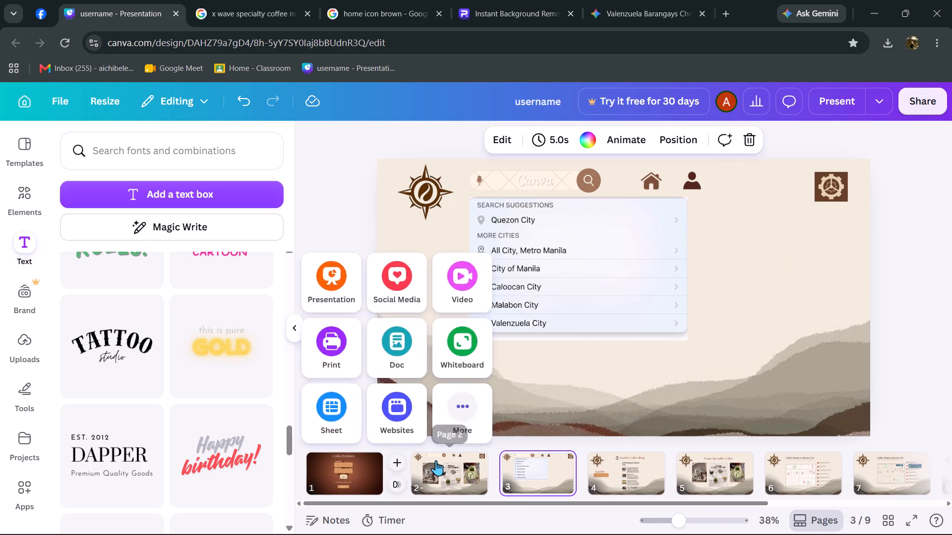
{"action": "left_click", "coordinate": [452, 480]}
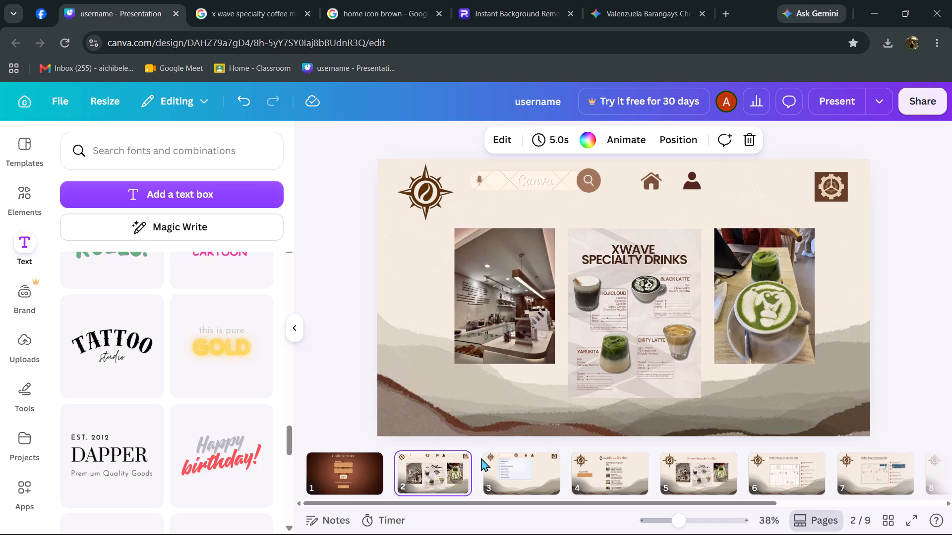
{"action": "left_click", "coordinate": [513, 469]}
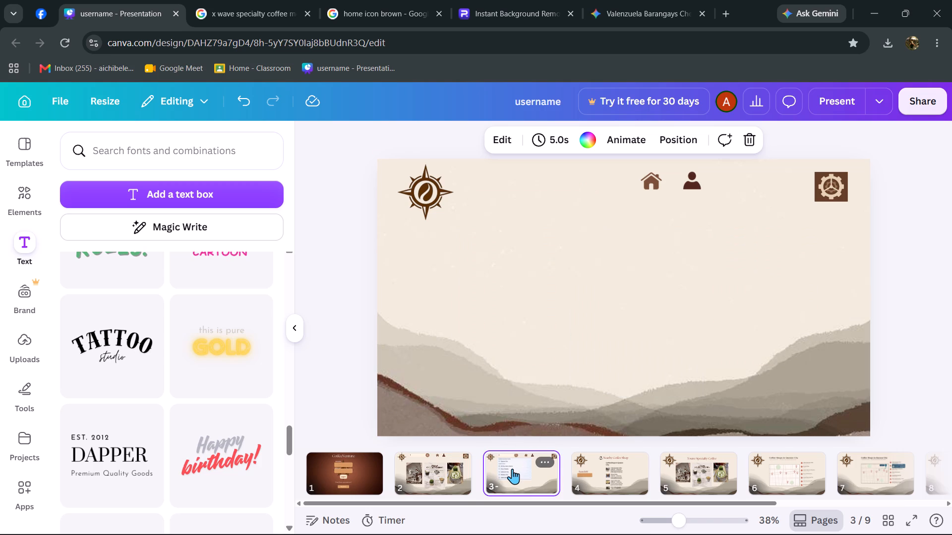
{"action": "left_click", "coordinate": [604, 477]}
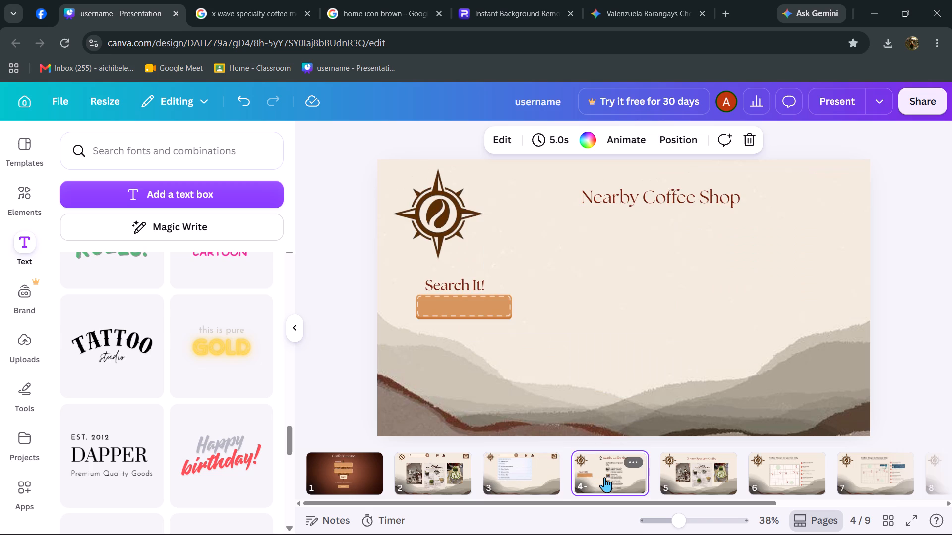
{"action": "left_click", "coordinate": [709, 479]}
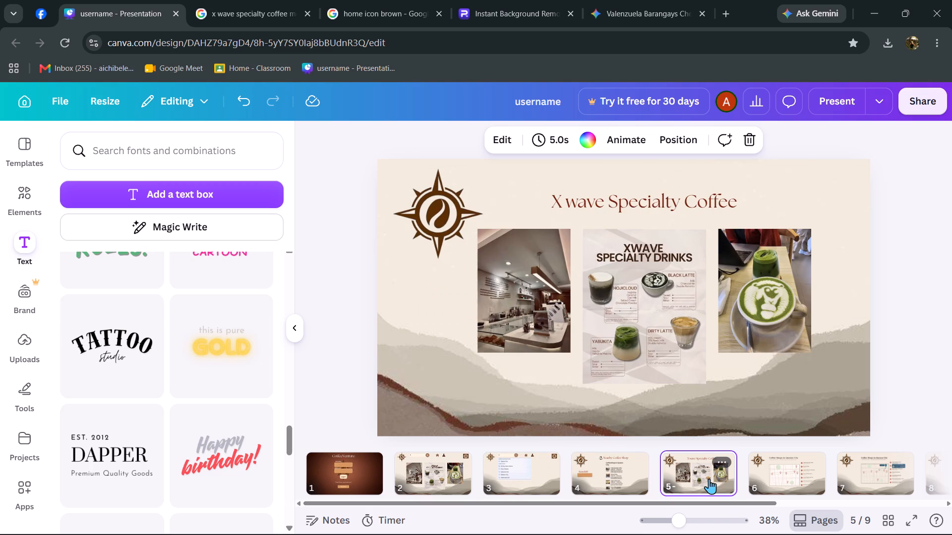
{"action": "left_click", "coordinate": [764, 478]}
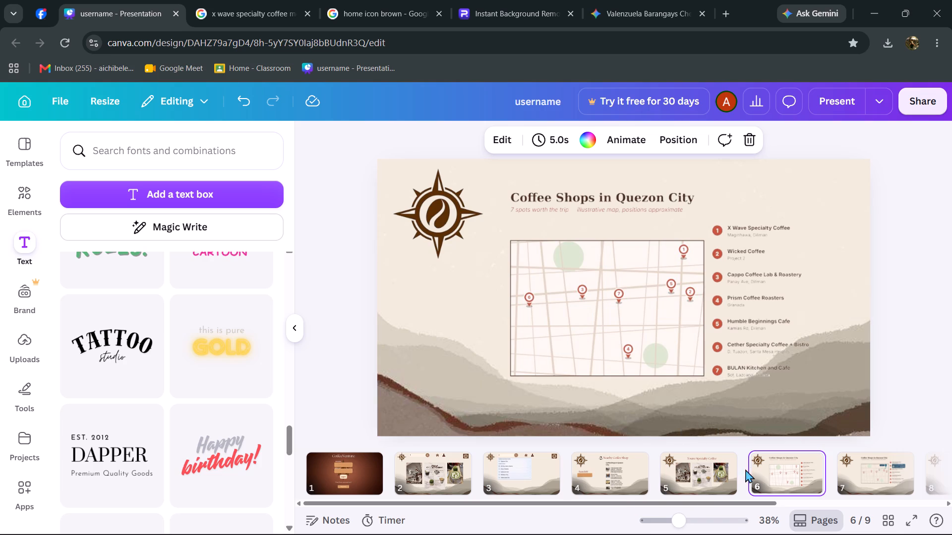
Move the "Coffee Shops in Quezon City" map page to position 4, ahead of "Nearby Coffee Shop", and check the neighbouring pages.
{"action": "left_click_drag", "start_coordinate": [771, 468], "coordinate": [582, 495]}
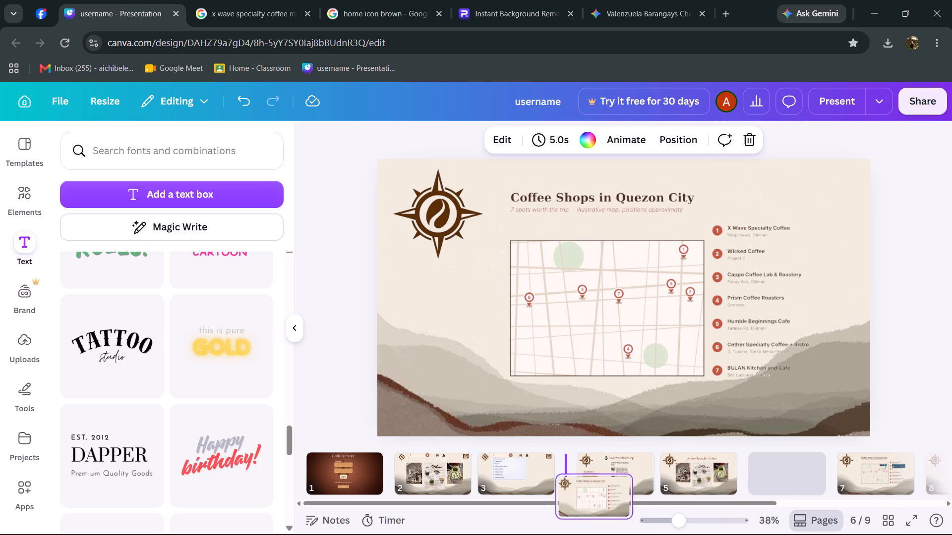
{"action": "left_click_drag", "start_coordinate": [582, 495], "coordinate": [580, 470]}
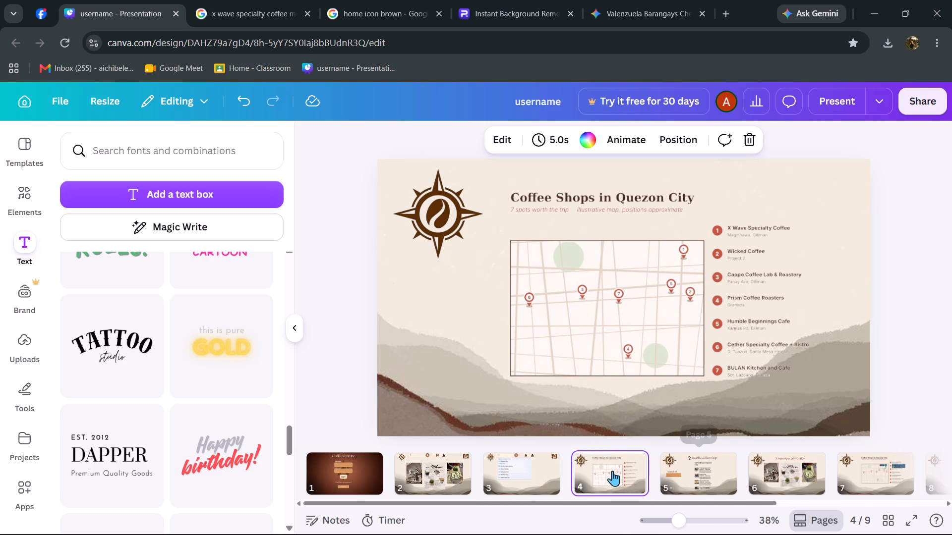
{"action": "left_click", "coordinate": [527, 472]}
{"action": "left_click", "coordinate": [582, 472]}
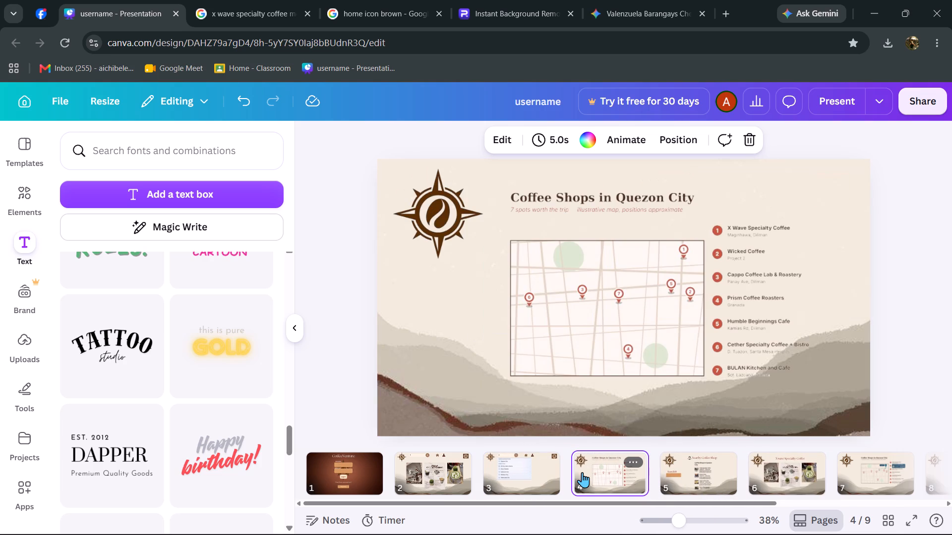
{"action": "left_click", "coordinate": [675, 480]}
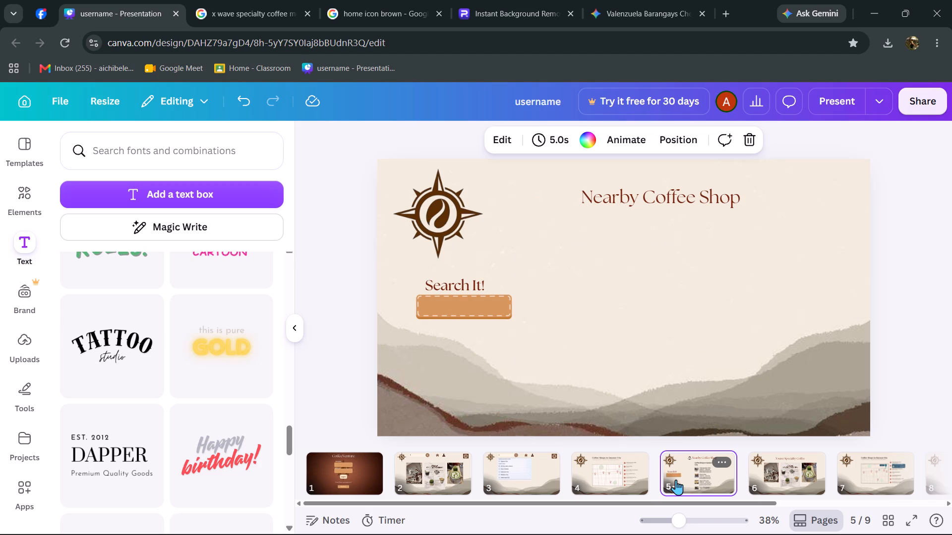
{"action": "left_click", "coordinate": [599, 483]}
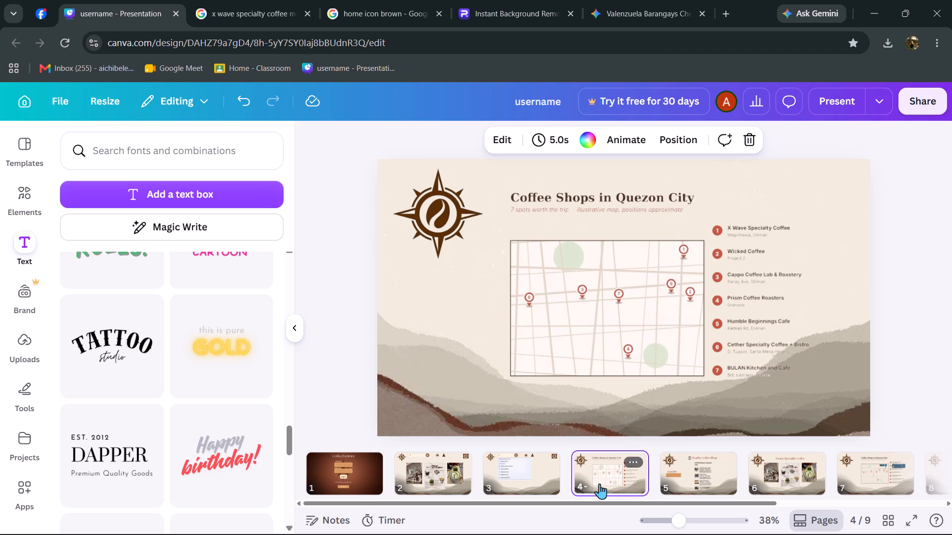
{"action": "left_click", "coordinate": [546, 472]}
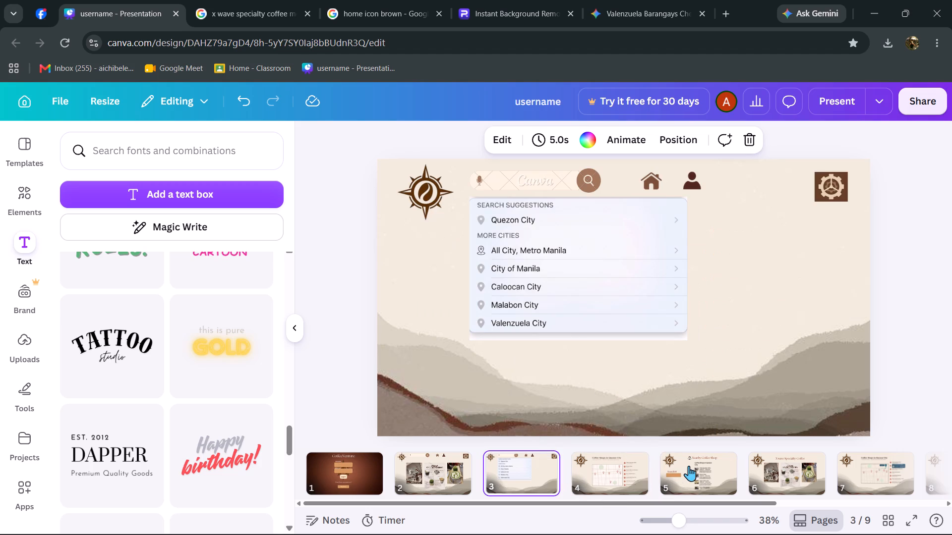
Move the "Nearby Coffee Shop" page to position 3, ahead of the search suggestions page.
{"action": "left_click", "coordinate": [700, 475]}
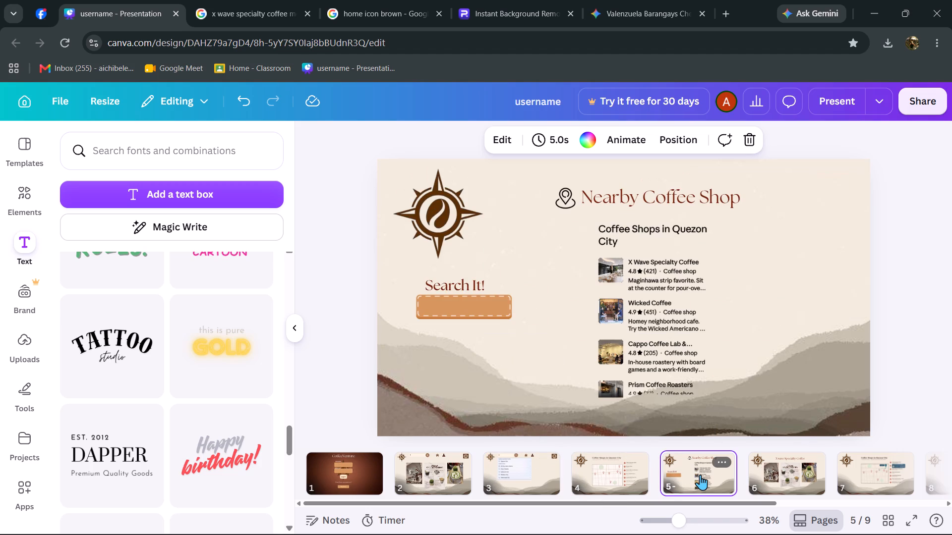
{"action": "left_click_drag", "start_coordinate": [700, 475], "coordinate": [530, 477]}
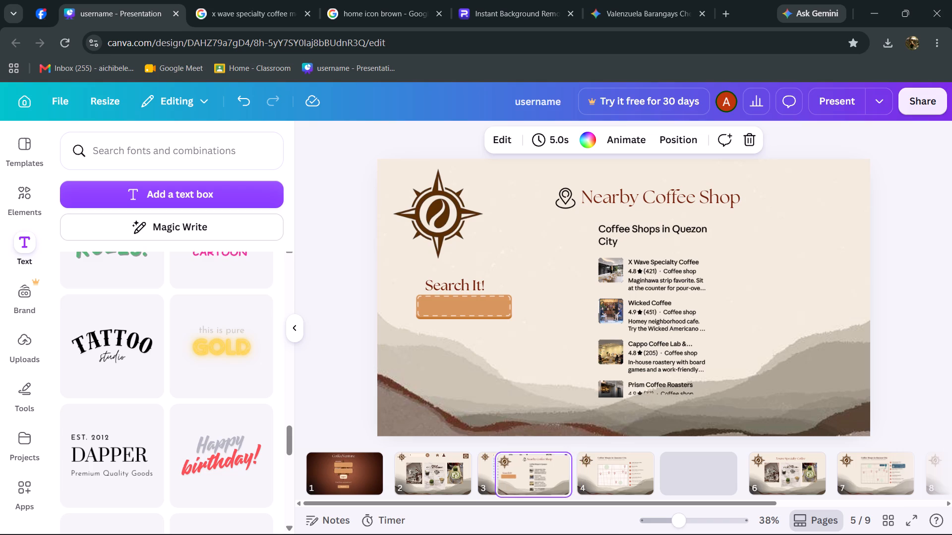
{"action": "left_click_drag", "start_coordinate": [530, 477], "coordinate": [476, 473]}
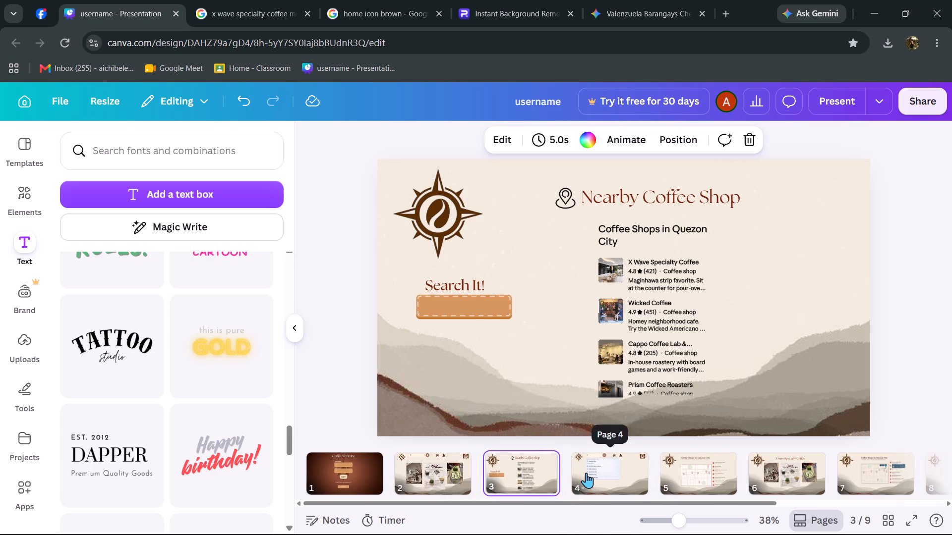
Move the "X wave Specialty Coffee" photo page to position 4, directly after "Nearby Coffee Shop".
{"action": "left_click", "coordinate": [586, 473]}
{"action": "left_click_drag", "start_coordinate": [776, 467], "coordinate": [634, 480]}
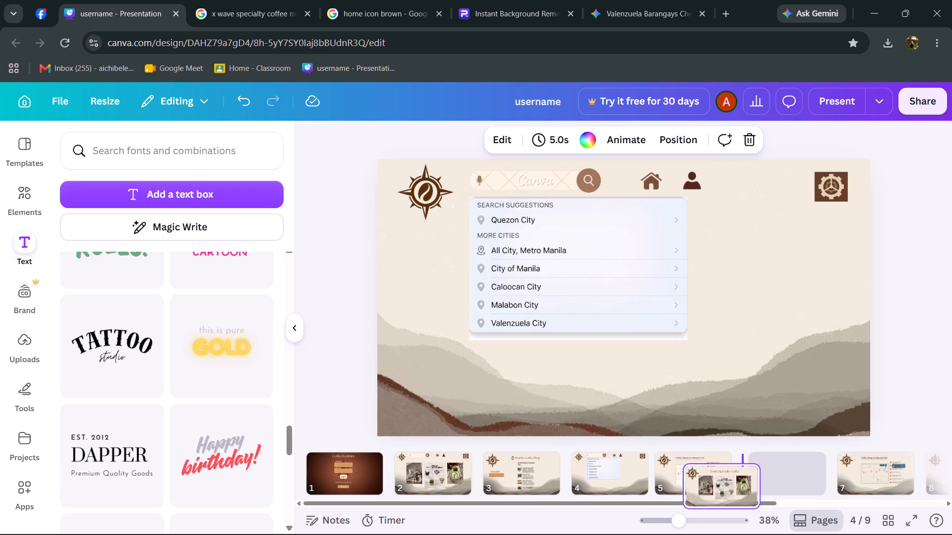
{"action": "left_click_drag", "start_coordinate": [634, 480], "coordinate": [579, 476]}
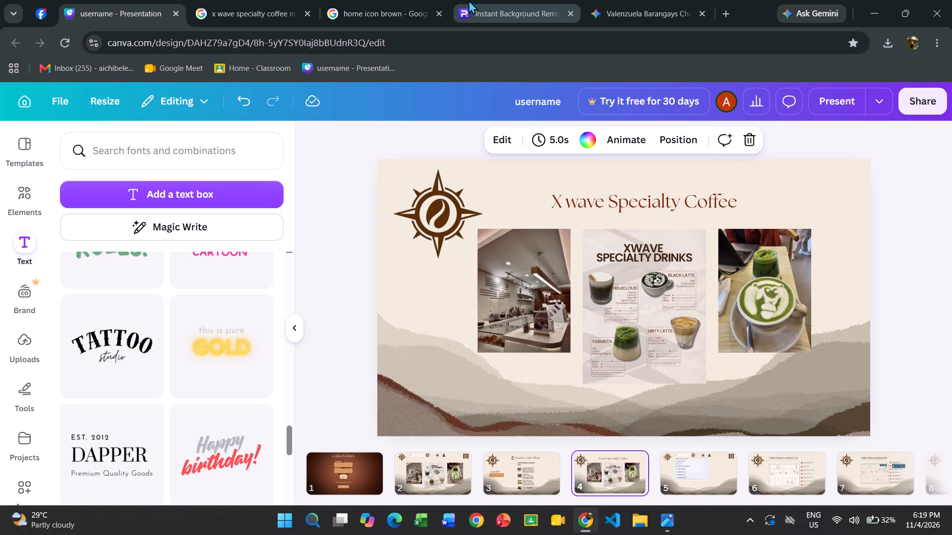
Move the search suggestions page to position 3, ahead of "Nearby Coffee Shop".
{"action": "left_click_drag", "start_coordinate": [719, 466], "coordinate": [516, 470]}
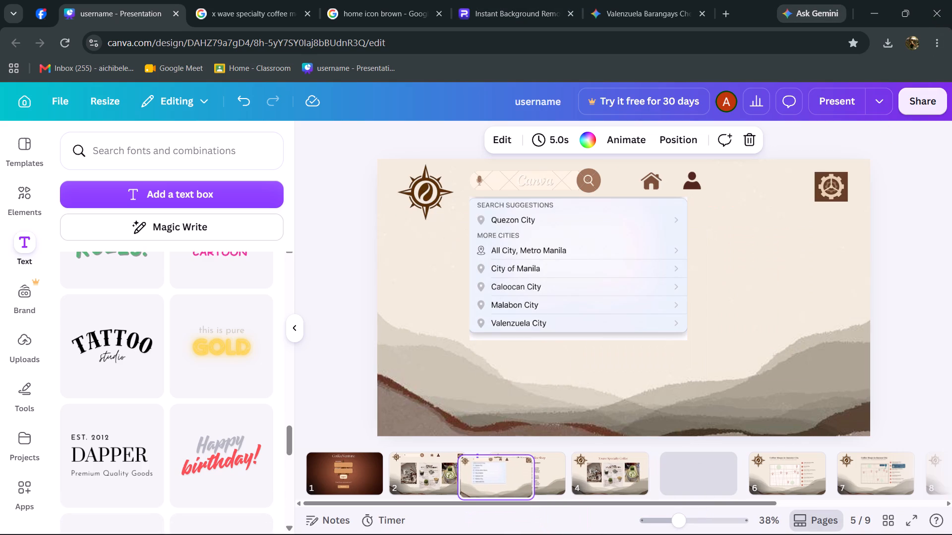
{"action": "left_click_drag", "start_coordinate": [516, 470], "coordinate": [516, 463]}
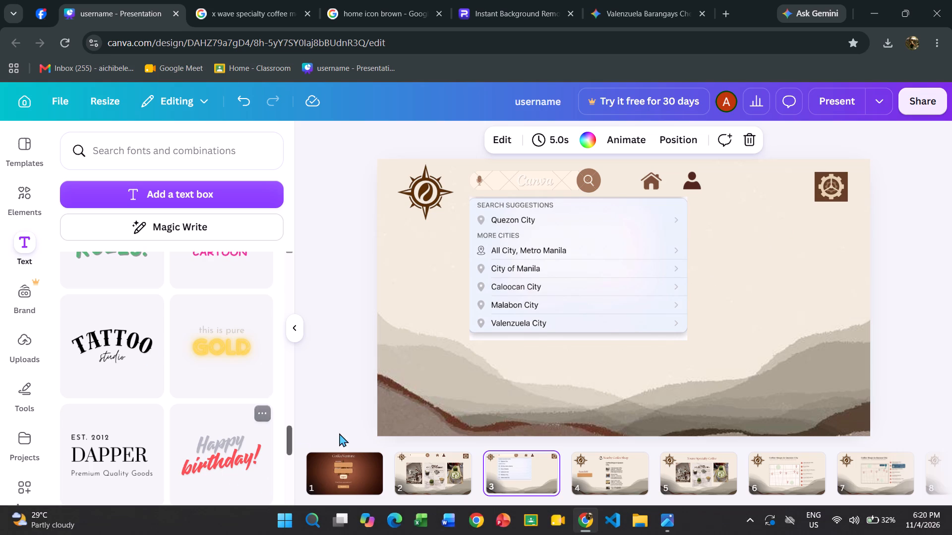
Review the pages in sequence through page 9, checking the page order and layouts.
{"action": "key", "text": "Right"}
{"action": "key", "text": "Right"}
{"action": "key", "text": "Left"}
{"action": "key", "text": "Left"}
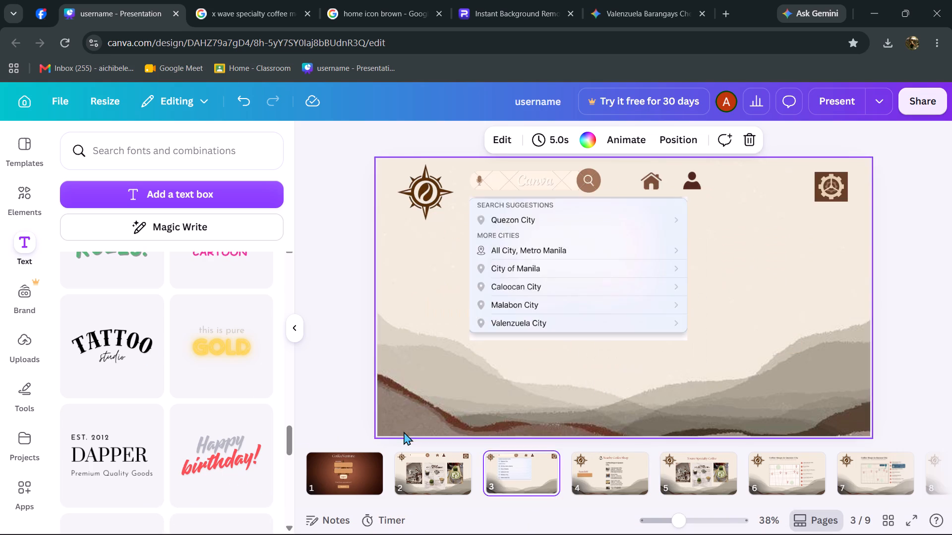
{"action": "key", "text": "Left"}
{"action": "key", "text": "Left"}
{"action": "key", "text": "Left"}
{"action": "key", "text": "Right"}
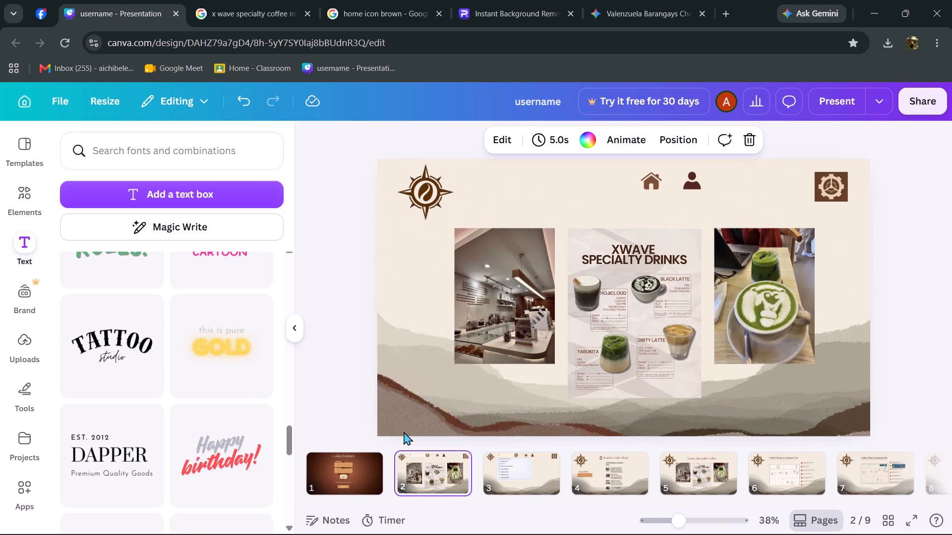
{"action": "key", "text": "Right"}
{"action": "key", "text": "Right"}
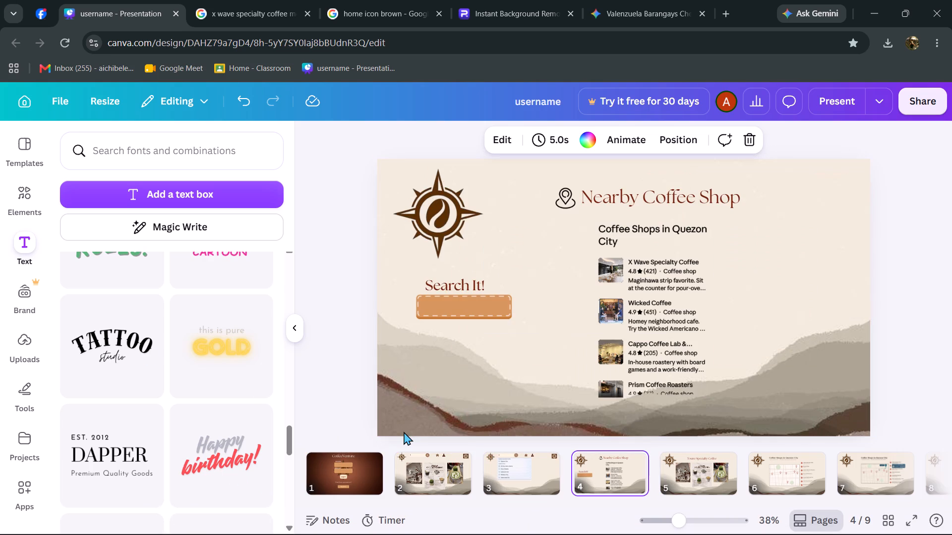
{"action": "key", "text": "Right"}
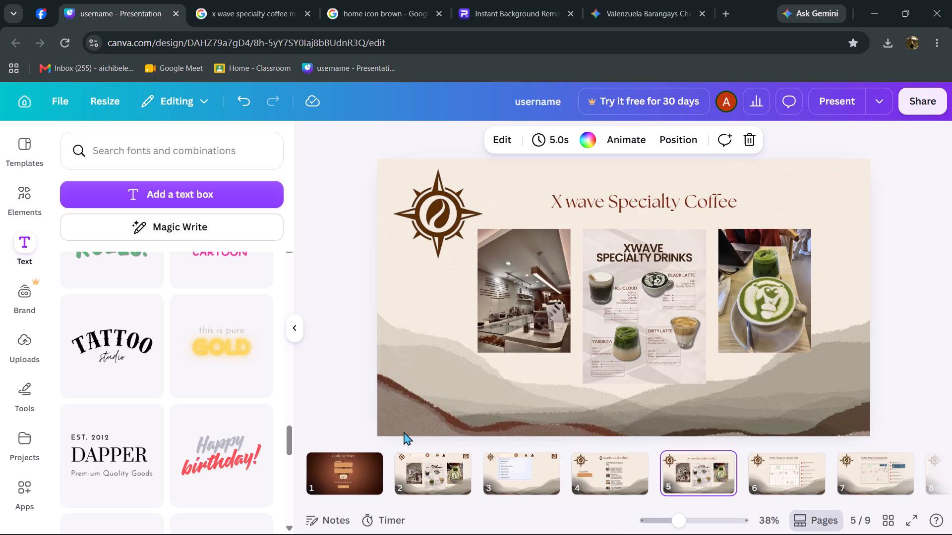
{"action": "key", "text": "Right"}
{"action": "key", "text": "Right"}
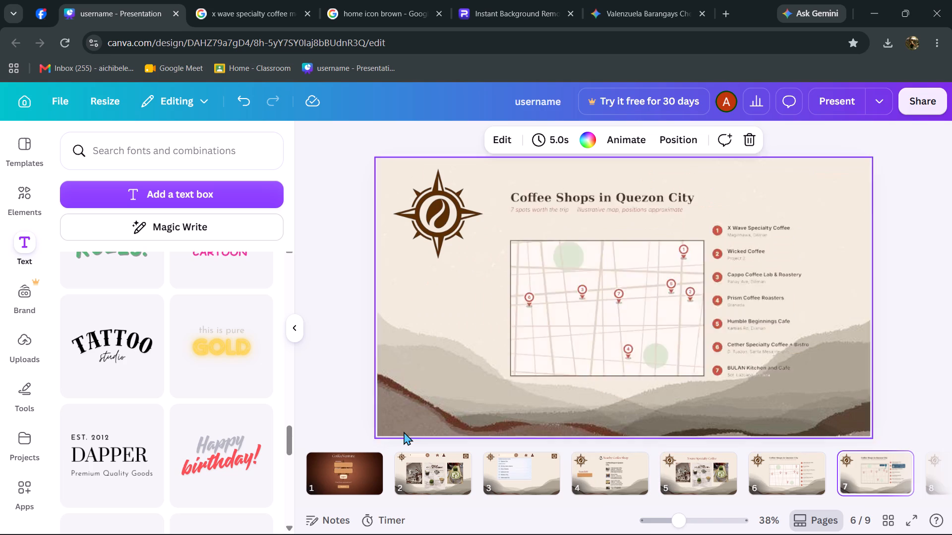
{"action": "key", "text": "Right"}
{"action": "key", "text": "Right"}
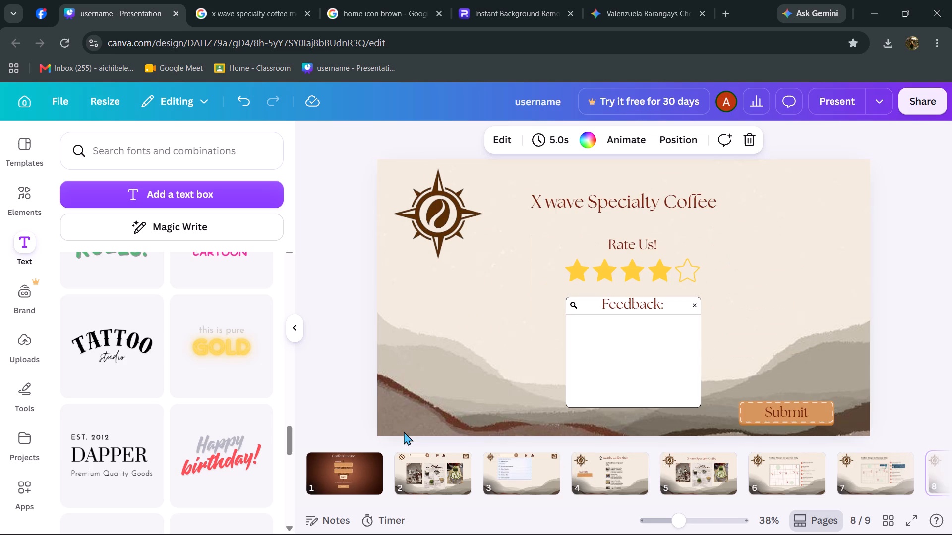
{"action": "key", "text": "Right"}
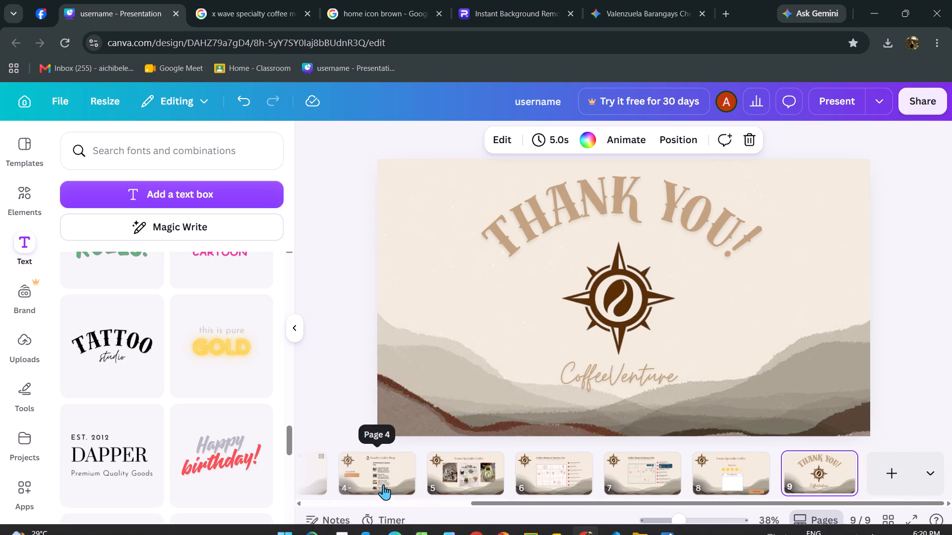
Delete the grouped cafe, XWAVE drinks menu and matcha latte photos from page 2.
{"action": "left_click", "coordinate": [383, 484]}
{"action": "key", "text": "Left"}
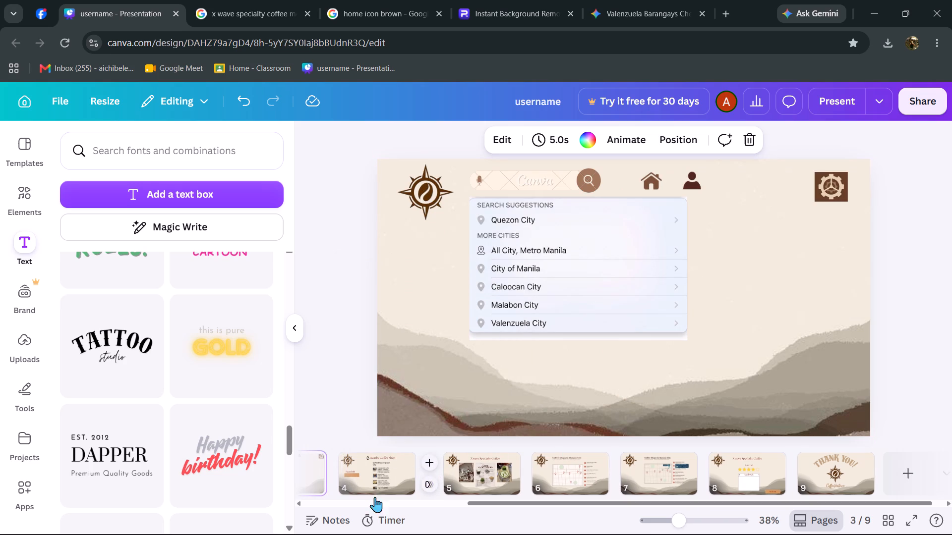
{"action": "key", "text": "Left"}
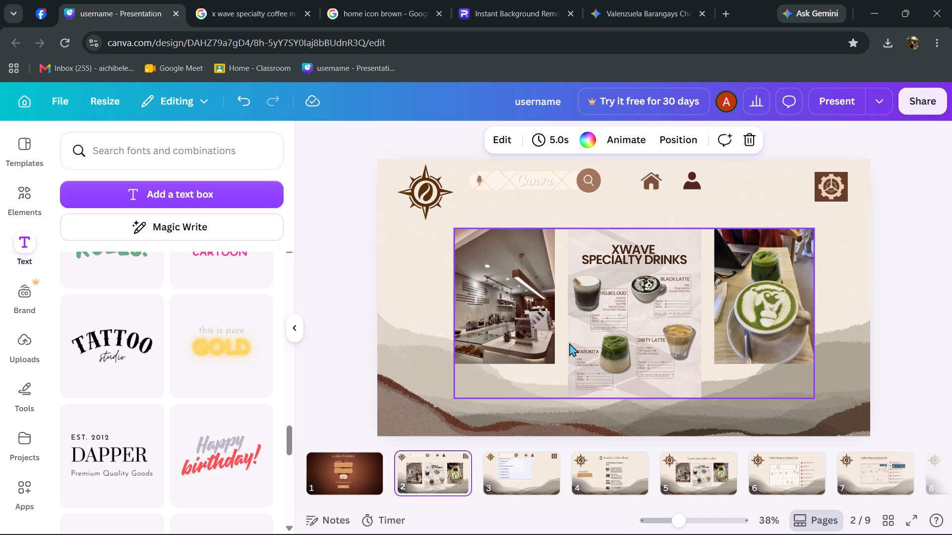
{"action": "double_click", "coordinate": [776, 279]}
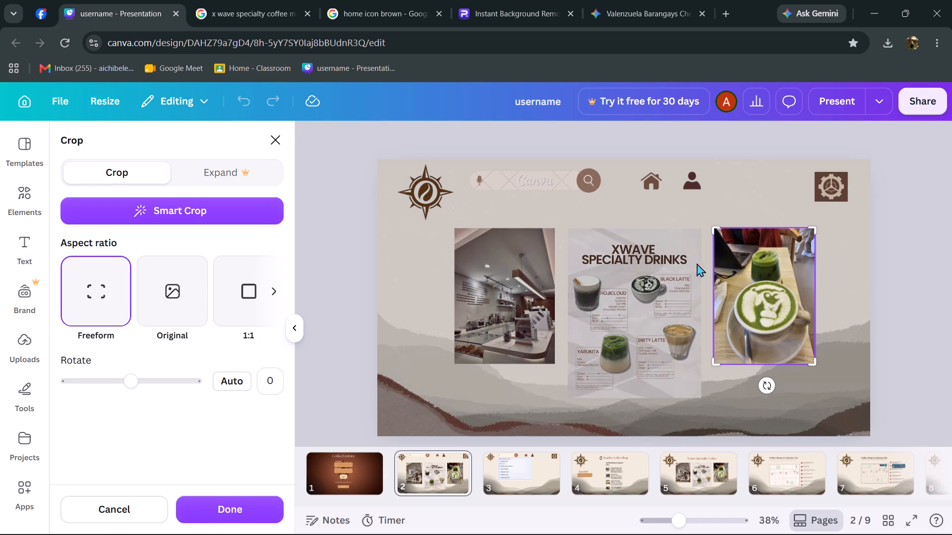
{"action": "left_click", "coordinate": [666, 304]}
{"action": "left_click", "coordinate": [902, 267]}
{"action": "left_click", "coordinate": [590, 287]}
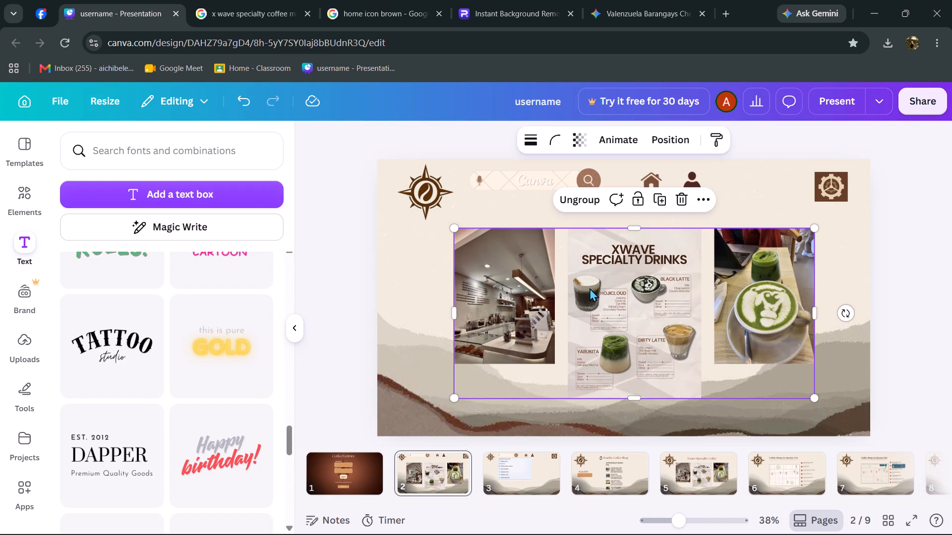
{"action": "key", "text": "BackSpace"}
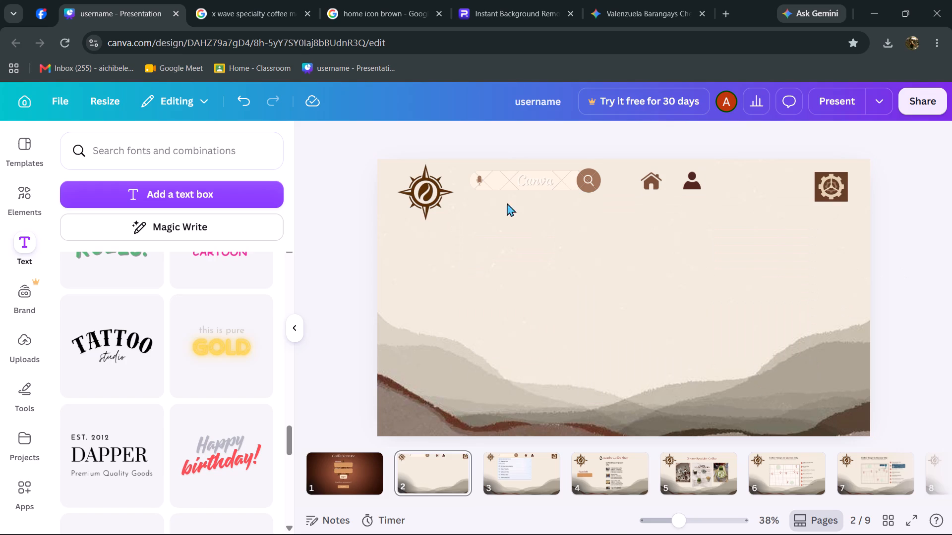
Browse the font combinations for a heading style that suits the emptied page 2.
{"action": "scroll", "coordinate": [234, 319], "scroll_direction": "down", "scroll_amount": 1}
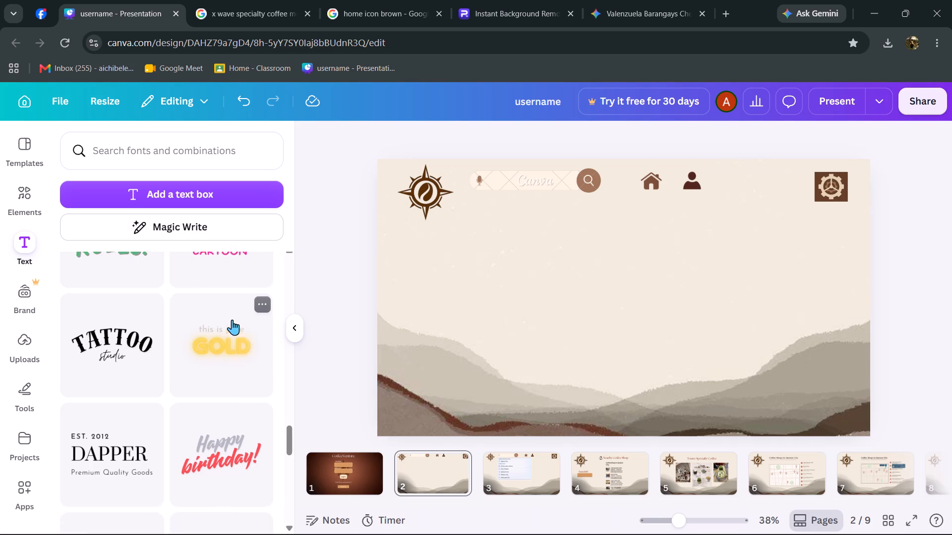
{"action": "scroll", "coordinate": [232, 320], "scroll_direction": "down", "scroll_amount": 2}
{"action": "scroll", "coordinate": [179, 331], "scroll_direction": "down", "scroll_amount": 1}
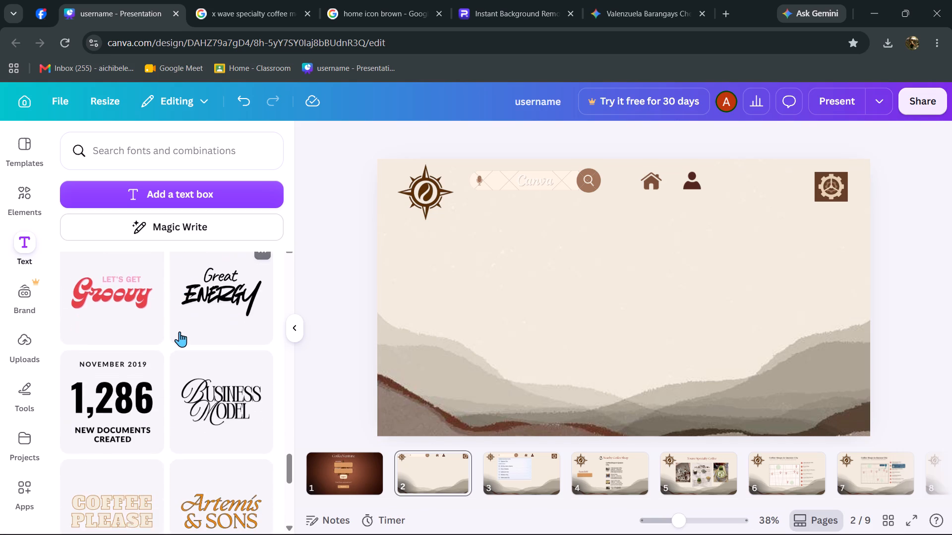
{"action": "scroll", "coordinate": [179, 331], "scroll_direction": "down", "scroll_amount": 3}
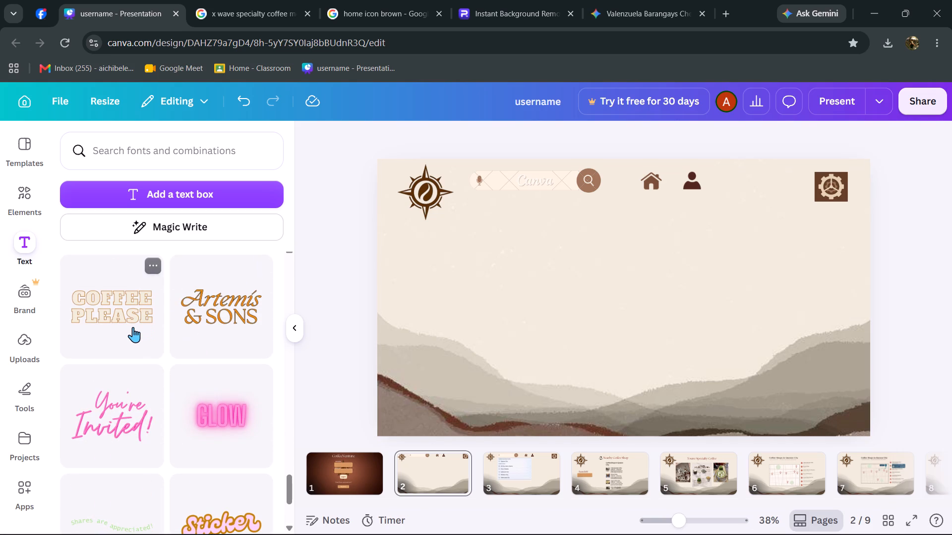
{"action": "scroll", "coordinate": [155, 342], "scroll_direction": "down", "scroll_amount": 1}
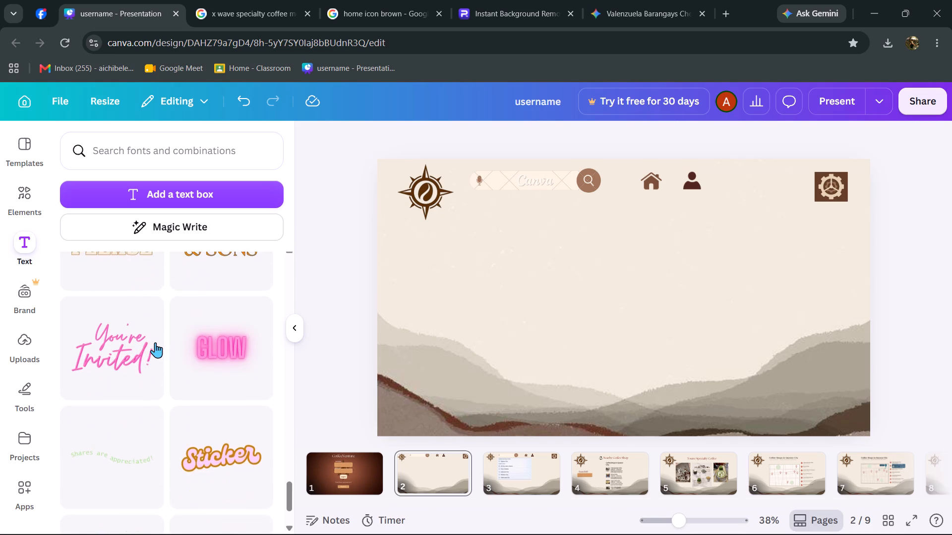
{"action": "scroll", "coordinate": [155, 342], "scroll_direction": "down", "scroll_amount": 2}
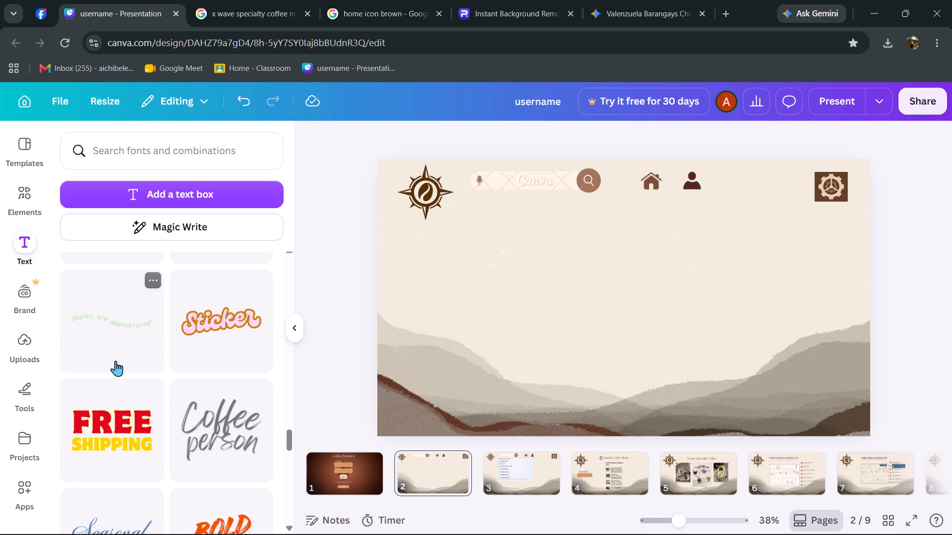
{"action": "scroll", "coordinate": [117, 360], "scroll_direction": "down", "scroll_amount": 3}
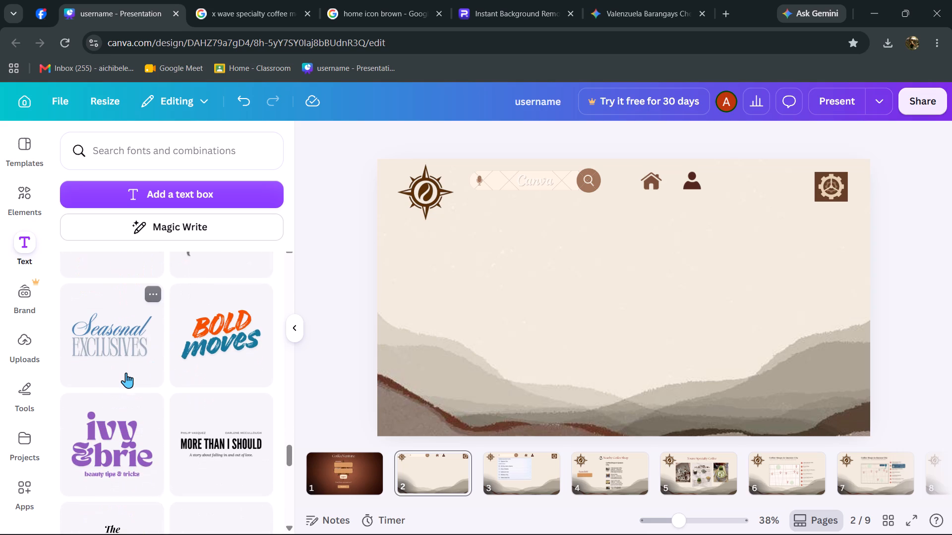
{"action": "scroll", "coordinate": [126, 373], "scroll_direction": "down", "scroll_amount": 3}
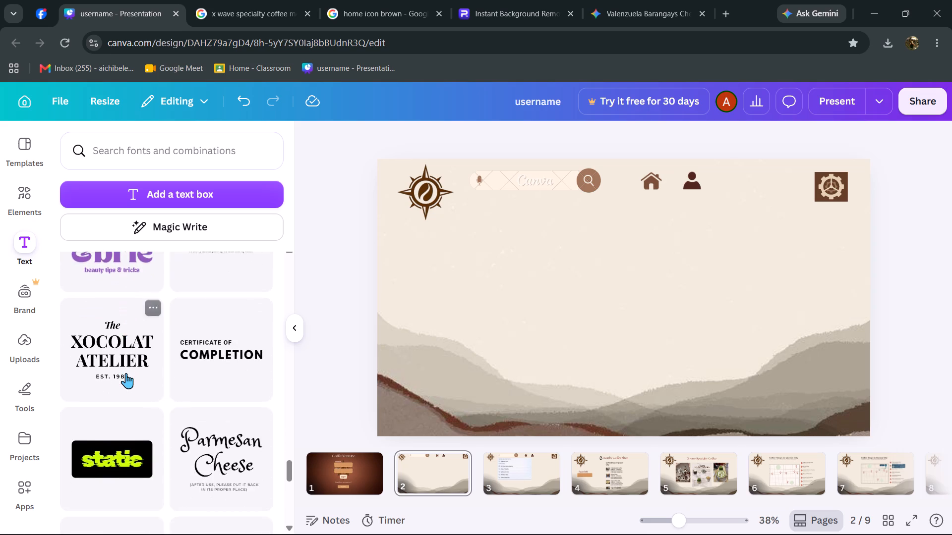
{"action": "scroll", "coordinate": [126, 373], "scroll_direction": "down", "scroll_amount": 2}
{"action": "scroll", "coordinate": [126, 378], "scroll_direction": "up", "scroll_amount": 5}
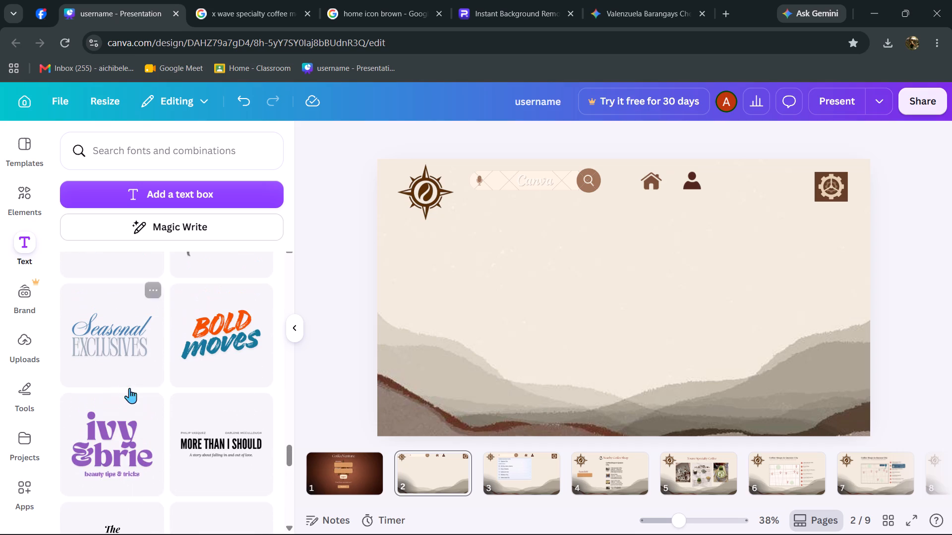
{"action": "scroll", "coordinate": [134, 384], "scroll_direction": "up", "scroll_amount": 2}
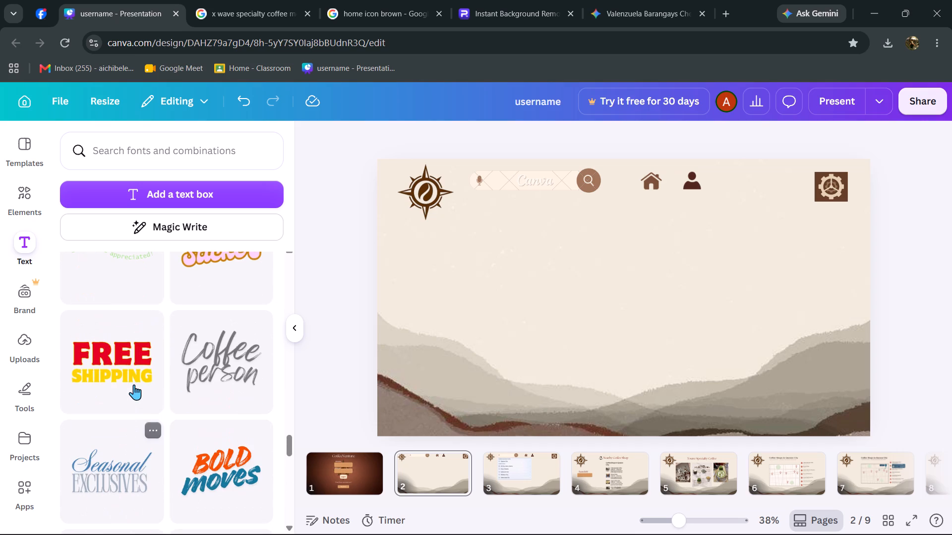
{"action": "scroll", "coordinate": [142, 378], "scroll_direction": "up", "scroll_amount": 4}
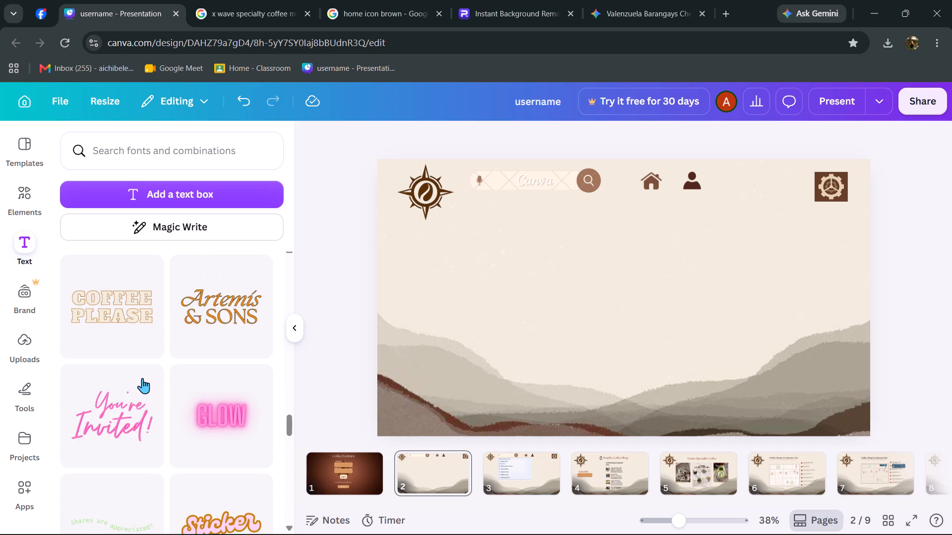
{"action": "scroll", "coordinate": [142, 378], "scroll_direction": "down", "scroll_amount": 1}
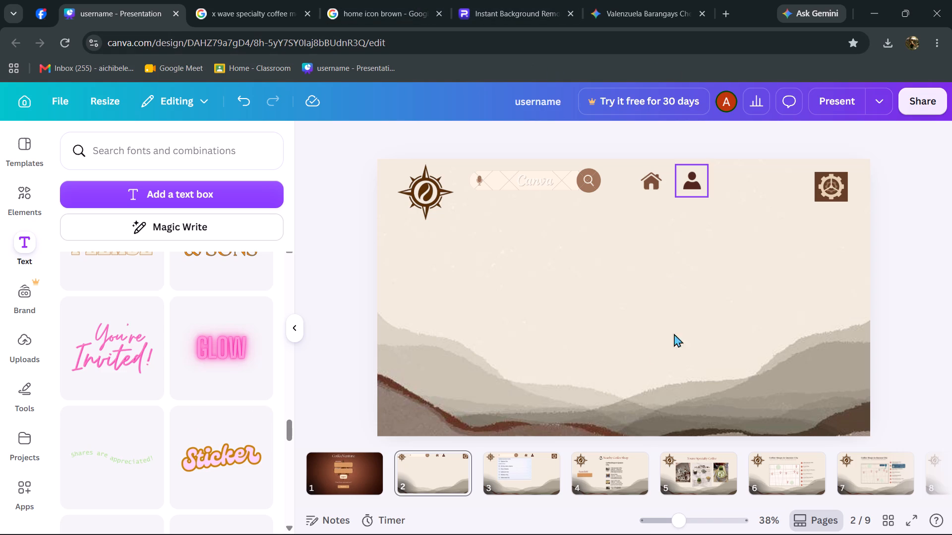
{"action": "scroll", "coordinate": [119, 330], "scroll_direction": "down", "scroll_amount": 1}
{"action": "scroll", "coordinate": [167, 327], "scroll_direction": "down", "scroll_amount": 3}
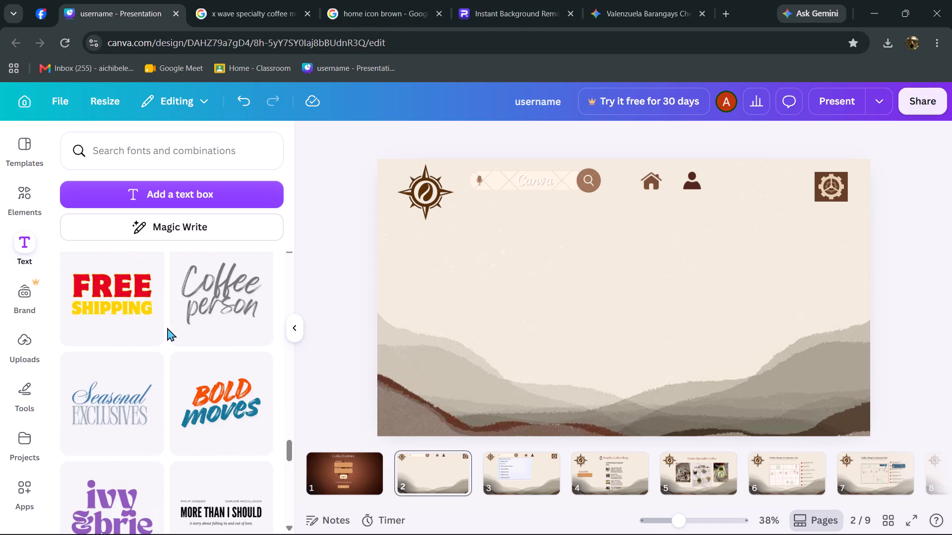
{"action": "scroll", "coordinate": [167, 327], "scroll_direction": "down", "scroll_amount": 4}
{"action": "scroll", "coordinate": [210, 319], "scroll_direction": "up", "scroll_amount": 2}
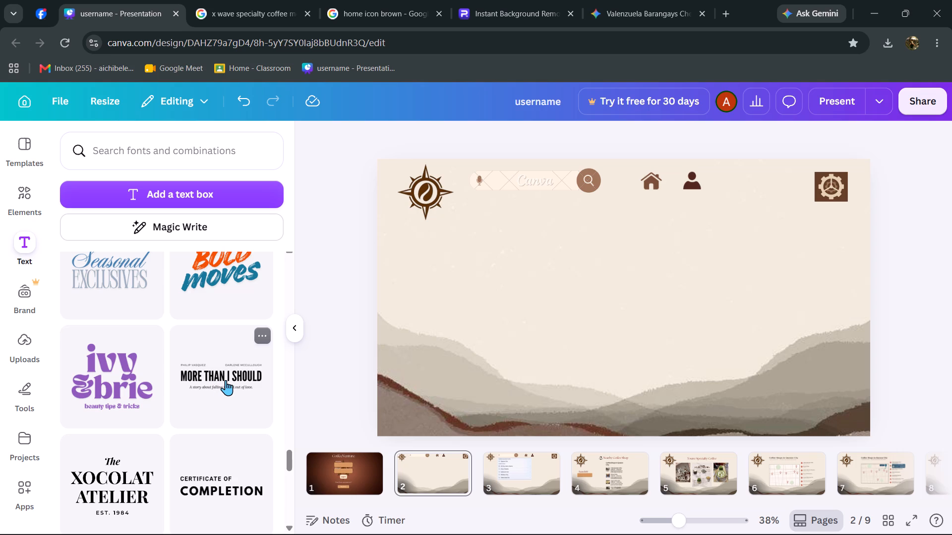
{"action": "scroll", "coordinate": [210, 348], "scroll_direction": "down", "scroll_amount": 3}
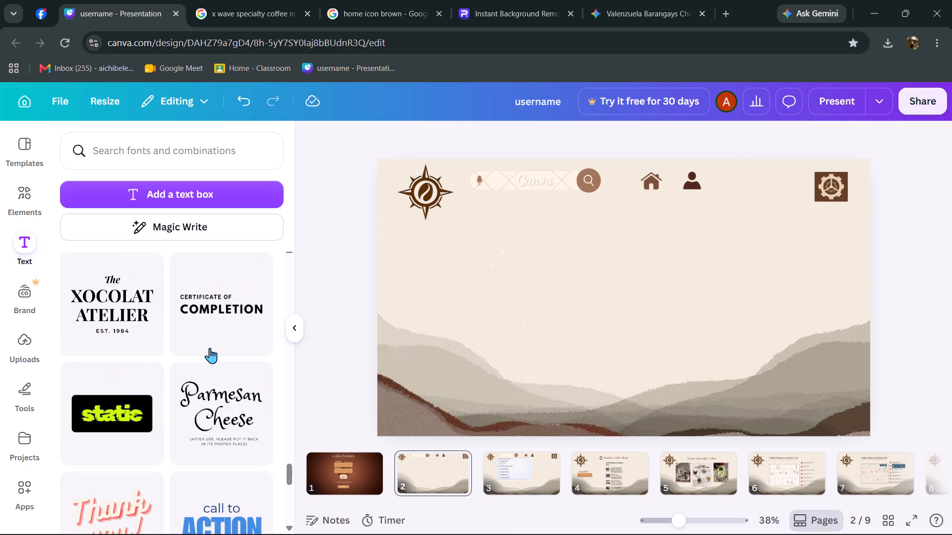
{"action": "scroll", "coordinate": [210, 348], "scroll_direction": "down", "scroll_amount": 2}
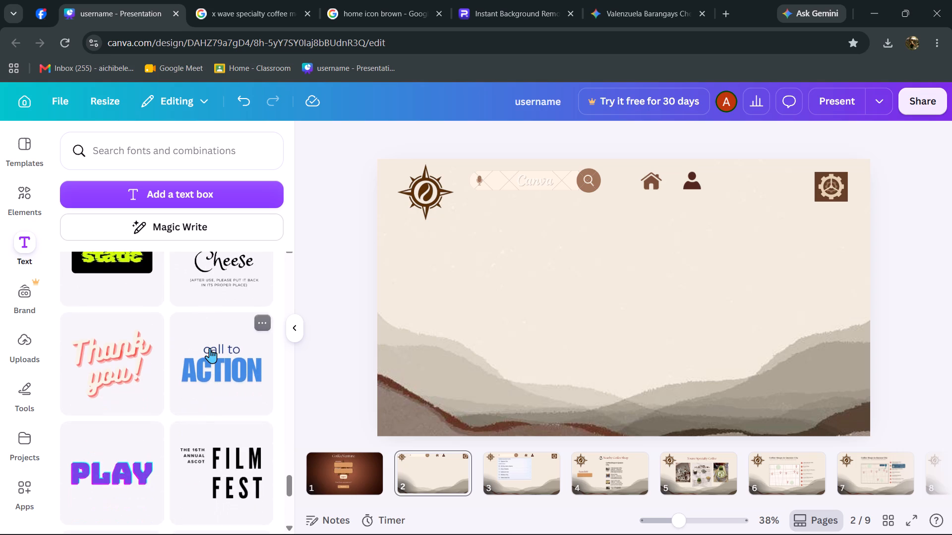
{"action": "scroll", "coordinate": [210, 348], "scroll_direction": "down", "scroll_amount": 2}
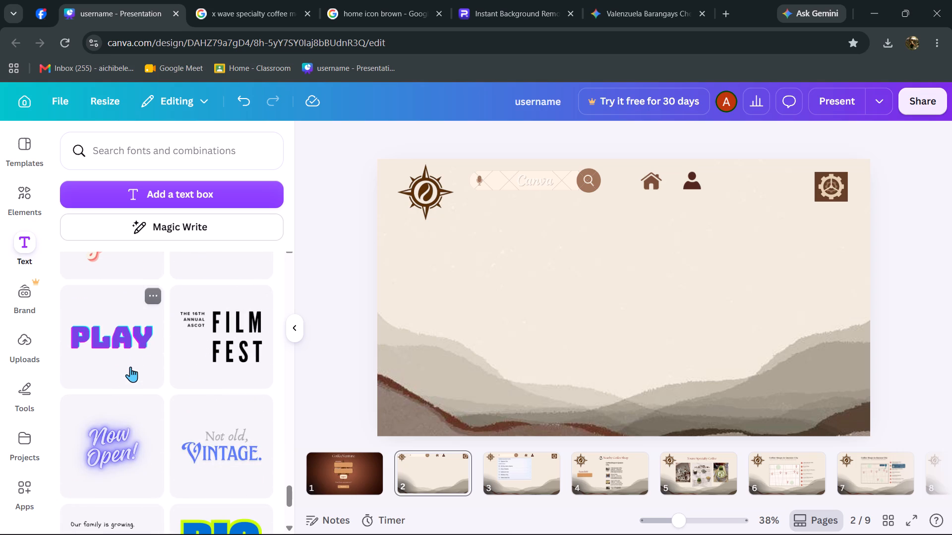
{"action": "scroll", "coordinate": [172, 354], "scroll_direction": "down", "scroll_amount": 2}
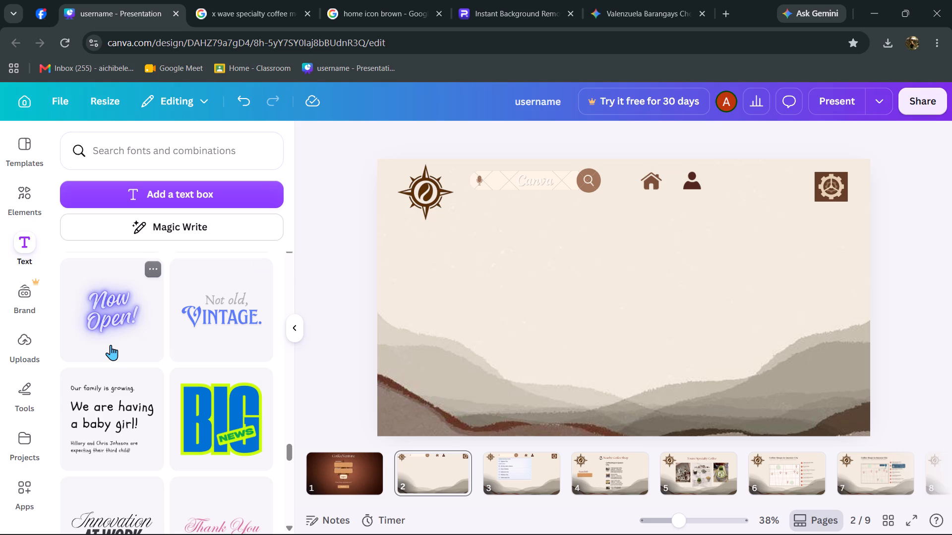
{"action": "scroll", "coordinate": [160, 368], "scroll_direction": "down", "scroll_amount": 1}
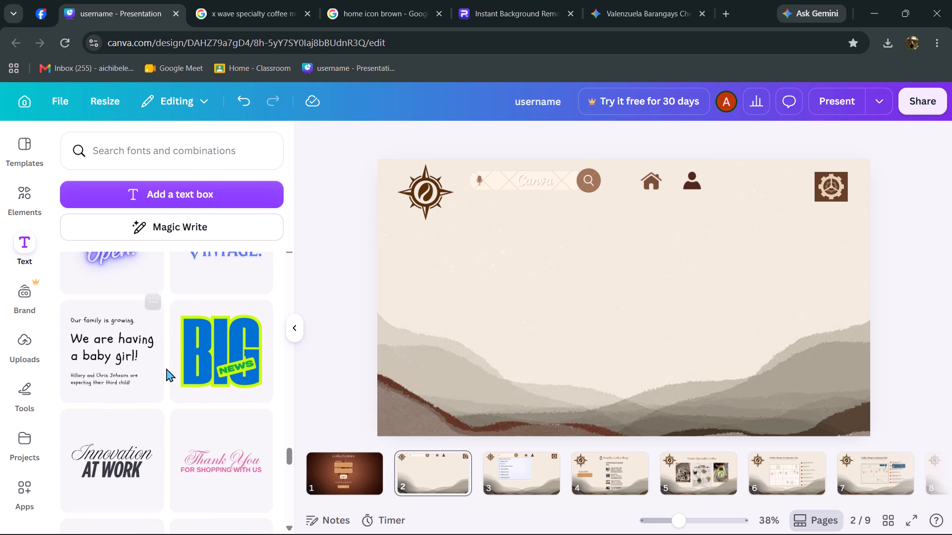
{"action": "scroll", "coordinate": [169, 368], "scroll_direction": "up", "scroll_amount": 1}
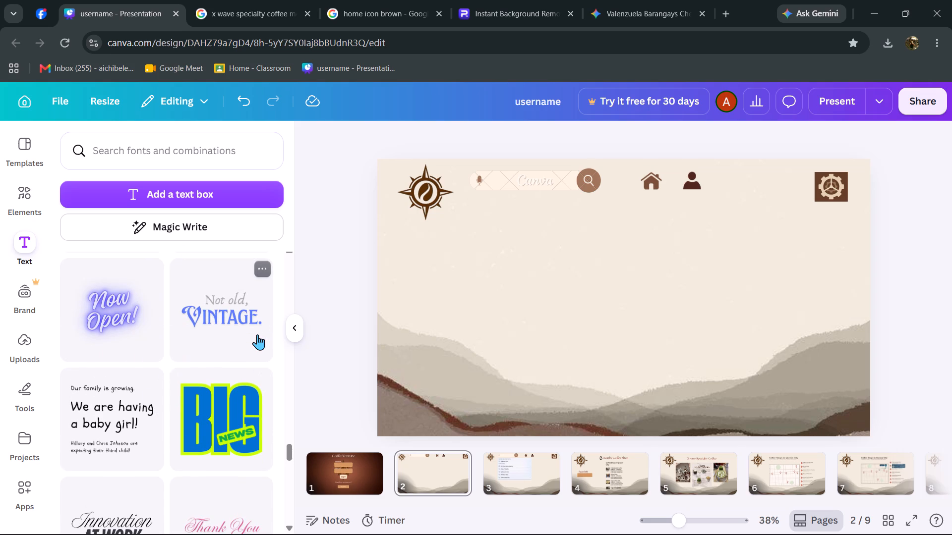
{"action": "scroll", "coordinate": [252, 340], "scroll_direction": "down", "scroll_amount": 3}
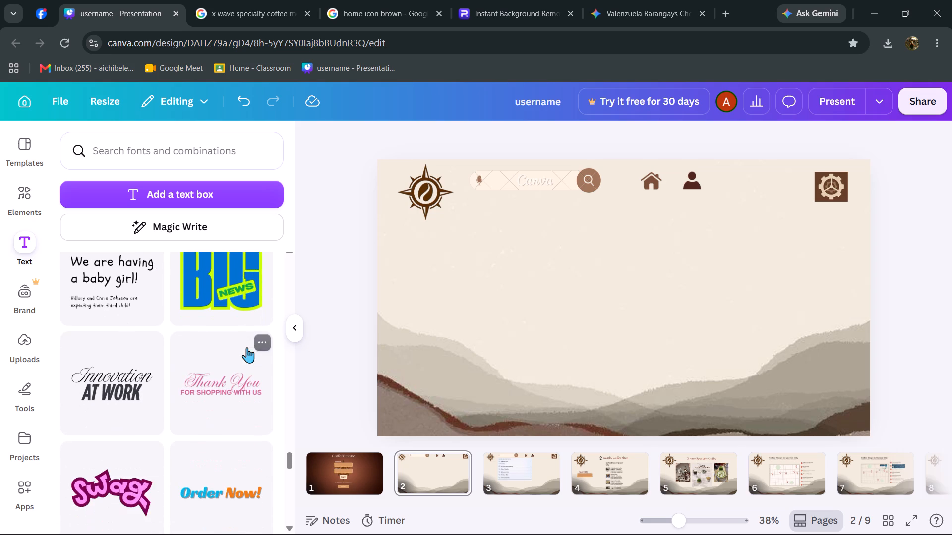
{"action": "scroll", "coordinate": [247, 347], "scroll_direction": "down", "scroll_amount": 1}
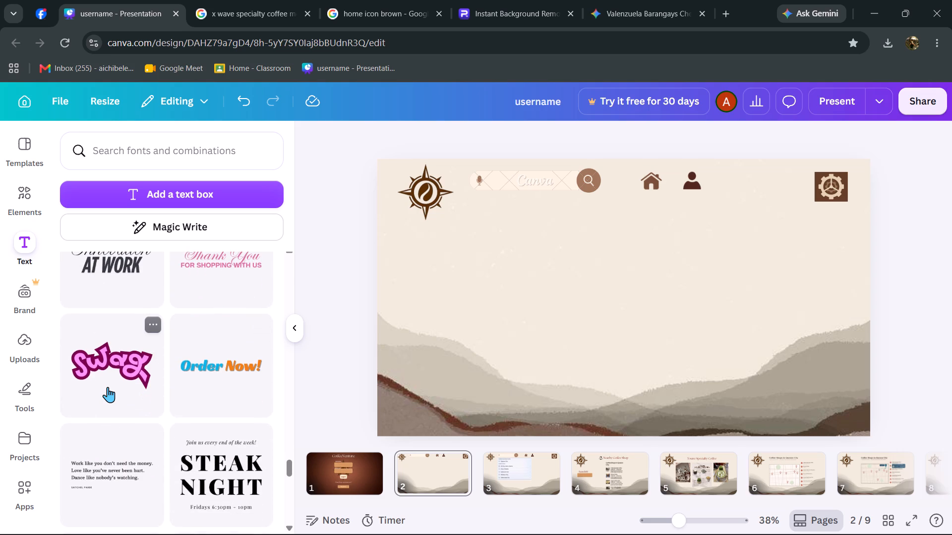
{"action": "scroll", "coordinate": [111, 384], "scroll_direction": "down", "scroll_amount": 1}
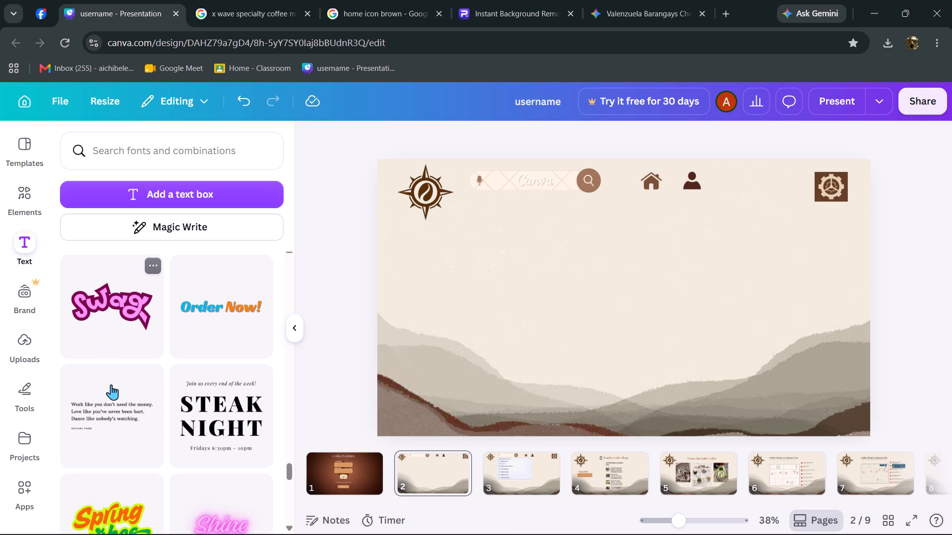
{"action": "scroll", "coordinate": [125, 397], "scroll_direction": "down", "scroll_amount": 1}
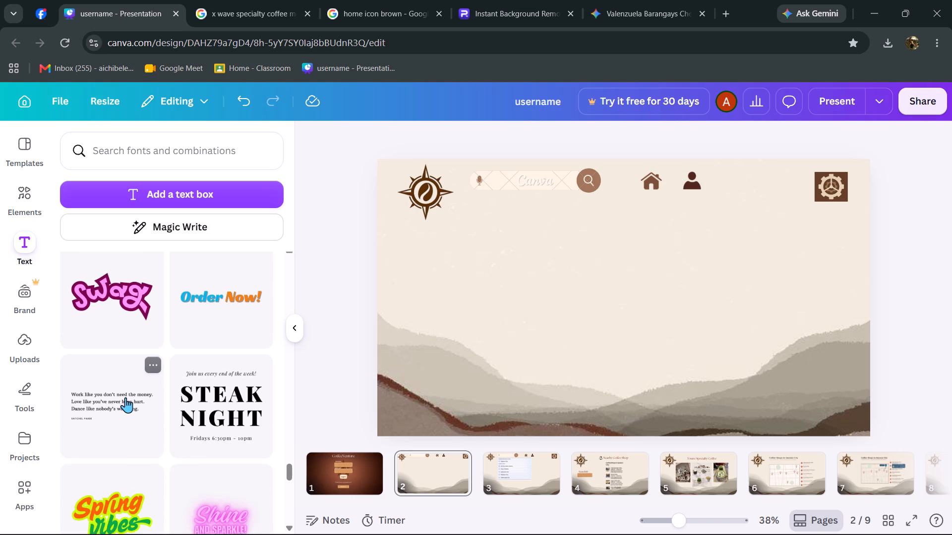
{"action": "scroll", "coordinate": [151, 401], "scroll_direction": "down", "scroll_amount": 2}
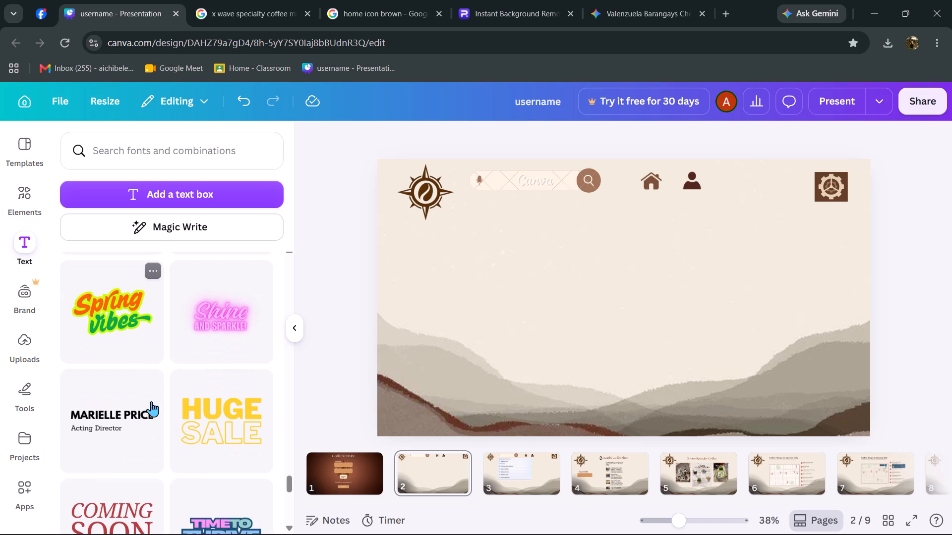
{"action": "scroll", "coordinate": [151, 401], "scroll_direction": "down", "scroll_amount": 2}
{"action": "scroll", "coordinate": [151, 401], "scroll_direction": "up", "scroll_amount": 1}
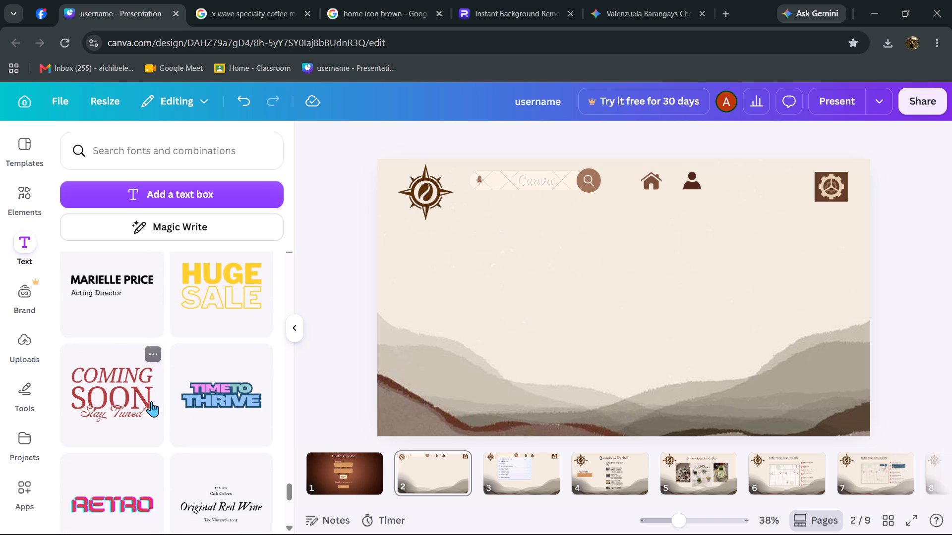
Add the bold name-and-title font combination with the "Acting Director" subtitle to page 2 and clear its subtitle text.
{"action": "left_click", "coordinate": [131, 397]}
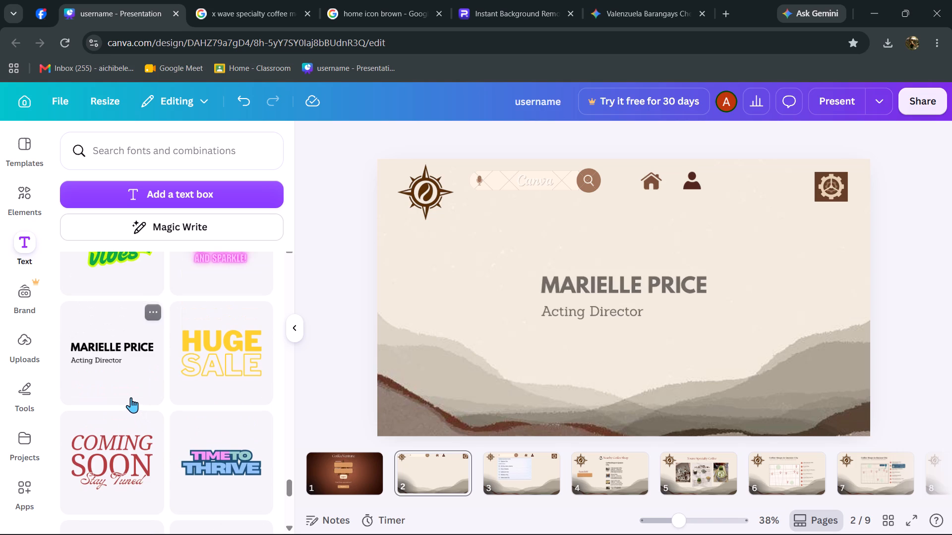
{"action": "double_click", "coordinate": [647, 317]}
{"action": "key", "text": "BackSpace"}
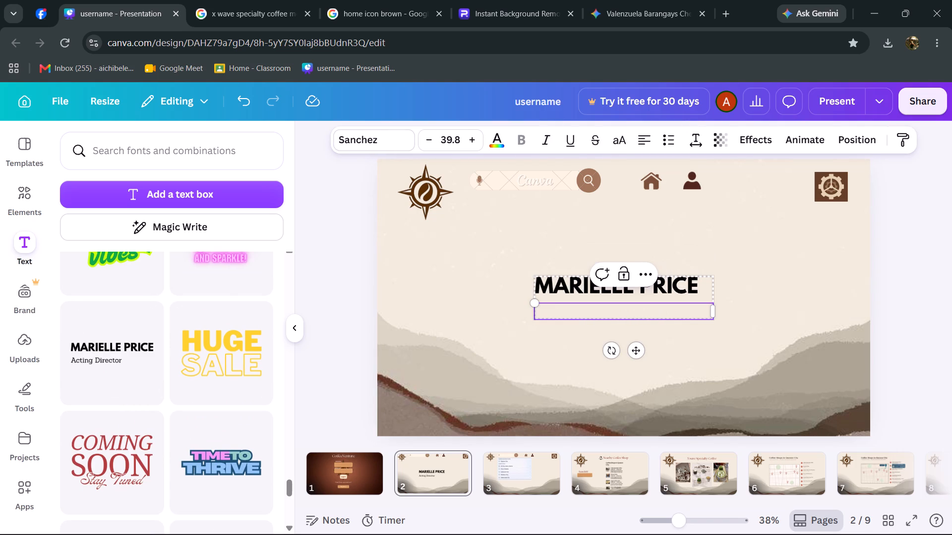
Replace the placeholder name in the bold heading on page 2 with COFFEEVENTURE, written as one word.
{"action": "left_click", "coordinate": [700, 289]}
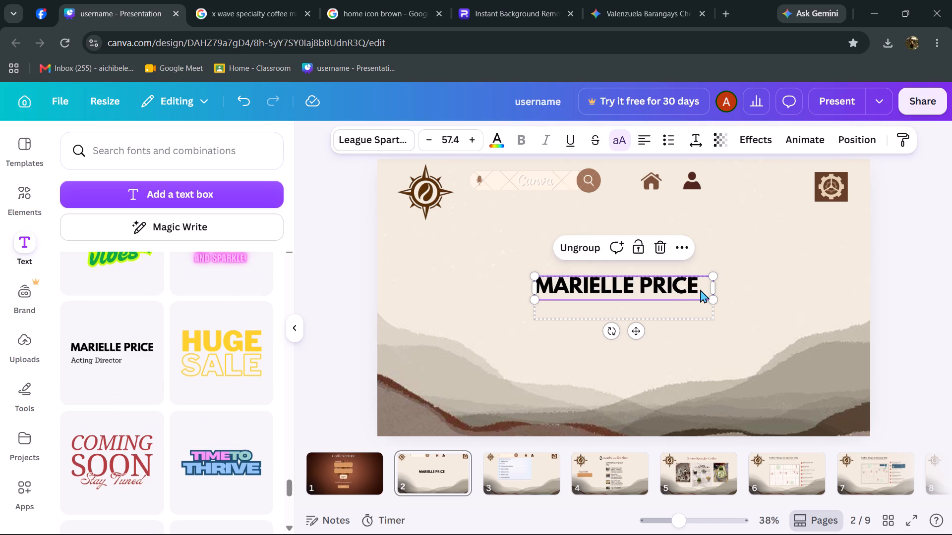
{"action": "left_click", "coordinate": [700, 289]}
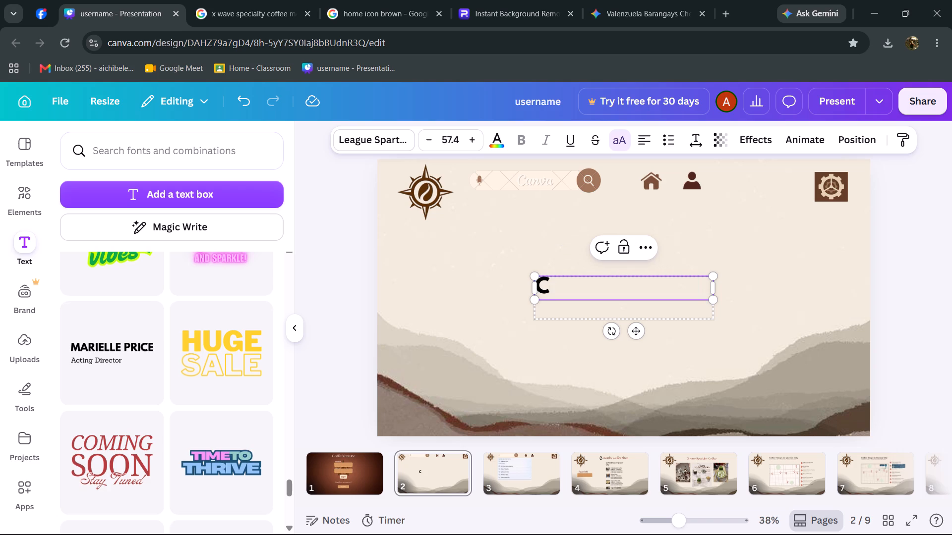
{"action": "type", "text": "offee"}
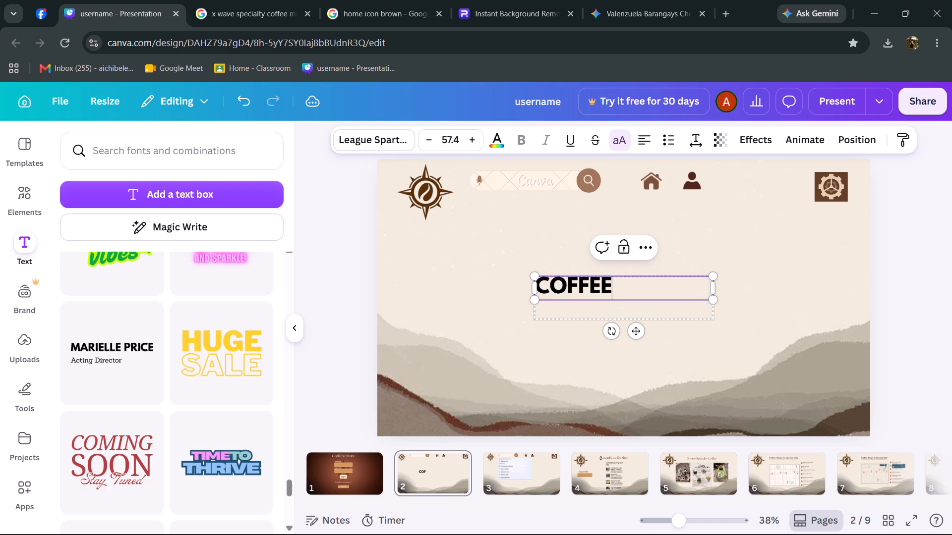
{"action": "key", "text": "space"}
{"action": "type", "text": "ven"}
{"action": "type", "text": "ture"}
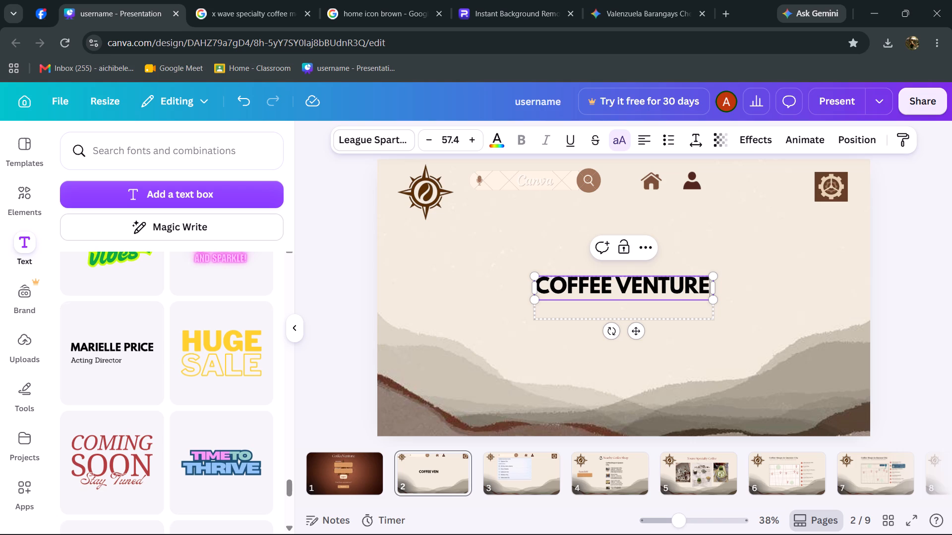
{"action": "key", "text": "Left"}
{"action": "key", "text": "Left"}
{"action": "key", "text": "Left"}
{"action": "key", "text": "Left"}
{"action": "key", "text": "Left"}
{"action": "key", "text": "Left"}
{"action": "key", "text": "Left"}
{"action": "key", "text": "BackSpace"}
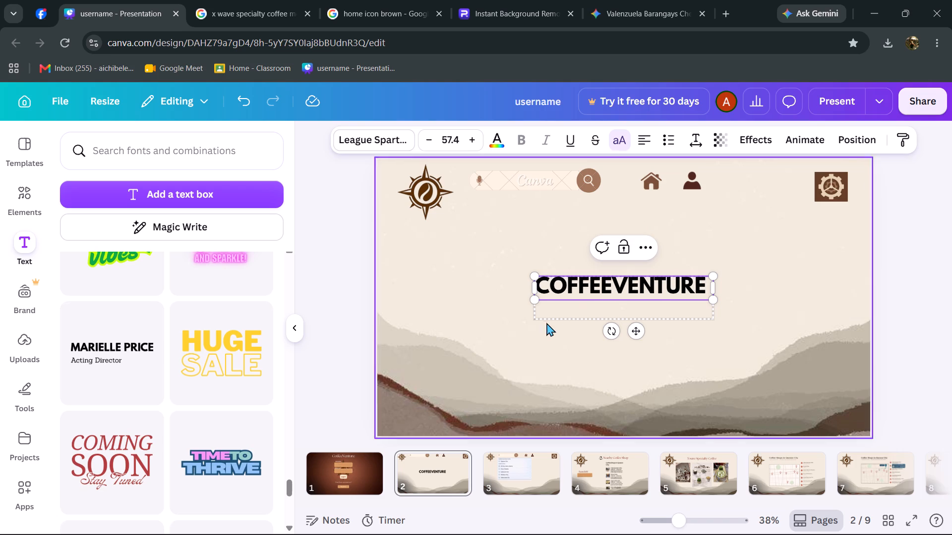
Enlarge the COFFEEVENTURE heading proportionally to about 806 wide by 106 high.
{"action": "left_click_drag", "start_coordinate": [530, 273], "coordinate": [488, 280]}
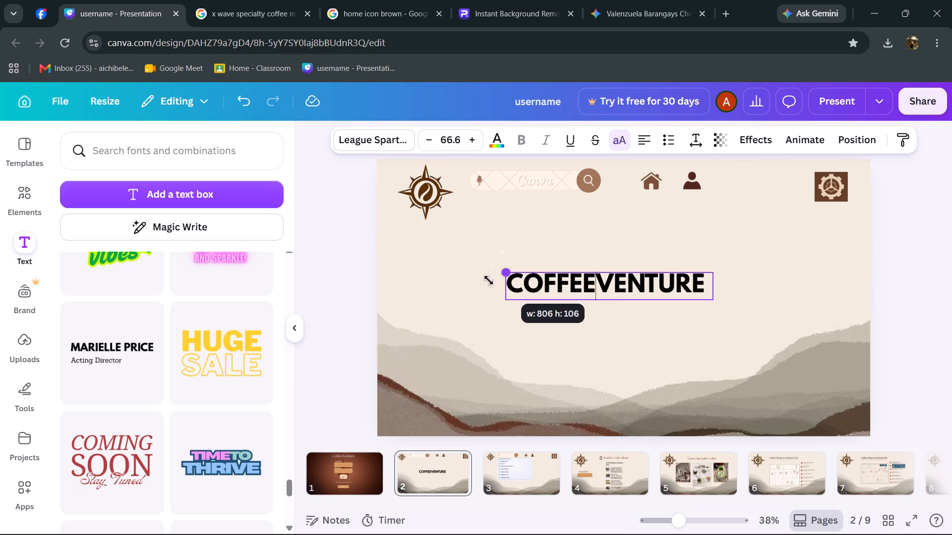
Resize the COFFEEVENTURE heading on page 2 proportionally until its font size is about 74.
{"action": "left_click_drag", "start_coordinate": [488, 280], "coordinate": [449, 284]}
{"action": "left_click_drag", "start_coordinate": [715, 304], "coordinate": [732, 304]}
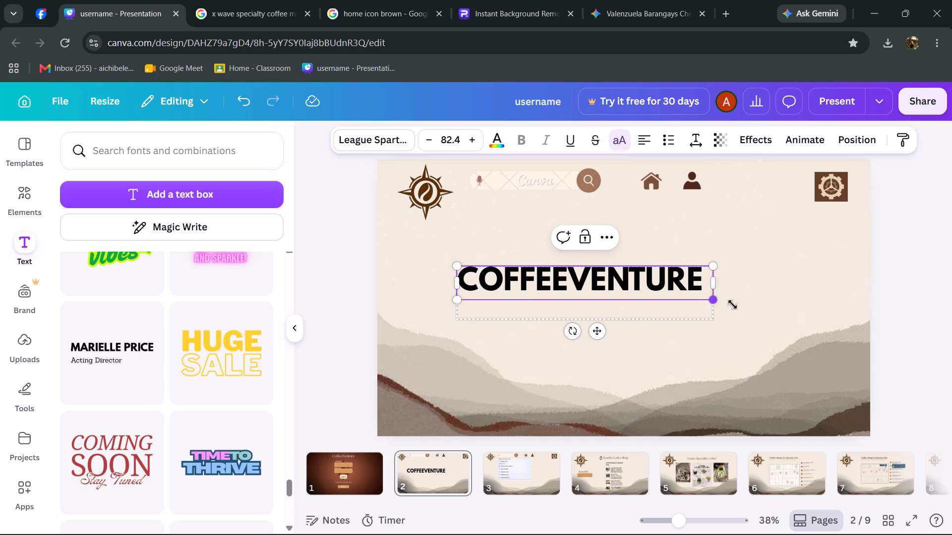
{"action": "left_click_drag", "start_coordinate": [732, 304], "coordinate": [826, 334]}
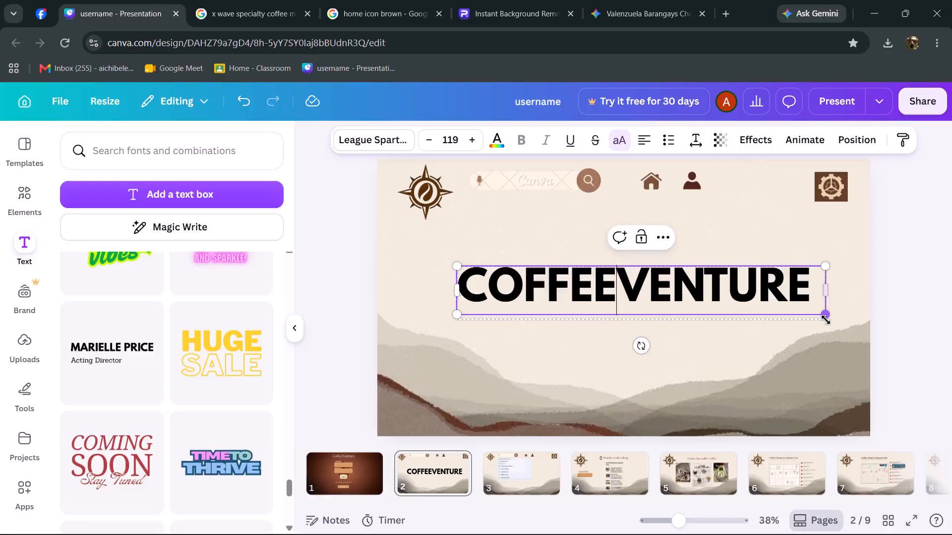
{"action": "left_click_drag", "start_coordinate": [826, 320], "coordinate": [740, 343]}
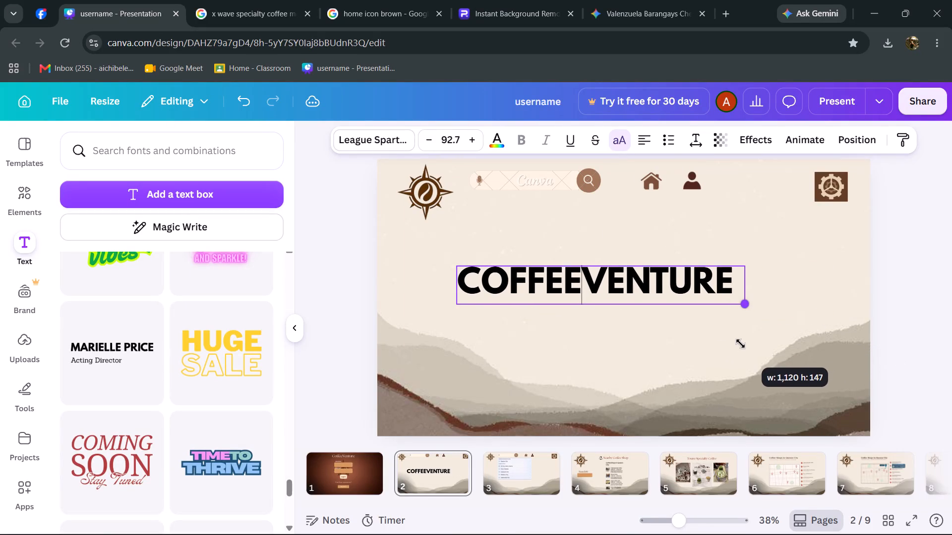
{"action": "left_click_drag", "start_coordinate": [740, 343], "coordinate": [646, 363]}
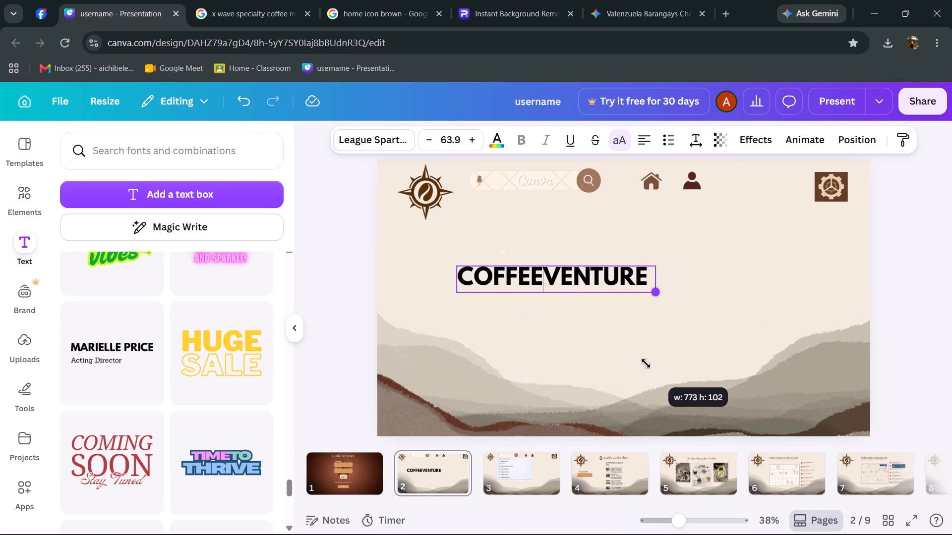
{"action": "left_click_drag", "start_coordinate": [646, 363], "coordinate": [650, 363]}
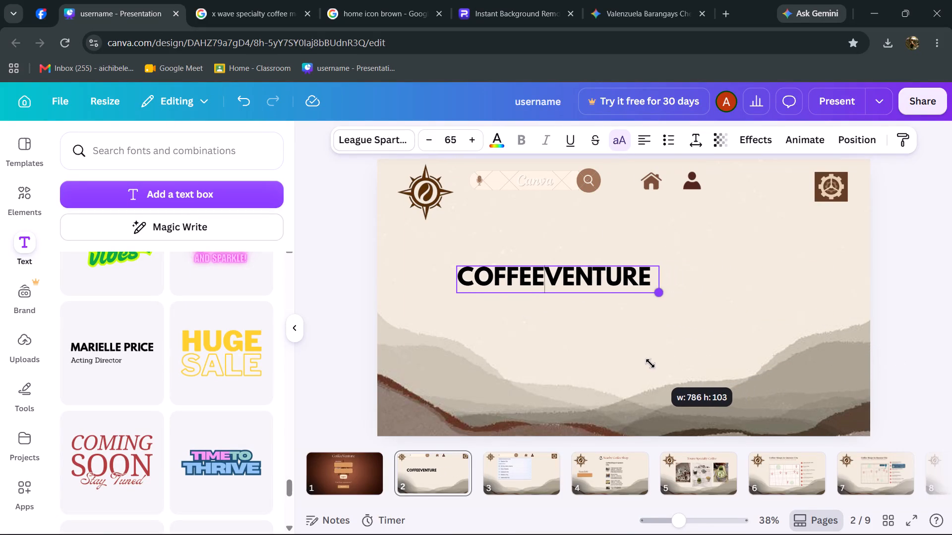
{"action": "left_click_drag", "start_coordinate": [650, 363], "coordinate": [652, 364]}
{"action": "left_click", "coordinate": [656, 295]}
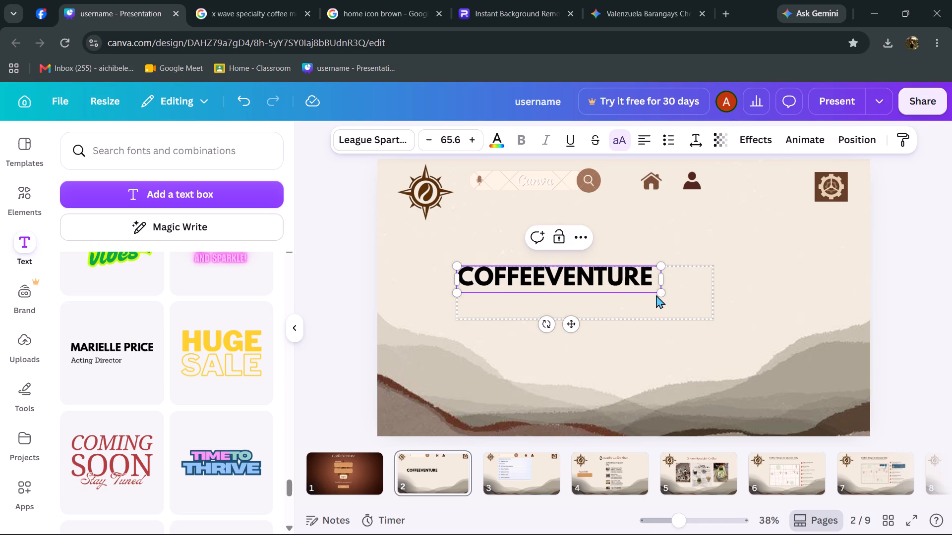
{"action": "left_click_drag", "start_coordinate": [658, 294], "coordinate": [683, 313]}
{"action": "left_click_drag", "start_coordinate": [591, 290], "coordinate": [616, 293]}
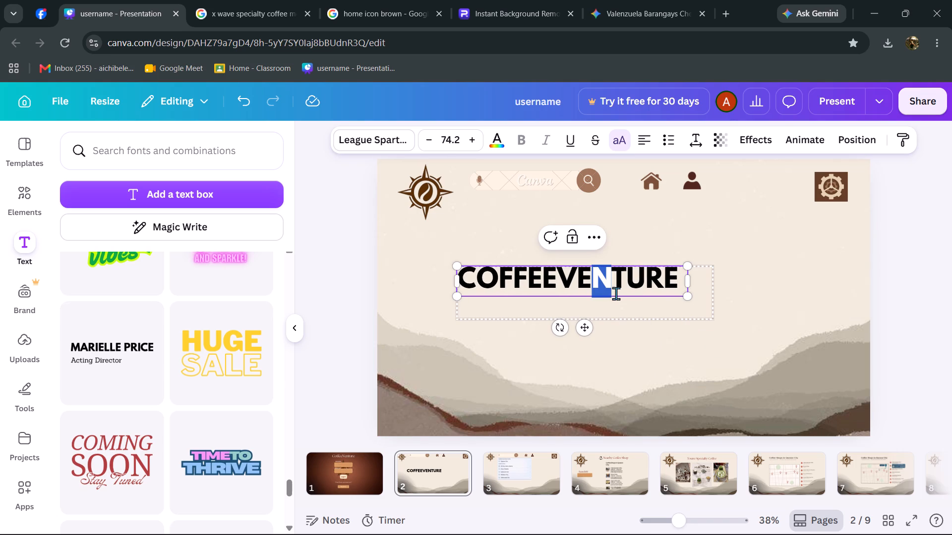
{"action": "left_click_drag", "start_coordinate": [616, 293], "coordinate": [615, 293]}
{"action": "left_click", "coordinate": [898, 243]}
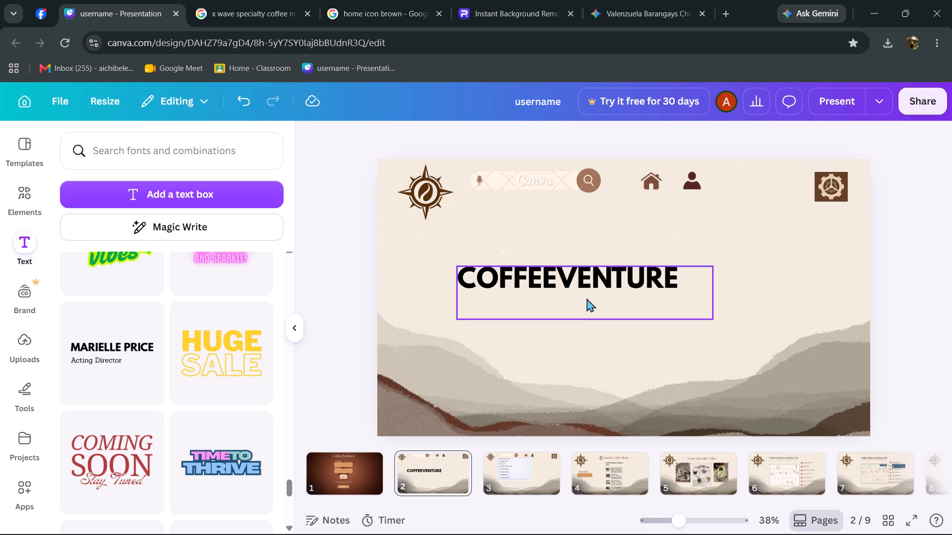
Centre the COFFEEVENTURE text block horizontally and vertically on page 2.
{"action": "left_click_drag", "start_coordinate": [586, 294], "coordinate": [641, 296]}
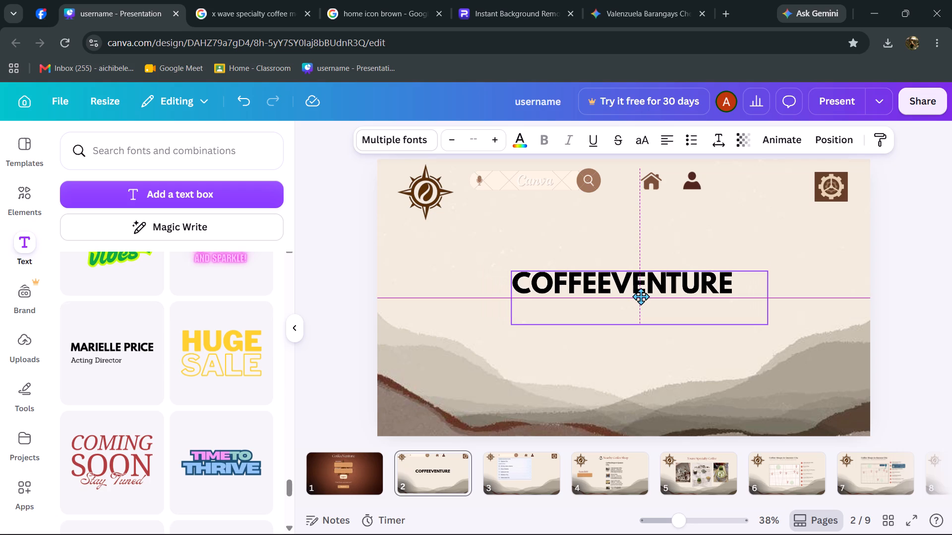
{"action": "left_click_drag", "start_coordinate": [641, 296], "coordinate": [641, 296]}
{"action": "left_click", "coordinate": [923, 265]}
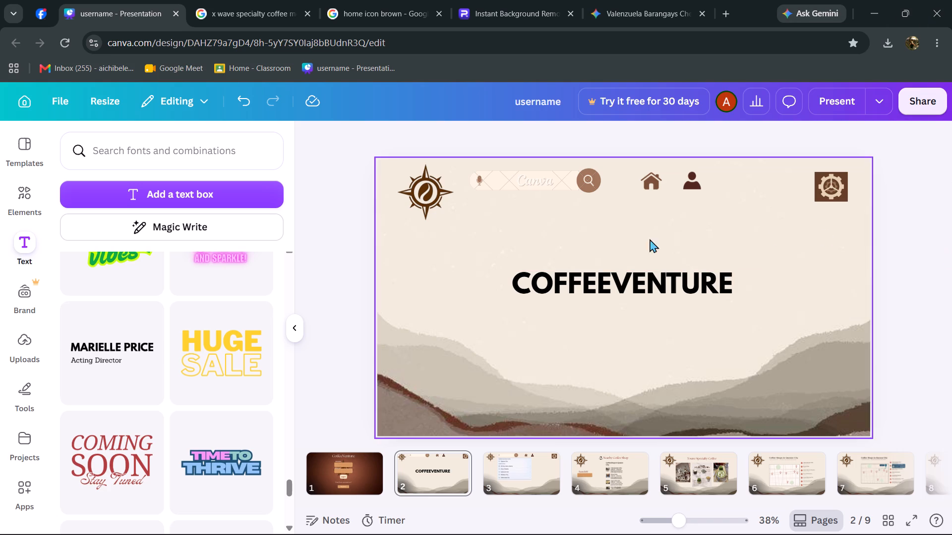
Move the compass coffee-bean logo out of the header to the left of the COFFEEVENTURE heading and enlarge it.
{"action": "left_click_drag", "start_coordinate": [443, 189], "coordinate": [476, 265]}
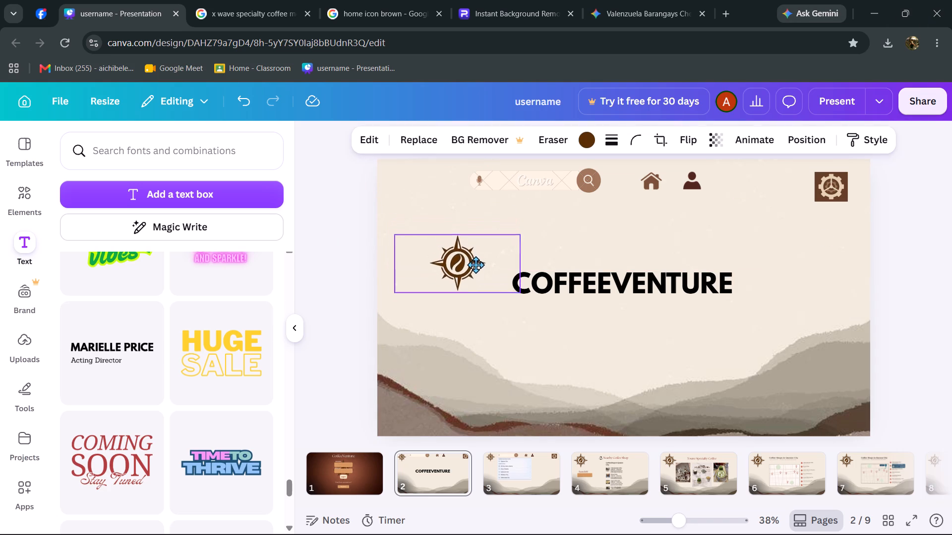
{"action": "left_click_drag", "start_coordinate": [476, 265], "coordinate": [476, 274]}
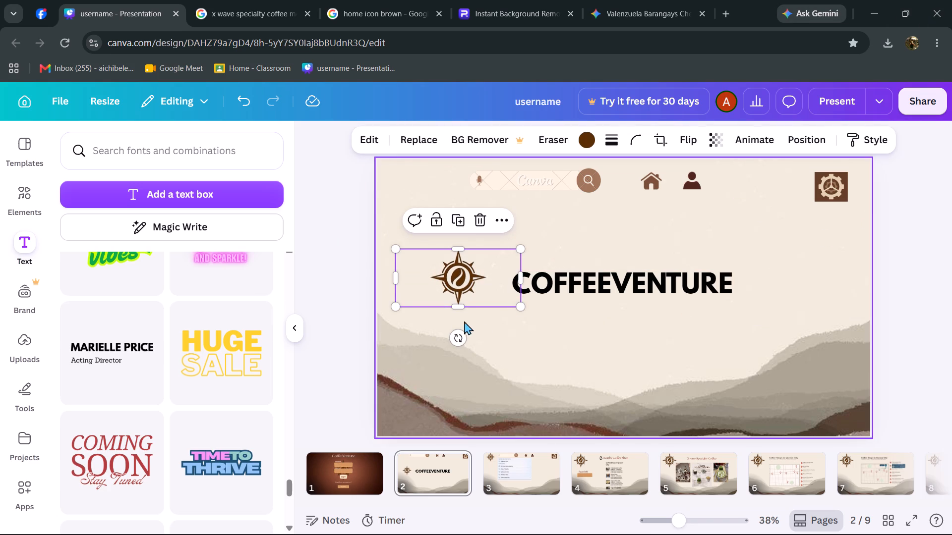
{"action": "left_click_drag", "start_coordinate": [393, 309], "coordinate": [384, 332]}
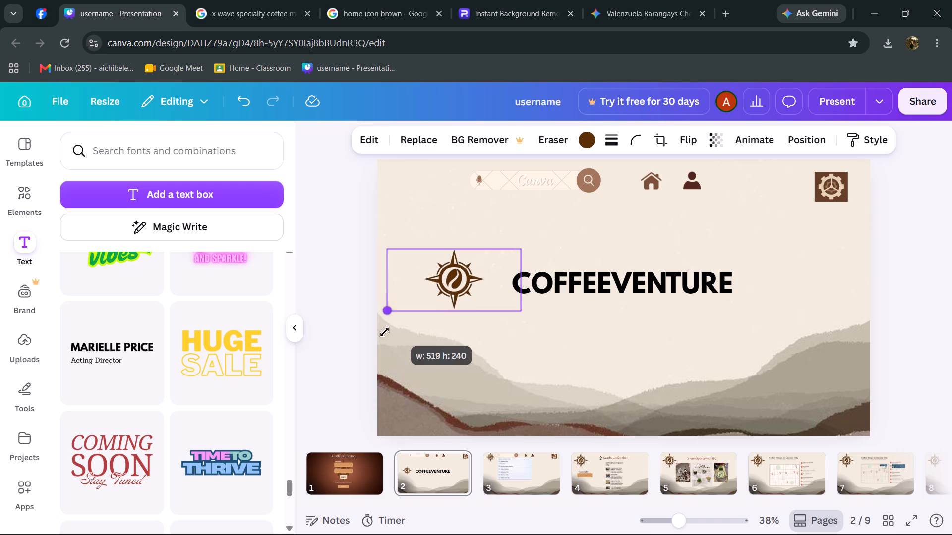
{"action": "left_click_drag", "start_coordinate": [384, 332], "coordinate": [340, 380]}
{"action": "left_click_drag", "start_coordinate": [430, 309], "coordinate": [430, 308]}
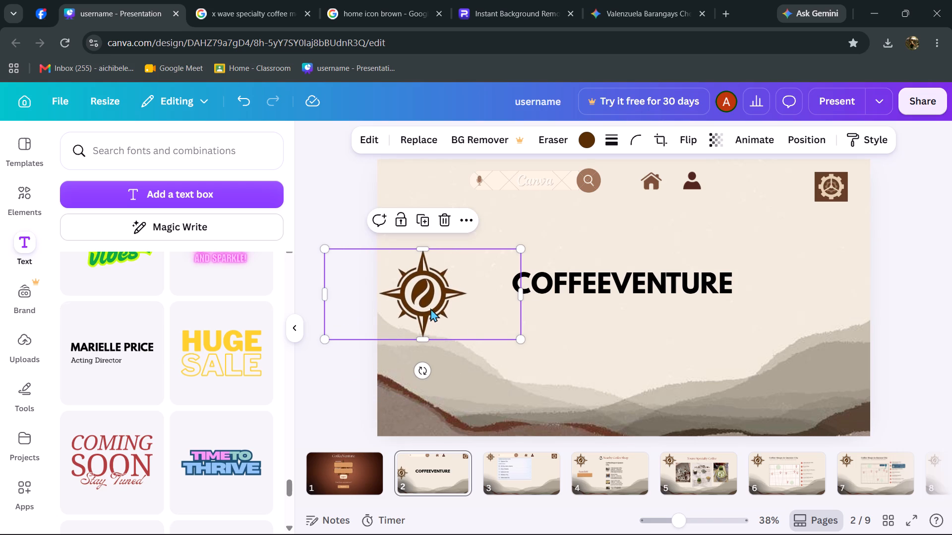
{"action": "left_click_drag", "start_coordinate": [430, 308], "coordinate": [444, 297]}
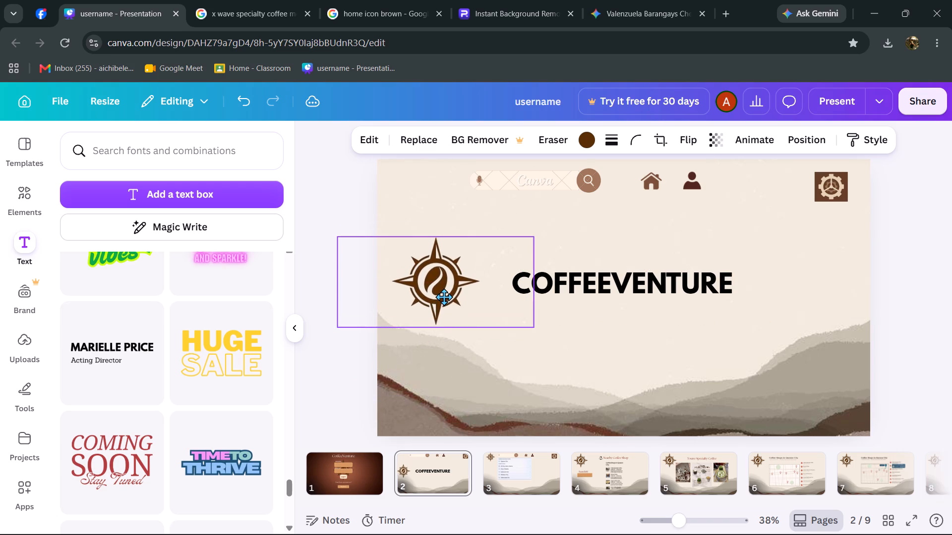
{"action": "left_click_drag", "start_coordinate": [444, 297], "coordinate": [444, 296]}
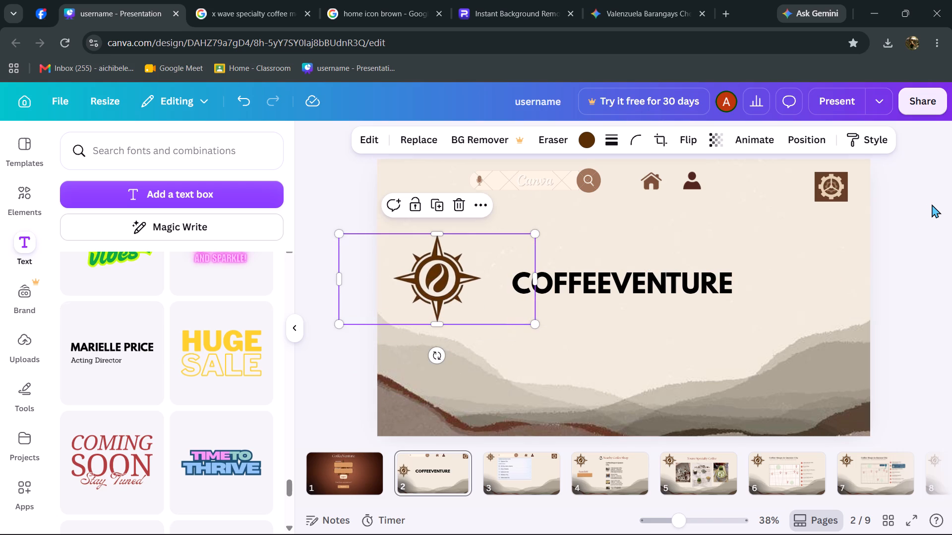
{"action": "left_click", "coordinate": [933, 209]}
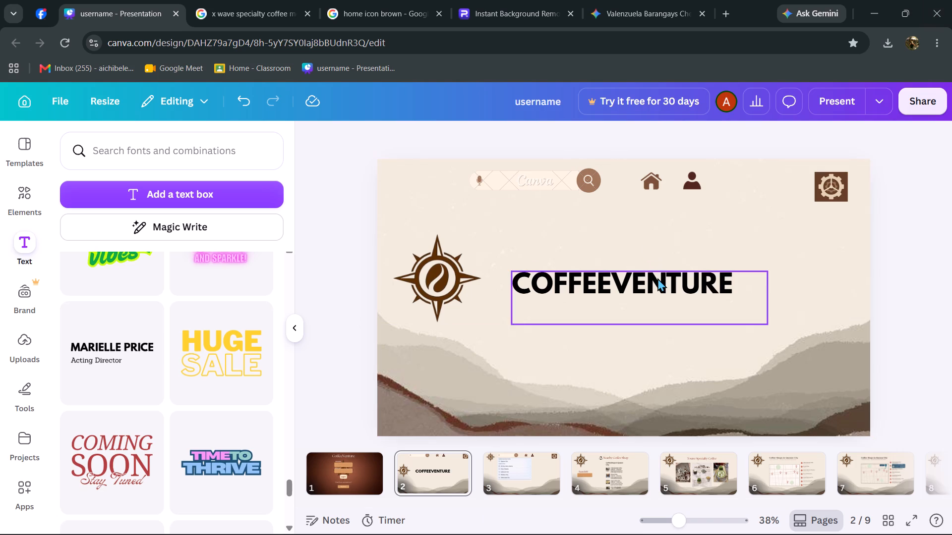
Shift the heading and compass logo to the right so they sit close together, with the logo vertically centred on the page.
{"action": "left_click_drag", "start_coordinate": [657, 278], "coordinate": [697, 286]}
{"action": "left_click_drag", "start_coordinate": [460, 279], "coordinate": [491, 295]}
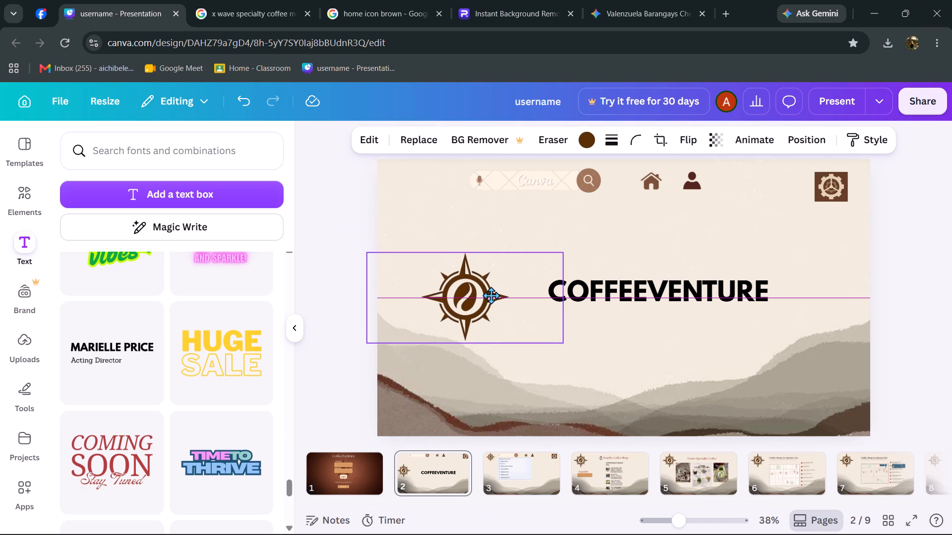
{"action": "left_click_drag", "start_coordinate": [491, 295], "coordinate": [503, 292]}
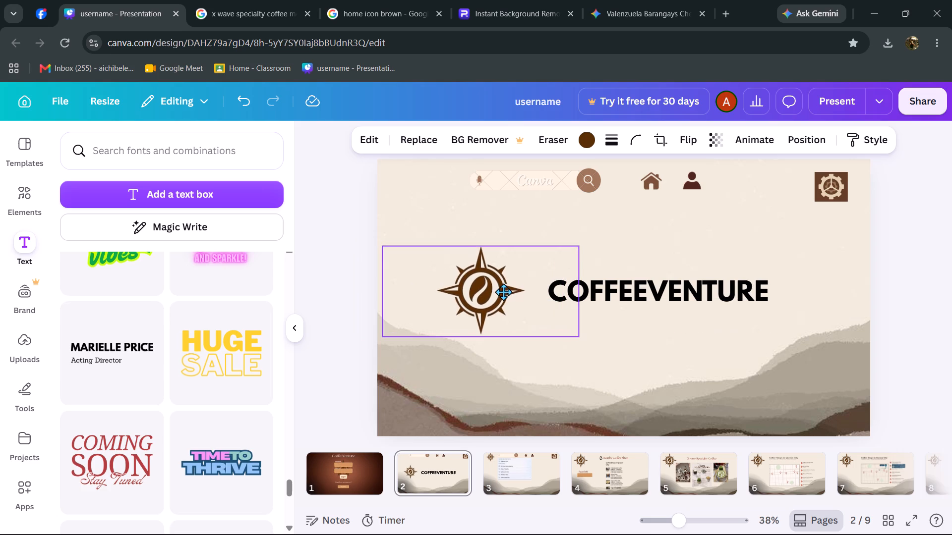
{"action": "left_click_drag", "start_coordinate": [503, 292], "coordinate": [506, 295]}
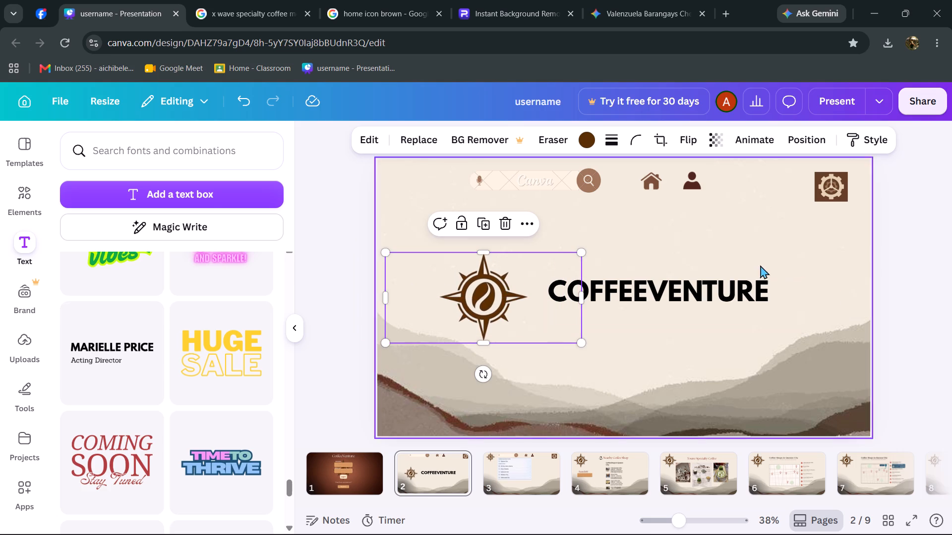
{"action": "left_click", "coordinate": [926, 256]}
Move the search bar left into the header space vacated by the logo.
{"action": "left_click_drag", "start_coordinate": [584, 185], "coordinate": [570, 177]}
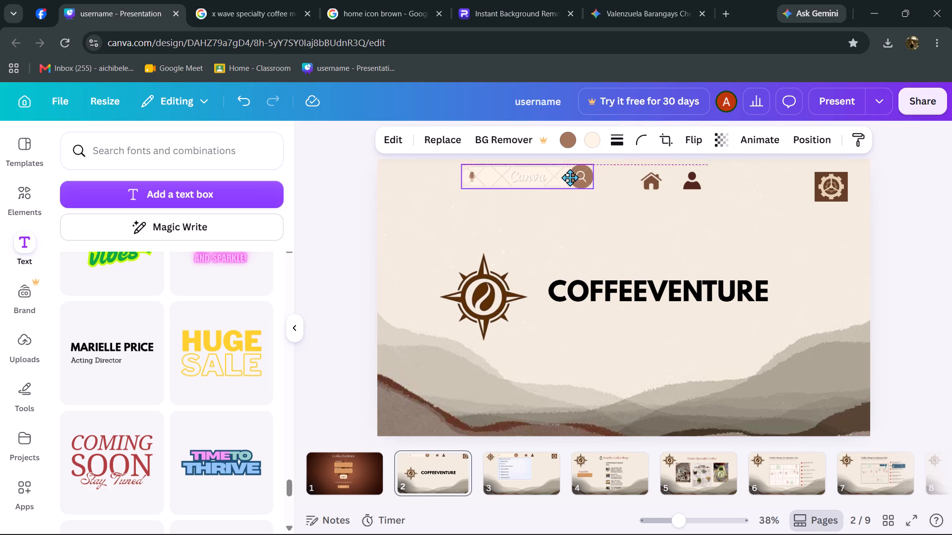
{"action": "left_click_drag", "start_coordinate": [570, 177], "coordinate": [536, 190]}
{"action": "left_click", "coordinate": [894, 238]}
Move the home and profile icons left so they follow the search bar in the header row.
{"action": "left_click_drag", "start_coordinate": [656, 187], "coordinate": [593, 189]}
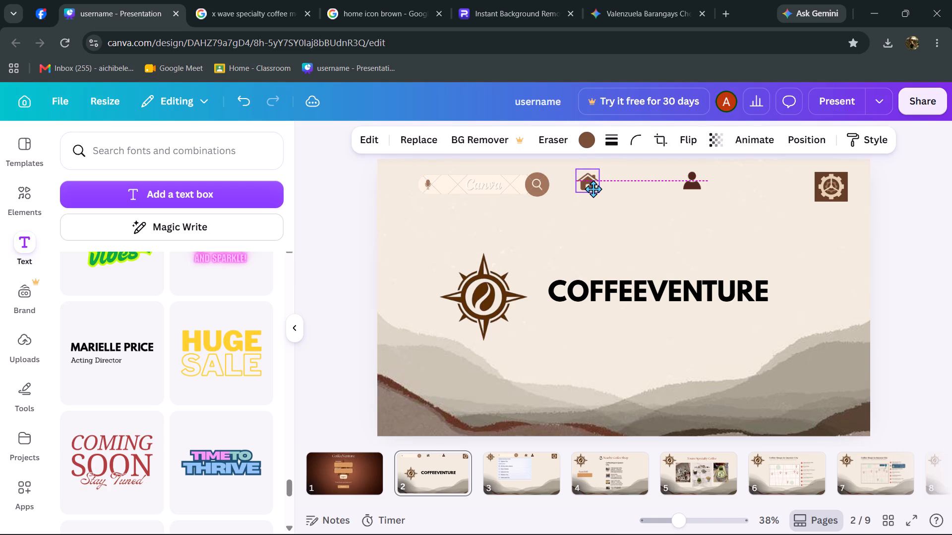
{"action": "left_click_drag", "start_coordinate": [593, 189], "coordinate": [585, 189]}
{"action": "left_click_drag", "start_coordinate": [693, 184], "coordinate": [692, 184]}
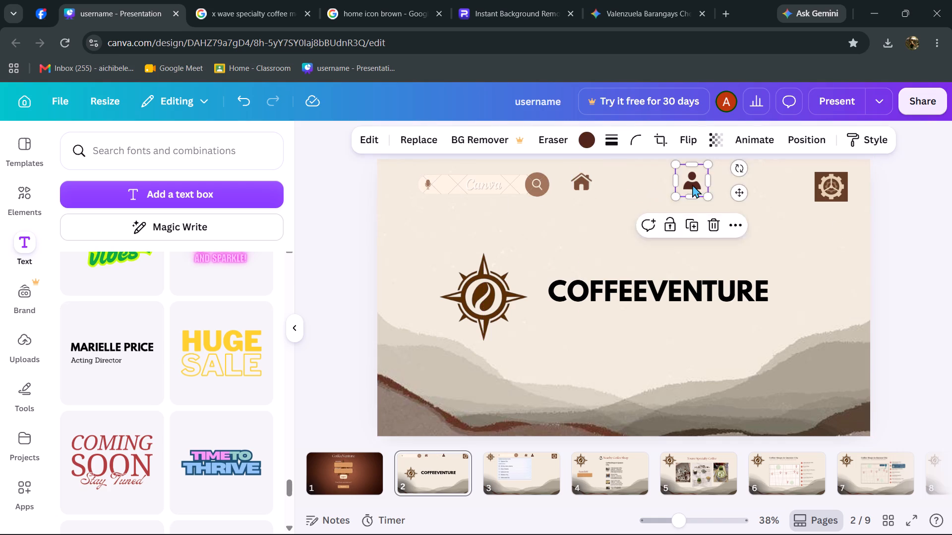
{"action": "left_click_drag", "start_coordinate": [692, 184], "coordinate": [623, 184]}
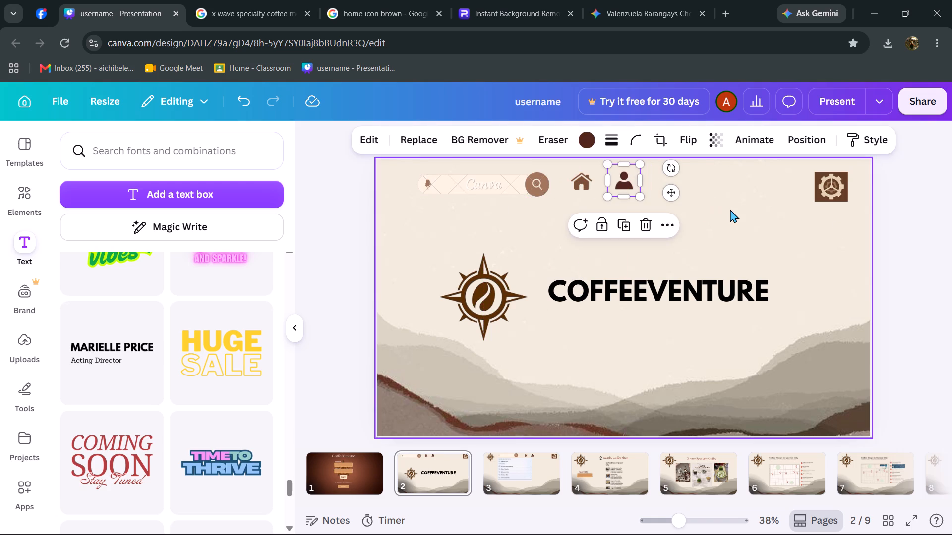
{"action": "left_click", "coordinate": [730, 209]}
Shrink the profile icon to about 110 by 110 and place it level with the home icon.
{"action": "left_click", "coordinate": [622, 186]}
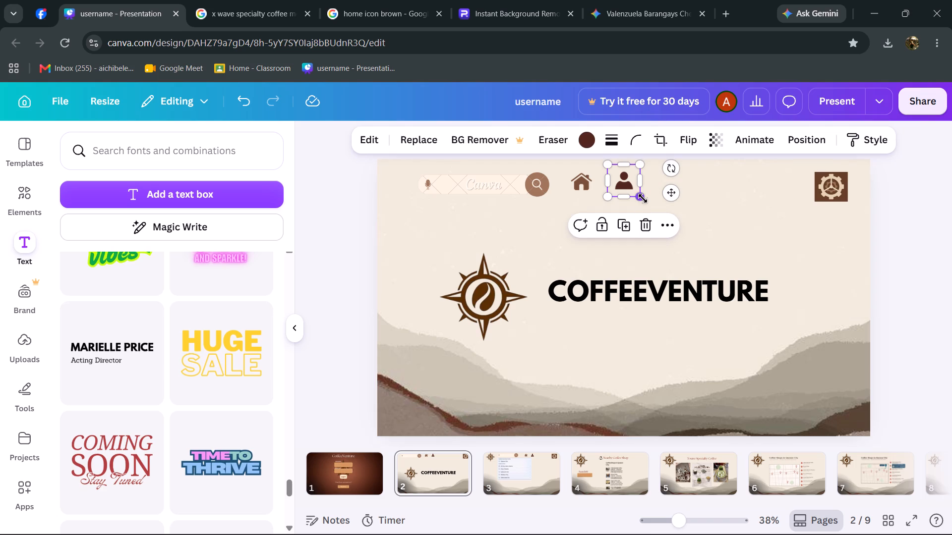
{"action": "left_click_drag", "start_coordinate": [643, 198], "coordinate": [637, 196]}
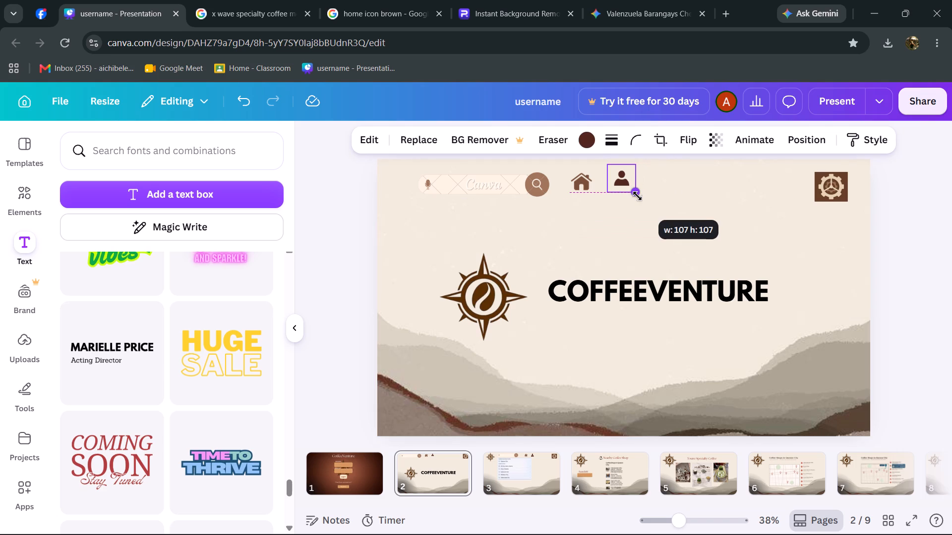
{"action": "left_click_drag", "start_coordinate": [637, 196], "coordinate": [638, 196]}
{"action": "left_click_drag", "start_coordinate": [626, 182], "coordinate": [624, 185]}
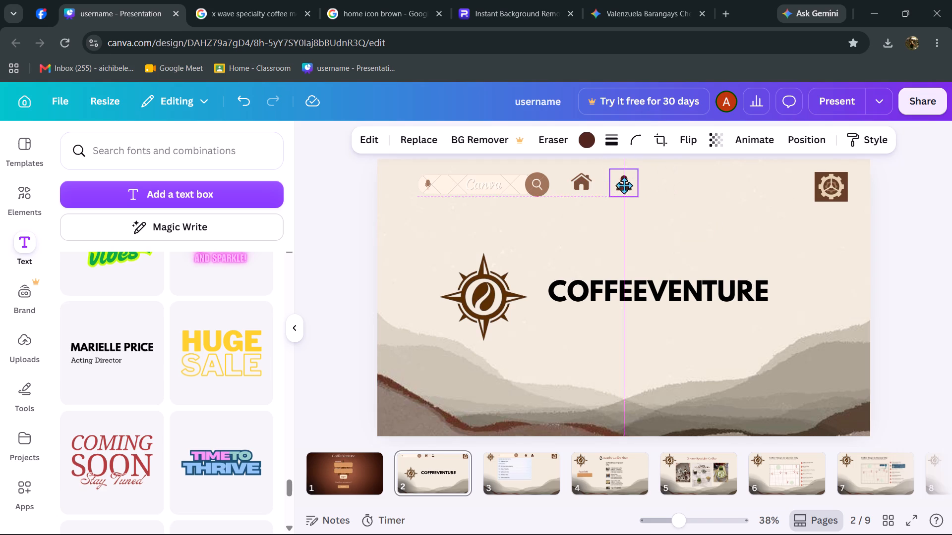
{"action": "left_click_drag", "start_coordinate": [624, 185], "coordinate": [619, 185]}
{"action": "left_click", "coordinate": [893, 205]}
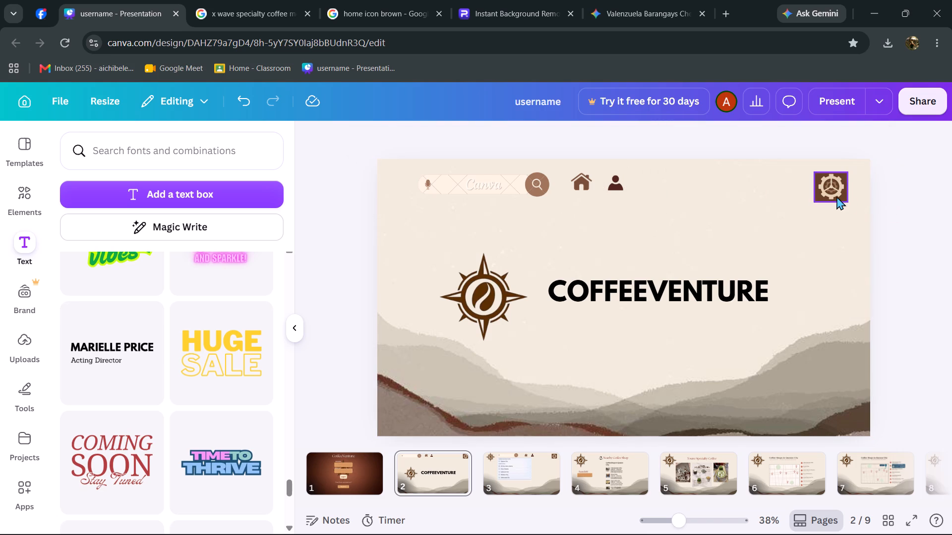
Shrink the settings gear icon slightly to match the other header icons.
{"action": "left_click", "coordinate": [836, 196]}
{"action": "left_click_drag", "start_coordinate": [843, 200], "coordinate": [838, 197]}
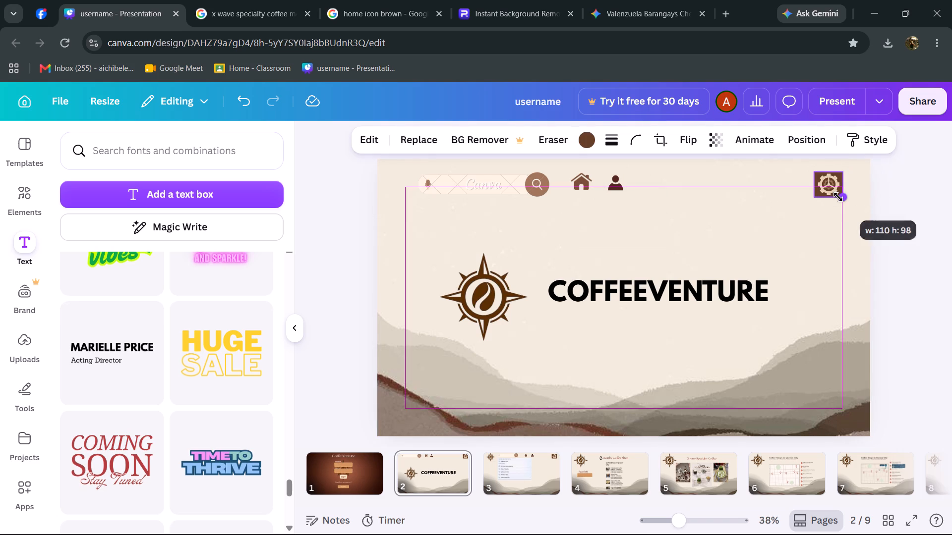
{"action": "left_click_drag", "start_coordinate": [838, 197], "coordinate": [833, 194]}
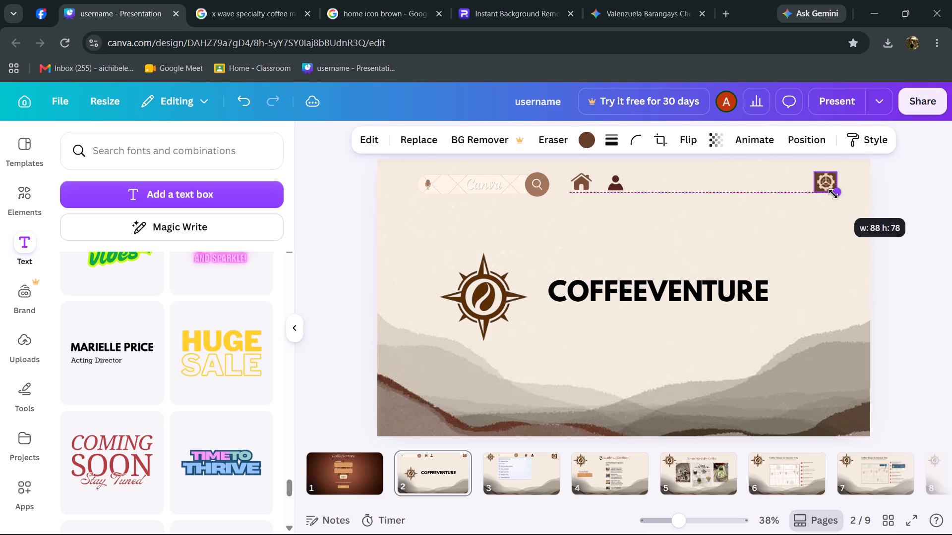
{"action": "left_click_drag", "start_coordinate": [833, 194], "coordinate": [835, 194]}
{"action": "left_click", "coordinate": [895, 190]}
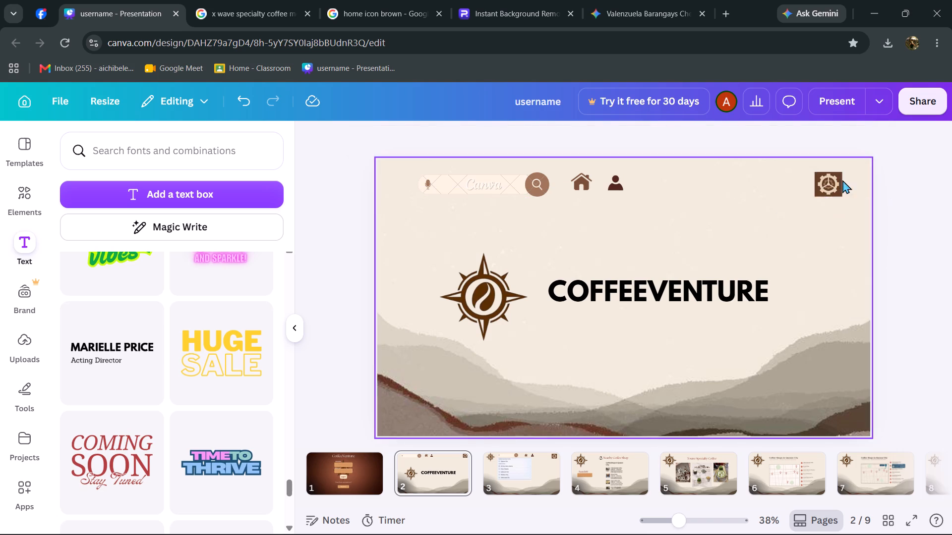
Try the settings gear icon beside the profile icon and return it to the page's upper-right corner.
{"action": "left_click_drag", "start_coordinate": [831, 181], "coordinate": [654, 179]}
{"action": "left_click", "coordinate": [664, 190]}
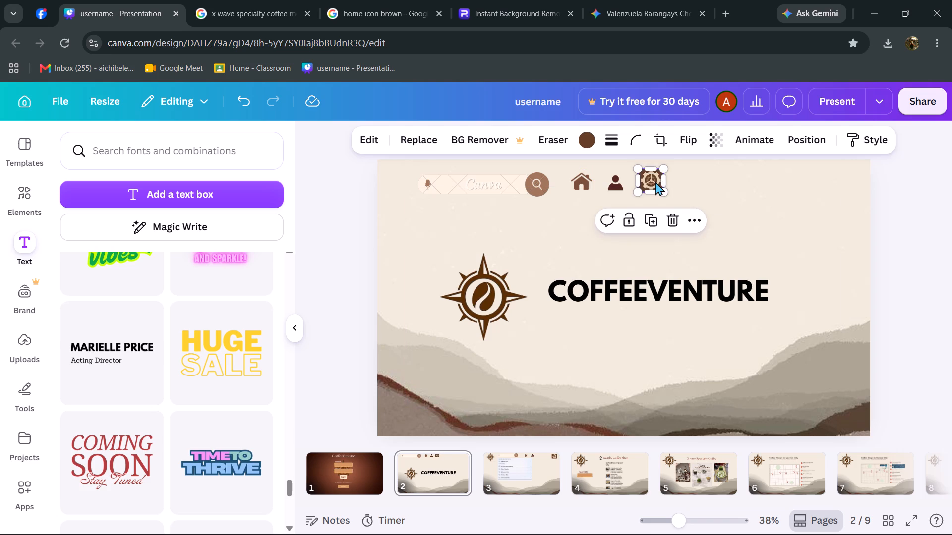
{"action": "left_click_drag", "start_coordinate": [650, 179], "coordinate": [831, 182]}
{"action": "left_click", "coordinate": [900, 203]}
Move the search bar closer to the page's upper-left corner, lining it up with the left page margin.
{"action": "left_click_drag", "start_coordinate": [510, 194], "coordinate": [487, 191]}
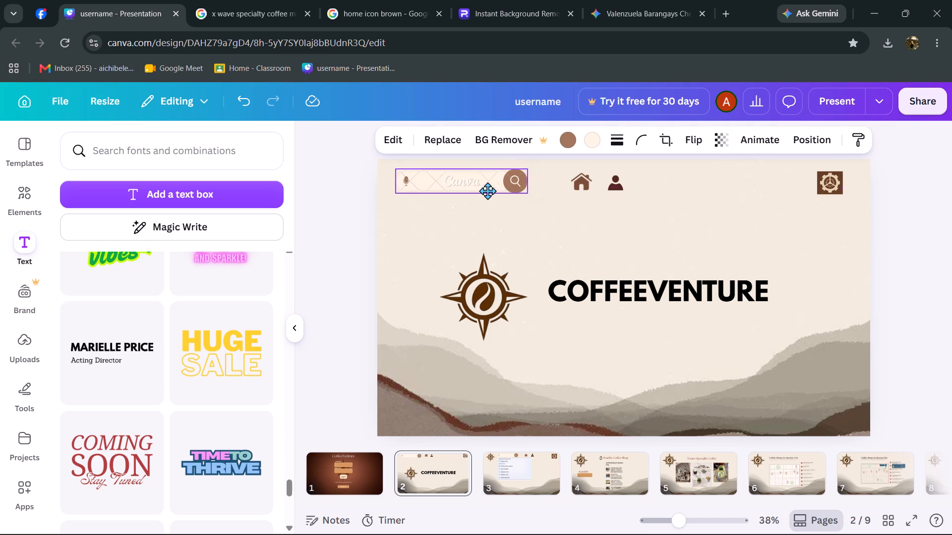
{"action": "left_click_drag", "start_coordinate": [487, 191], "coordinate": [499, 199]}
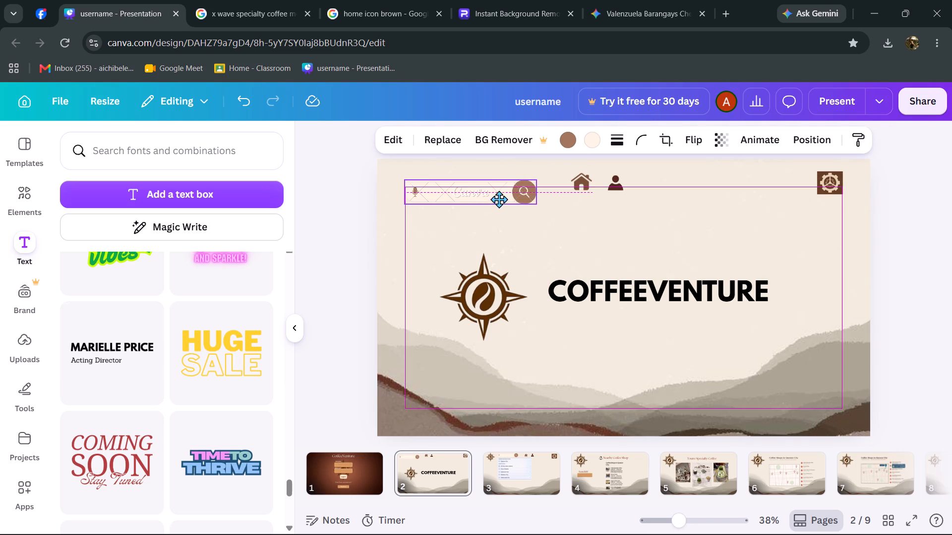
{"action": "left_click_drag", "start_coordinate": [499, 199], "coordinate": [500, 189]}
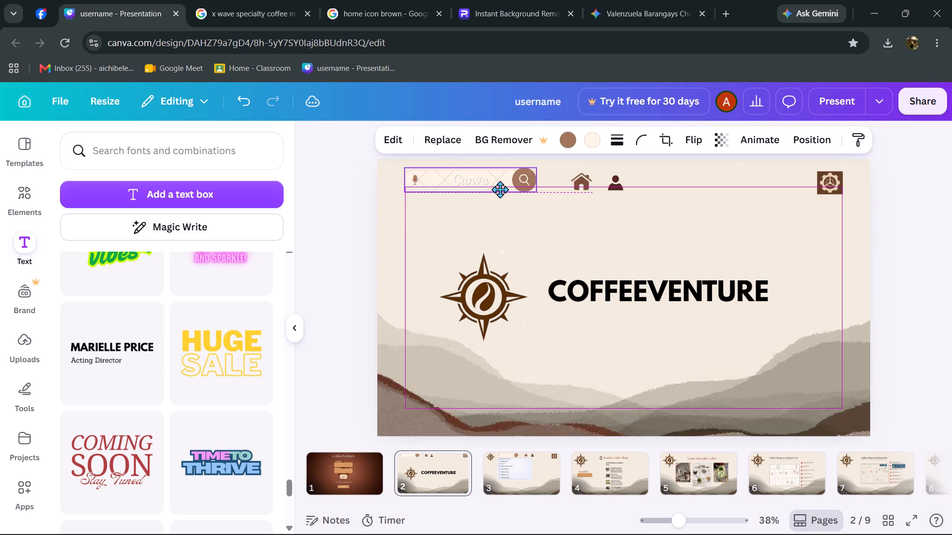
{"action": "left_click_drag", "start_coordinate": [500, 189], "coordinate": [501, 188]}
{"action": "left_click", "coordinate": [647, 207]}
Move the home and profile icons left so they sit close beside the search bar in the header row.
{"action": "left_click_drag", "start_coordinate": [576, 179], "coordinate": [564, 174]}
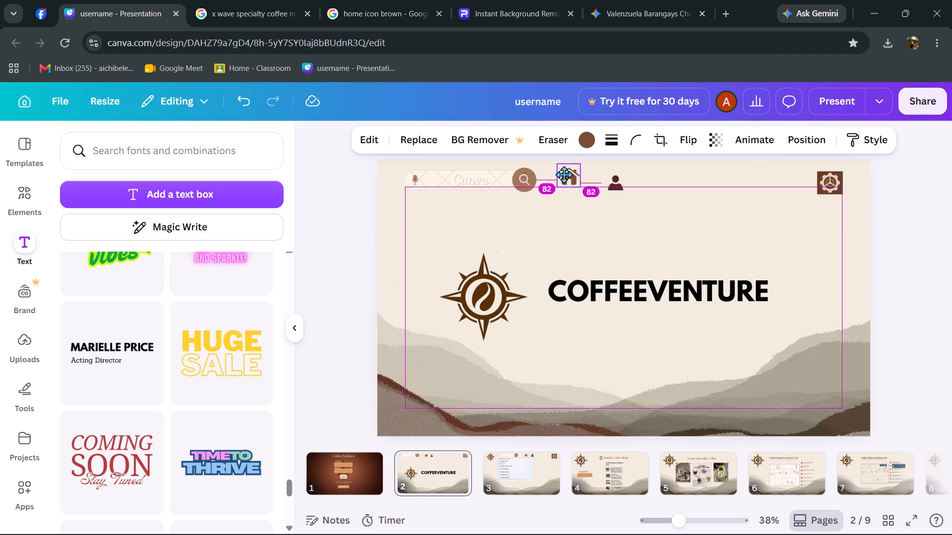
{"action": "left_click_drag", "start_coordinate": [564, 174], "coordinate": [556, 180]}
{"action": "left_click_drag", "start_coordinate": [609, 178], "coordinate": [591, 176]}
{"action": "left_click", "coordinate": [808, 216]}
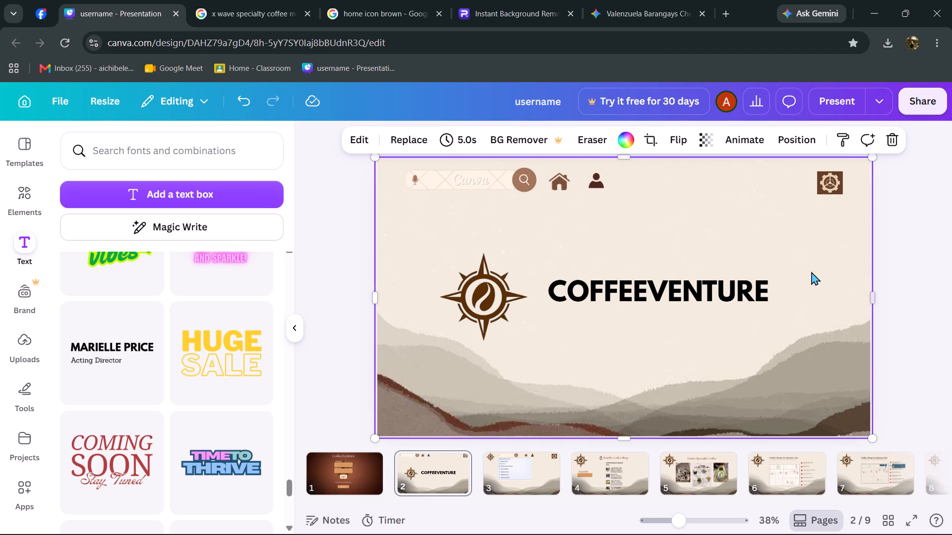
Enlarge the profile icon slightly to about 125 by 125 so it matches the home icon.
{"action": "left_click", "coordinate": [600, 181]}
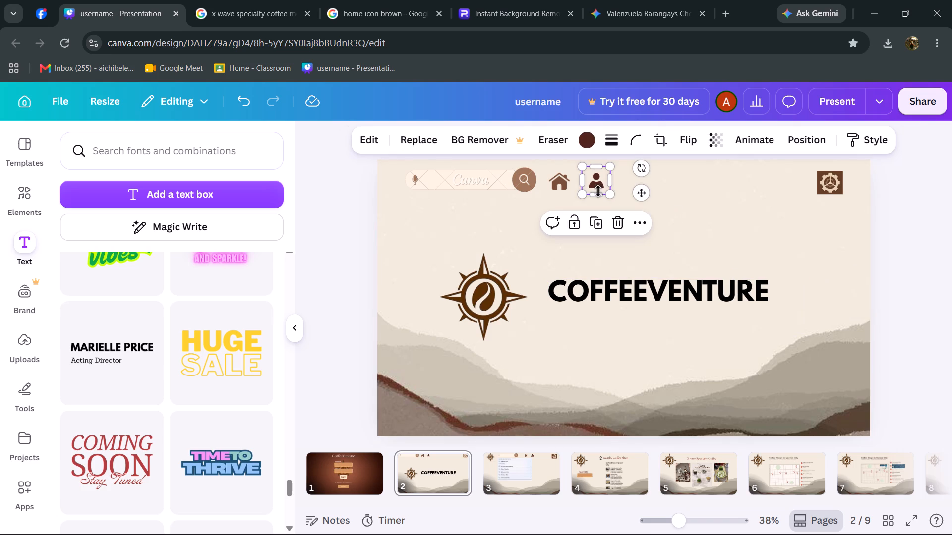
{"action": "left_click_drag", "start_coordinate": [581, 195], "coordinate": [579, 197]}
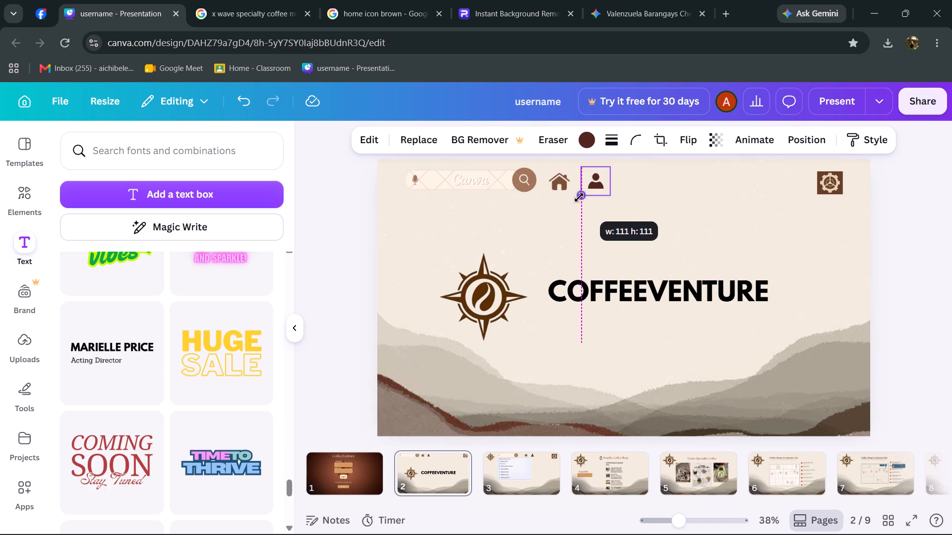
{"action": "left_click_drag", "start_coordinate": [579, 197], "coordinate": [578, 205]}
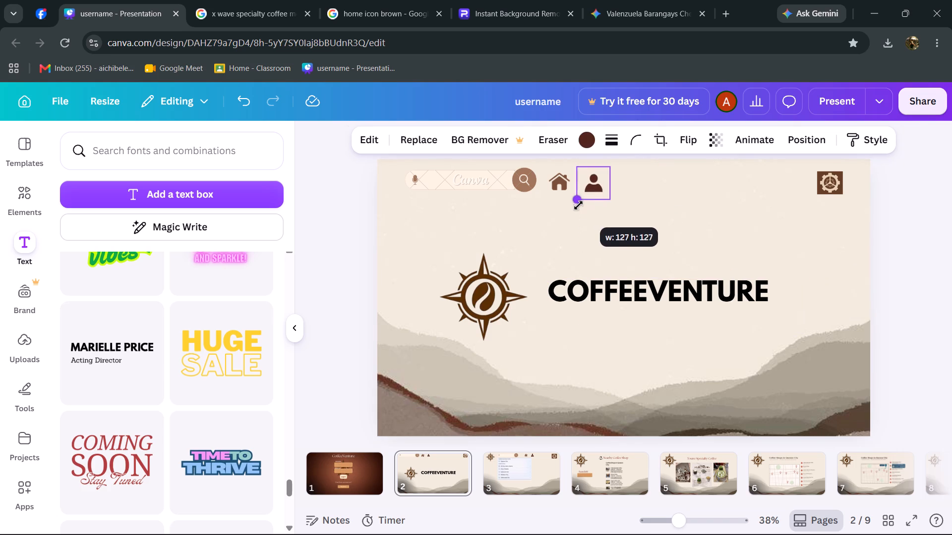
{"action": "left_click_drag", "start_coordinate": [578, 205], "coordinate": [580, 193]}
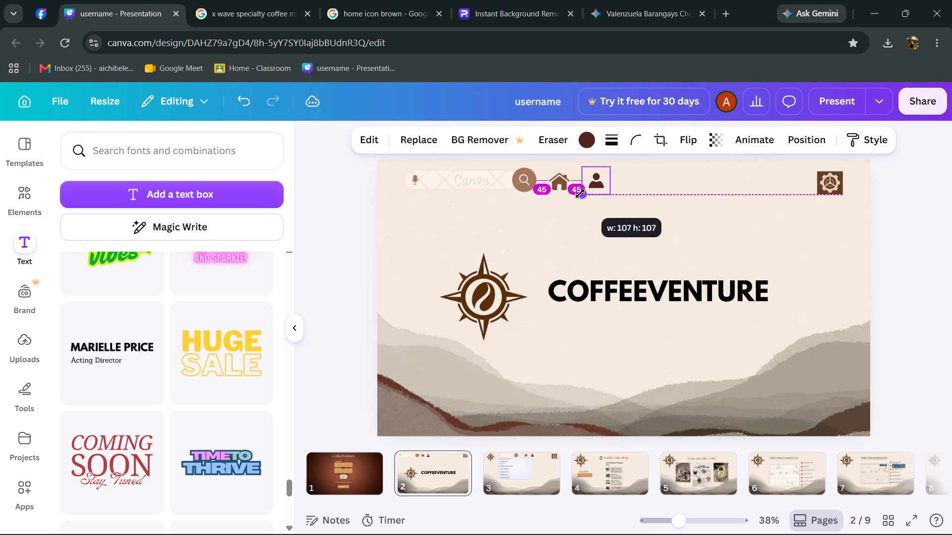
{"action": "left_click_drag", "start_coordinate": [580, 193], "coordinate": [579, 197]}
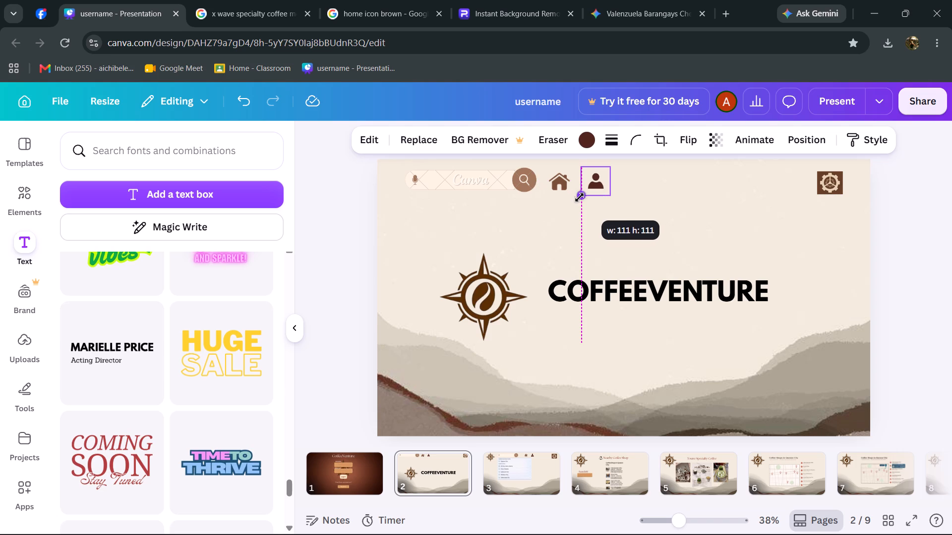
{"action": "left_click_drag", "start_coordinate": [579, 197], "coordinate": [578, 201]}
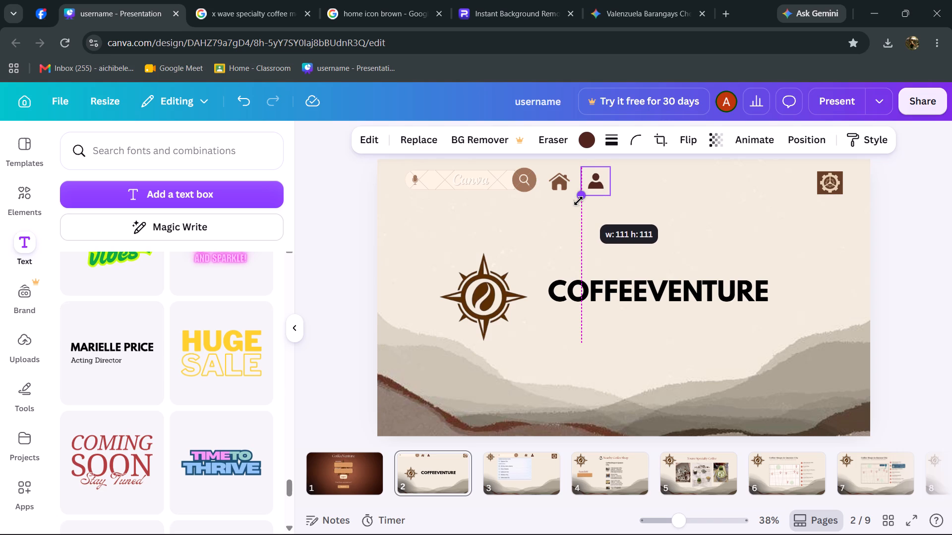
{"action": "left_click_drag", "start_coordinate": [578, 201], "coordinate": [578, 201]}
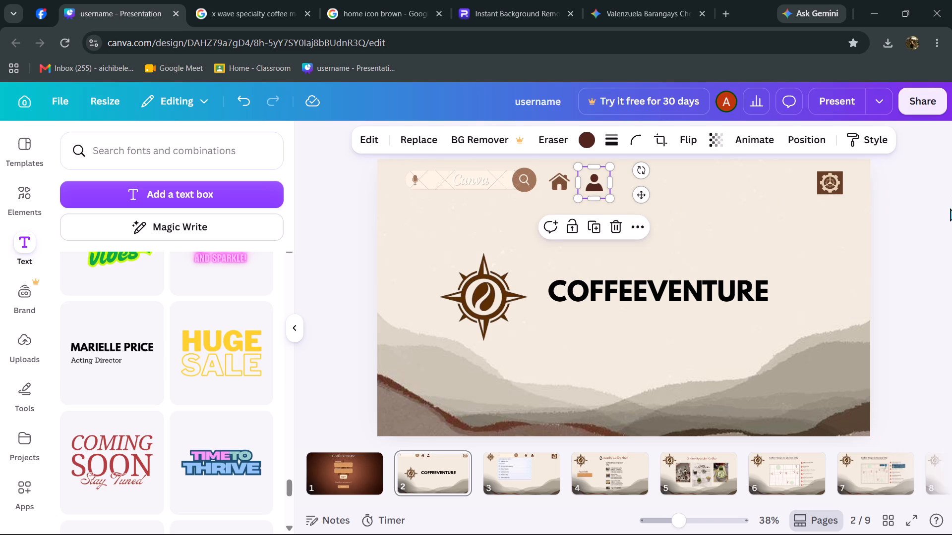
{"action": "left_click", "coordinate": [902, 223]}
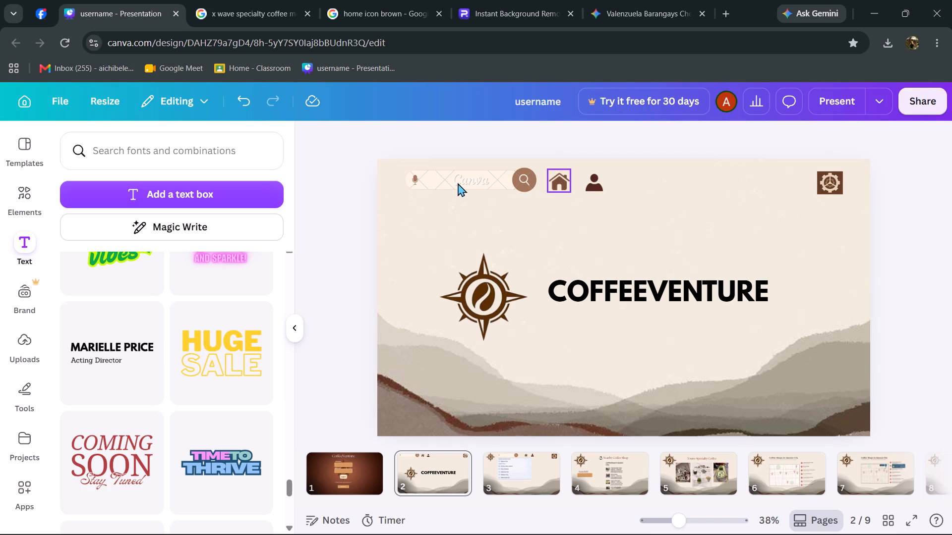
Adjust the home icon slightly so it sits evenly between the search bar and the profile icon.
{"action": "left_click", "coordinate": [566, 181]}
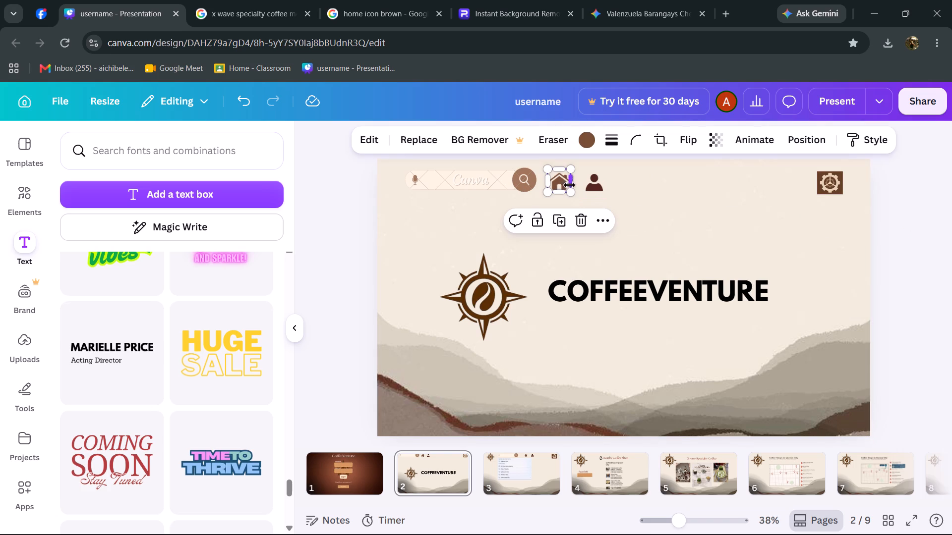
{"action": "left_click_drag", "start_coordinate": [568, 188], "coordinate": [573, 185]}
{"action": "left_click", "coordinate": [573, 185]}
{"action": "left_click", "coordinate": [904, 211]}
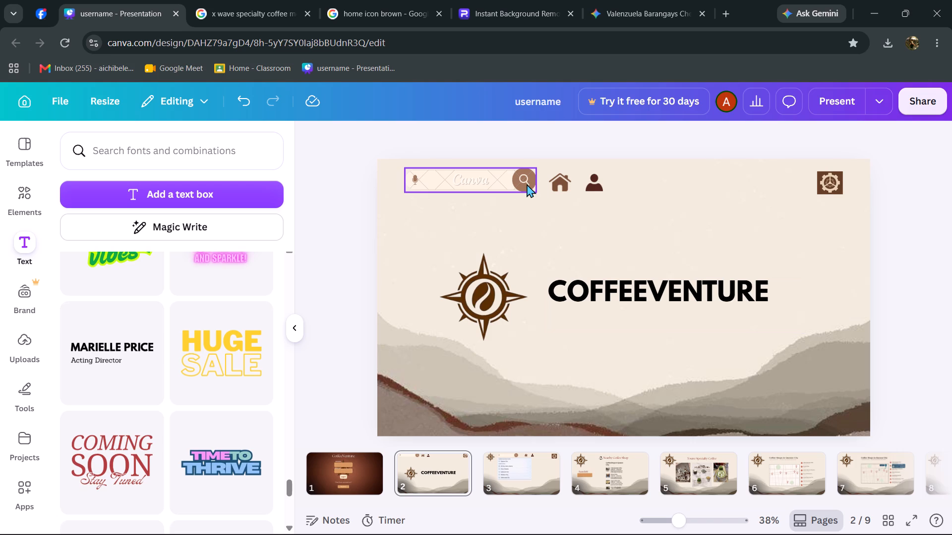
Move the COFFEEVENTURE heading up slightly and bring the compass logo up and right, directly beside it.
{"action": "left_click_drag", "start_coordinate": [682, 285], "coordinate": [680, 284]}
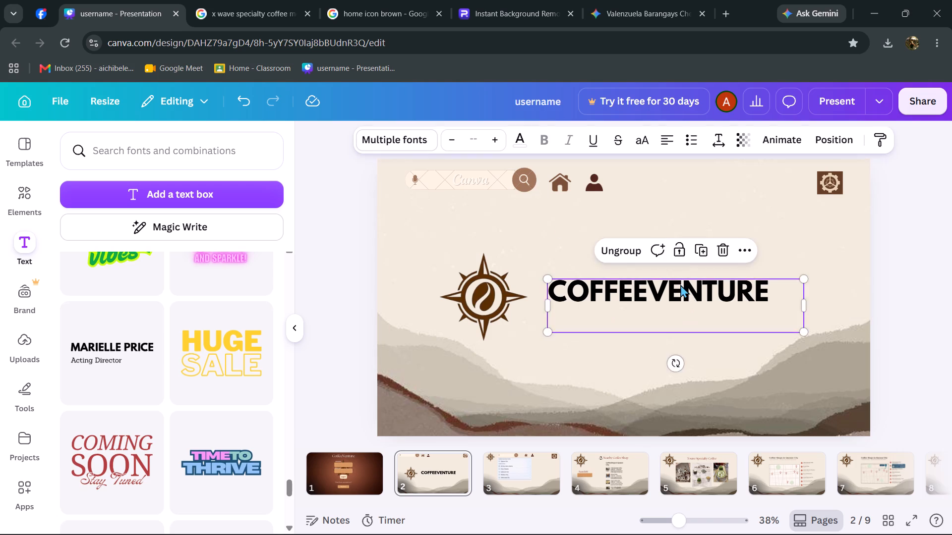
{"action": "left_click_drag", "start_coordinate": [680, 284], "coordinate": [685, 278]}
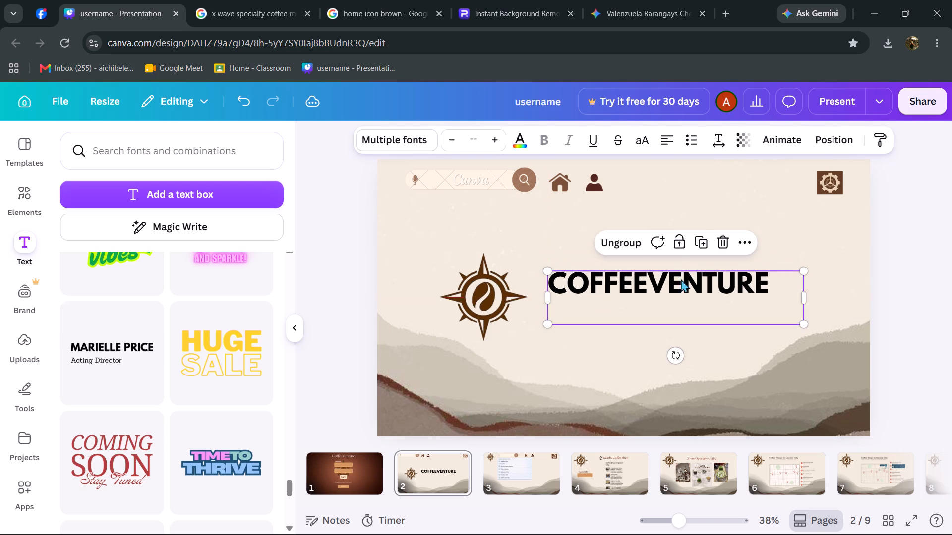
{"action": "left_click_drag", "start_coordinate": [507, 289], "coordinate": [518, 276]}
{"action": "left_click", "coordinate": [911, 253]}
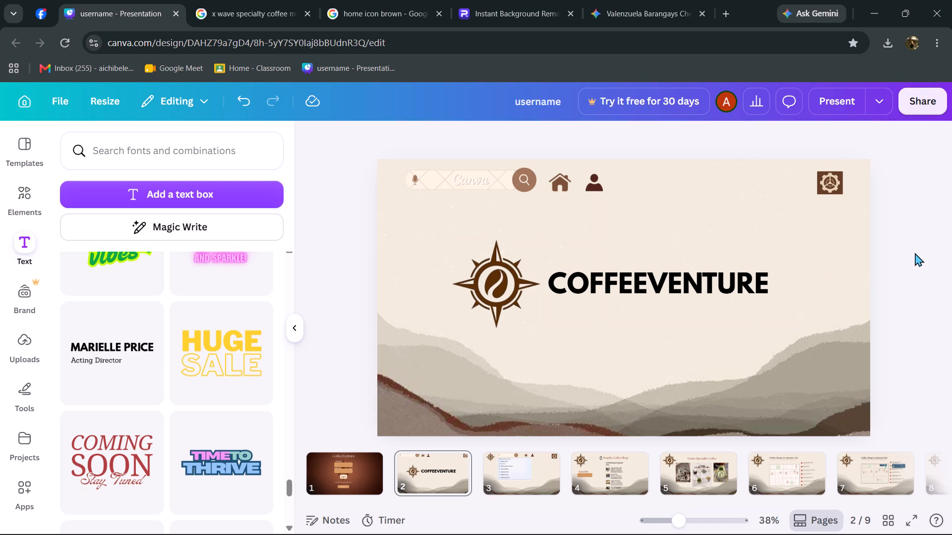
Enter the tagline "explore more!" in the empty subtitle text box under the COFFEEVENTURE heading.
{"action": "left_click", "coordinate": [762, 289]}
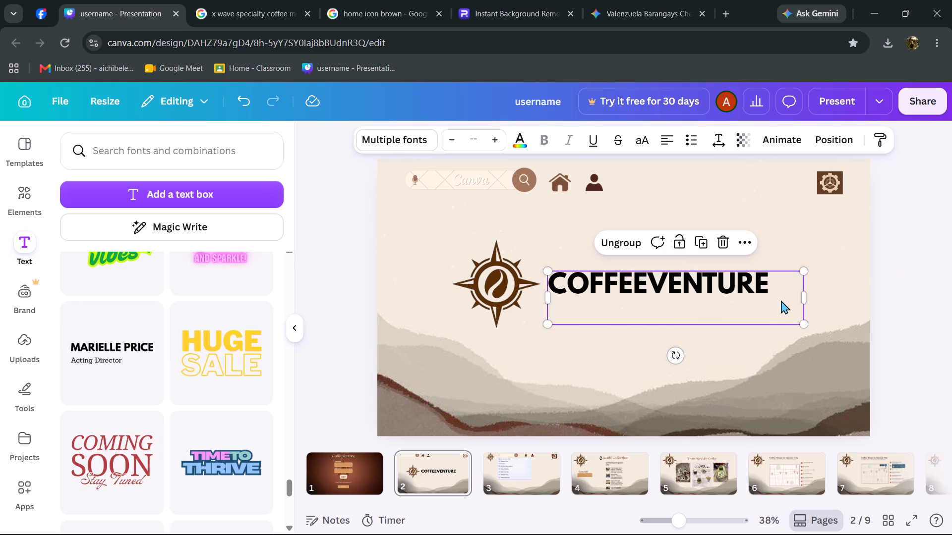
{"action": "left_click", "coordinate": [775, 279]}
{"action": "double_click", "coordinate": [727, 310]}
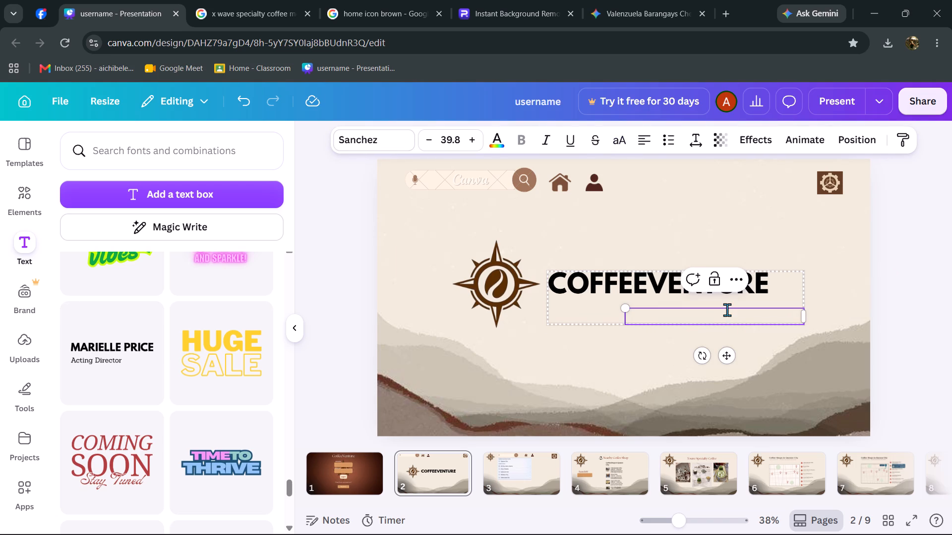
{"action": "left_click", "coordinate": [721, 317]}
{"action": "type", "text": "re"}
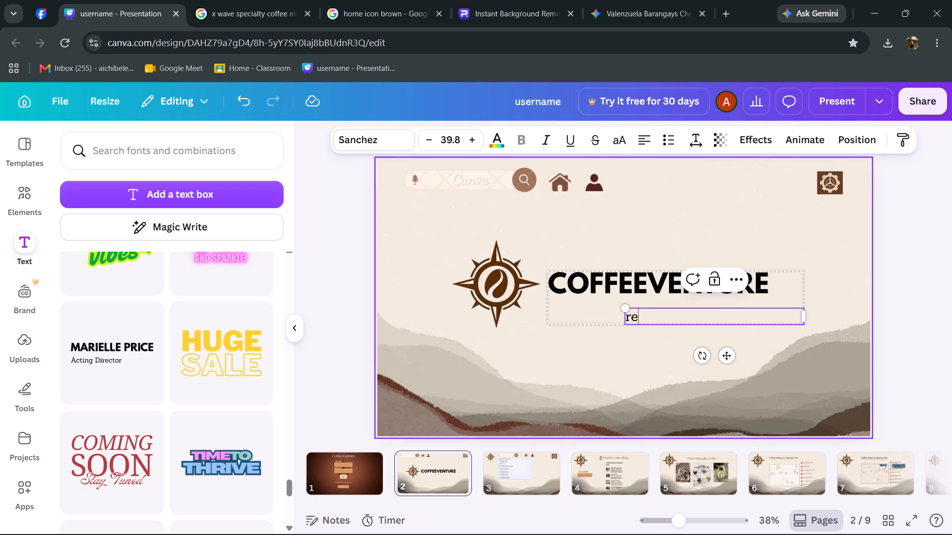
{"action": "key", "text": "BackSpace"}
{"action": "key", "text": "BackSpace"}
{"action": "type", "text": "explore more"}
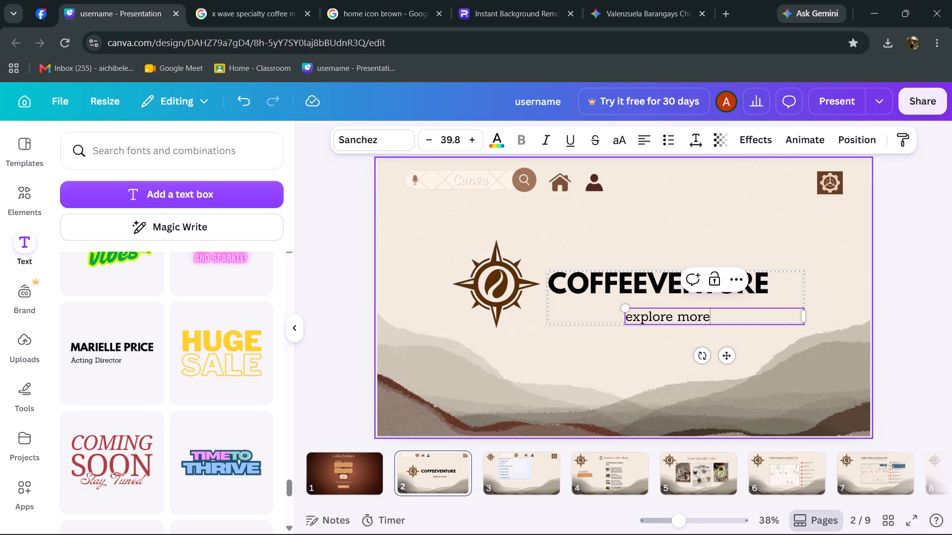
{"action": "key", "text": "shift+exclam"}
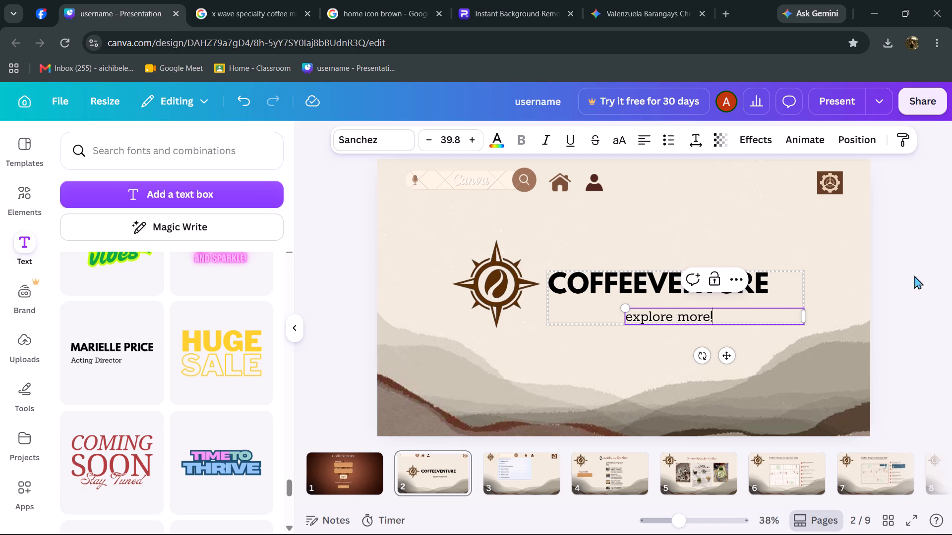
{"action": "left_click", "coordinate": [907, 282]}
Change the tagline under the heading to "explore & sip!".
{"action": "double_click", "coordinate": [714, 315]}
{"action": "key", "text": "Left"}
{"action": "key", "text": "BackSpace"}
{"action": "key", "text": "BackSpace"}
{"action": "key", "text": "BackSpace"}
{"action": "key", "text": "BackSpace"}
{"action": "key", "text": "shift+dollar"}
{"action": "key", "text": "BackSpace"}
{"action": "key", "text": "shift+ampersand"}
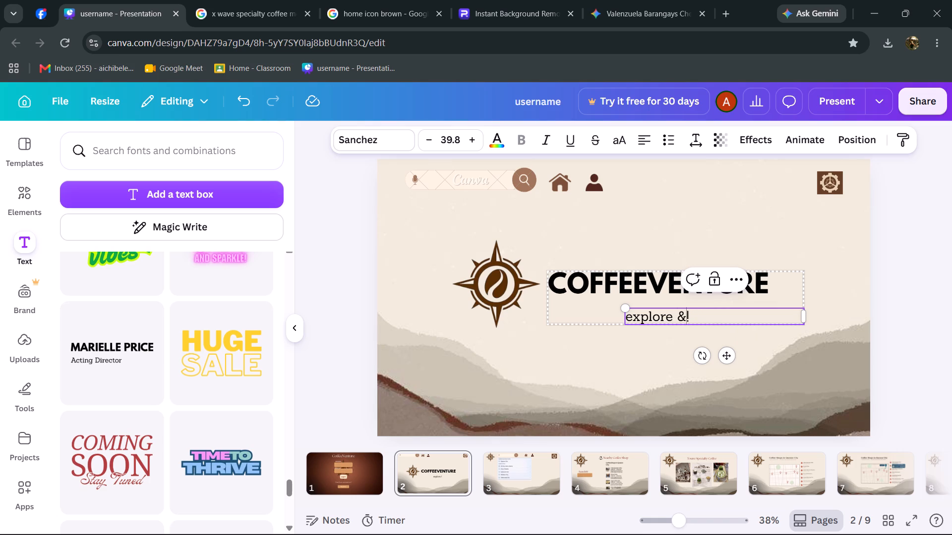
{"action": "key", "text": "space"}
{"action": "type", "text": "sip"}
Capitalize the tagline's first letter so it reads "Explore & sip!".
{"action": "left_click", "coordinate": [637, 316]}
{"action": "key", "text": "Left"}
{"action": "key", "text": "BackSpace"}
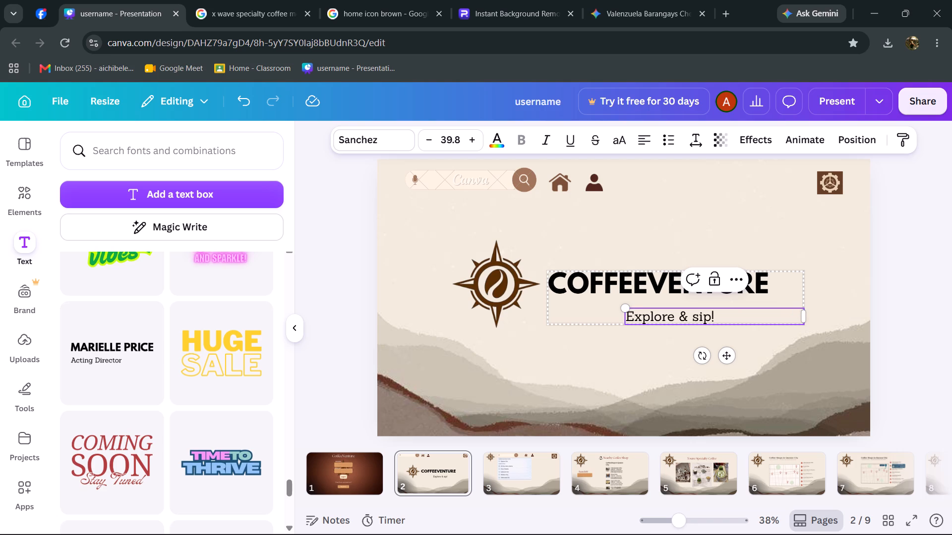
{"action": "left_click_drag", "start_coordinate": [816, 302], "coordinate": [950, 171]}
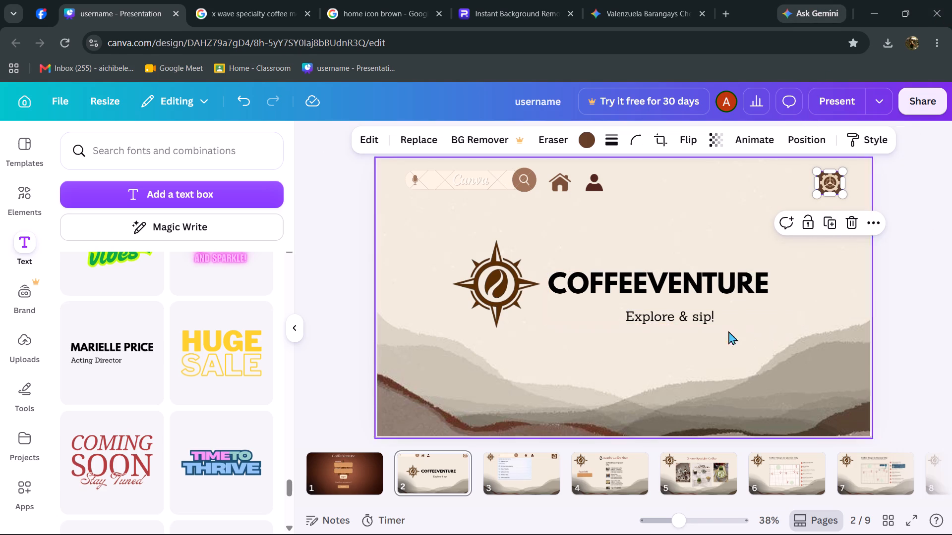
{"action": "left_click", "coordinate": [857, 323]}
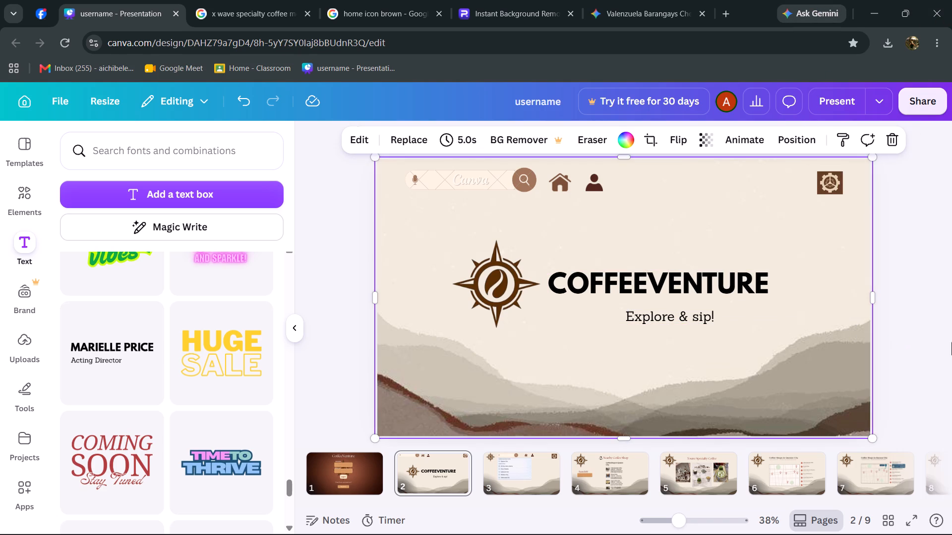
Change the tagline under the COFFEEVENTURE heading to "Explore more coffee shop!".
{"action": "double_click", "coordinate": [711, 317]}
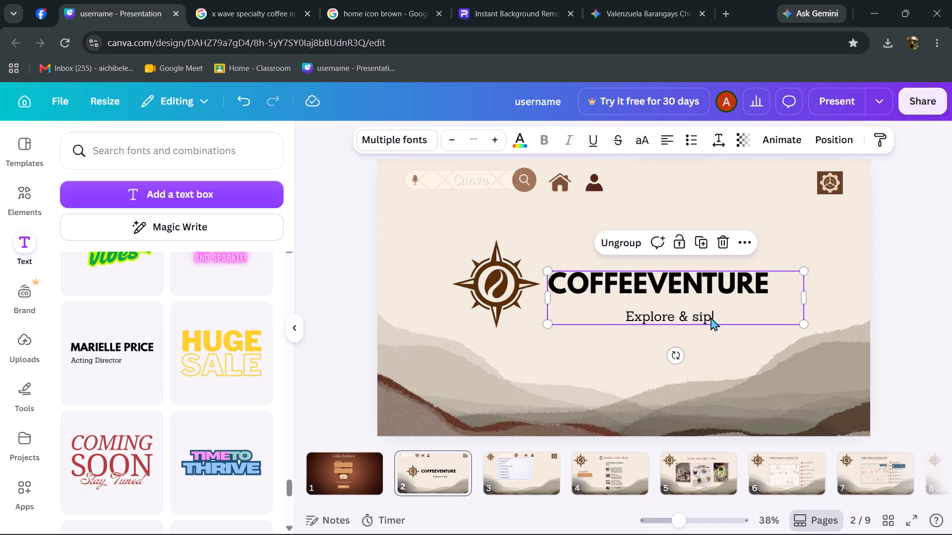
{"action": "left_click", "coordinate": [711, 317]}
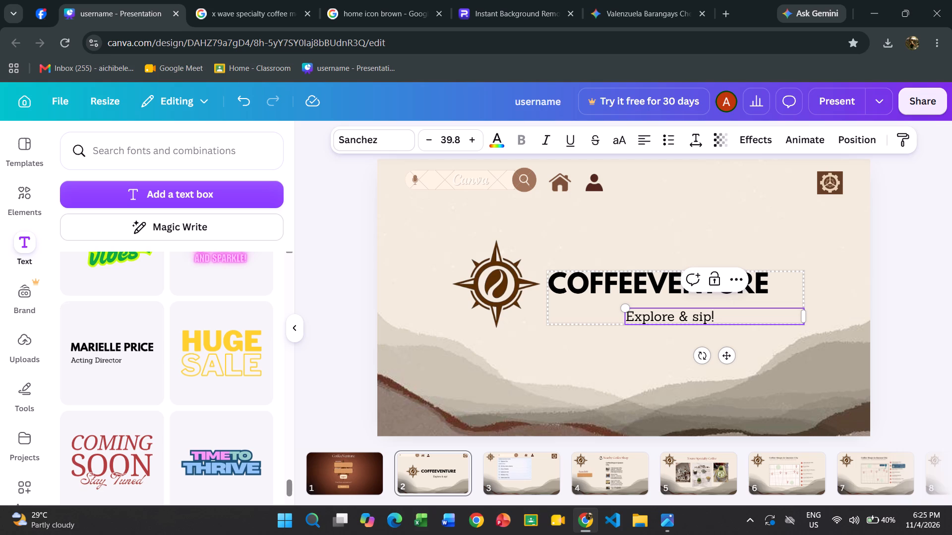
{"action": "key", "text": "BackSpace"}
{"action": "key", "text": "BackSpace"}
{"action": "key", "text": "BackSpace"}
{"action": "key", "text": "BackSpace"}
{"action": "key", "text": "BackSpace"}
{"action": "type", "text": "&"}
{"action": "key", "text": "space"}
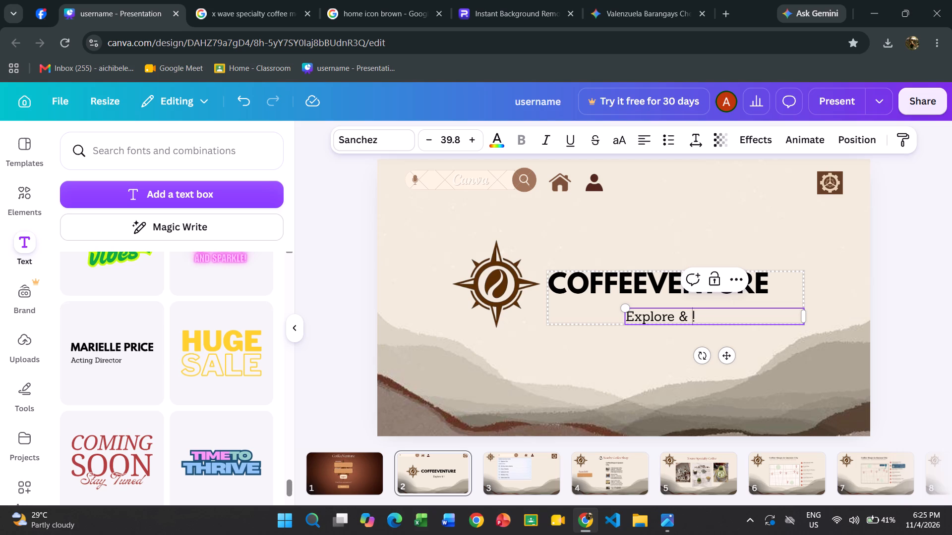
{"action": "key", "text": "Left"}
{"action": "key", "text": "Left"}
{"action": "key", "text": "BackSpace"}
{"action": "key", "text": "BackSpace"}
{"action": "key", "text": "e"}
{"action": "key", "text": "space"}
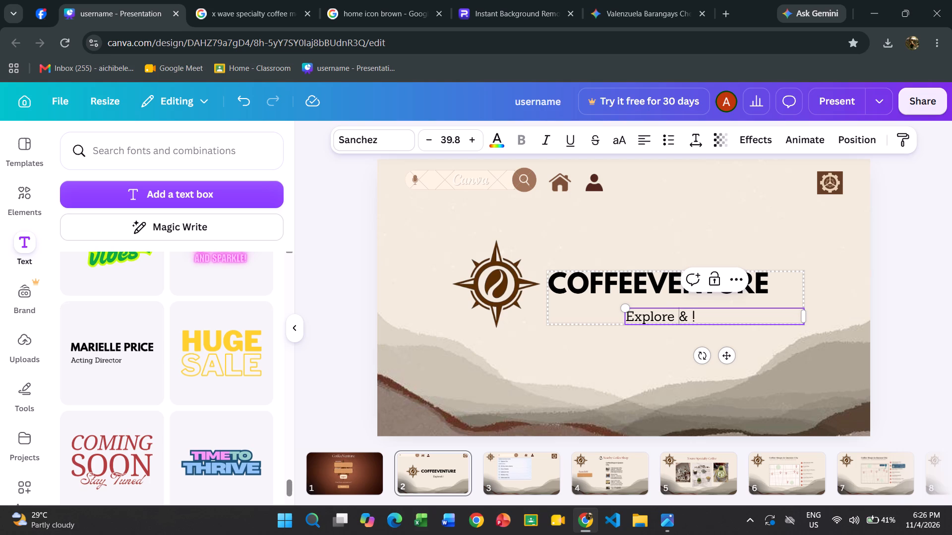
{"action": "key", "text": "Right"}
{"action": "key", "text": "BackSpace"}
{"action": "type", "text": "more"}
{"action": "key", "text": "space"}
{"action": "type", "text": "coffe"}
{"action": "key", "text": "e"}
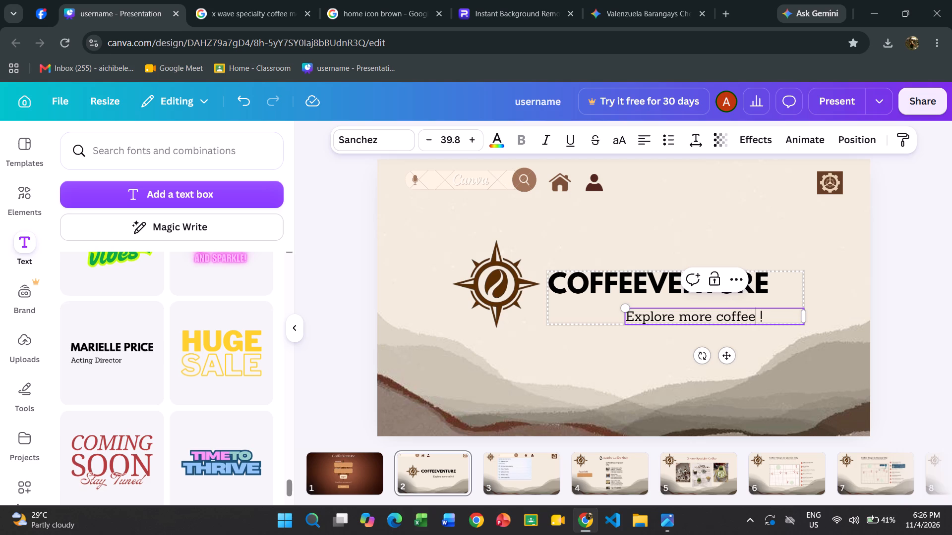
{"action": "key", "text": "space"}
{"action": "type", "text": "shop"}
{"action": "key", "text": "Right"}
{"action": "key", "text": "BackSpace"}
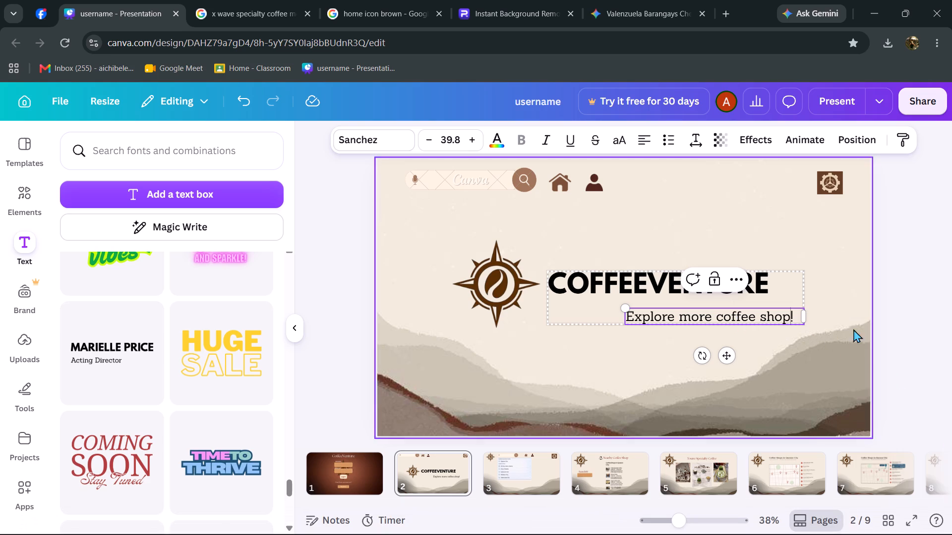
{"action": "left_click", "coordinate": [926, 328]}
Capitalize the word "coffee" in the tagline so it reads "Explore more Coffee shop!".
{"action": "double_click", "coordinate": [741, 315]}
{"action": "left_click", "coordinate": [898, 333]}
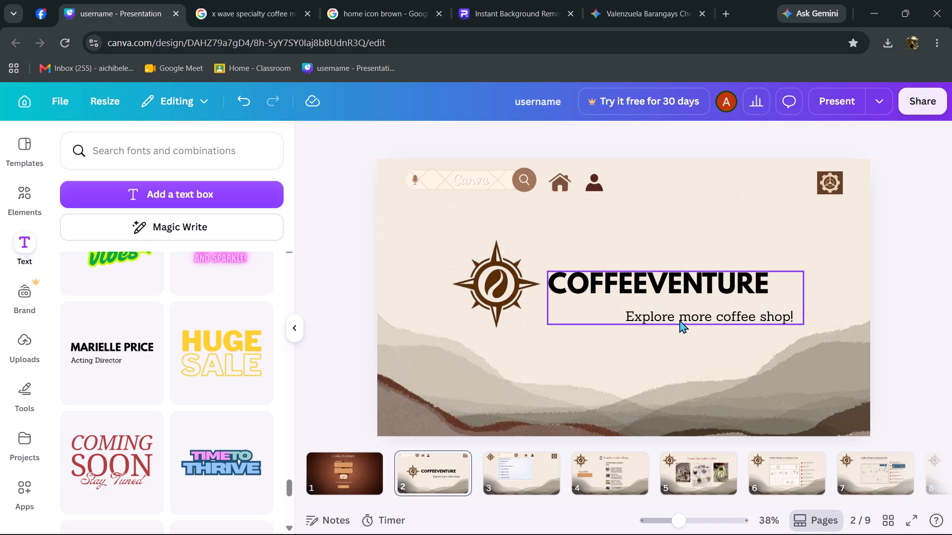
{"action": "left_click", "coordinate": [679, 320]}
{"action": "left_click", "coordinate": [891, 305]}
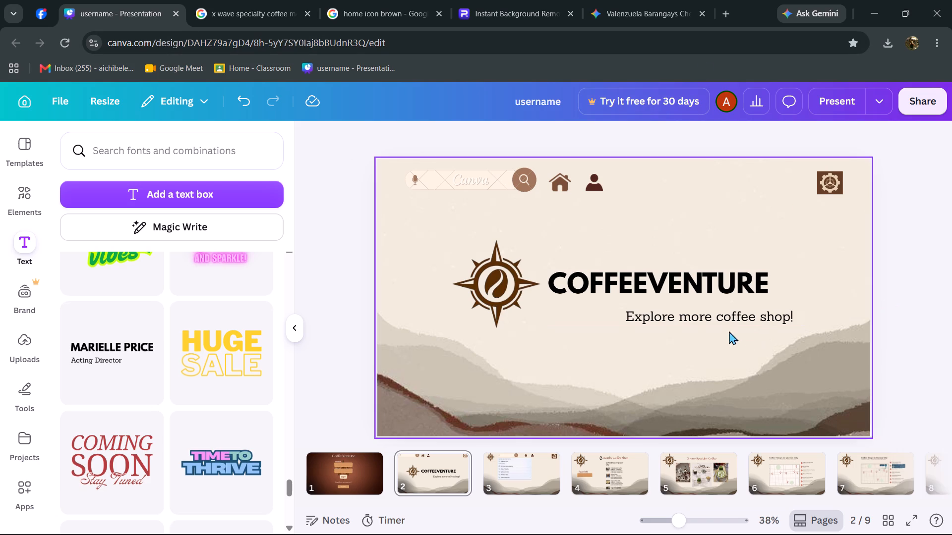
{"action": "left_click", "coordinate": [723, 315]}
{"action": "left_click", "coordinate": [723, 315]}
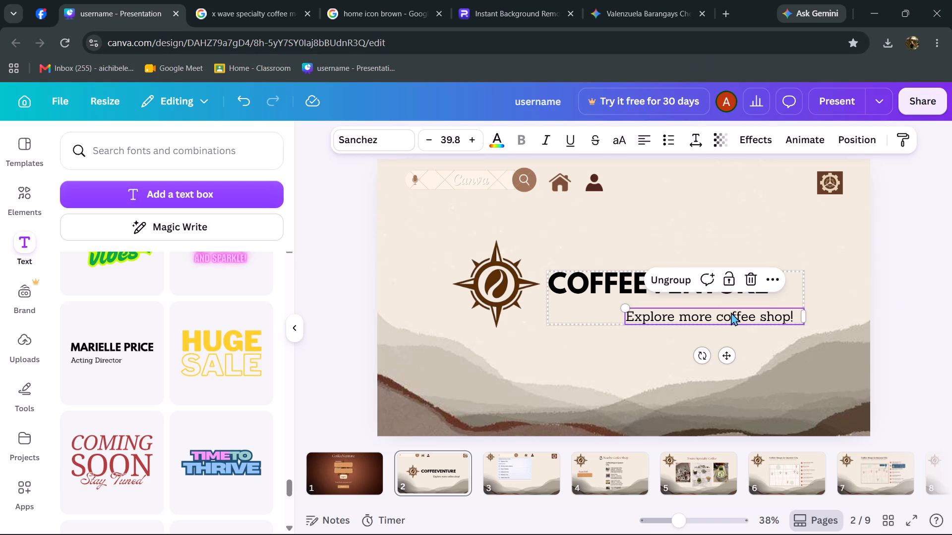
{"action": "left_click", "coordinate": [722, 321]}
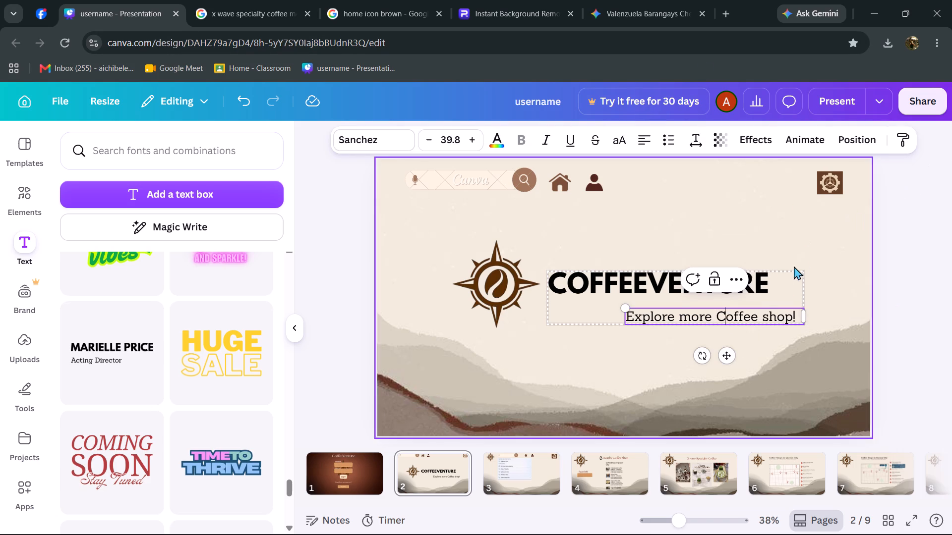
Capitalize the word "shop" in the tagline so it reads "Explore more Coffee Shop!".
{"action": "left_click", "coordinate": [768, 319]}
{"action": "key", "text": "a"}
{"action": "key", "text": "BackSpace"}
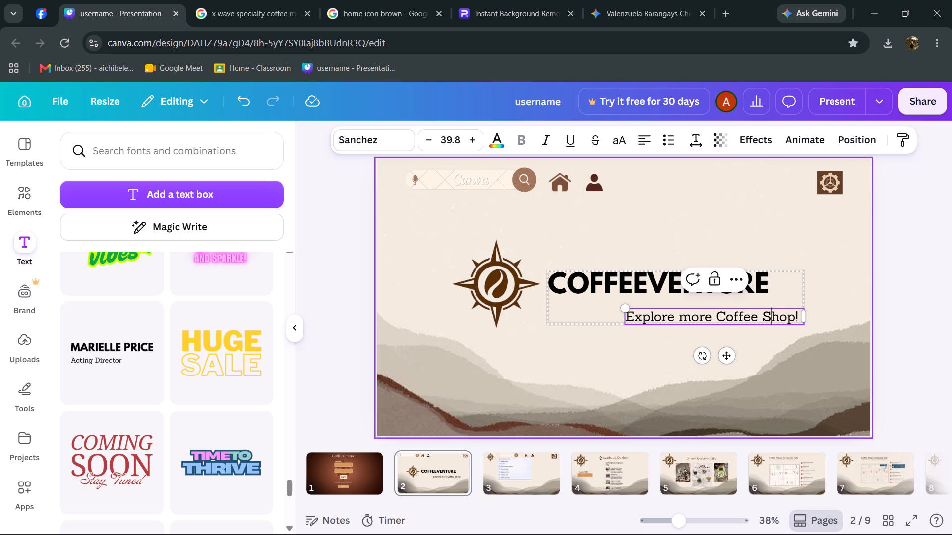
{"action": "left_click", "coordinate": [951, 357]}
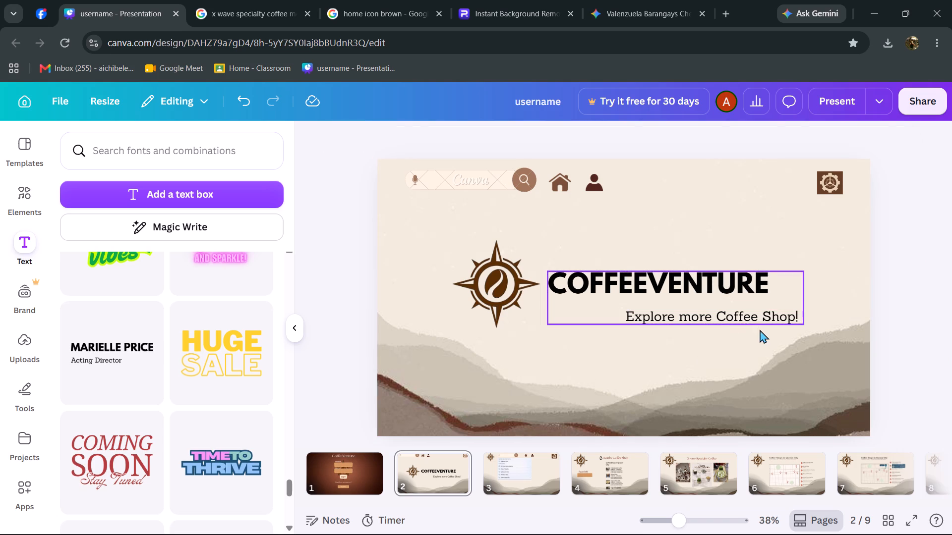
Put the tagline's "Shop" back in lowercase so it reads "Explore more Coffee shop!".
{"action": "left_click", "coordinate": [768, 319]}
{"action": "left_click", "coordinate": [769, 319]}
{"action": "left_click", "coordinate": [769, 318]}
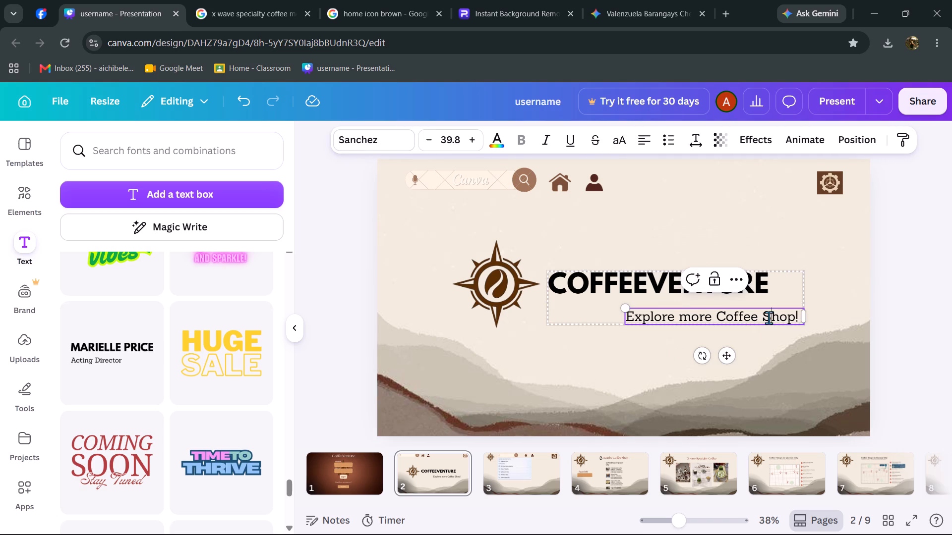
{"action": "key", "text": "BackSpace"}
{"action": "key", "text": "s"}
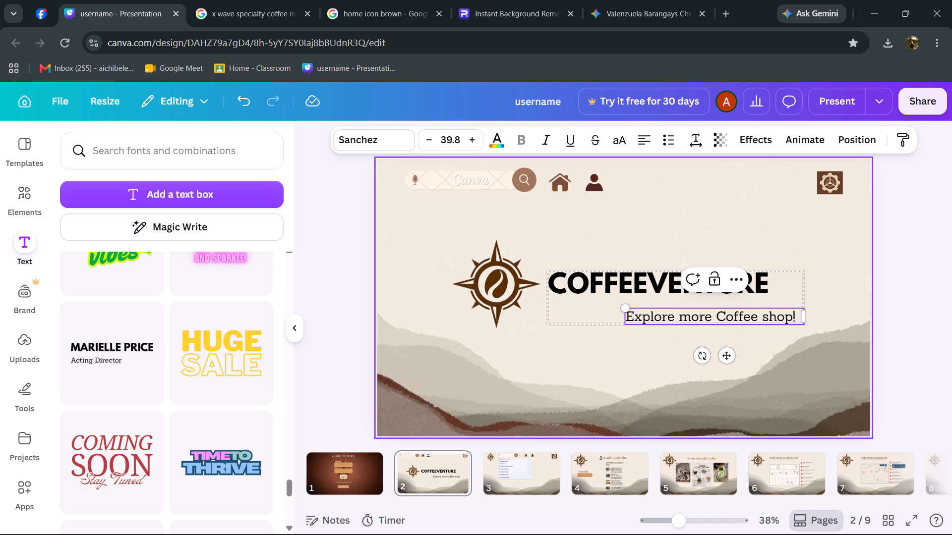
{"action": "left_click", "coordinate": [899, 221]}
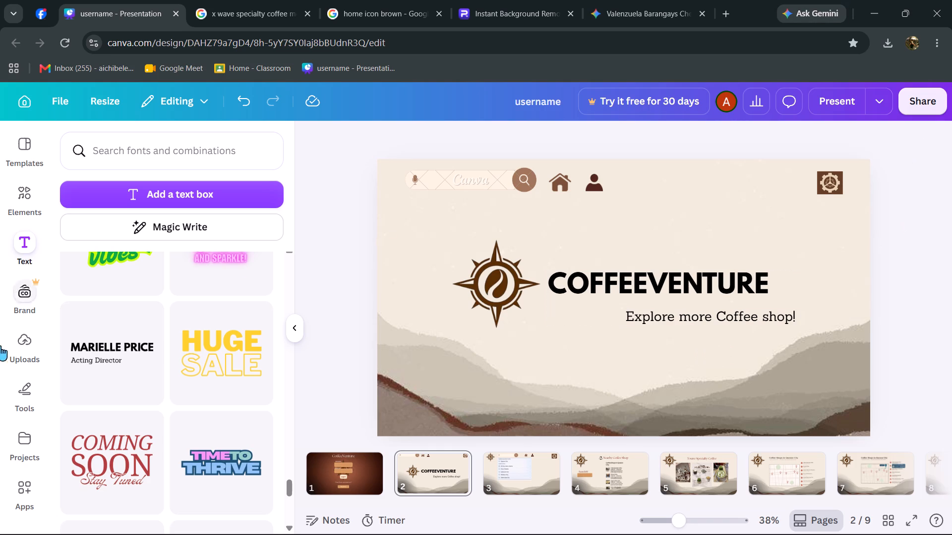
Browse the ready-made font combinations for text styles that could suit the presentation.
{"action": "scroll", "coordinate": [168, 349], "scroll_direction": "down", "scroll_amount": 4}
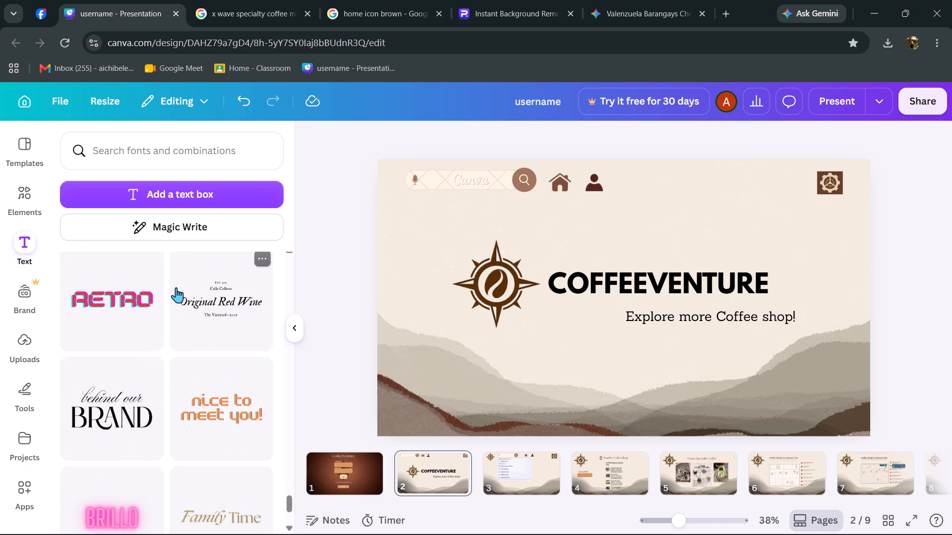
{"action": "left_click", "coordinate": [149, 165]}
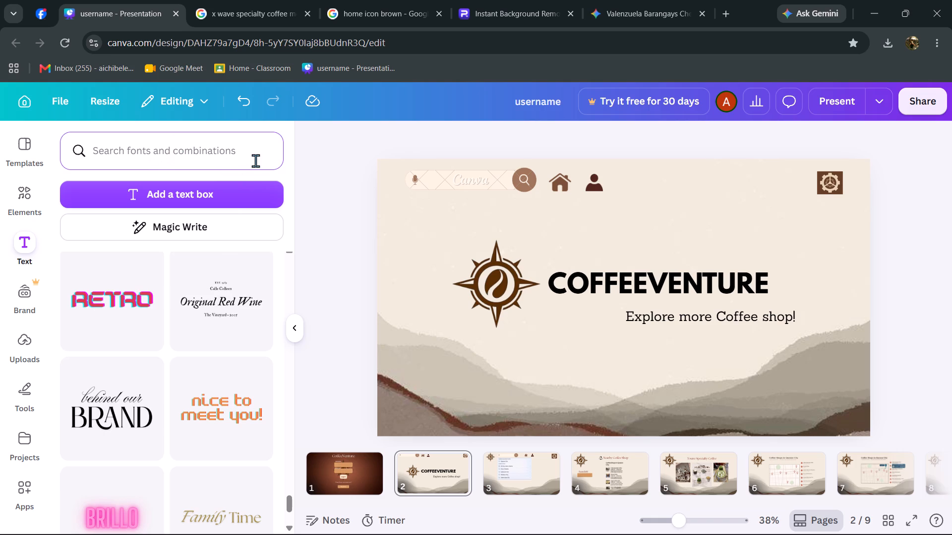
{"action": "scroll", "coordinate": [202, 251], "scroll_direction": "down", "scroll_amount": 2}
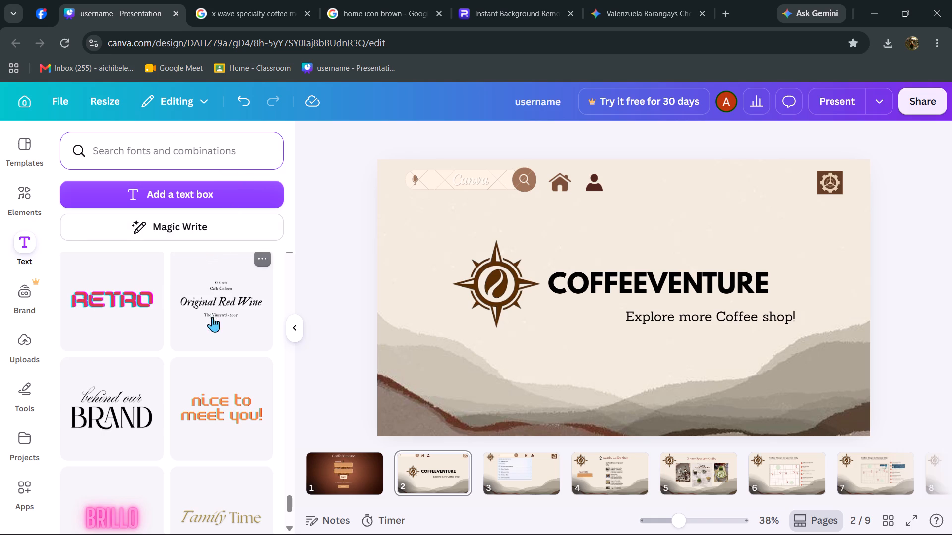
{"action": "scroll", "coordinate": [209, 332], "scroll_direction": "down", "scroll_amount": 3}
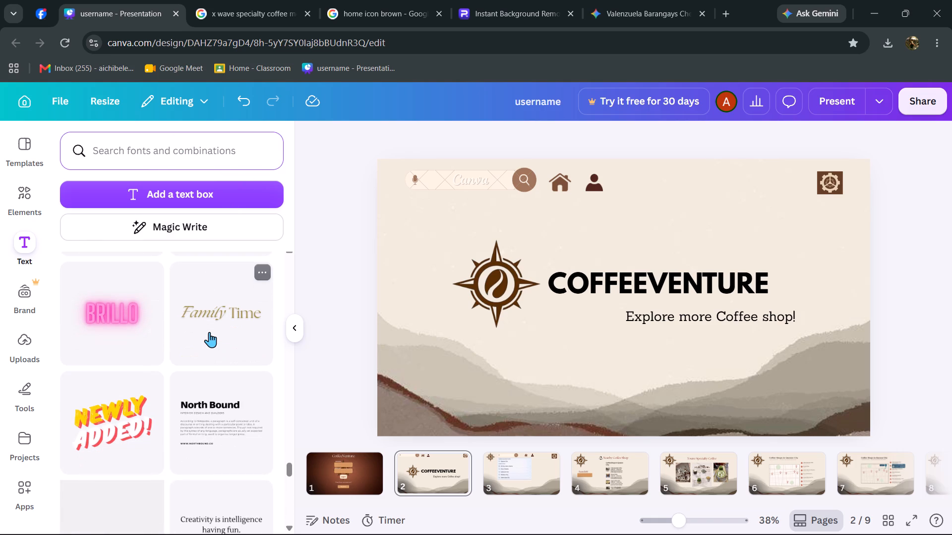
{"action": "scroll", "coordinate": [209, 332], "scroll_direction": "down", "scroll_amount": 2}
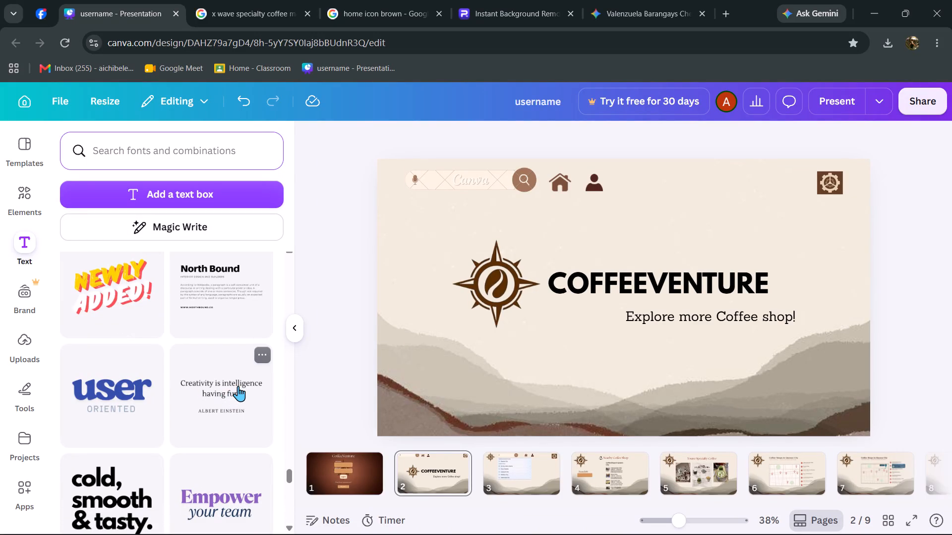
{"action": "scroll", "coordinate": [237, 386], "scroll_direction": "down", "scroll_amount": 2}
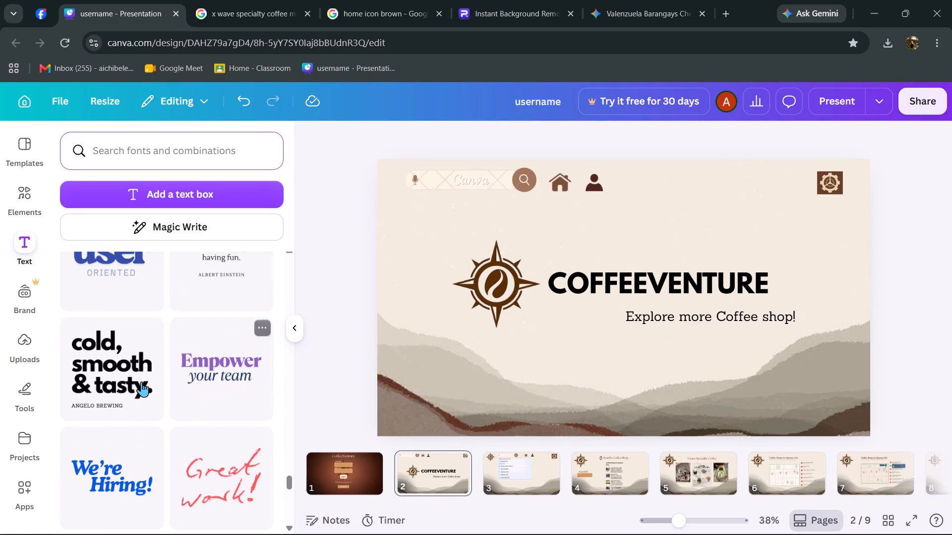
{"action": "scroll", "coordinate": [122, 352], "scroll_direction": "up", "scroll_amount": 1}
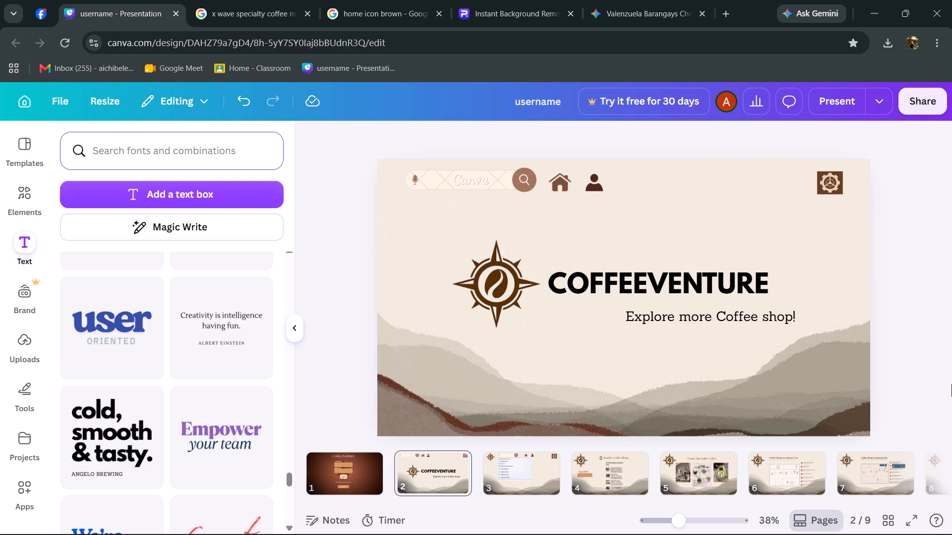
{"action": "scroll", "coordinate": [216, 303], "scroll_direction": "down", "scroll_amount": 2}
{"action": "scroll", "coordinate": [214, 304], "scroll_direction": "up", "scroll_amount": 2}
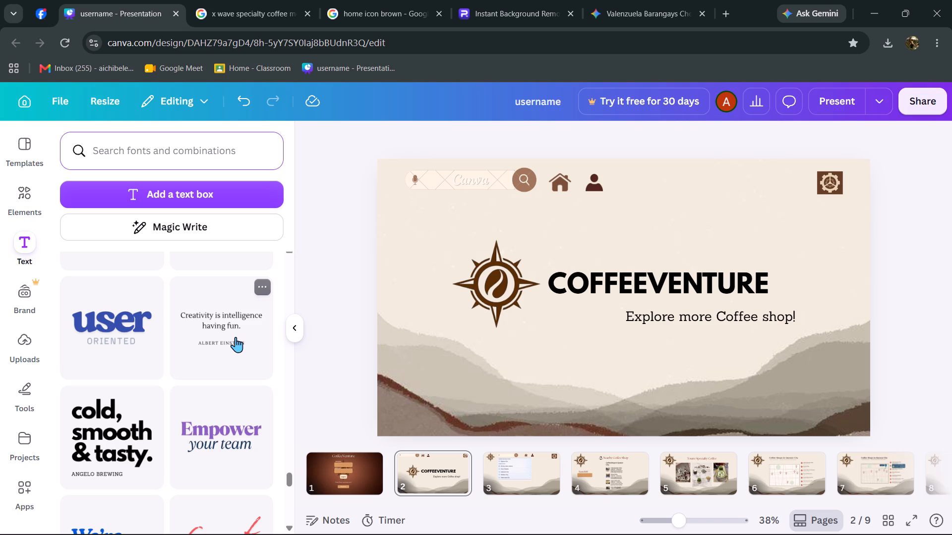
{"action": "scroll", "coordinate": [190, 316], "scroll_direction": "up", "scroll_amount": 5}
{"action": "scroll", "coordinate": [189, 316], "scroll_direction": "down", "scroll_amount": 3}
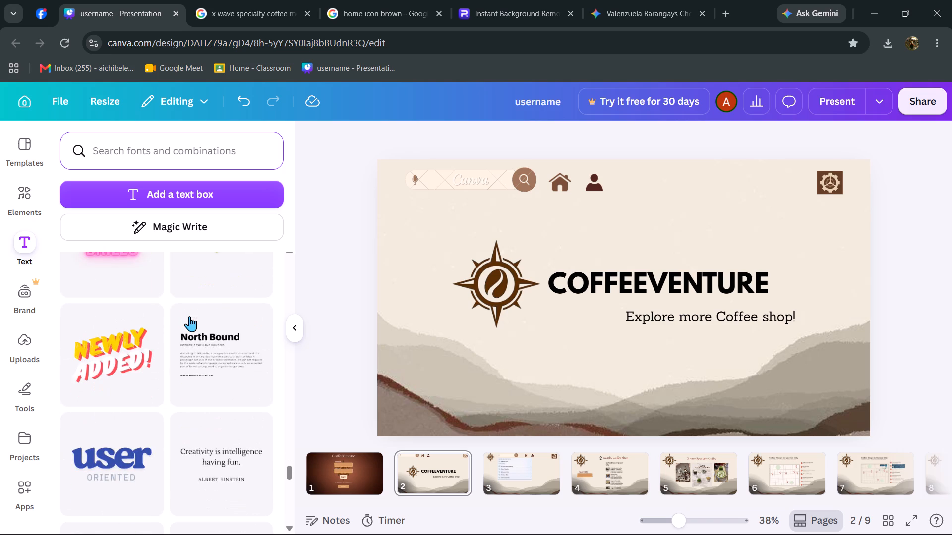
{"action": "scroll", "coordinate": [203, 333], "scroll_direction": "up", "scroll_amount": 1}
{"action": "scroll", "coordinate": [203, 334], "scroll_direction": "down", "scroll_amount": 3}
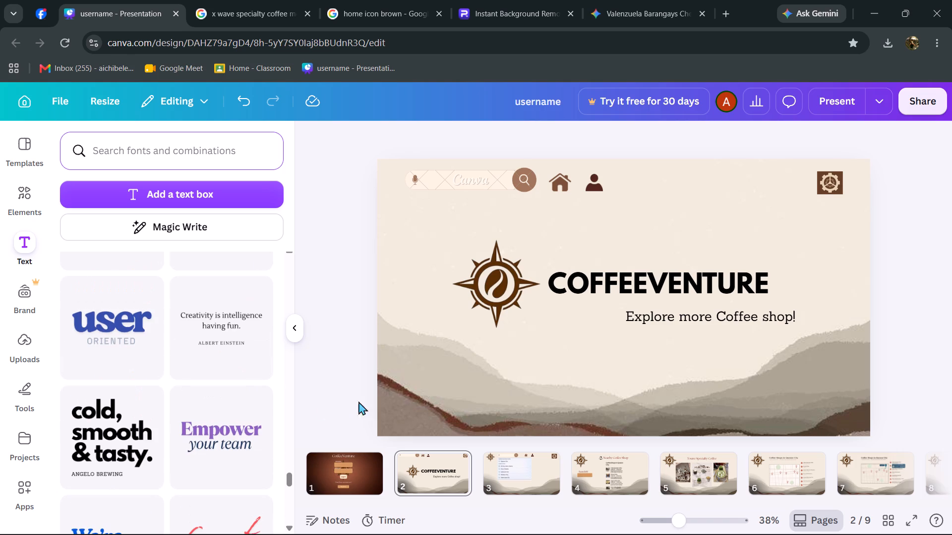
Open page 3, the page with the city search suggestions.
{"action": "left_click", "coordinate": [519, 464]}
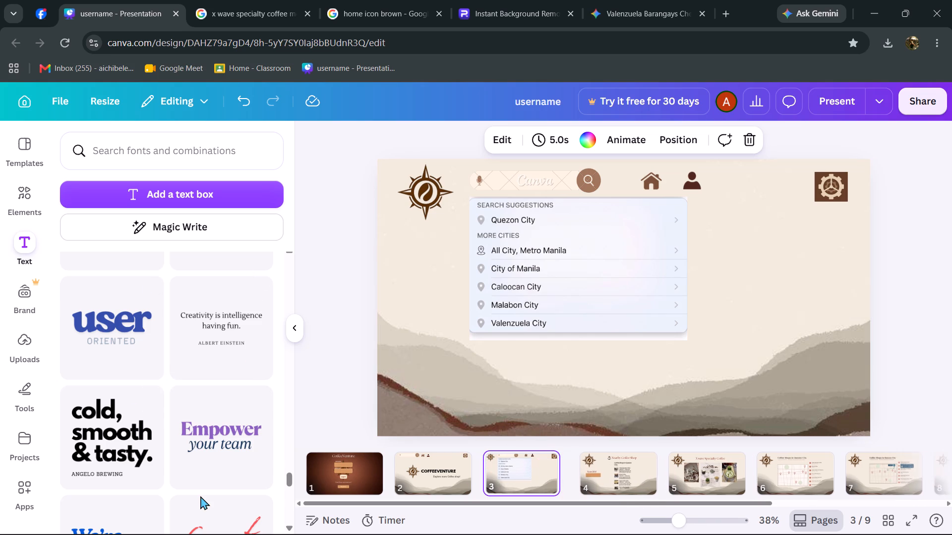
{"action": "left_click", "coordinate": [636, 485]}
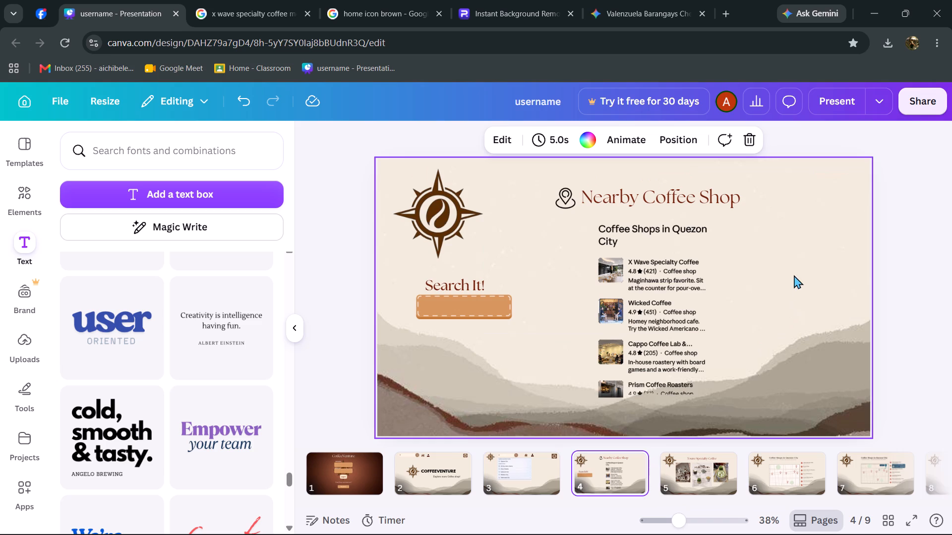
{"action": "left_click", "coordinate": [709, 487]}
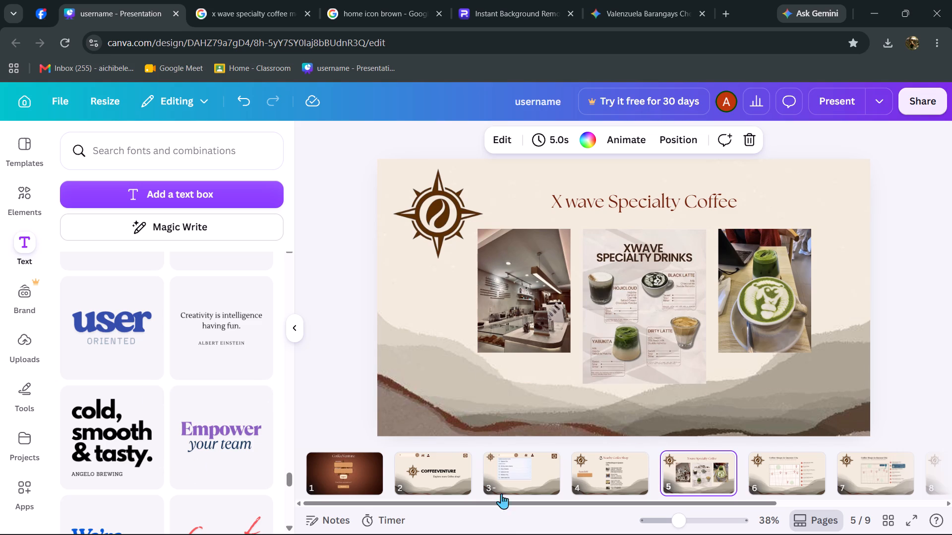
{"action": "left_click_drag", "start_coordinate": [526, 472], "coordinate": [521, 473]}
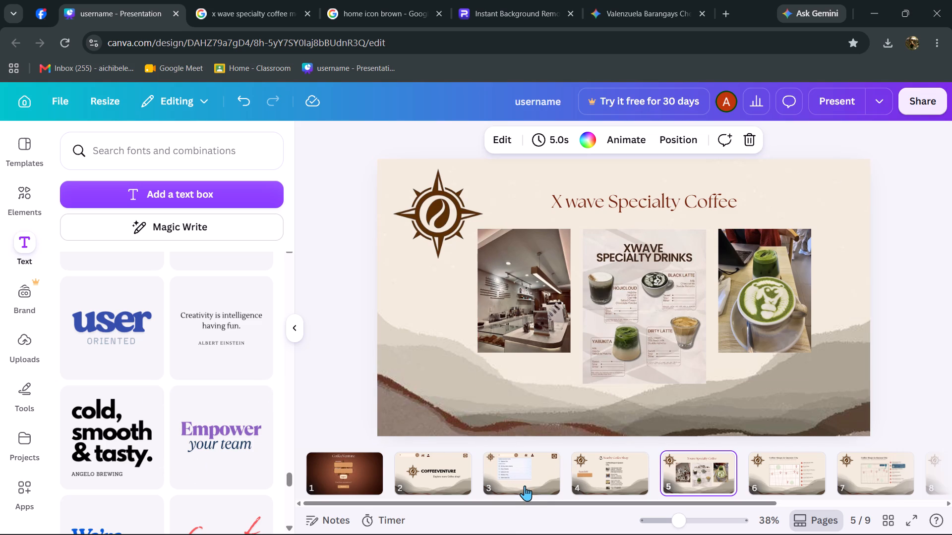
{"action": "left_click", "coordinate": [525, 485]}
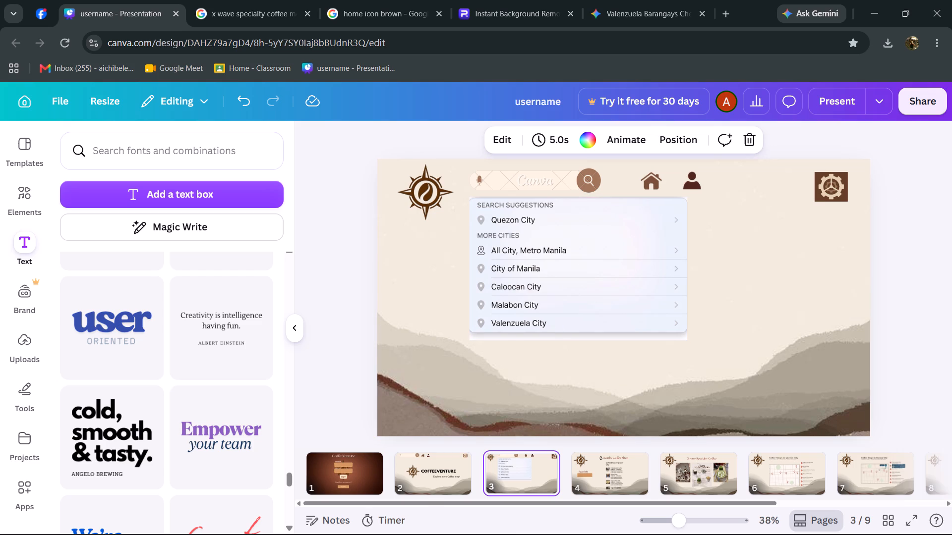
Apply the Fun page animation to page 1, the CoffeeVenture login page.
{"action": "left_click", "coordinate": [358, 473]}
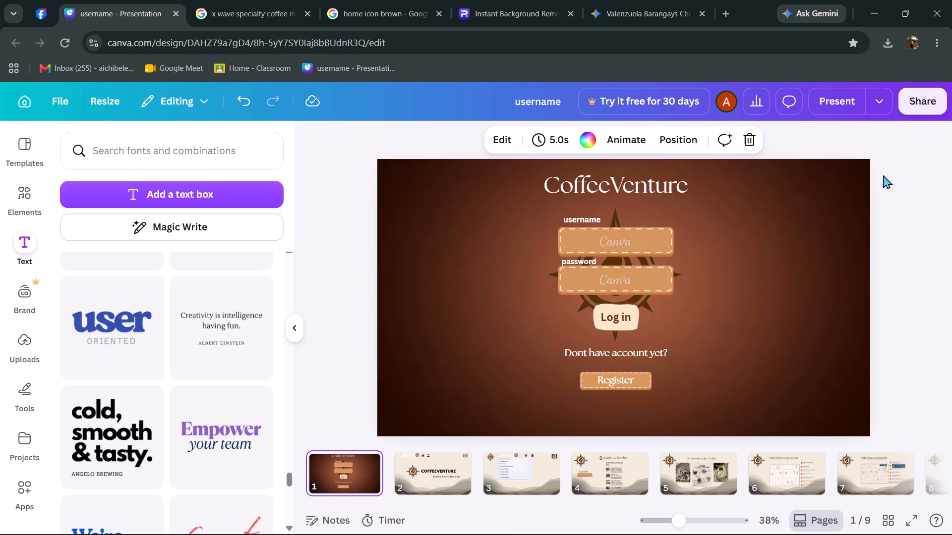
{"action": "left_click", "coordinate": [616, 141]}
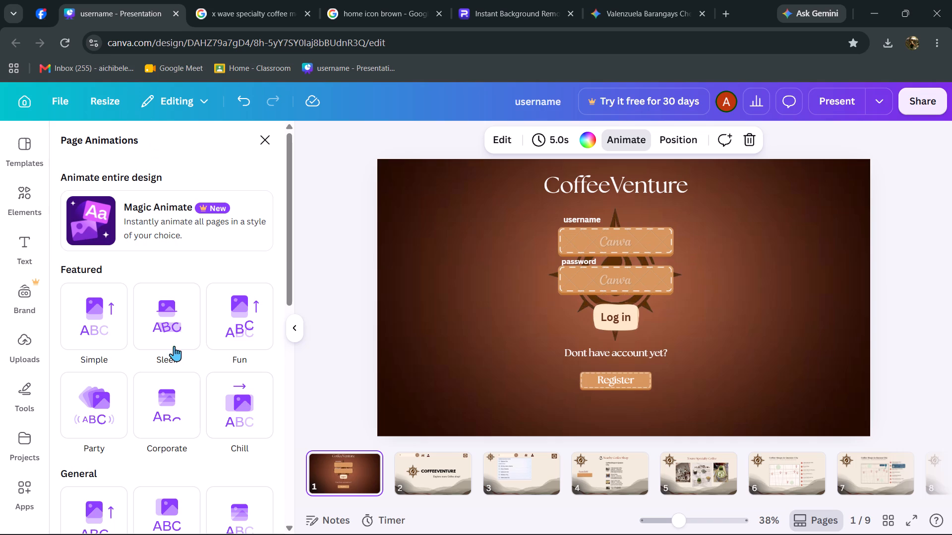
{"action": "scroll", "coordinate": [191, 320], "scroll_direction": "down", "scroll_amount": 1}
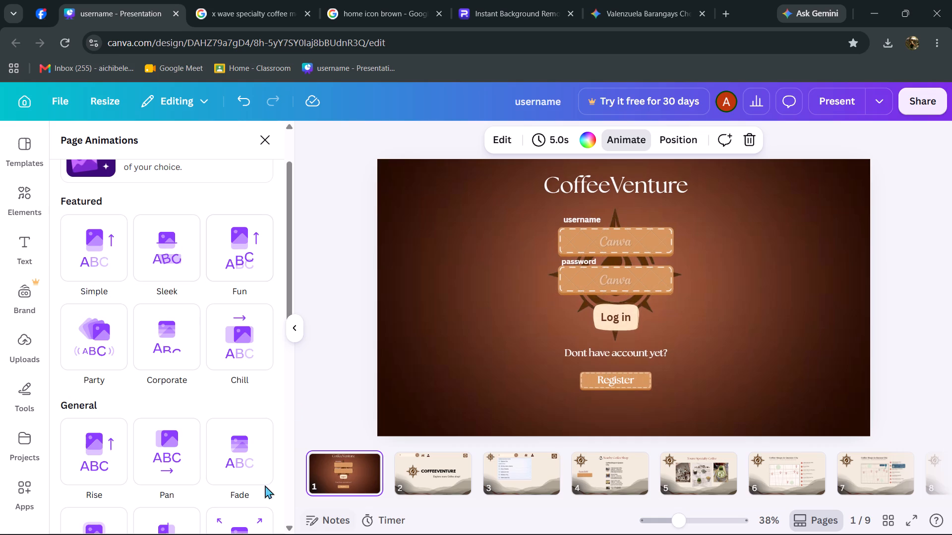
{"action": "scroll", "coordinate": [285, 364], "scroll_direction": "down", "scroll_amount": 1}
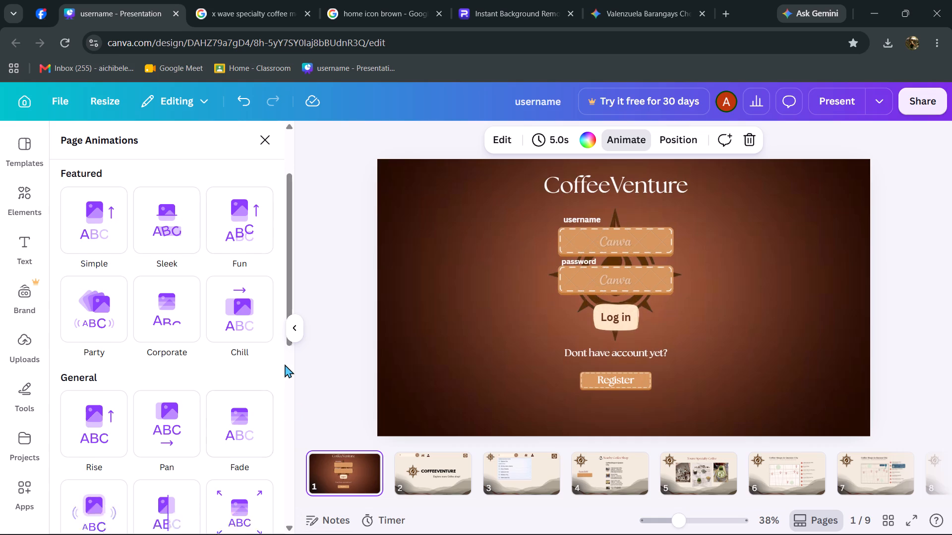
{"action": "scroll", "coordinate": [285, 364], "scroll_direction": "down", "scroll_amount": 1}
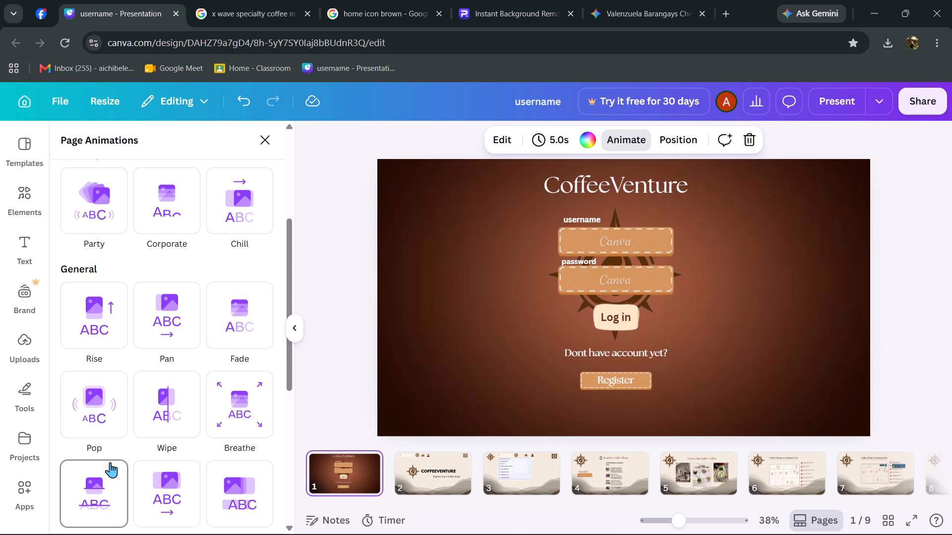
{"action": "scroll", "coordinate": [131, 479], "scroll_direction": "down", "scroll_amount": 1}
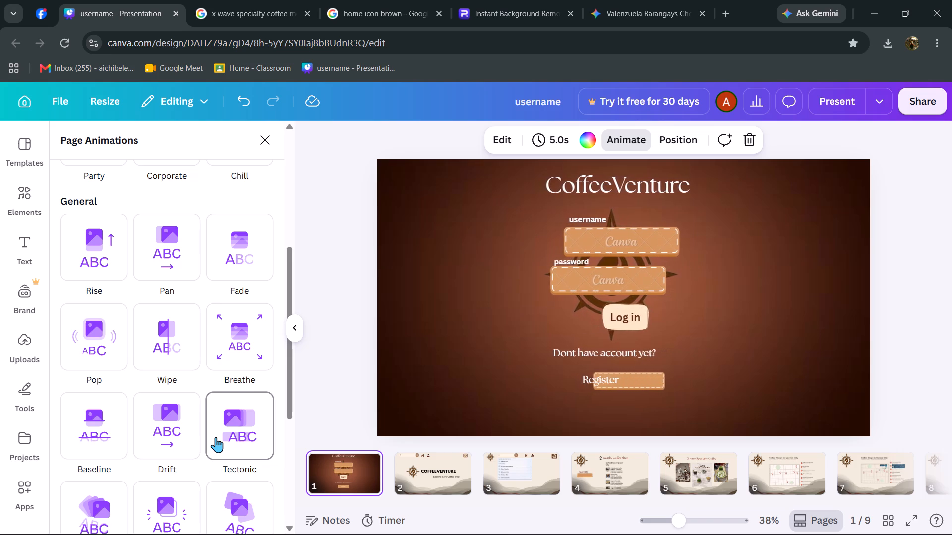
{"action": "scroll", "coordinate": [216, 437], "scroll_direction": "down", "scroll_amount": 2}
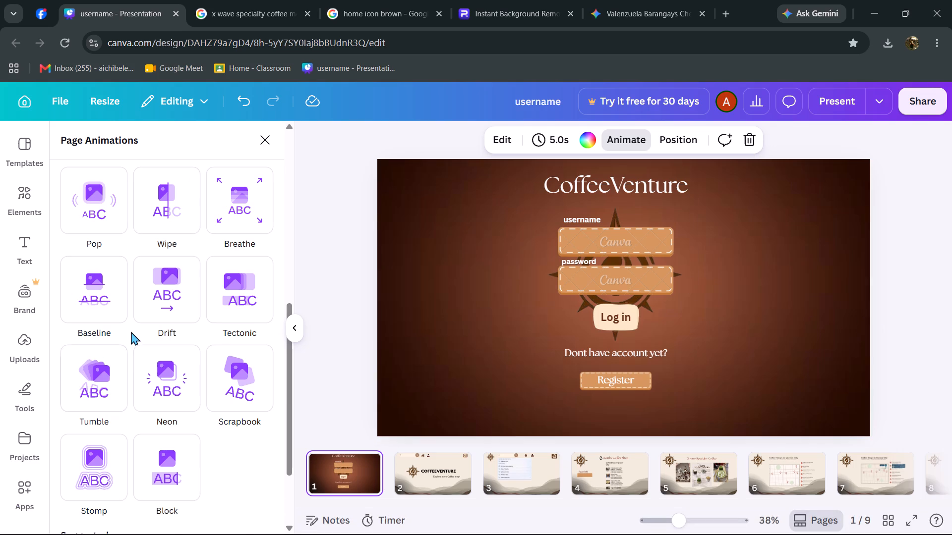
{"action": "scroll", "coordinate": [129, 328], "scroll_direction": "up", "scroll_amount": 5}
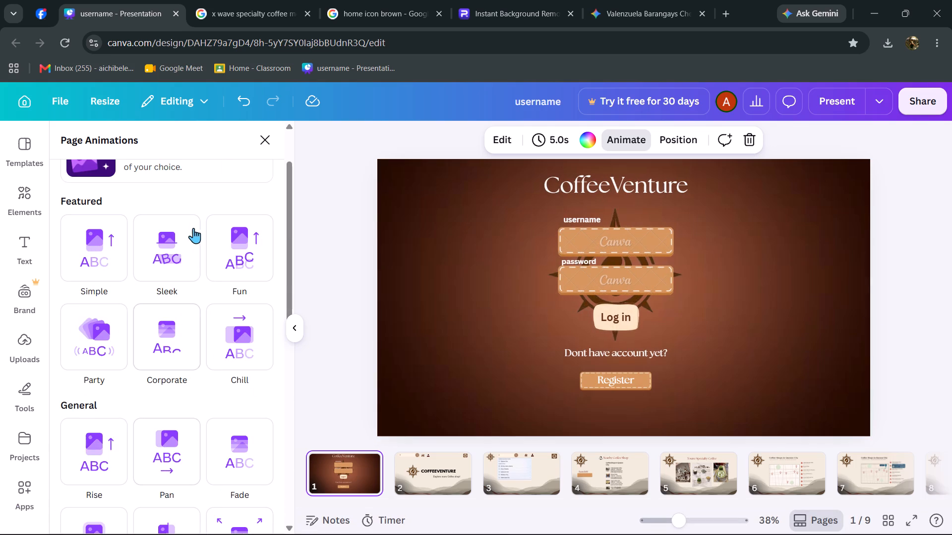
{"action": "left_click", "coordinate": [223, 244]}
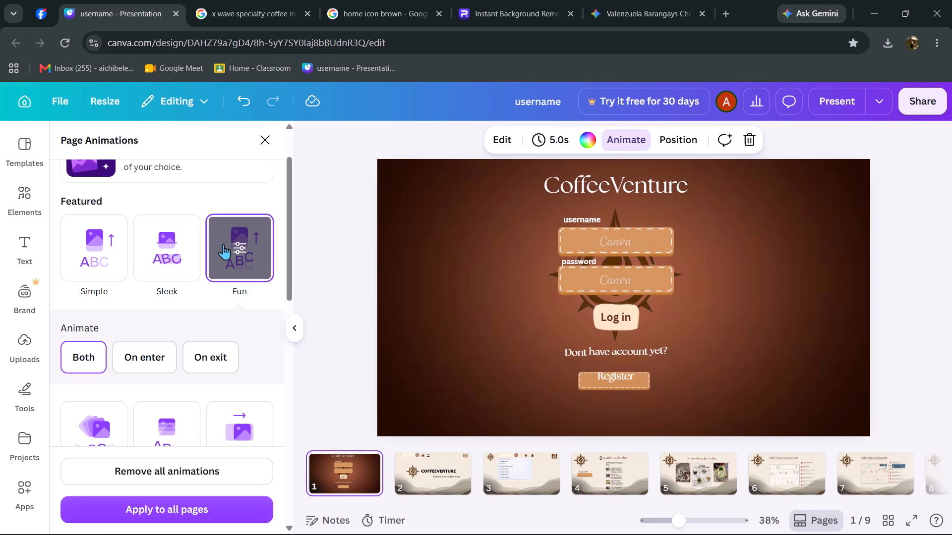
Apply the Sleek page animation to page 2, the home page with the CoffeeVenture heading.
{"action": "left_click", "coordinate": [407, 468]}
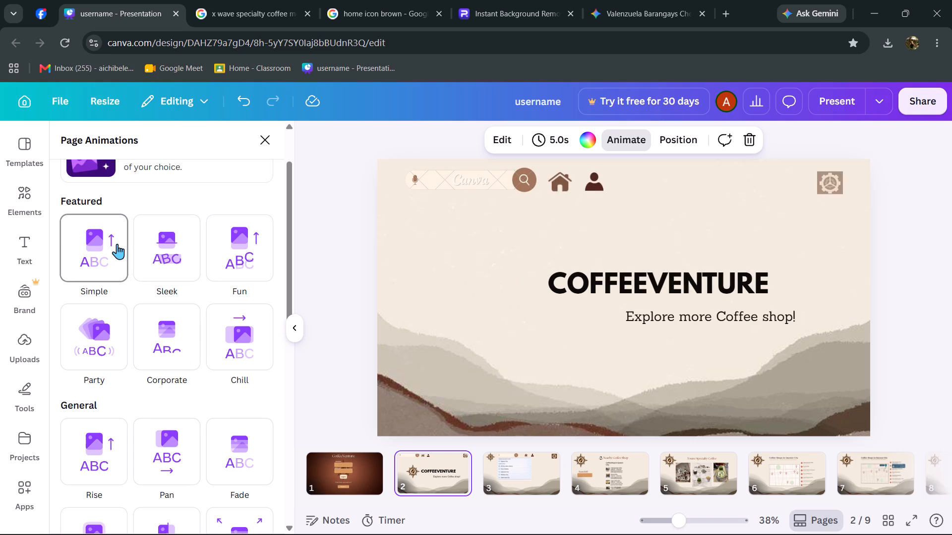
{"action": "left_click", "coordinate": [161, 250]}
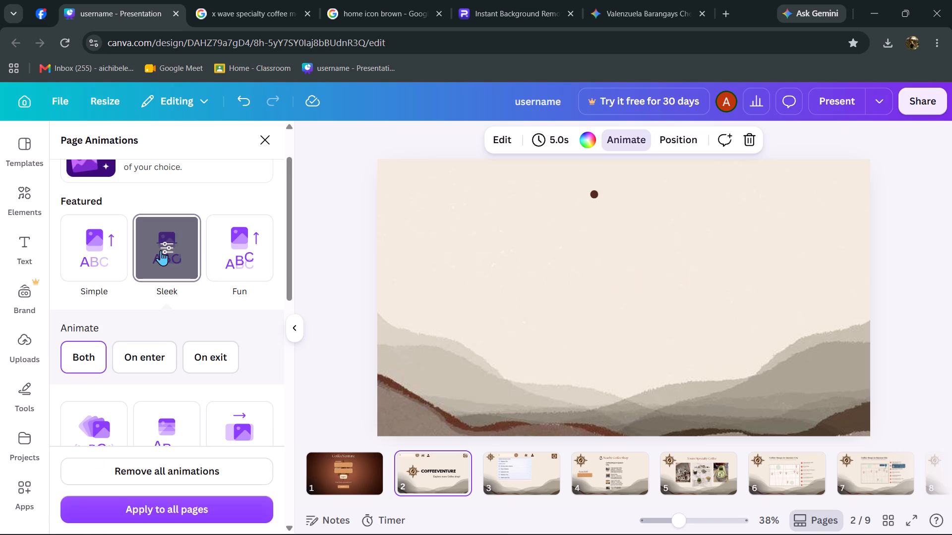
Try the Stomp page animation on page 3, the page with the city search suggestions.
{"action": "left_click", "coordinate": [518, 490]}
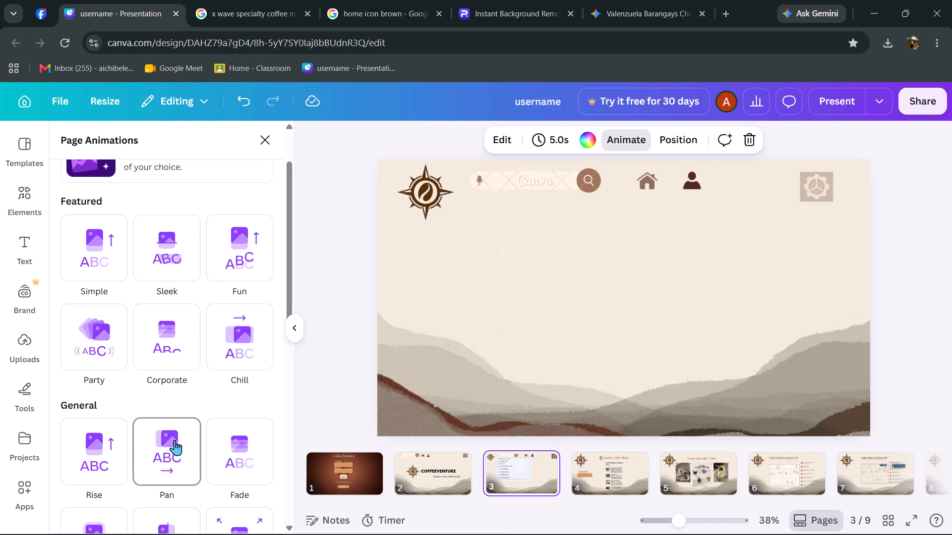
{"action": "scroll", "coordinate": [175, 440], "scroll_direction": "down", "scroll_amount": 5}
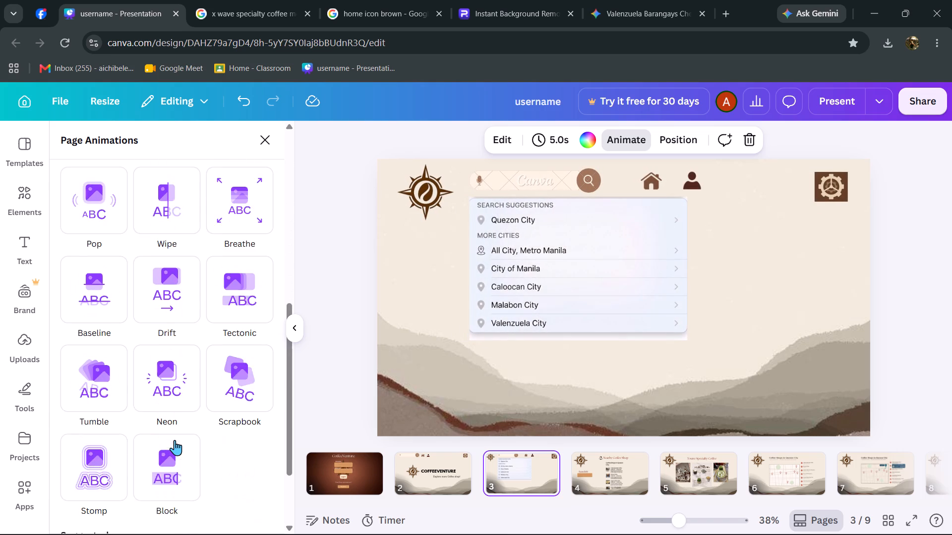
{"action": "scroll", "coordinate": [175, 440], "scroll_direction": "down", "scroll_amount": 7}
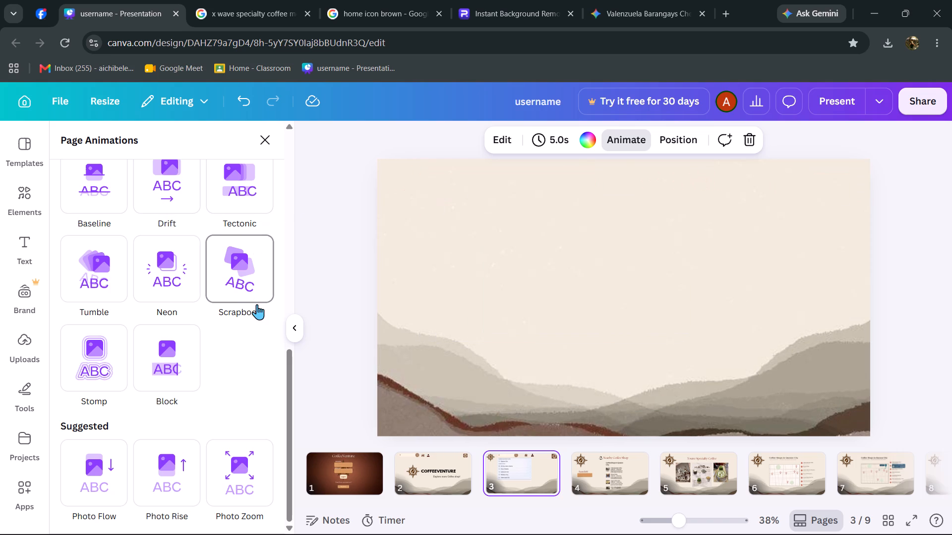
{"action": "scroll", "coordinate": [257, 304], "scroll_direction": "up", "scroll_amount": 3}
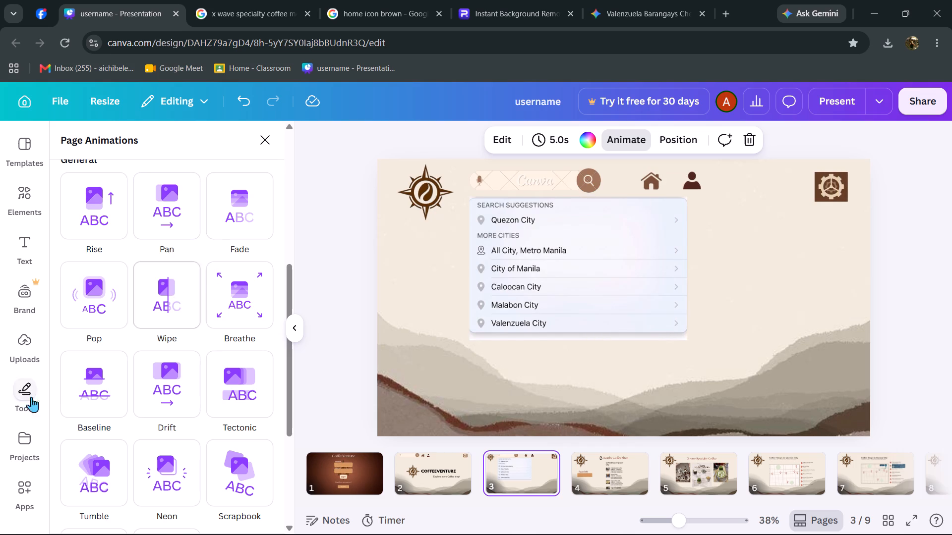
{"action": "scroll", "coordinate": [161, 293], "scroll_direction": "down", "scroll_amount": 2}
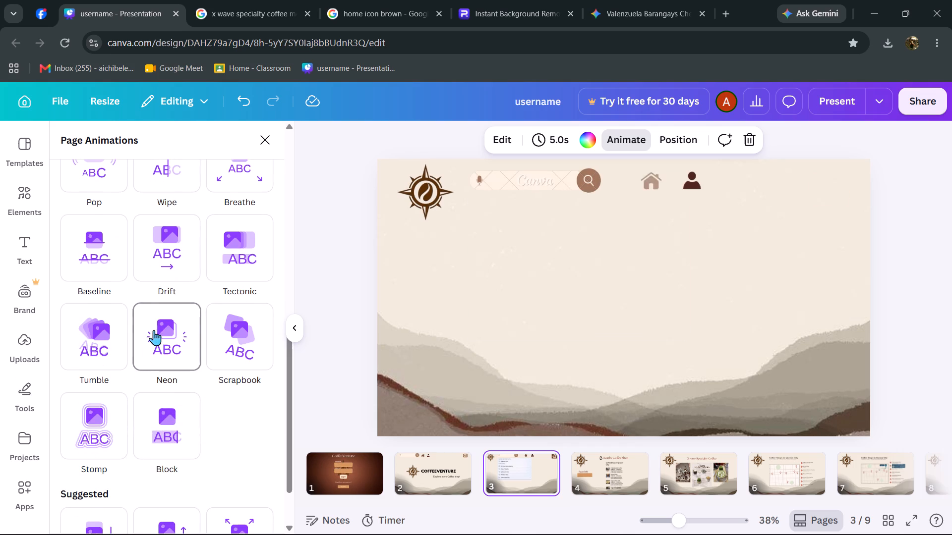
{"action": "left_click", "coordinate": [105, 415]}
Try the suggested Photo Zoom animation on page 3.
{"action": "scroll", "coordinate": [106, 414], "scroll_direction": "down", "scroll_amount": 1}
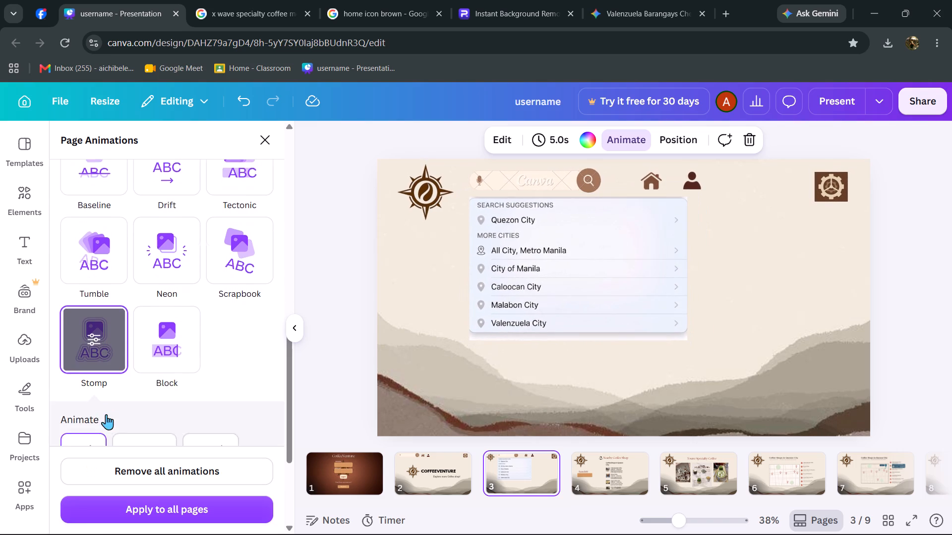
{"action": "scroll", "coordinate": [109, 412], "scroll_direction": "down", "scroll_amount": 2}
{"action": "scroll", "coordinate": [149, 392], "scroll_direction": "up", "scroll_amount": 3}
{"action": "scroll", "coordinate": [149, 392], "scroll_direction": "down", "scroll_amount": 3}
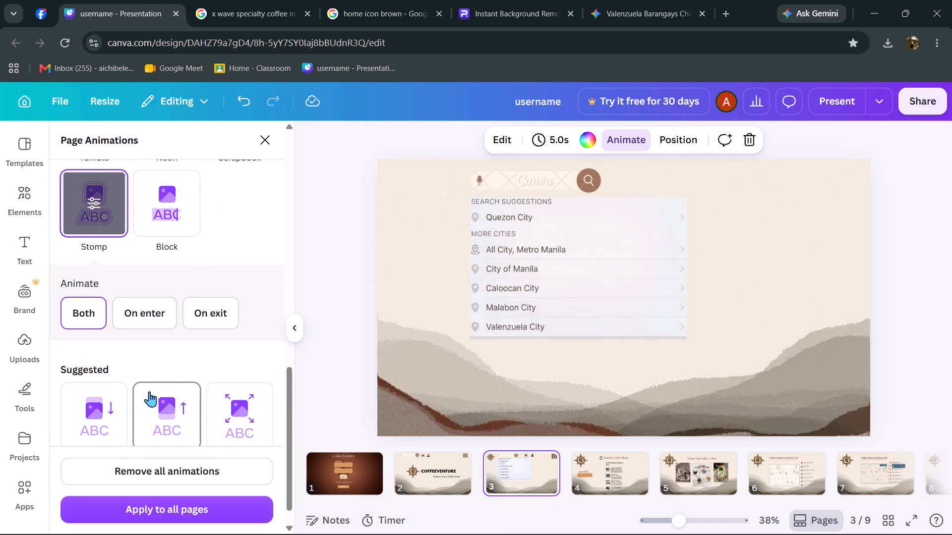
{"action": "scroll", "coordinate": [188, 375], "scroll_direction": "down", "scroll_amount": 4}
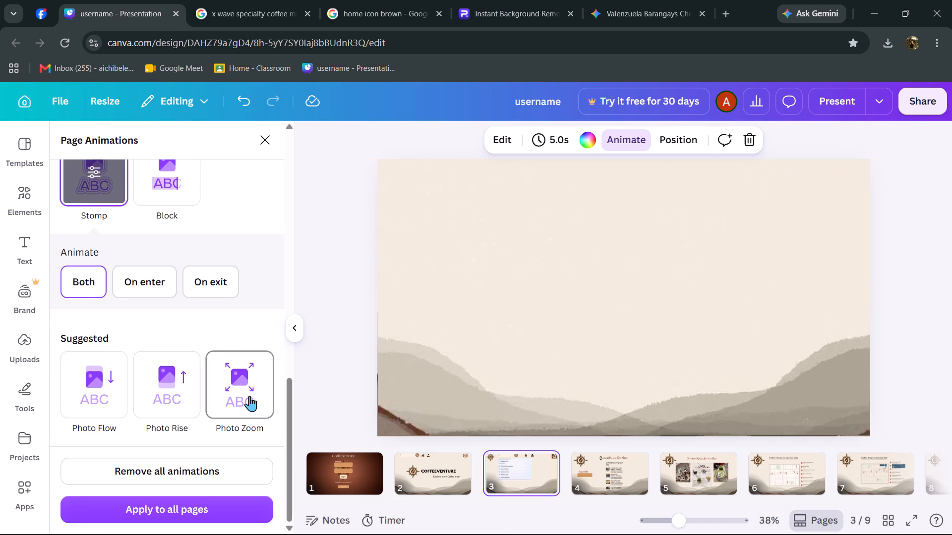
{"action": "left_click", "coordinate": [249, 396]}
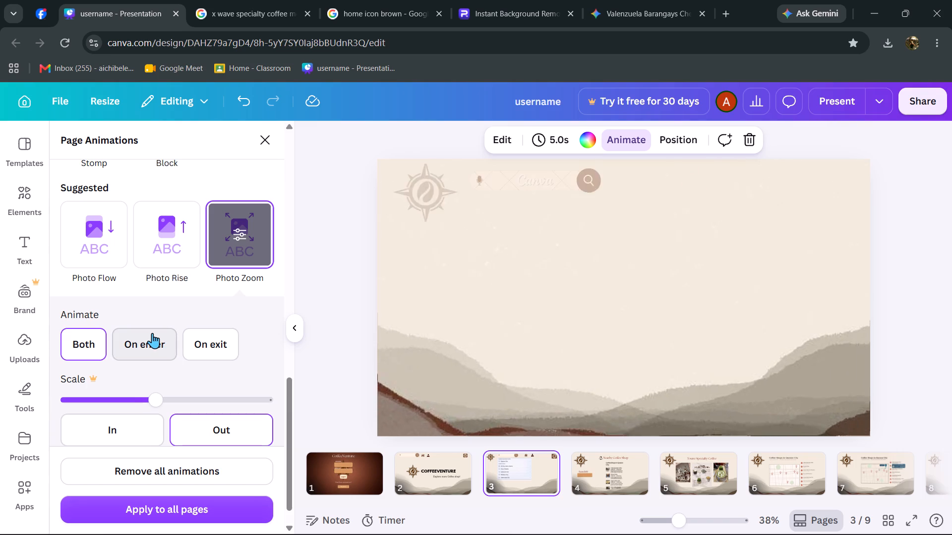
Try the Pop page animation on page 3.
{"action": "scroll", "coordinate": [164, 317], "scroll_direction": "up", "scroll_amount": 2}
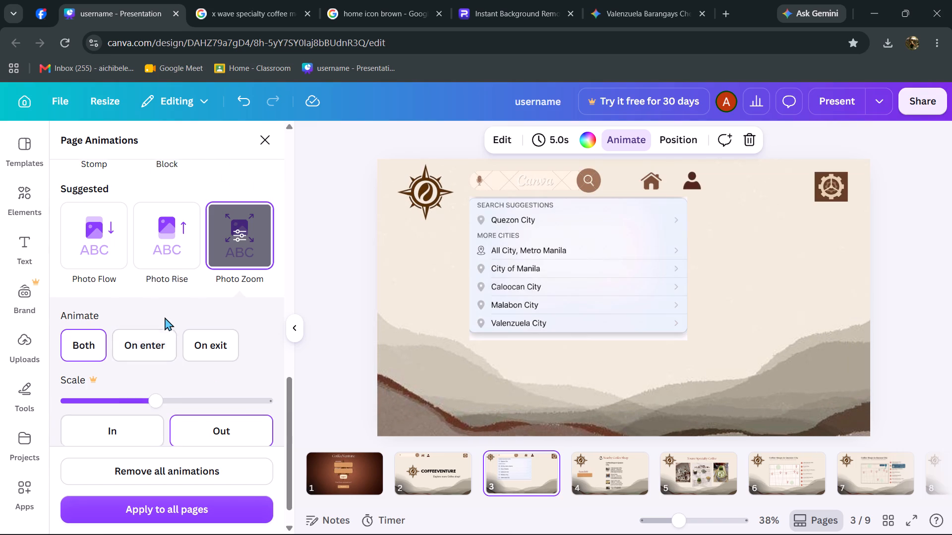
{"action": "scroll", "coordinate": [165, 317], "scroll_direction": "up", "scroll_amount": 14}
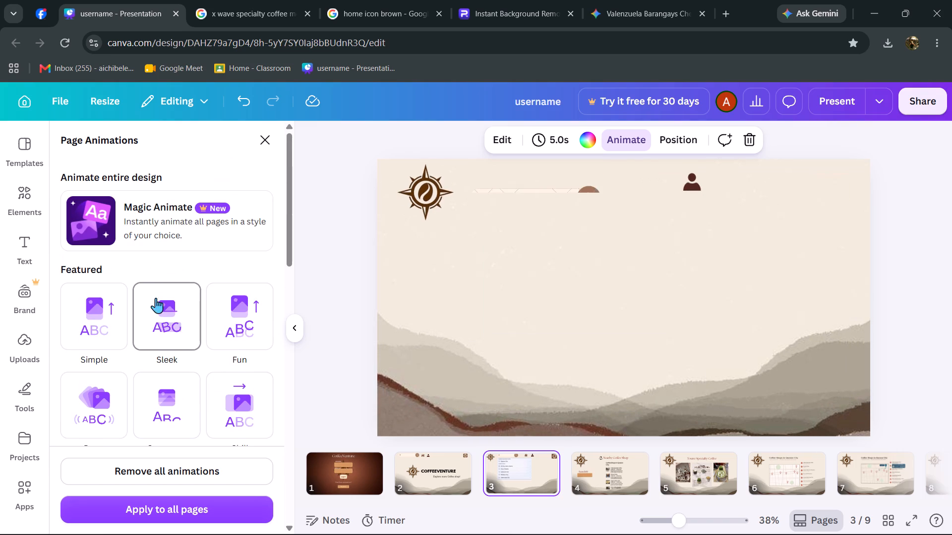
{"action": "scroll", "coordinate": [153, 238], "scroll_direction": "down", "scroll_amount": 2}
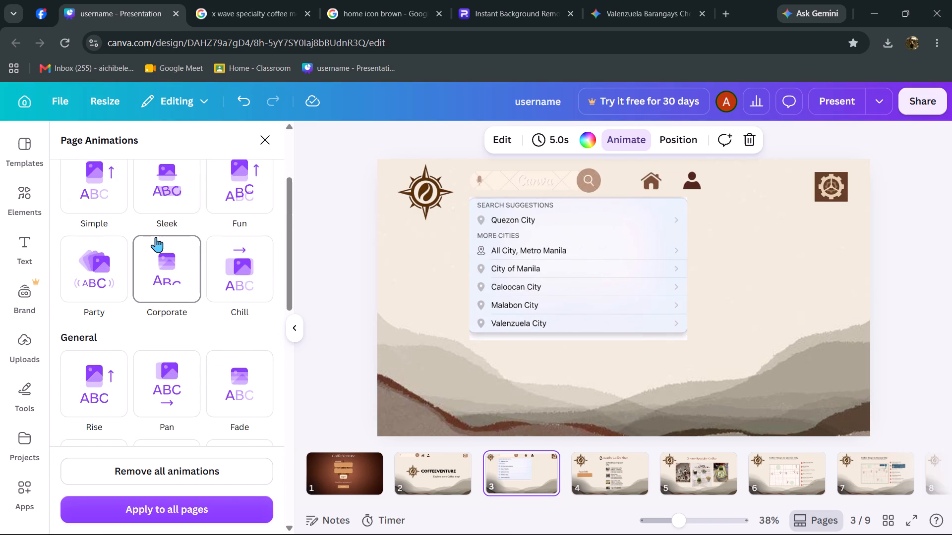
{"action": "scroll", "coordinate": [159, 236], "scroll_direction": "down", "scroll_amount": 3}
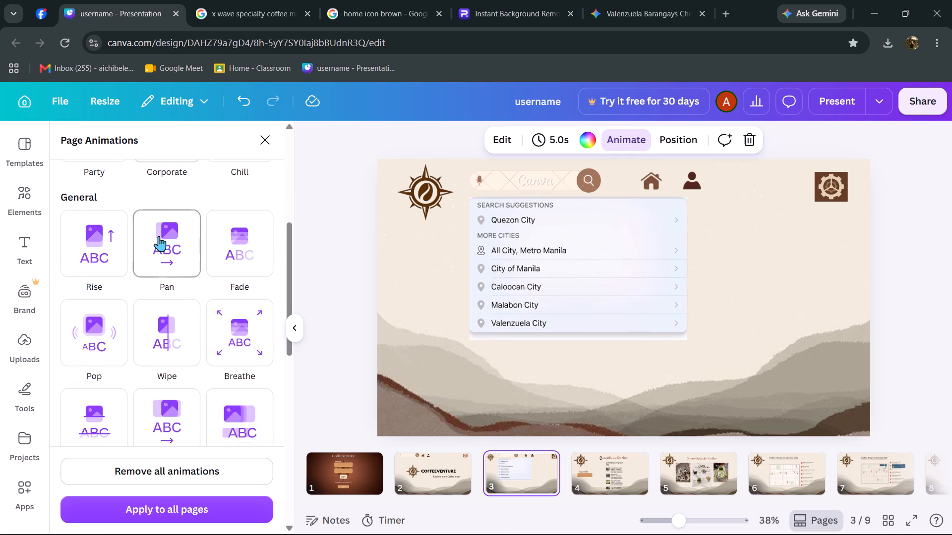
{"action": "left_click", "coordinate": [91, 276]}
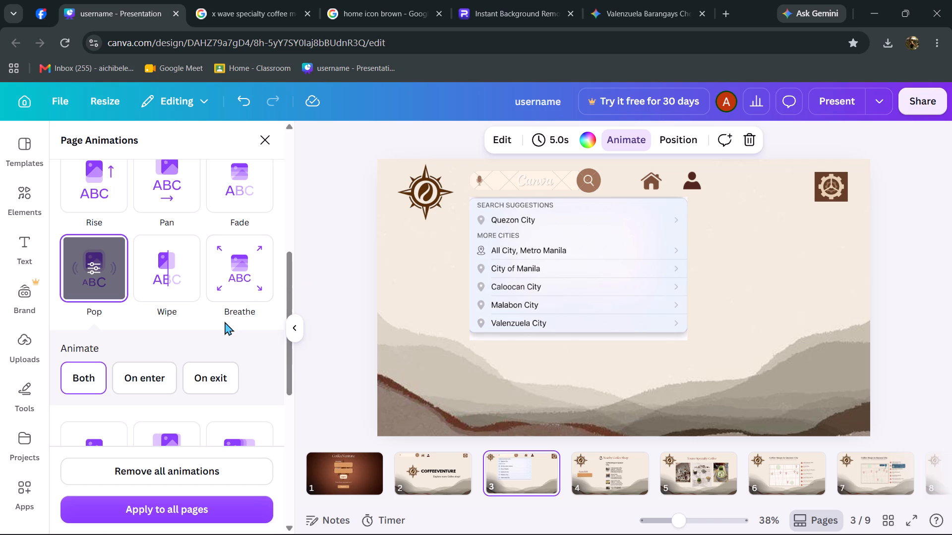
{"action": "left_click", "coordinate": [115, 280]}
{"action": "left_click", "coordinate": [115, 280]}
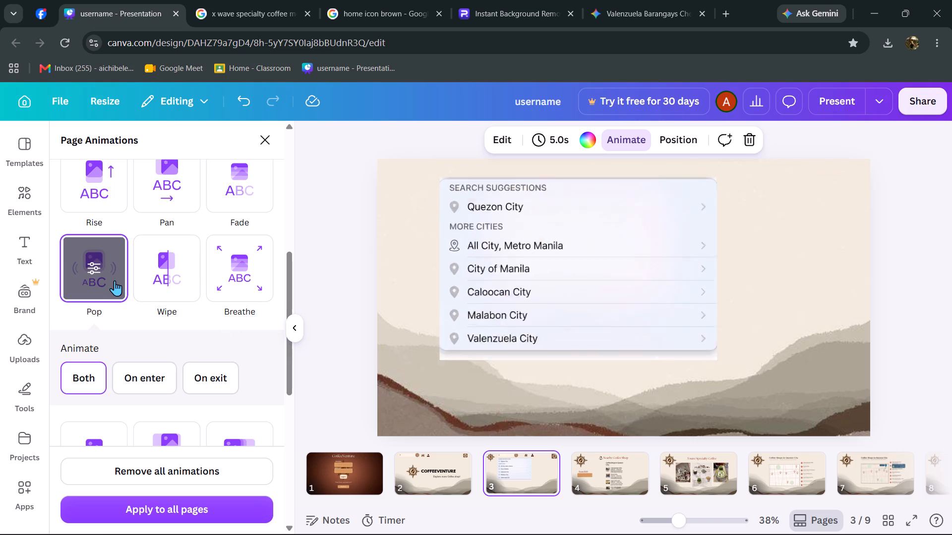
Apply the Wipe page animation to page 3.
{"action": "left_click", "coordinate": [152, 272]}
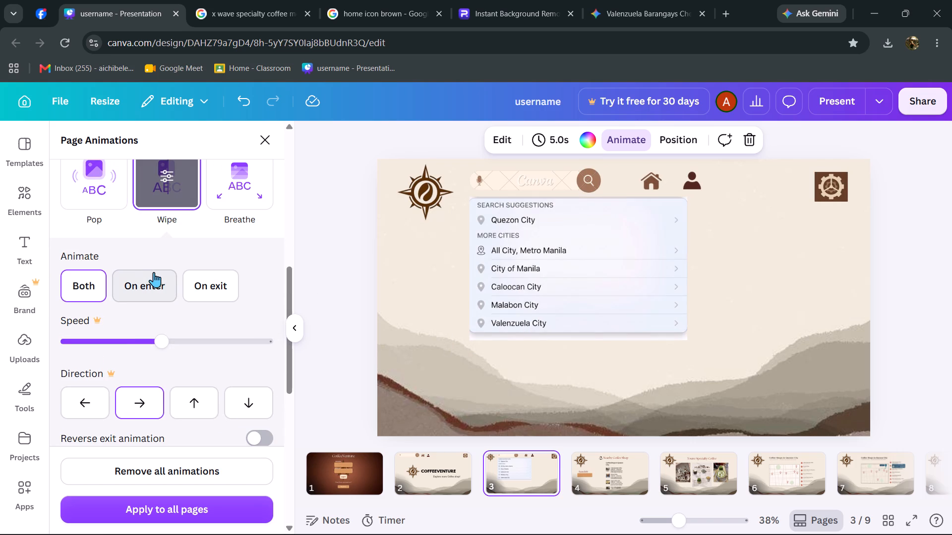
Apply the Rise page animation to page 3, the city search suggestions page, in place of Wipe.
{"action": "scroll", "coordinate": [209, 266], "scroll_direction": "up", "scroll_amount": 1}
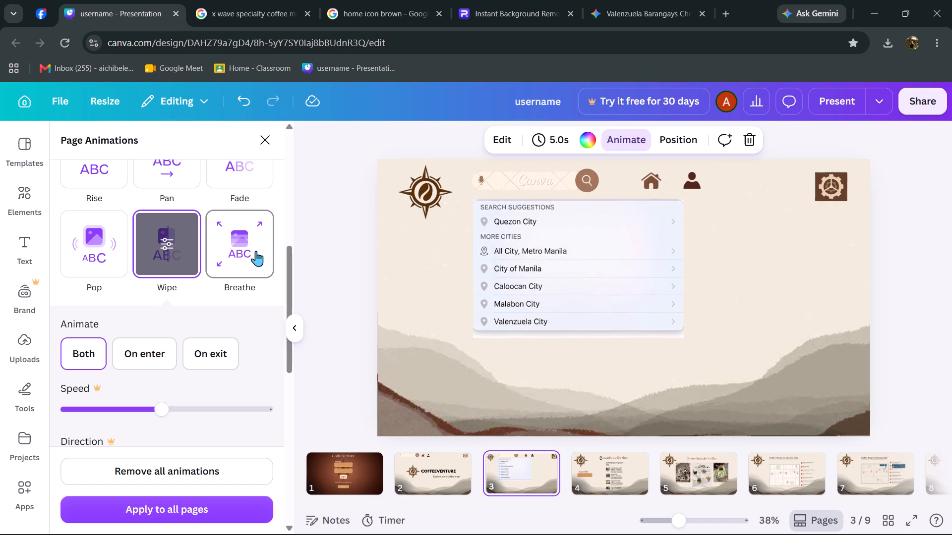
{"action": "scroll", "coordinate": [256, 251], "scroll_direction": "up", "scroll_amount": 1}
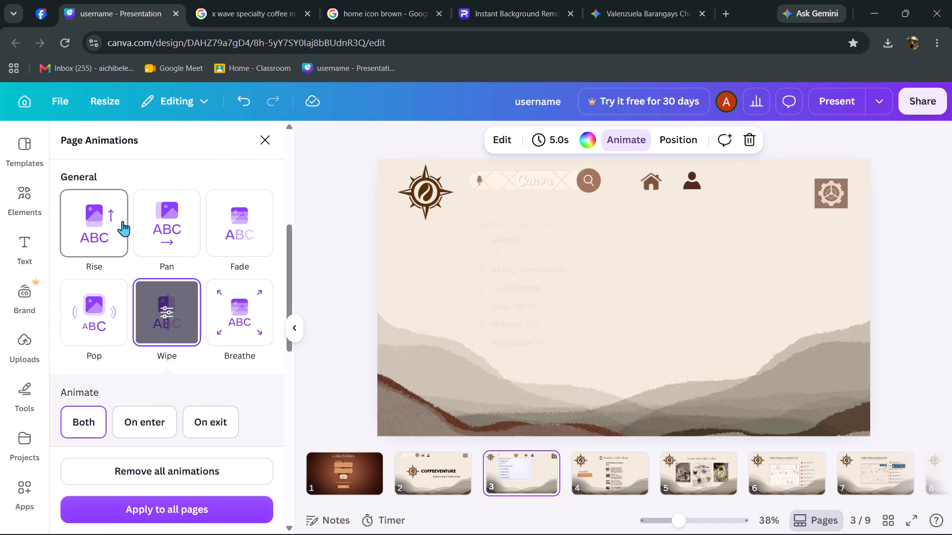
{"action": "scroll", "coordinate": [122, 221], "scroll_direction": "up", "scroll_amount": 1}
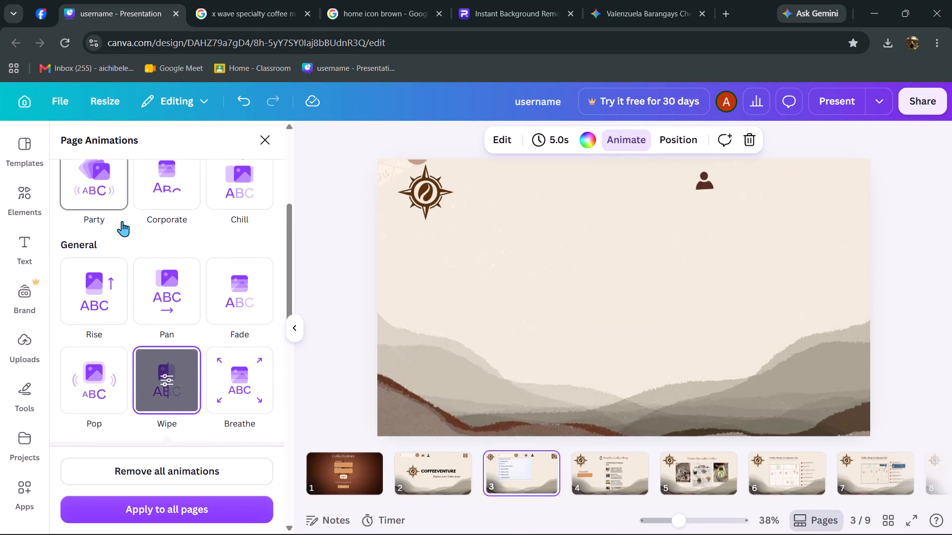
{"action": "scroll", "coordinate": [122, 221], "scroll_direction": "up", "scroll_amount": 1}
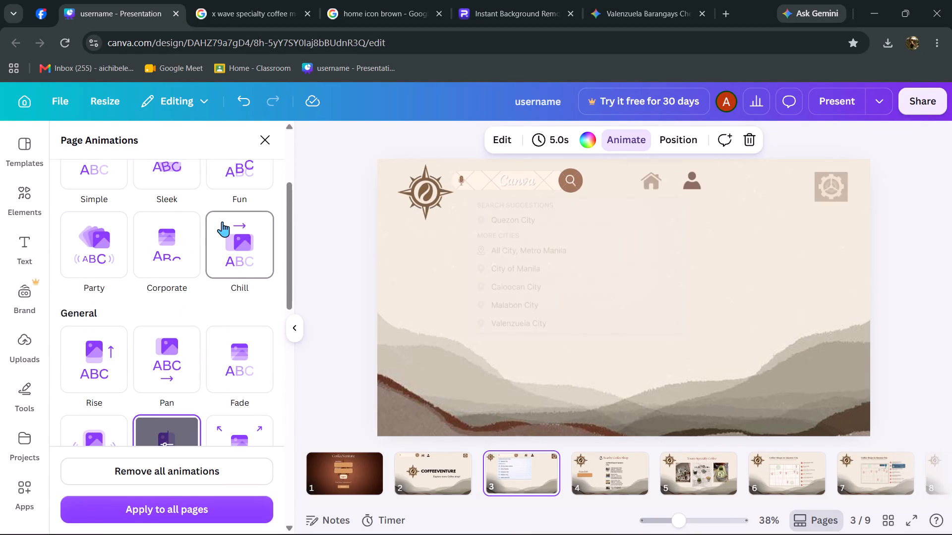
{"action": "scroll", "coordinate": [142, 206], "scroll_direction": "up", "scroll_amount": 3}
{"action": "scroll", "coordinate": [93, 215], "scroll_direction": "down", "scroll_amount": 3}
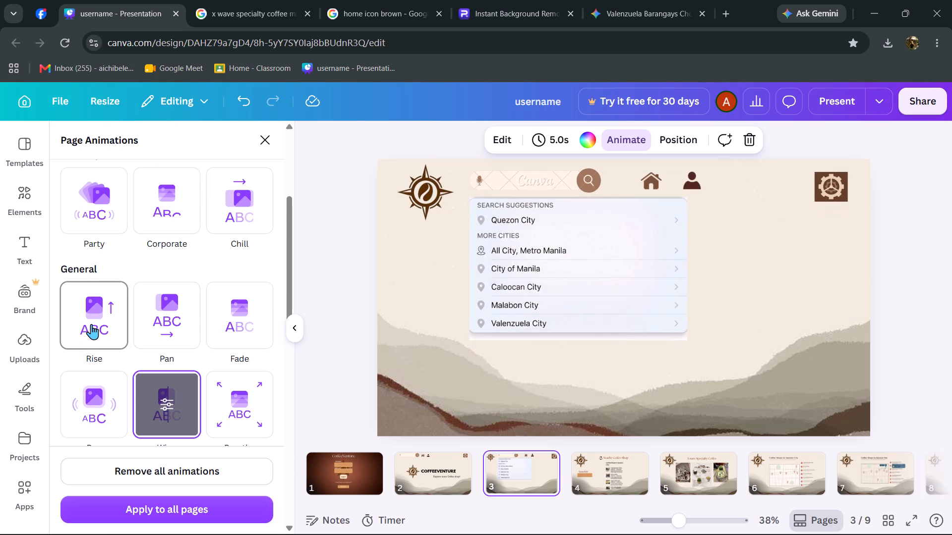
{"action": "left_click", "coordinate": [91, 324]}
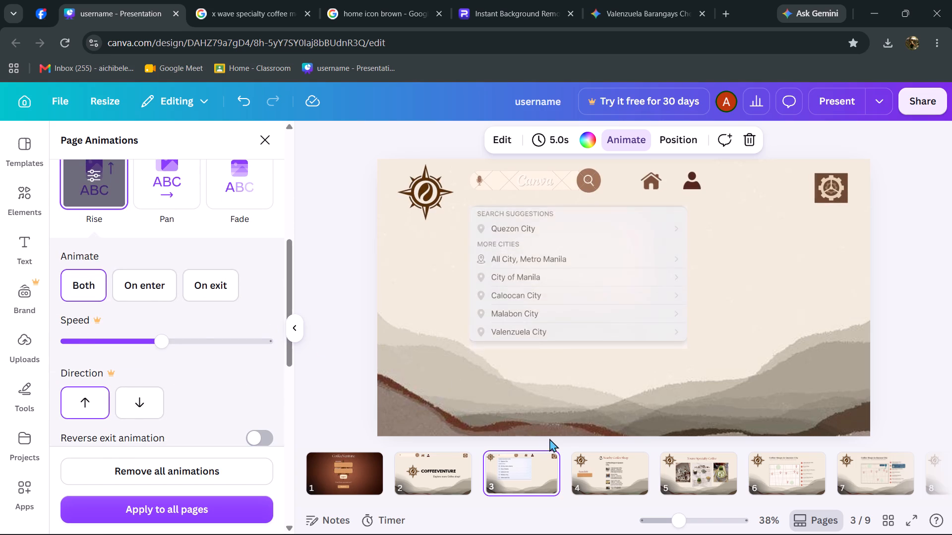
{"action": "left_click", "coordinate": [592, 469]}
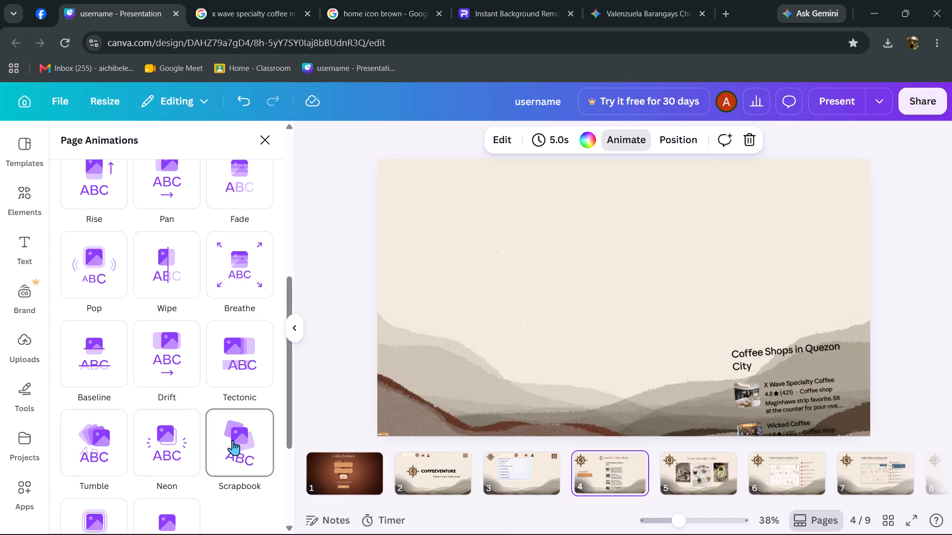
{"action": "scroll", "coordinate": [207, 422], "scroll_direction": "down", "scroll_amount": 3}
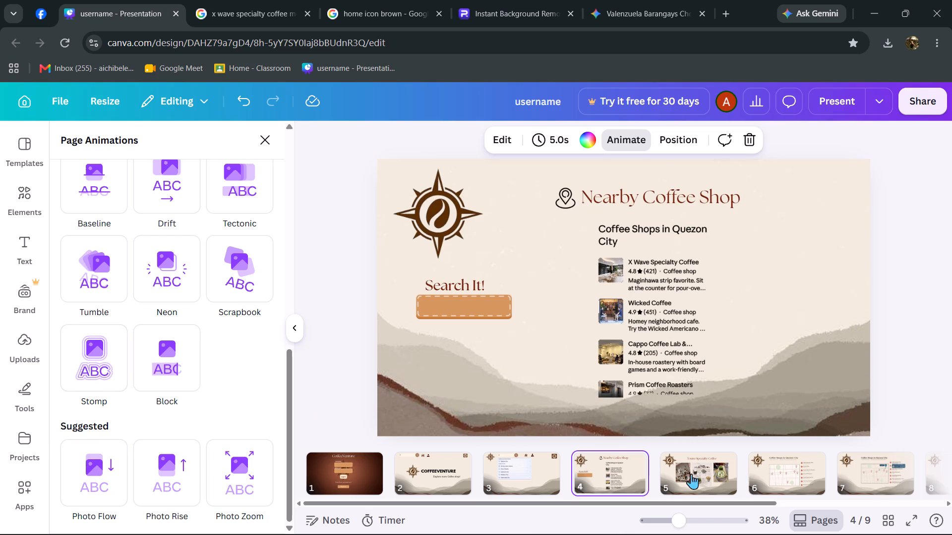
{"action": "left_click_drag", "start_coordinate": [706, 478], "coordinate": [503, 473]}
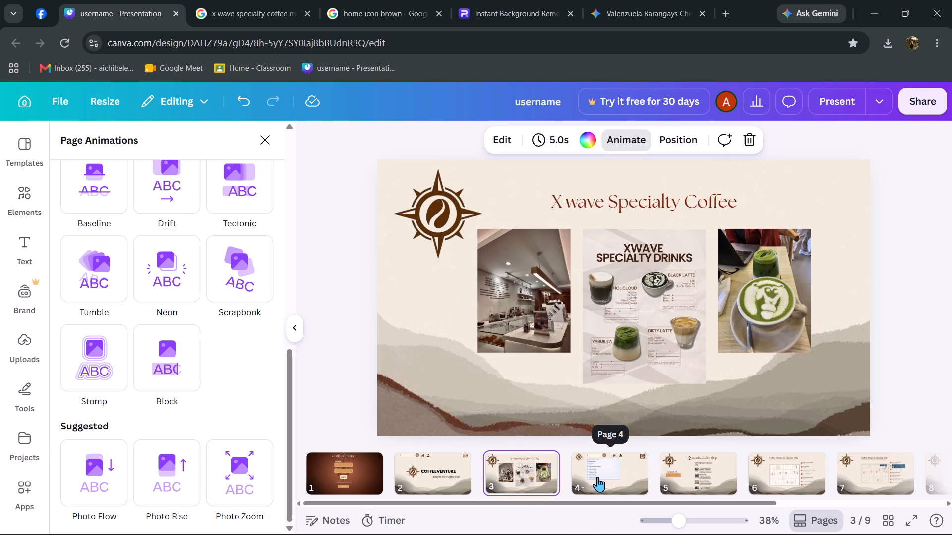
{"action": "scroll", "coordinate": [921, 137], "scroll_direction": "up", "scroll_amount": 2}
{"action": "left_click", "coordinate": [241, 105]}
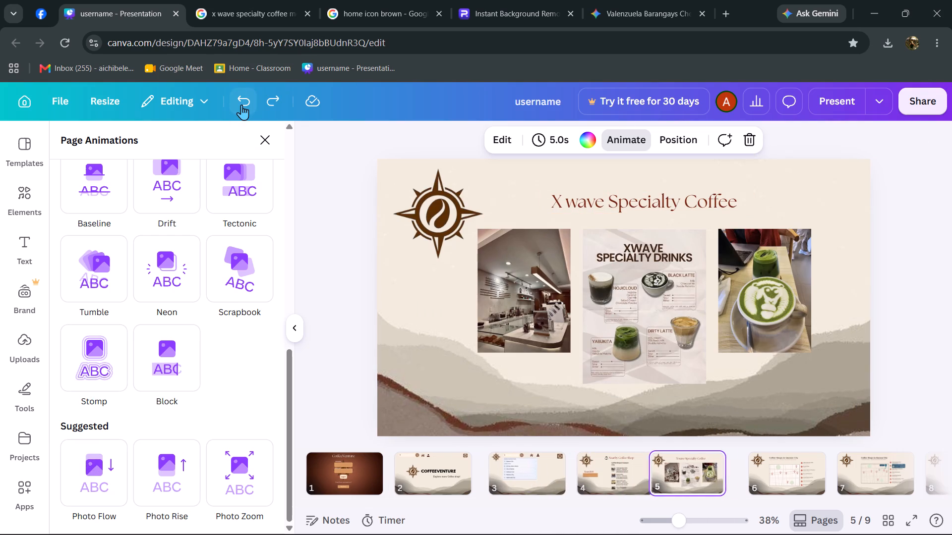
Apply the Stomp page animation to page 8, the X wave Specialty Coffee rating and feedback page.
{"action": "key", "text": "Right"}
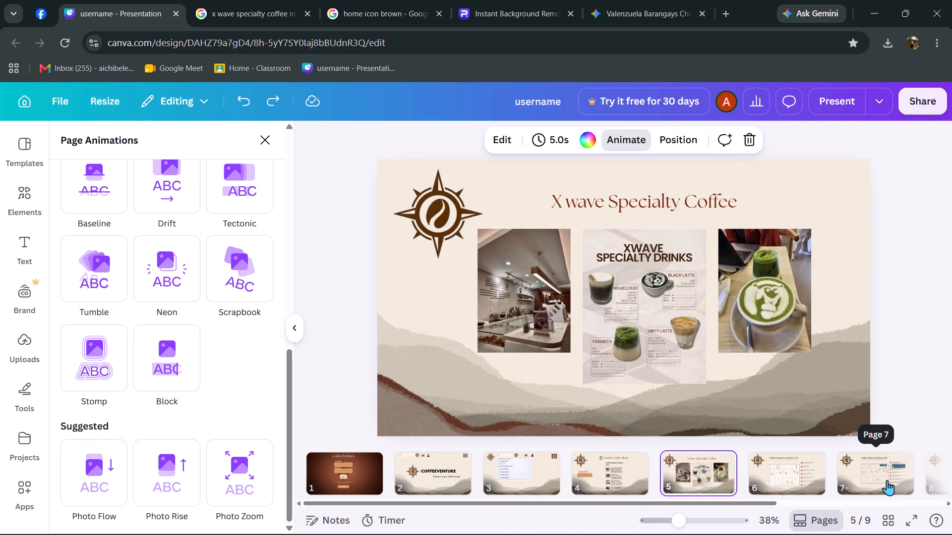
{"action": "key", "text": "Right"}
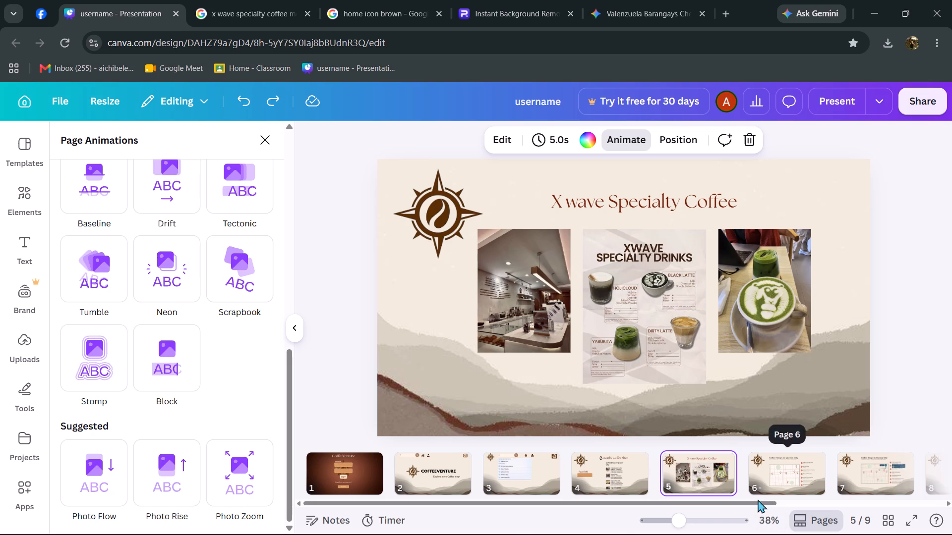
{"action": "left_click_drag", "start_coordinate": [761, 505], "coordinate": [879, 513]}
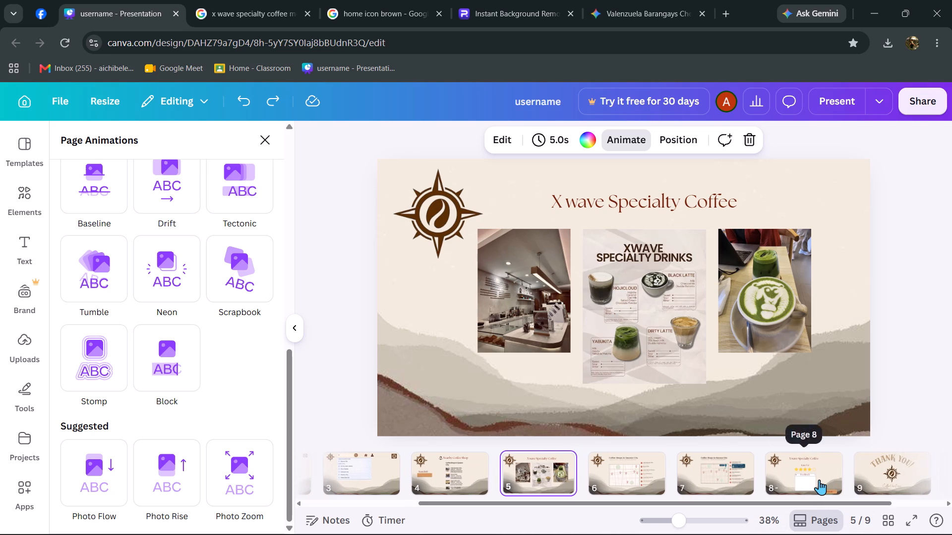
{"action": "left_click", "coordinate": [819, 480]}
{"action": "left_click", "coordinate": [114, 347]}
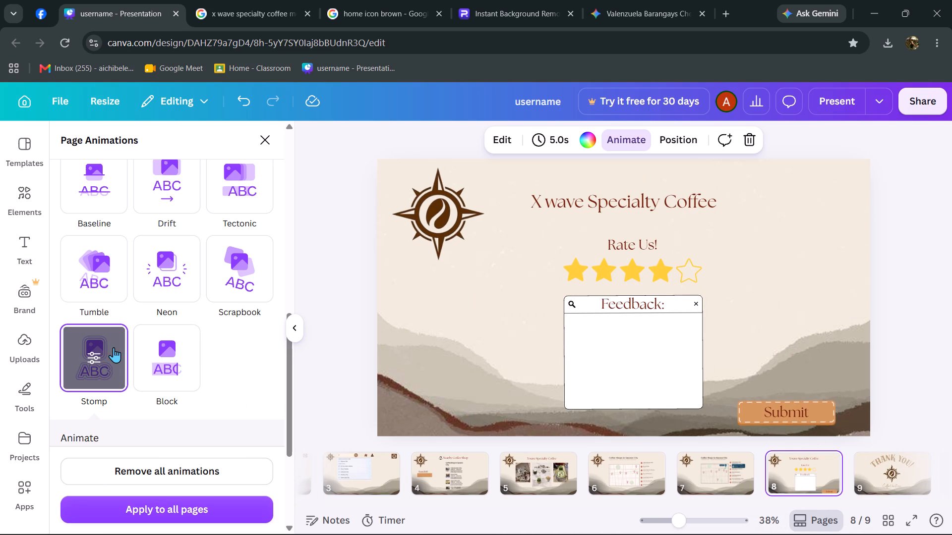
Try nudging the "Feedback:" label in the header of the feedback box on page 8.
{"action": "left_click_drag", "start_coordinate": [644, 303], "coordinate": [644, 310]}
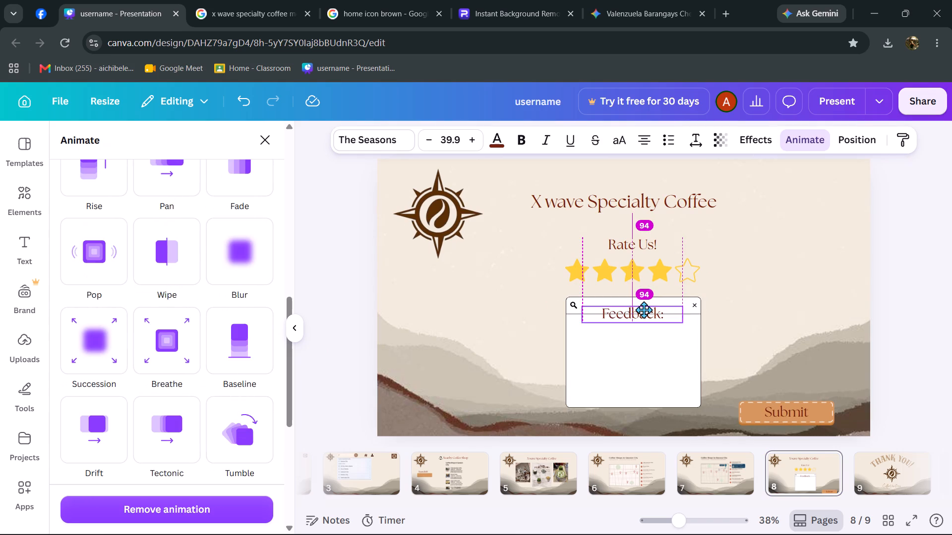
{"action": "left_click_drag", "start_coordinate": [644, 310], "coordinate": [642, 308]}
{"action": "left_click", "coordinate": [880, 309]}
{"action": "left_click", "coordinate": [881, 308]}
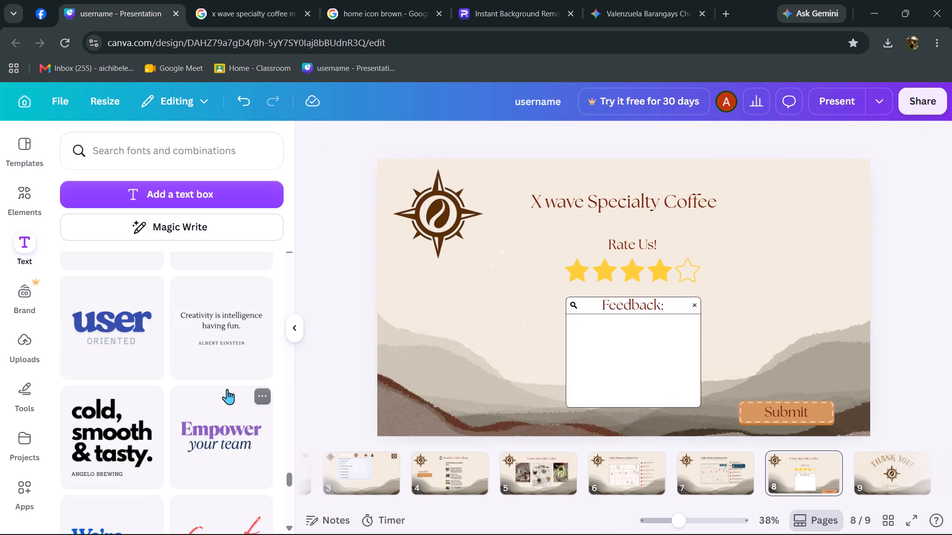
Apply the Stomp page animation to page 9, the THANK YOU! closing page.
{"action": "left_click", "coordinate": [885, 468]}
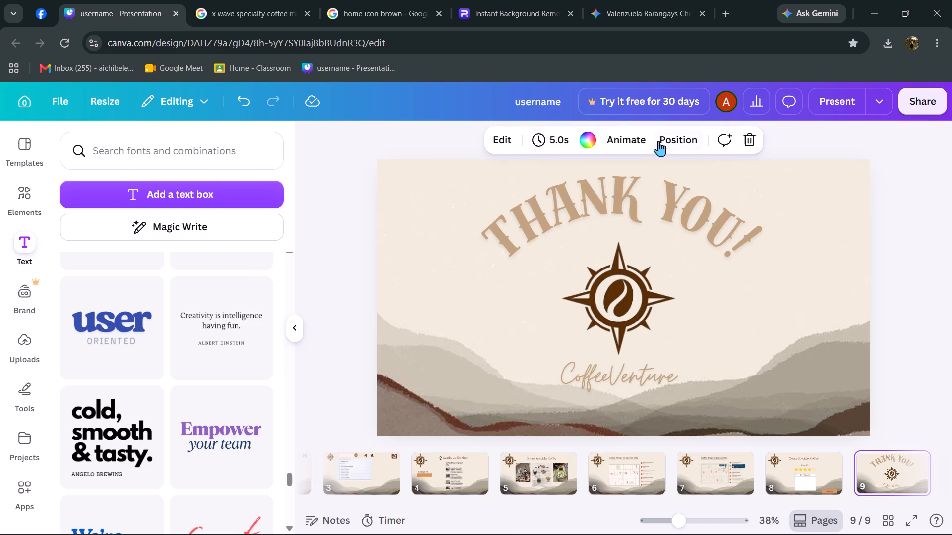
{"action": "left_click", "coordinate": [646, 137]}
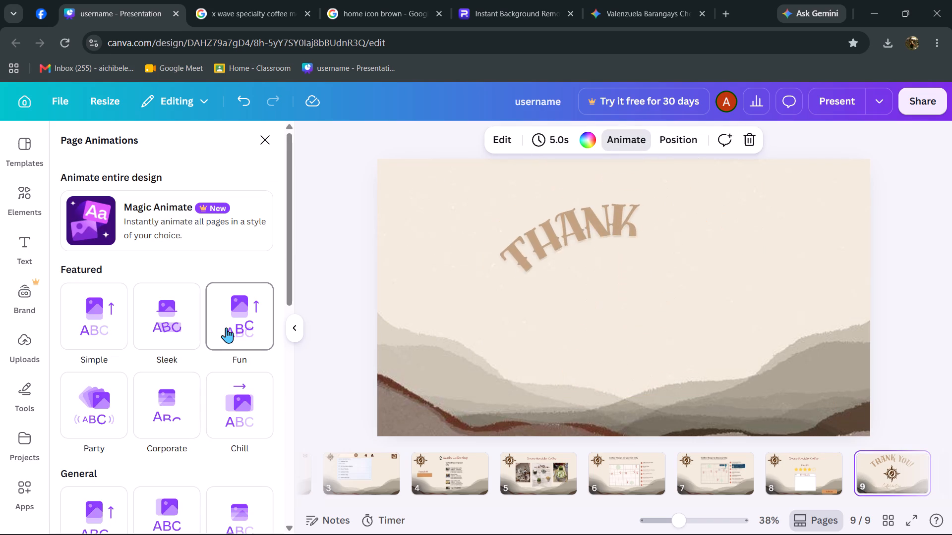
{"action": "scroll", "coordinate": [226, 327], "scroll_direction": "down", "scroll_amount": 3}
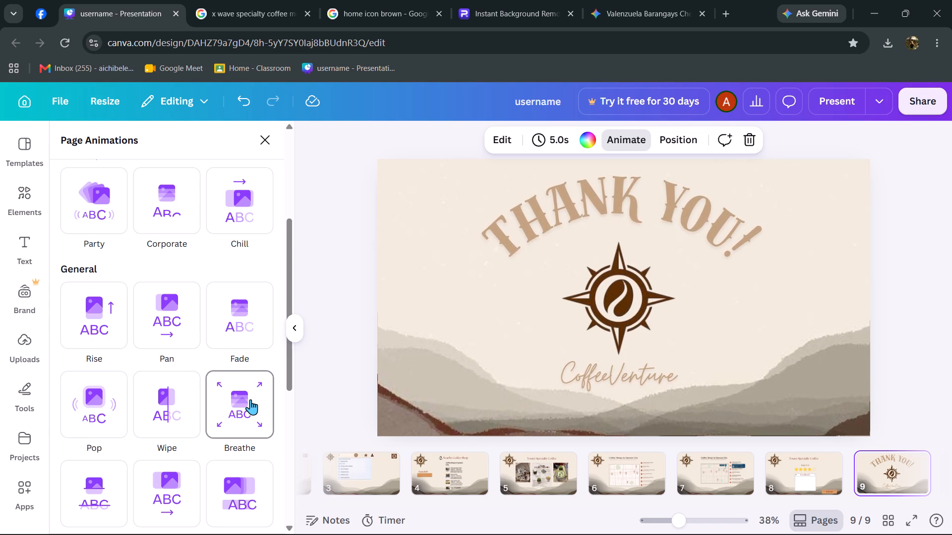
{"action": "scroll", "coordinate": [250, 399], "scroll_direction": "down", "scroll_amount": 2}
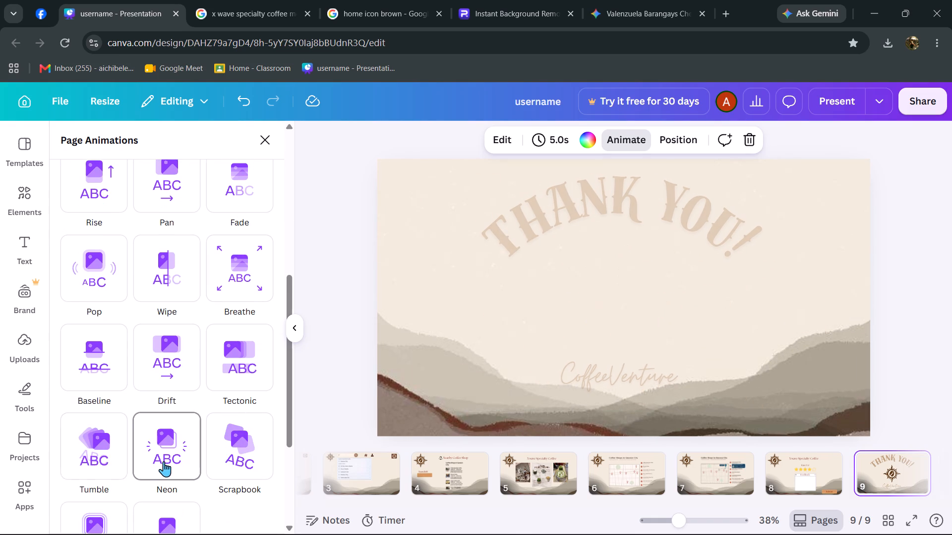
{"action": "scroll", "coordinate": [164, 461], "scroll_direction": "down", "scroll_amount": 2}
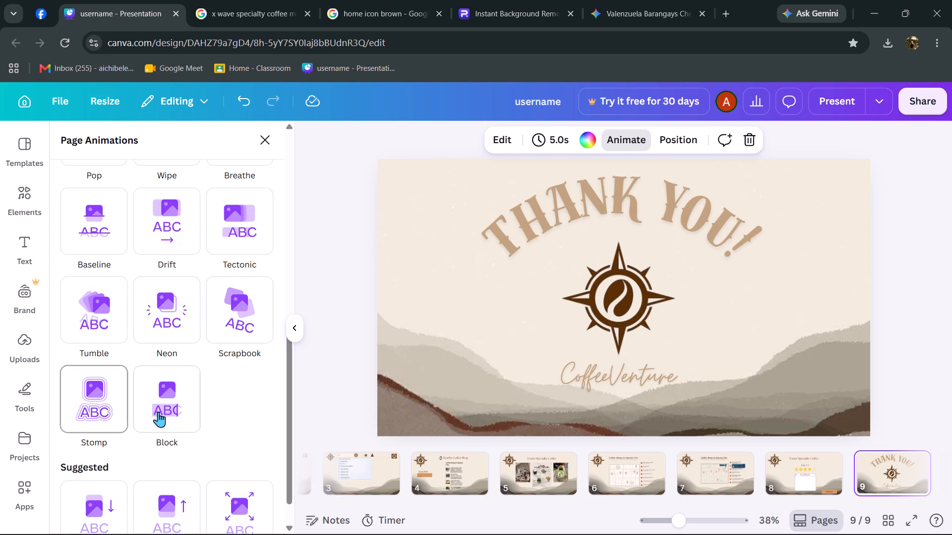
{"action": "scroll", "coordinate": [159, 411], "scroll_direction": "down", "scroll_amount": 1}
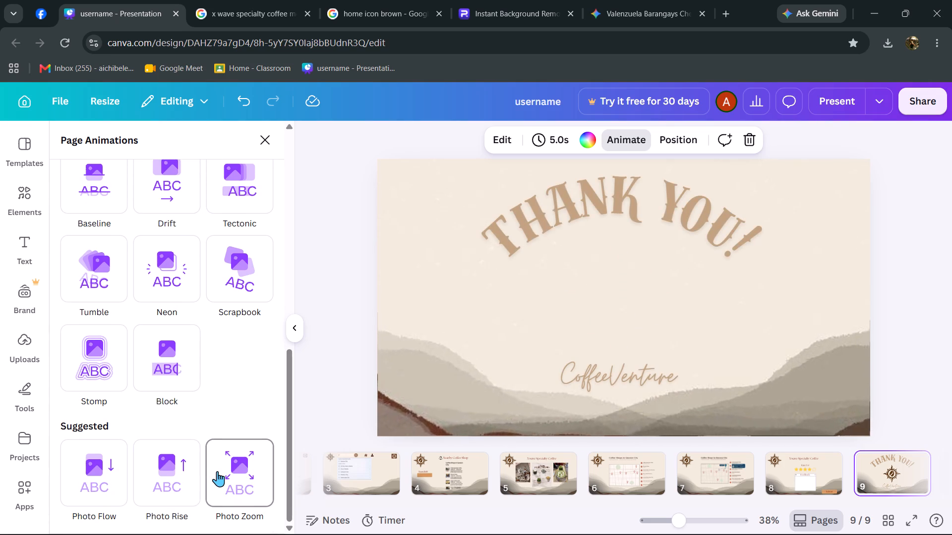
{"action": "left_click", "coordinate": [89, 373]}
Step back through the pages to page 1 to review them, and close the page animation options.
{"action": "left_click", "coordinate": [782, 459]}
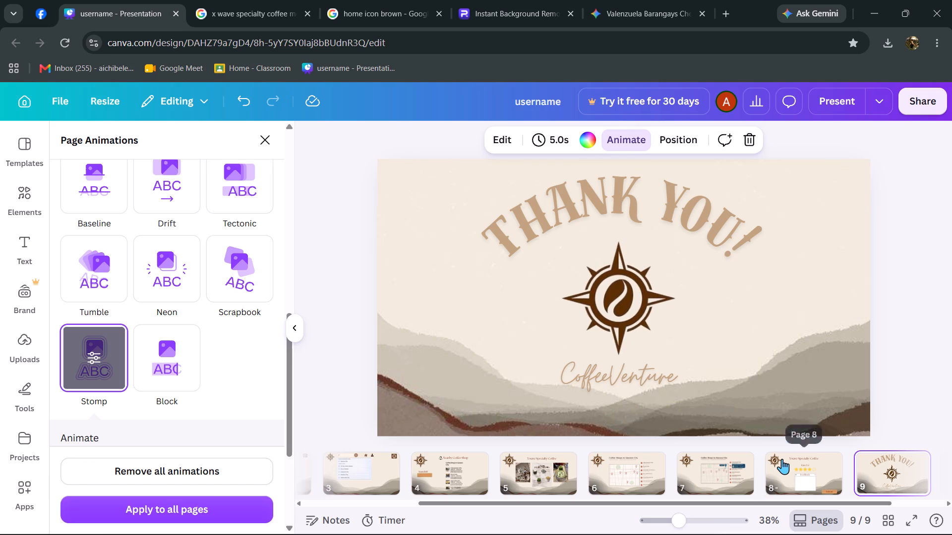
{"action": "left_click", "coordinate": [714, 477]}
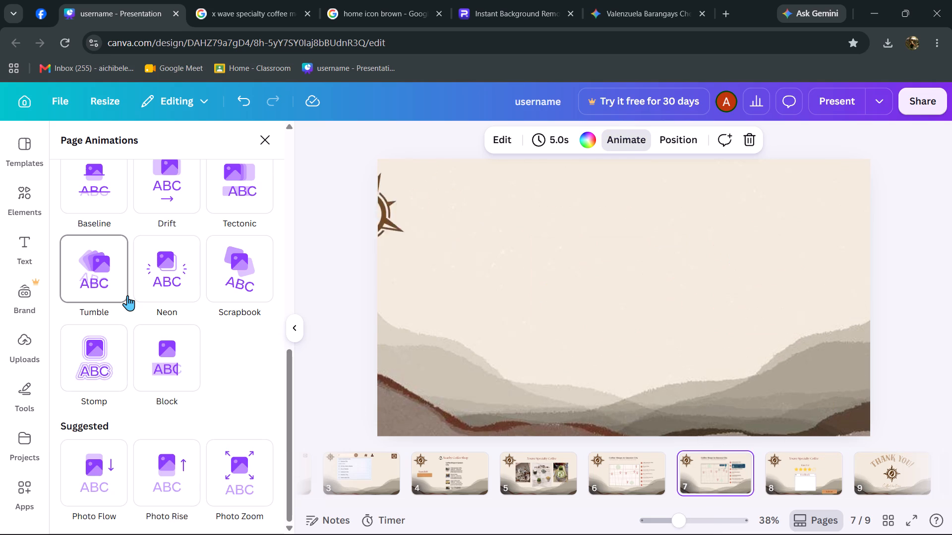
{"action": "scroll", "coordinate": [152, 324], "scroll_direction": "up", "scroll_amount": 8}
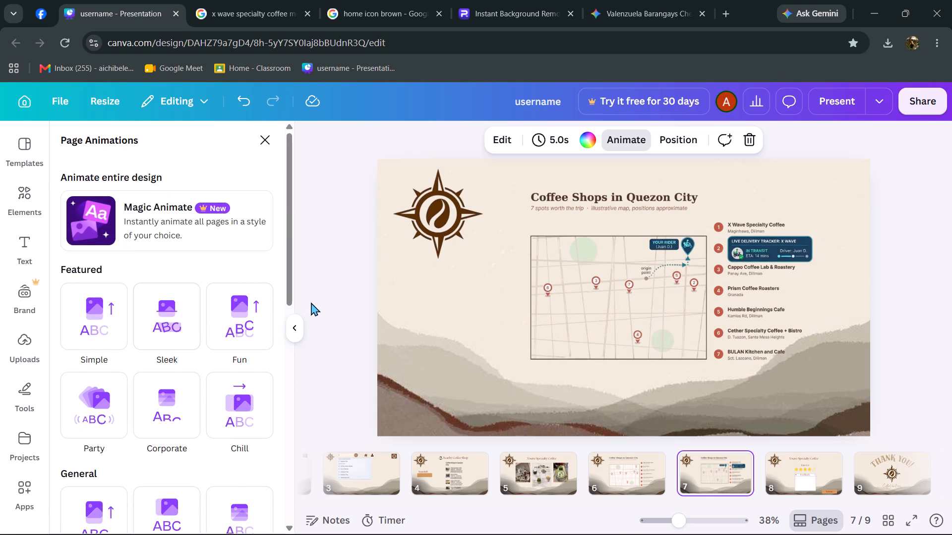
{"action": "key", "text": "Left"}
{"action": "key", "text": "Left"}
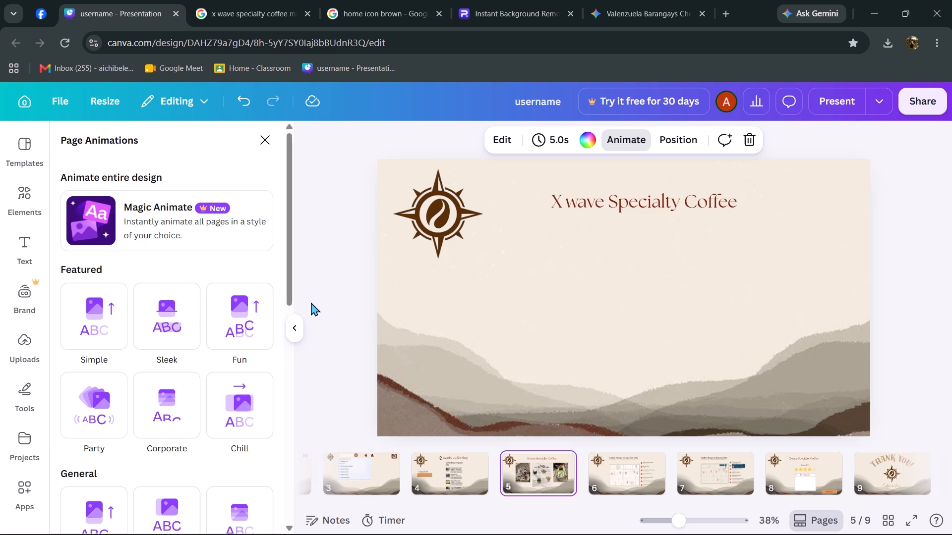
{"action": "key", "text": "Left"}
{"action": "key", "text": "Left"}
{"action": "key", "text": "Left"}
{"action": "key", "text": "Left"}
{"action": "key", "text": "Left"}
{"action": "key", "text": "Left"}
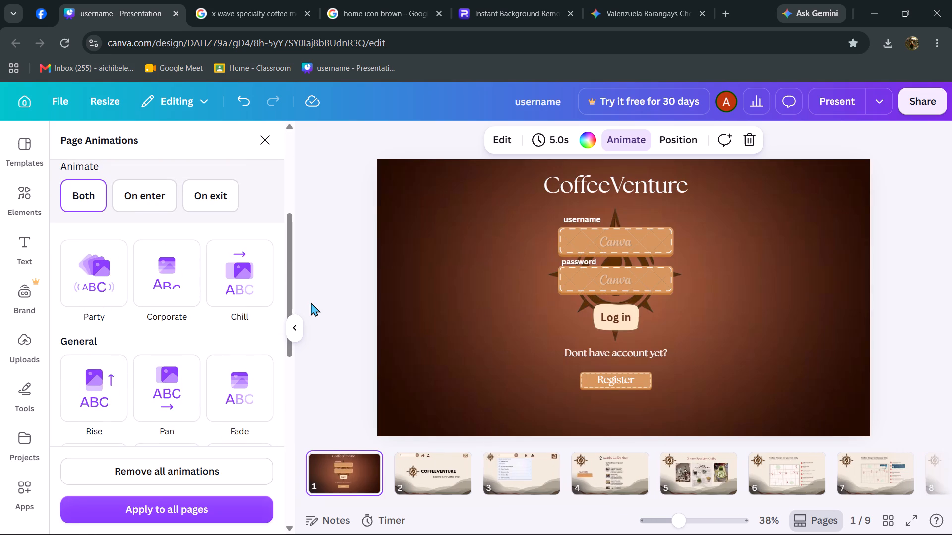
{"action": "key", "text": "Right"}
{"action": "key", "text": "Right"}
{"action": "key", "text": "Right"}
{"action": "key", "text": "Left"}
{"action": "key", "text": "Left"}
{"action": "key", "text": "Left"}
{"action": "key", "text": "Left"}
{"action": "key", "text": "Left"}
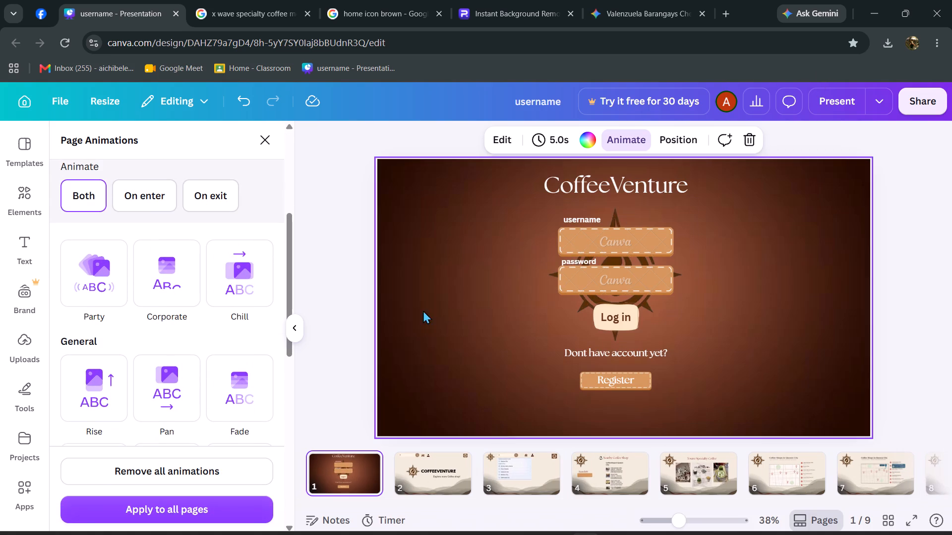
{"action": "left_click", "coordinate": [266, 139]}
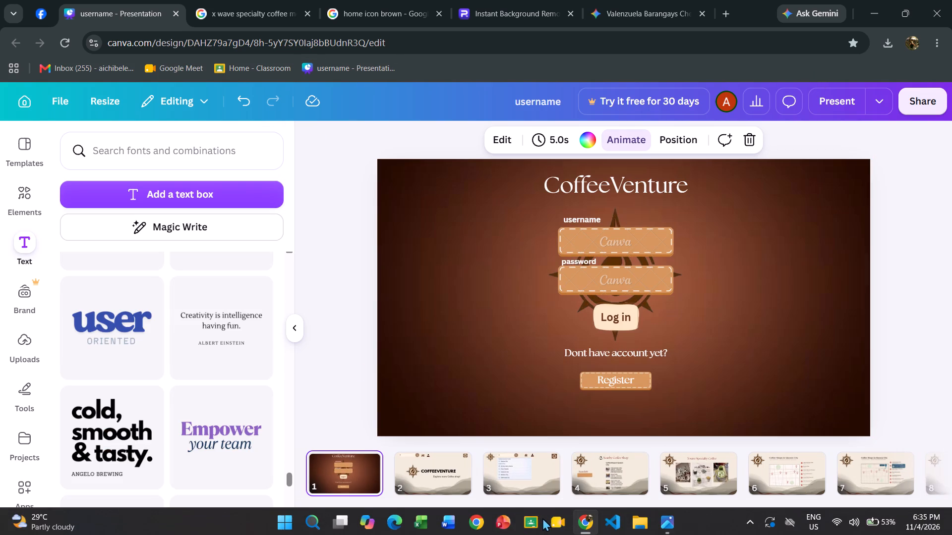
Play the presentation full screen from page 1 through the THANK YOU! page to check the page animations, and exit playback.
{"action": "left_click", "coordinate": [679, 524]}
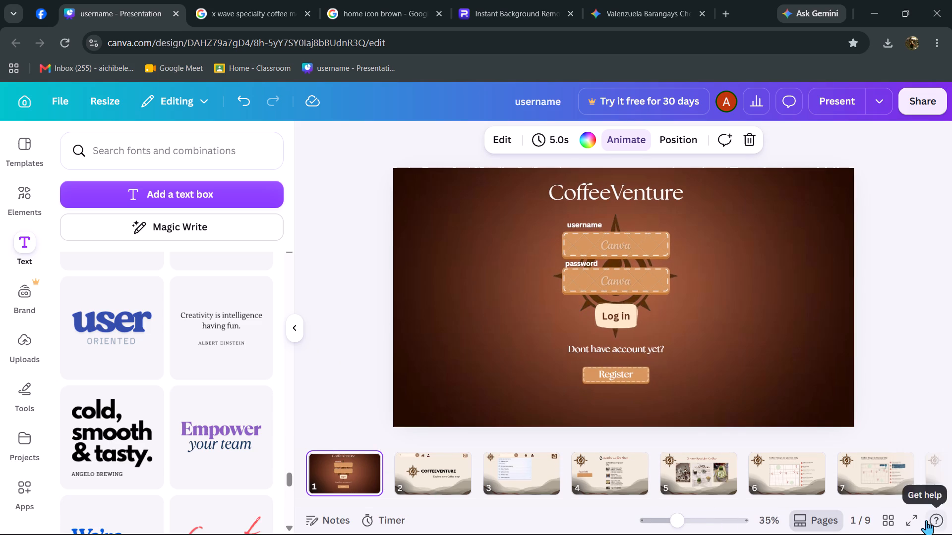
{"action": "left_click", "coordinate": [907, 515]}
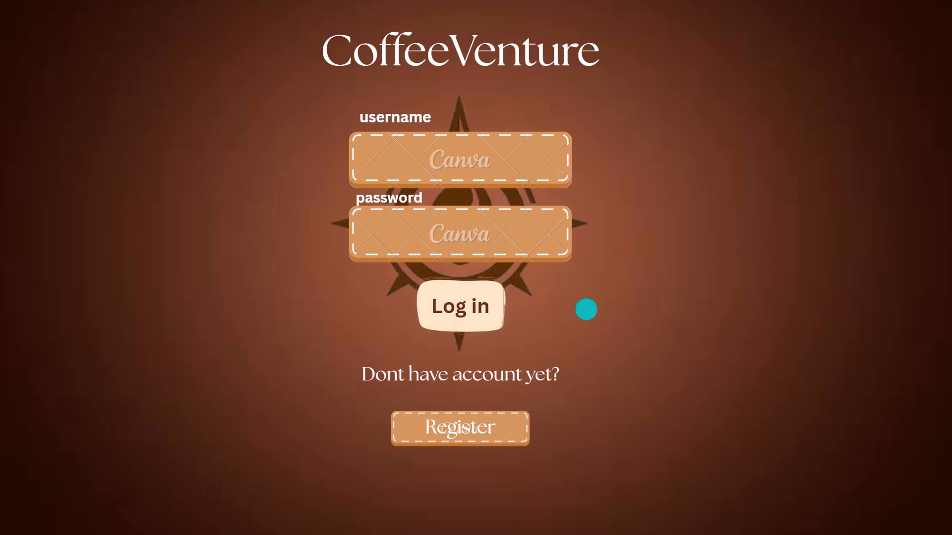
{"action": "key", "text": "Right"}
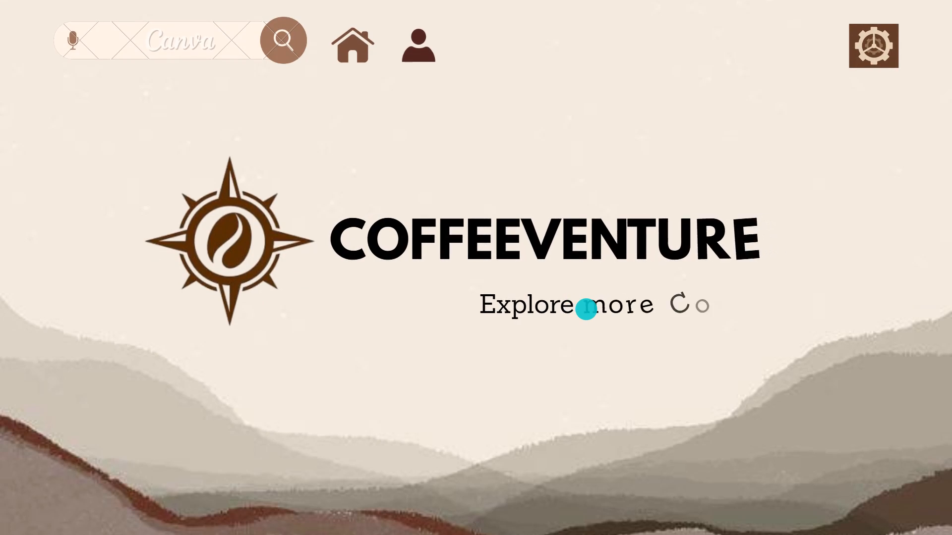
{"action": "key", "text": "Right"}
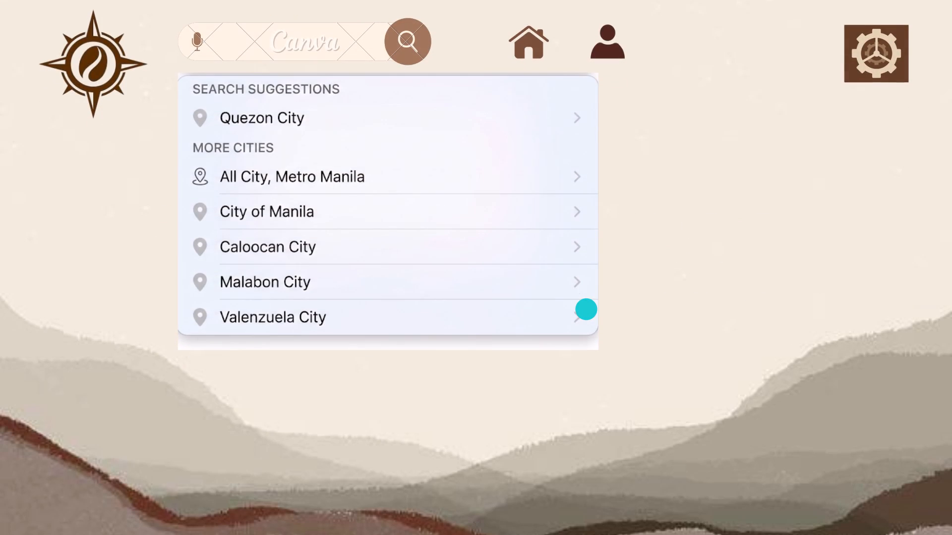
{"action": "key", "text": "Right"}
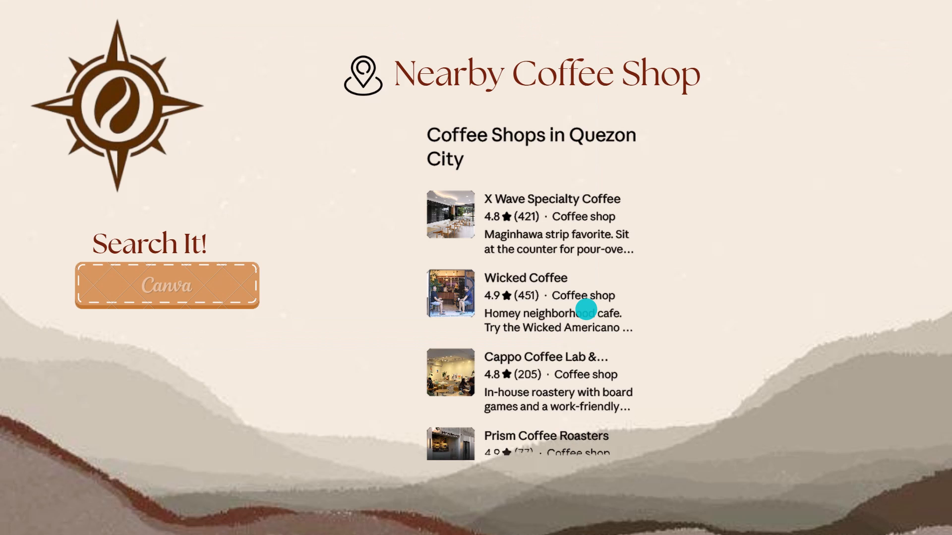
{"action": "key", "text": "Left"}
{"action": "key", "text": "Right"}
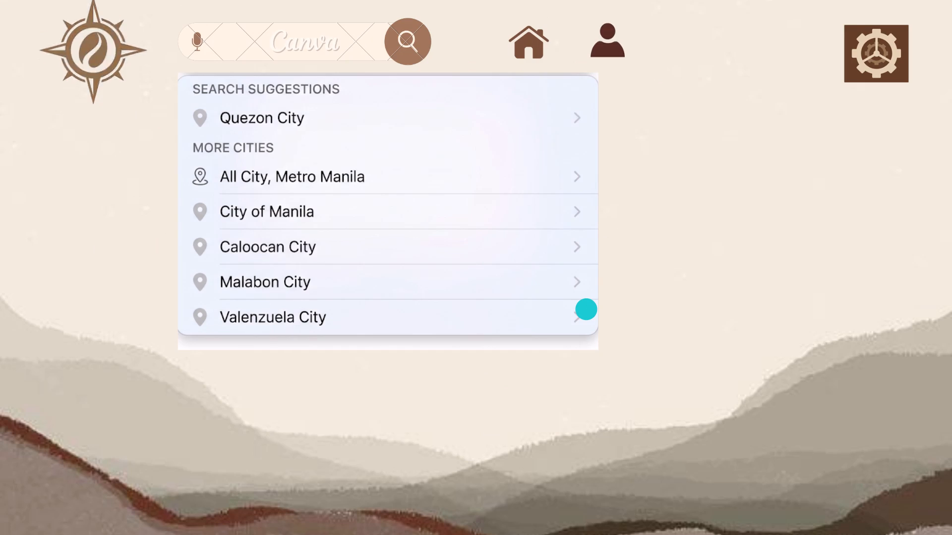
{"action": "key", "text": "Right"}
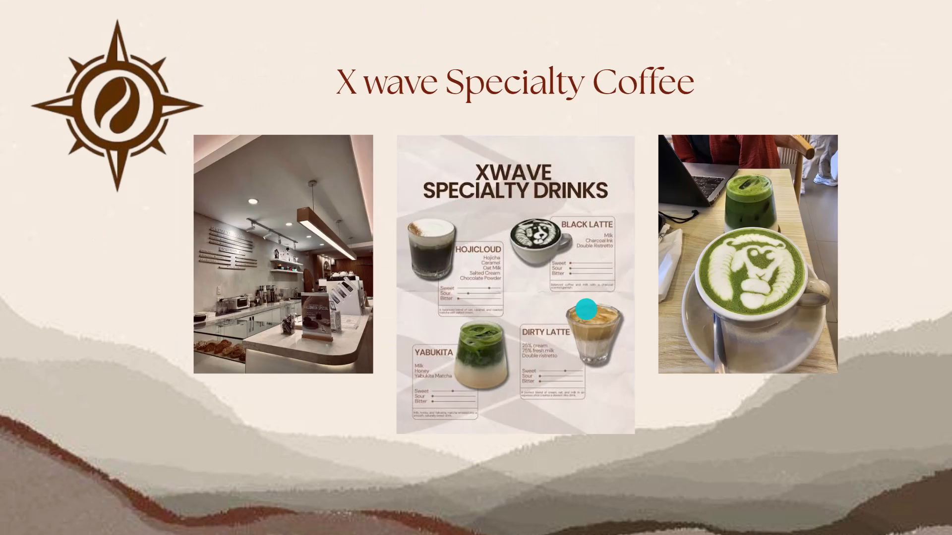
{"action": "key", "text": "Right"}
{"action": "key", "text": "Right"}
{"action": "key", "text": "Right"}
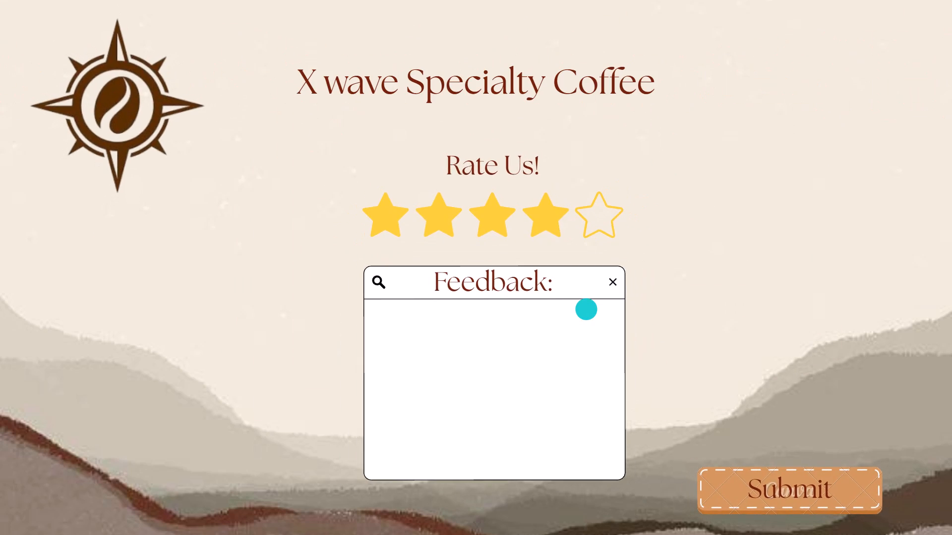
{"action": "key", "text": "Right"}
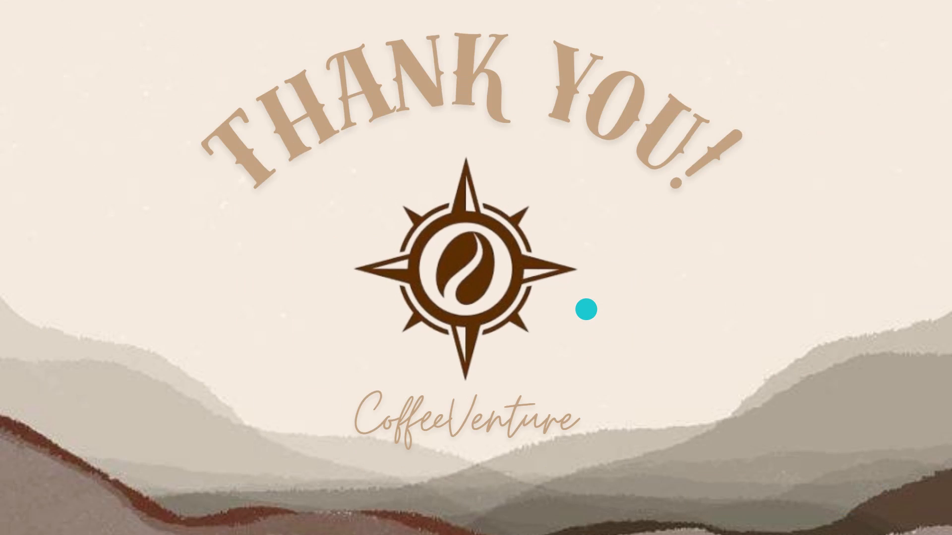
{"action": "key", "text": "Right"}
{"action": "key", "text": "Escape"}
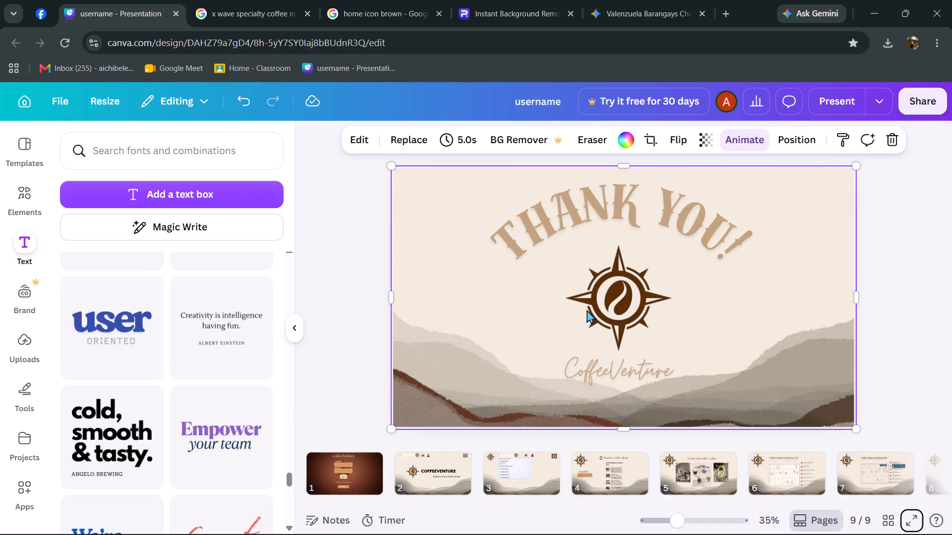
Apply the Corporate page animation to page 4, the Nearby Coffee Shop page.
{"action": "left_click", "coordinate": [368, 488]}
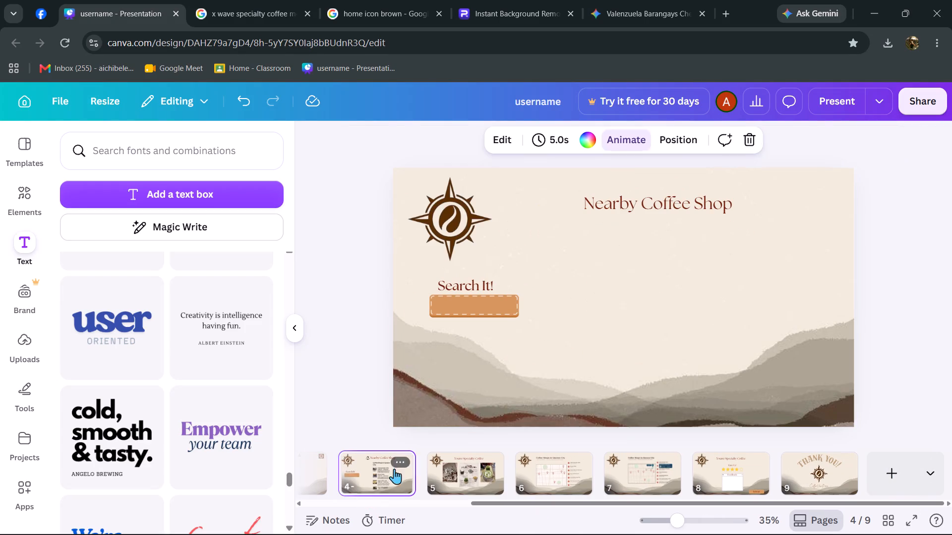
{"action": "scroll", "coordinate": [238, 289], "scroll_direction": "up", "scroll_amount": 3}
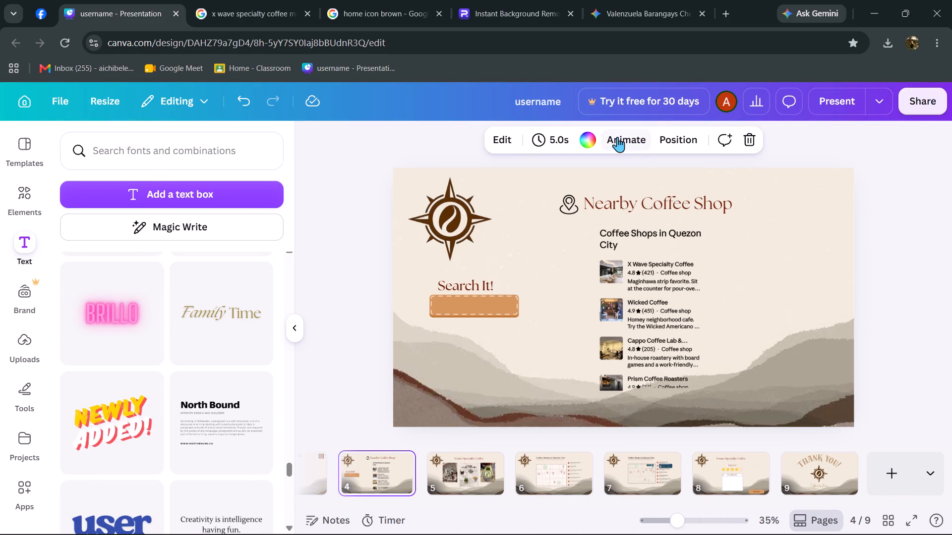
{"action": "left_click", "coordinate": [619, 136]}
{"action": "left_click", "coordinate": [158, 394]}
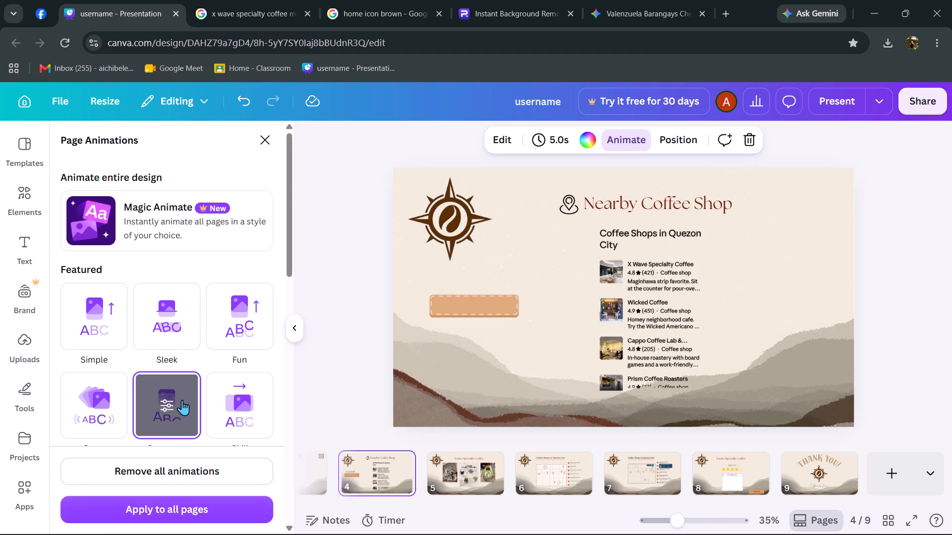
Apply the Chill page animation to page 5, the X wave Specialty Coffee photo and drinks page.
{"action": "left_click", "coordinate": [489, 464]}
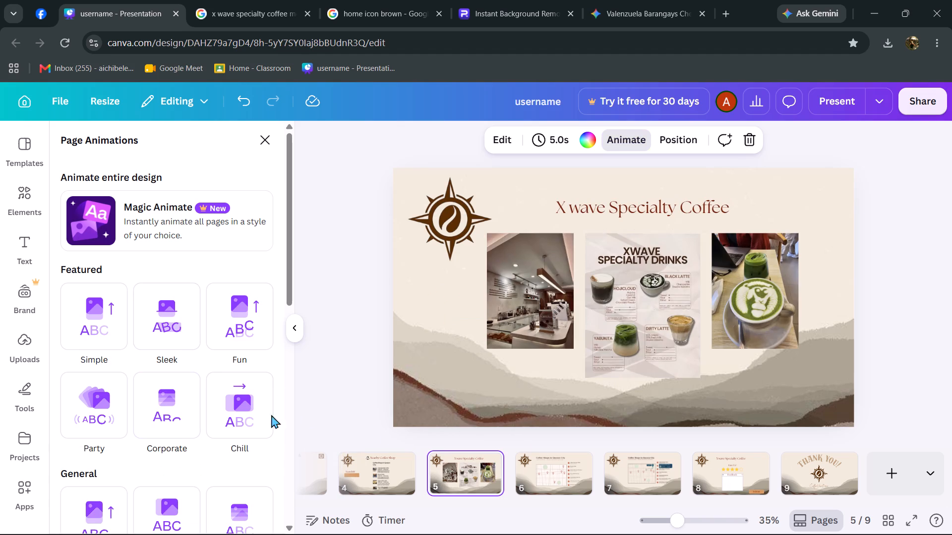
{"action": "left_click", "coordinate": [258, 411]}
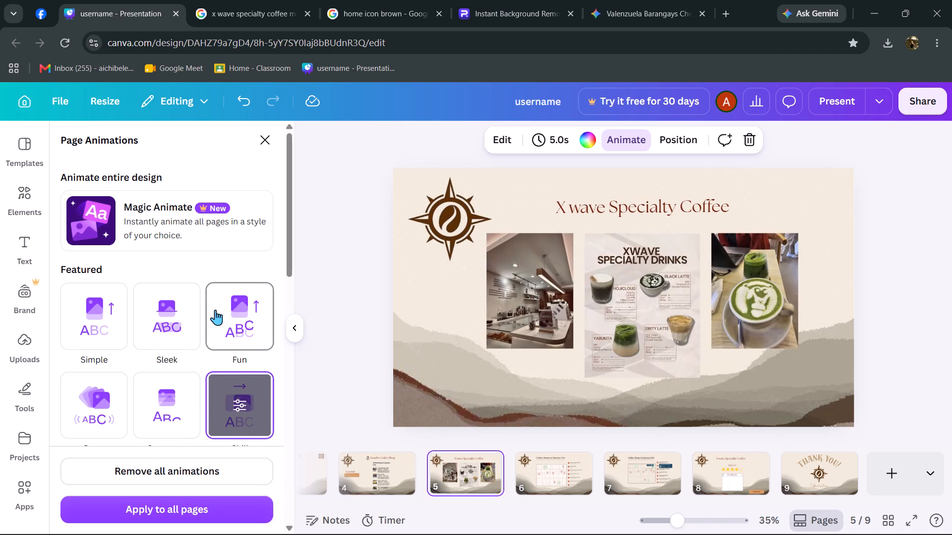
Try the Sleek page animation on page 6, the Coffee Shops in Quezon City map, and settle on Simple.
{"action": "left_click", "coordinate": [543, 464]}
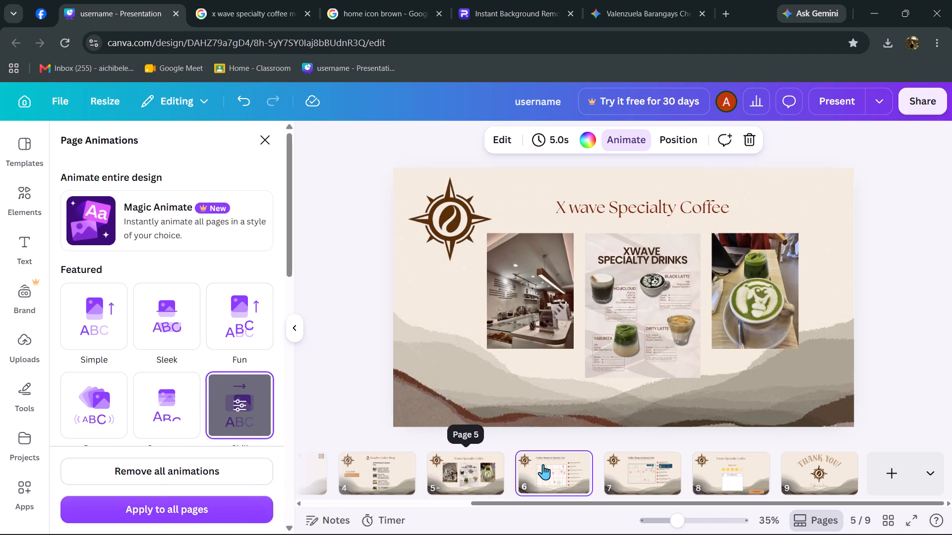
{"action": "left_click", "coordinate": [174, 325]}
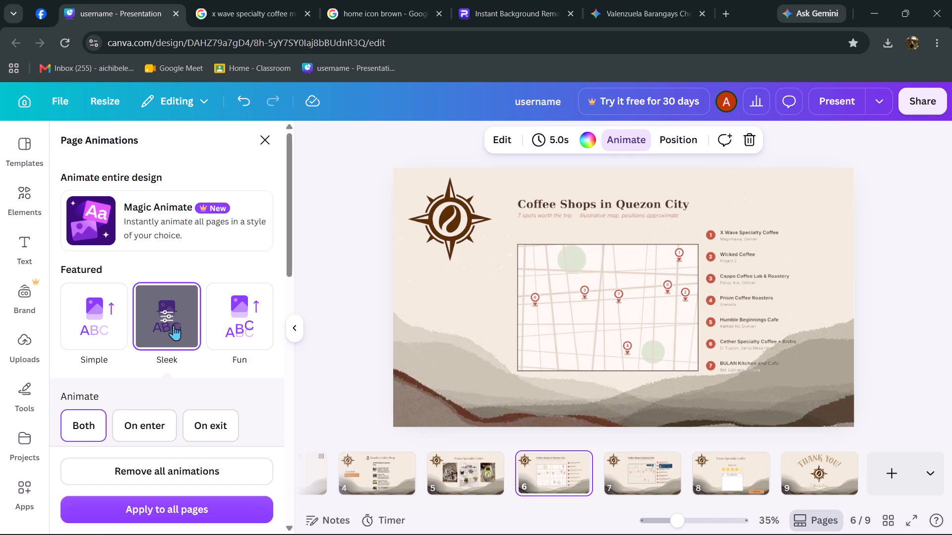
{"action": "left_click", "coordinate": [175, 370]}
{"action": "left_click", "coordinate": [117, 330]}
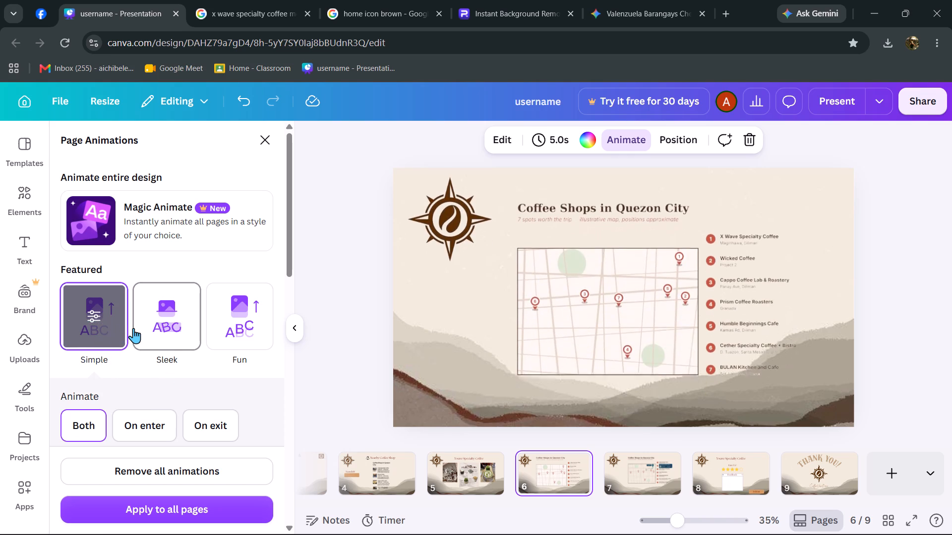
Try the Sleek, Corporate, Chill and Party page animations on page 7, the delivery tracker map, and settle on Fun.
{"action": "left_click", "coordinate": [625, 477]}
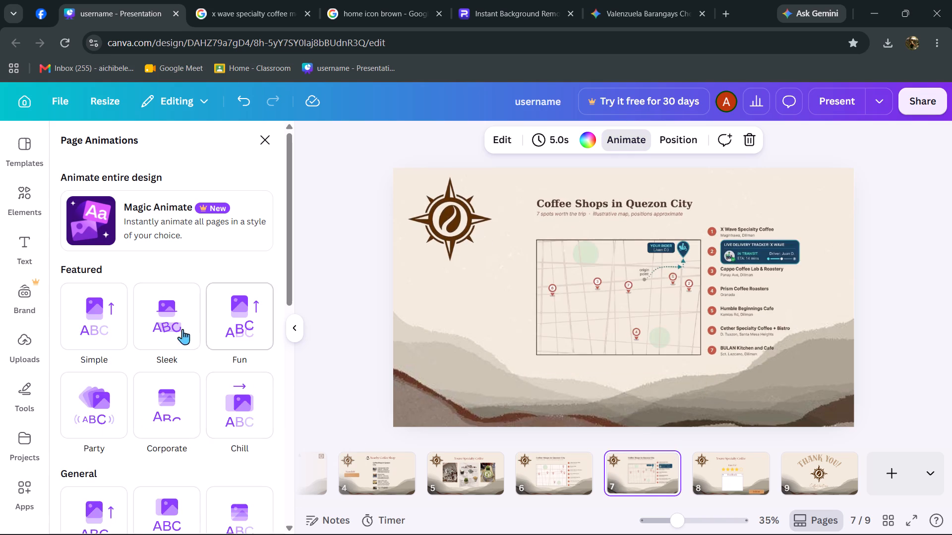
{"action": "left_click", "coordinate": [173, 327]}
{"action": "scroll", "coordinate": [192, 350], "scroll_direction": "down", "scroll_amount": 2}
{"action": "left_click", "coordinate": [192, 362]}
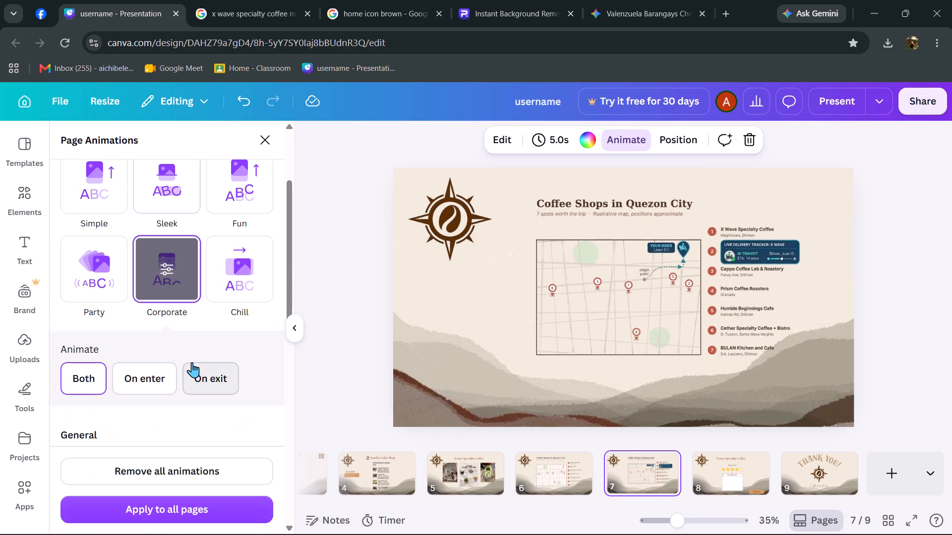
{"action": "left_click", "coordinate": [237, 267]}
{"action": "left_click", "coordinate": [100, 273]}
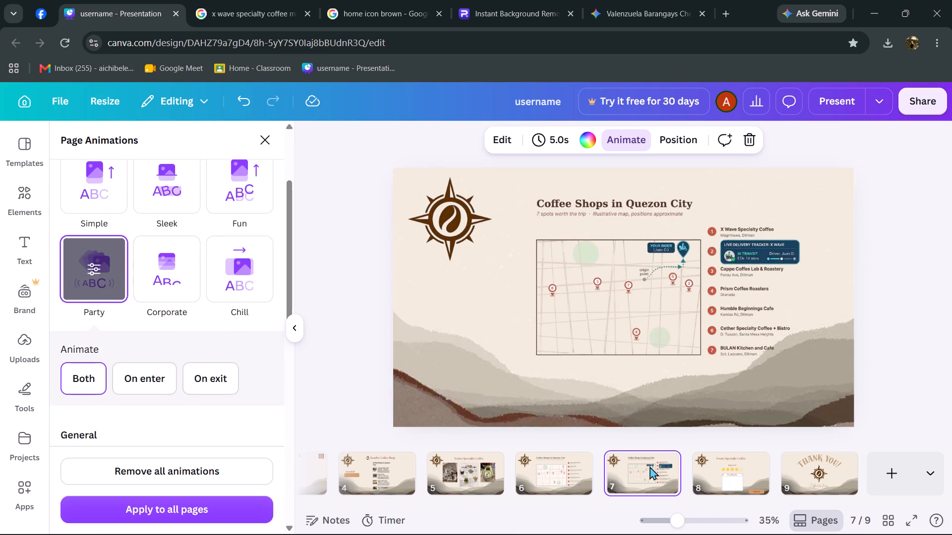
{"action": "scroll", "coordinate": [181, 276], "scroll_direction": "up", "scroll_amount": 1}
{"action": "left_click", "coordinate": [173, 256]}
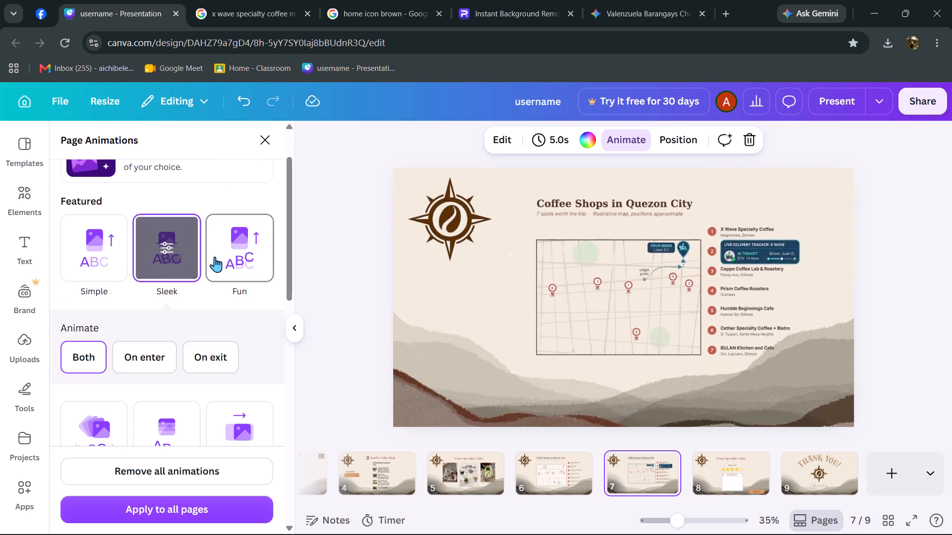
{"action": "left_click", "coordinate": [234, 254]}
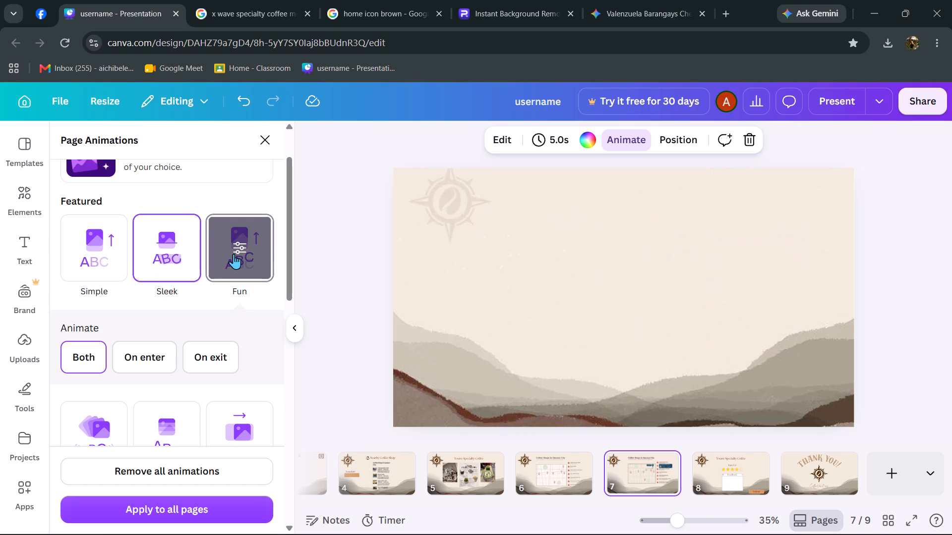
Play the presentation in full screen from page 1 through the closing Thank You page to check the page animations.
{"action": "left_click", "coordinate": [724, 478]}
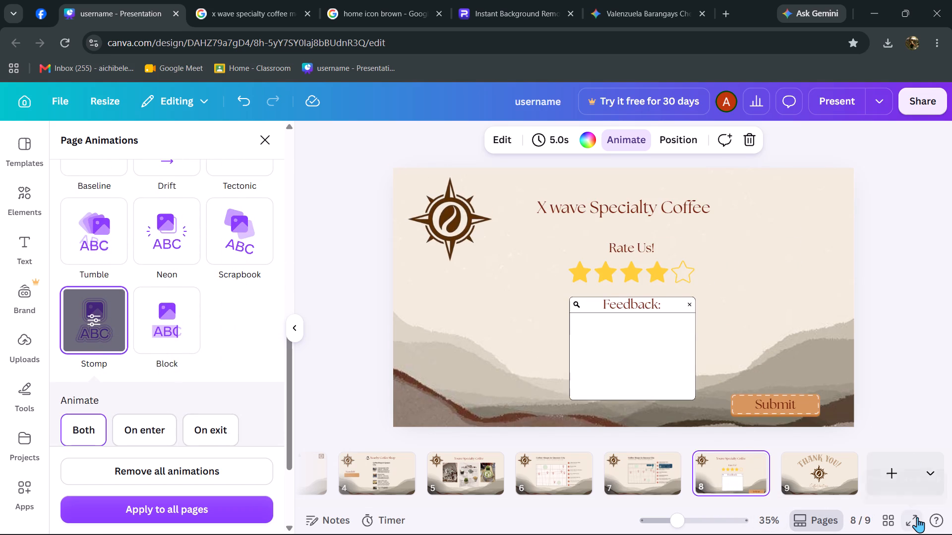
{"action": "left_click", "coordinate": [917, 517]}
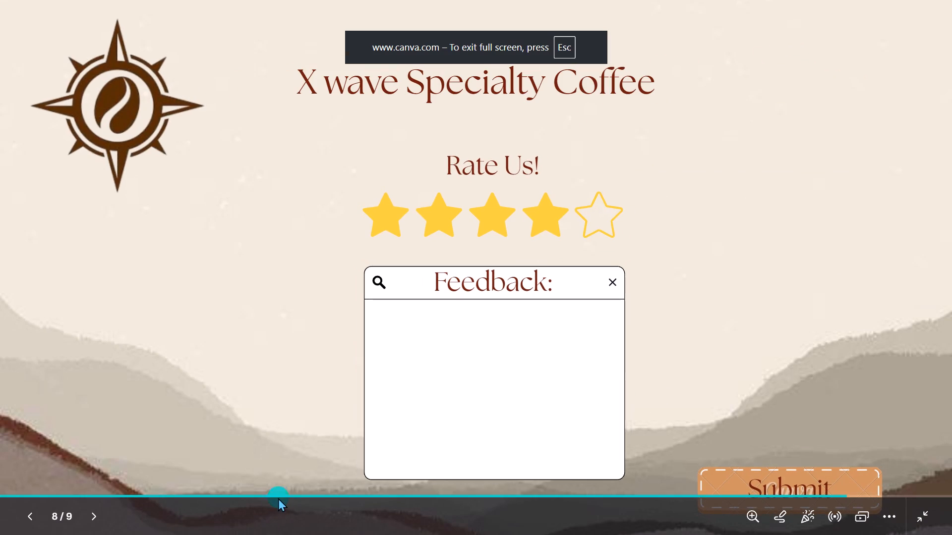
{"action": "left_click_drag", "start_coordinate": [280, 494], "coordinate": [0, 529]}
{"action": "left_click", "coordinate": [159, 481]}
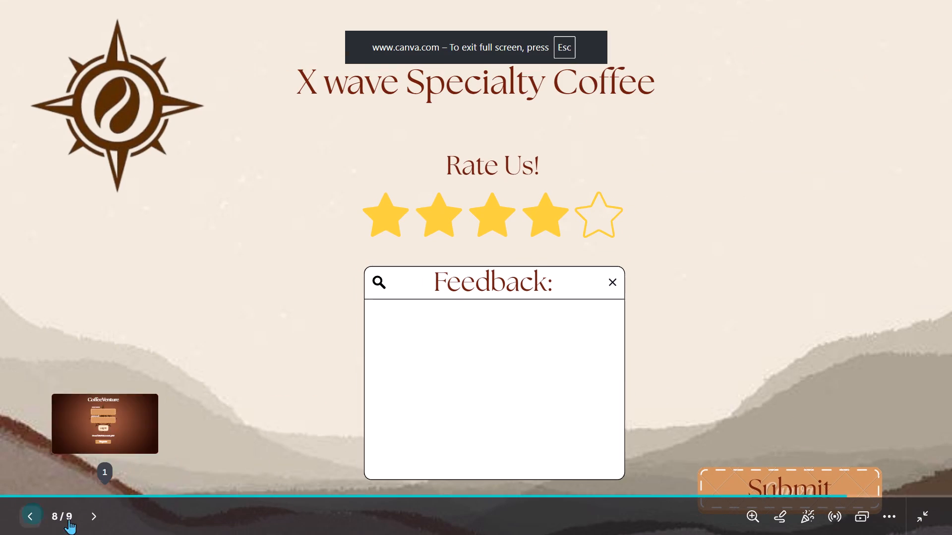
{"action": "left_click_drag", "start_coordinate": [76, 493], "coordinate": [0, 503]}
{"action": "left_click", "coordinate": [20, 491]}
{"action": "left_click", "coordinate": [20, 491]}
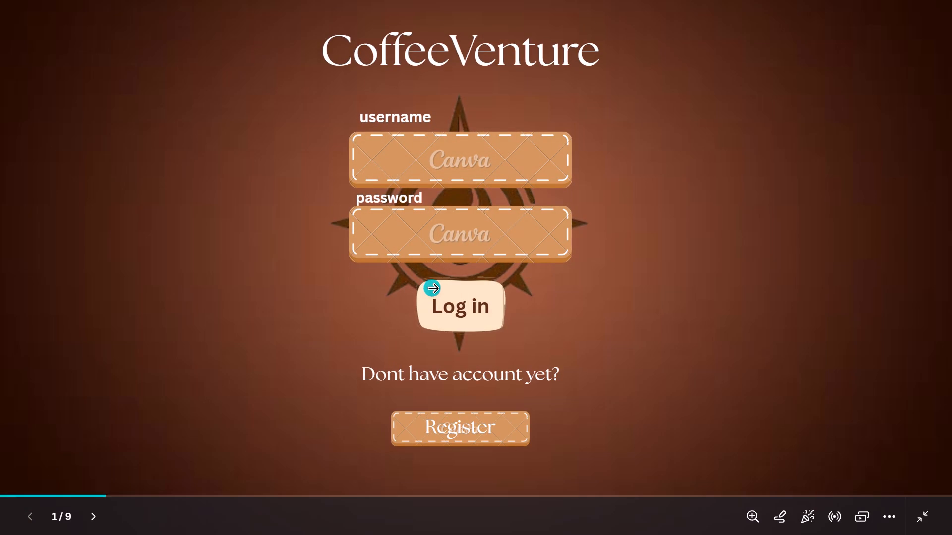
{"action": "key", "text": "Right"}
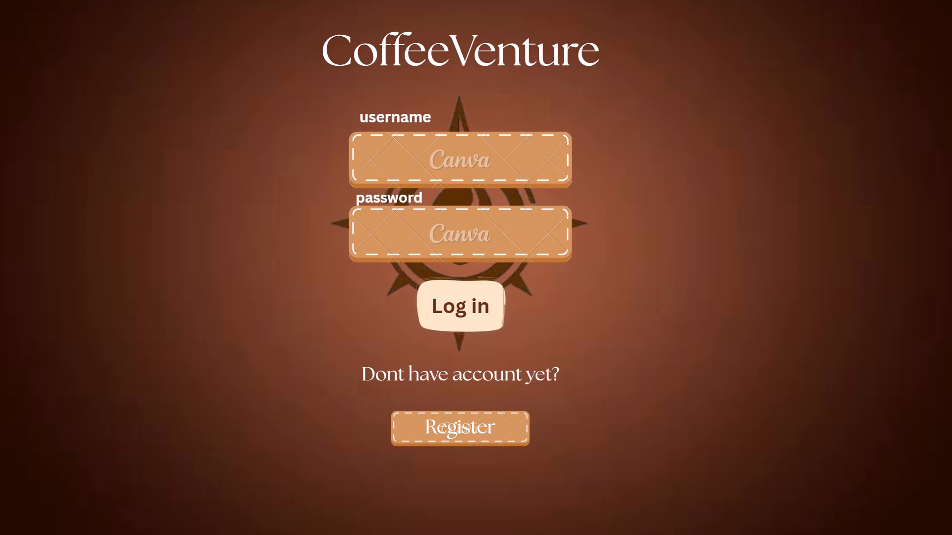
{"action": "key", "text": "Right"}
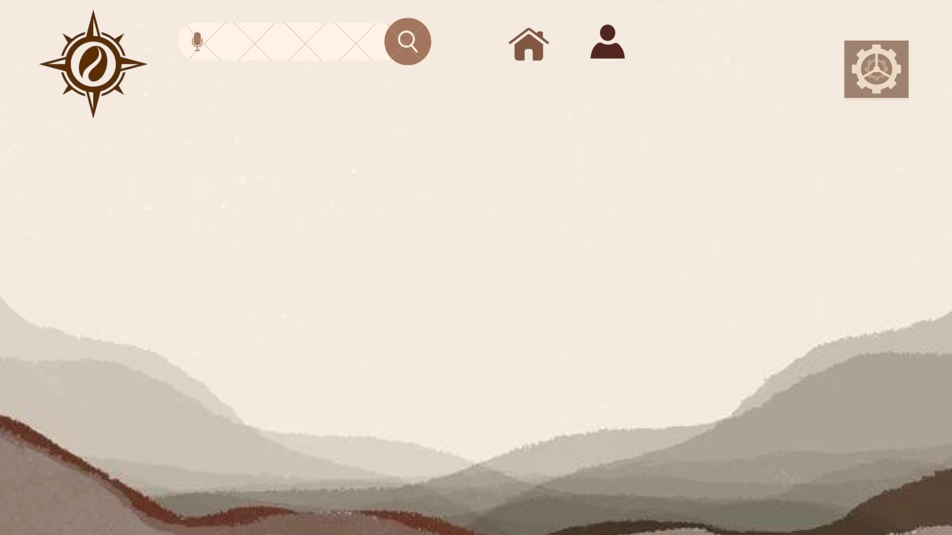
{"action": "key", "text": "Right"}
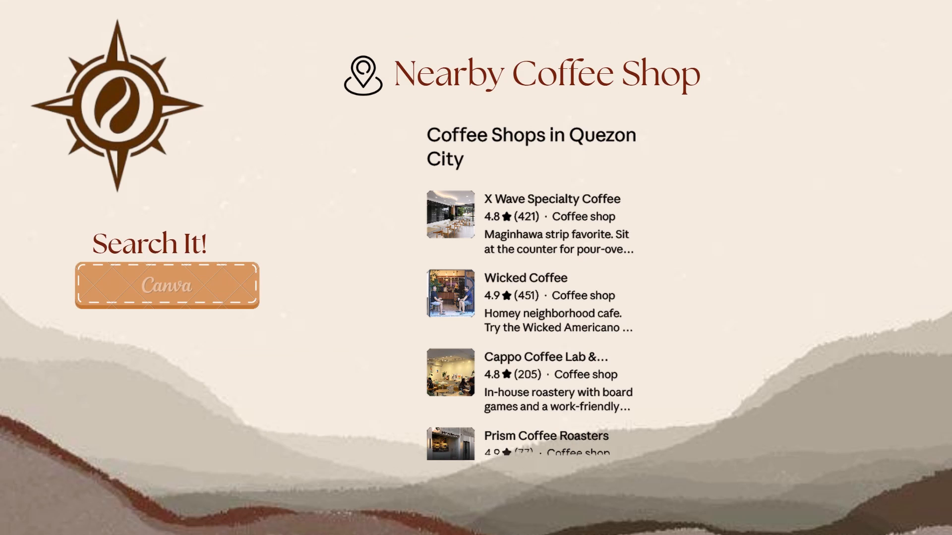
{"action": "key", "text": "Right"}
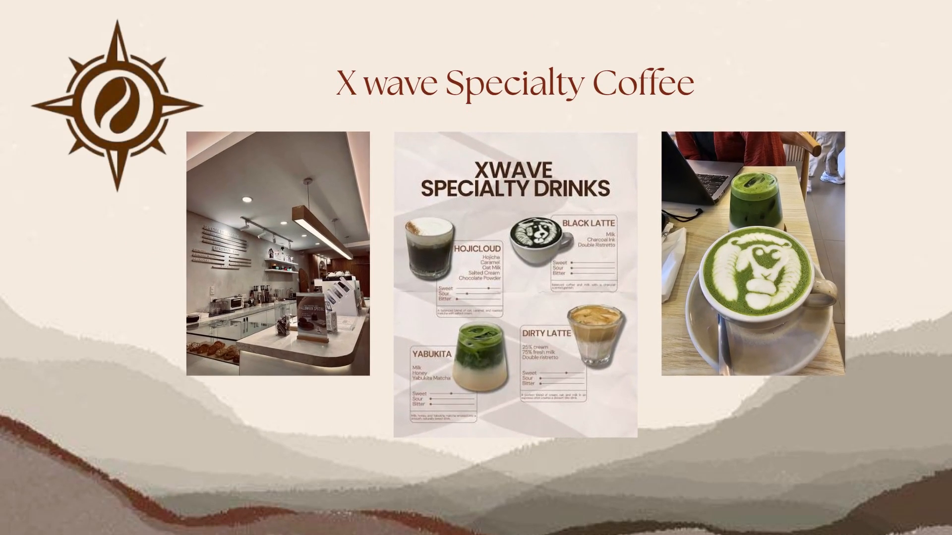
{"action": "key", "text": "Right"}
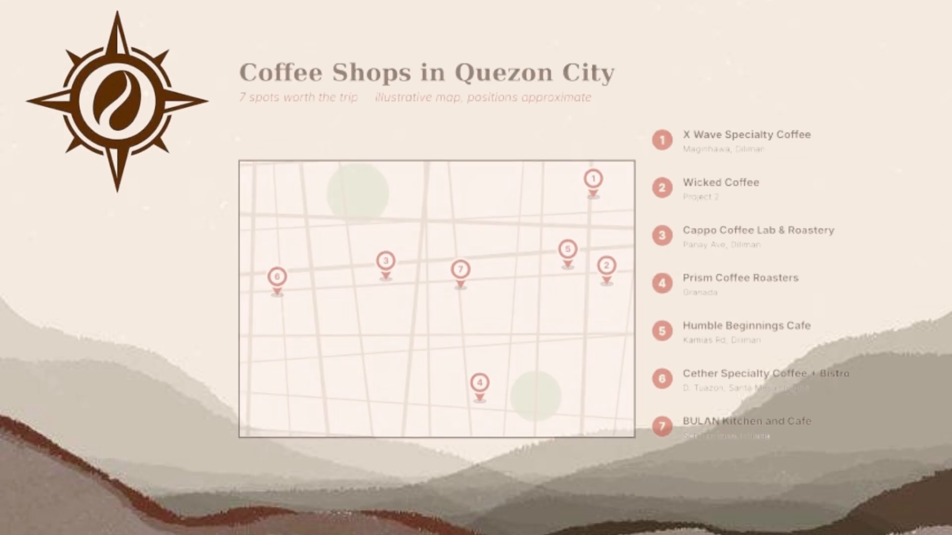
{"action": "key", "text": "Right"}
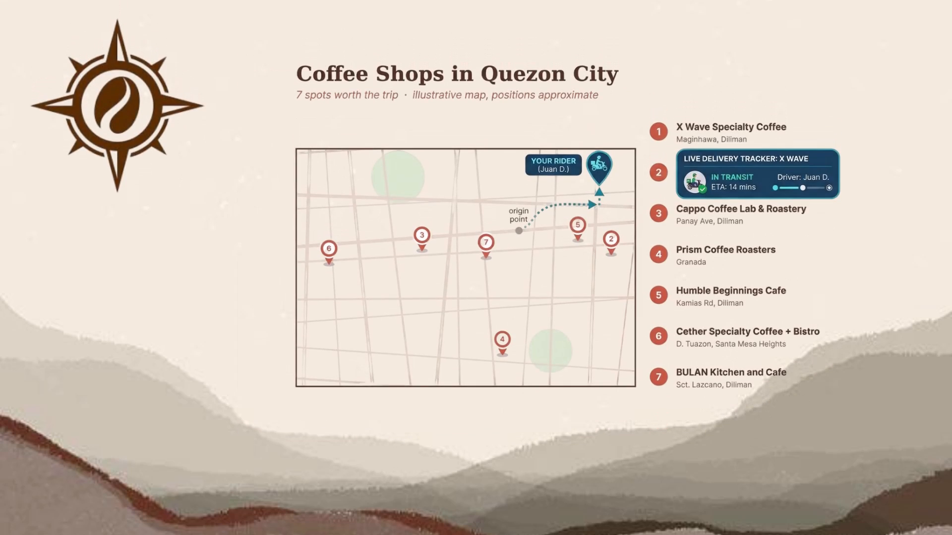
{"action": "key", "text": "Right"}
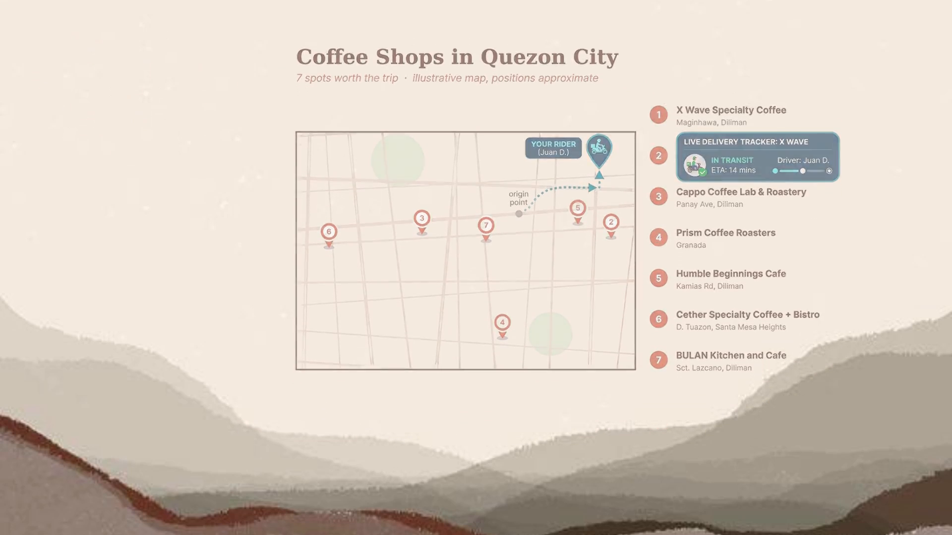
{"action": "key", "text": "Right"}
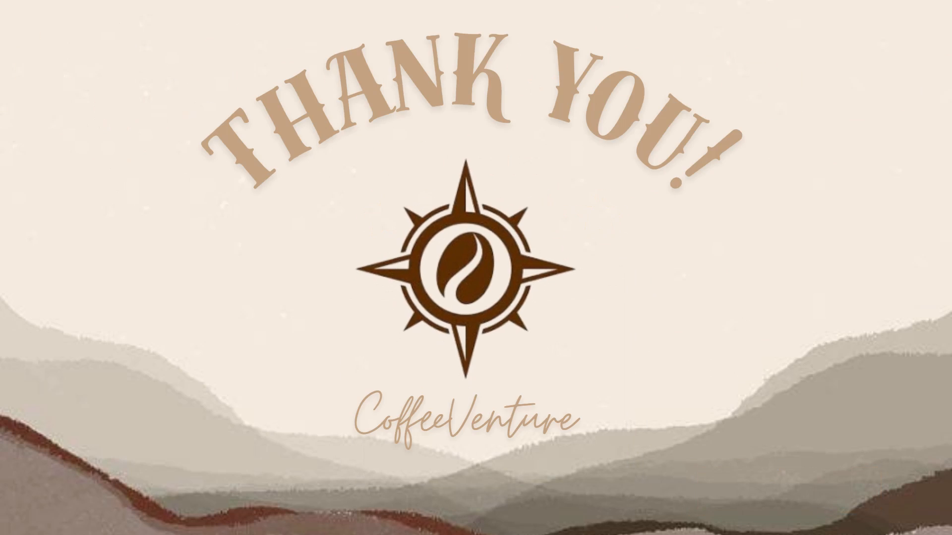
{"action": "key", "text": "Escape"}
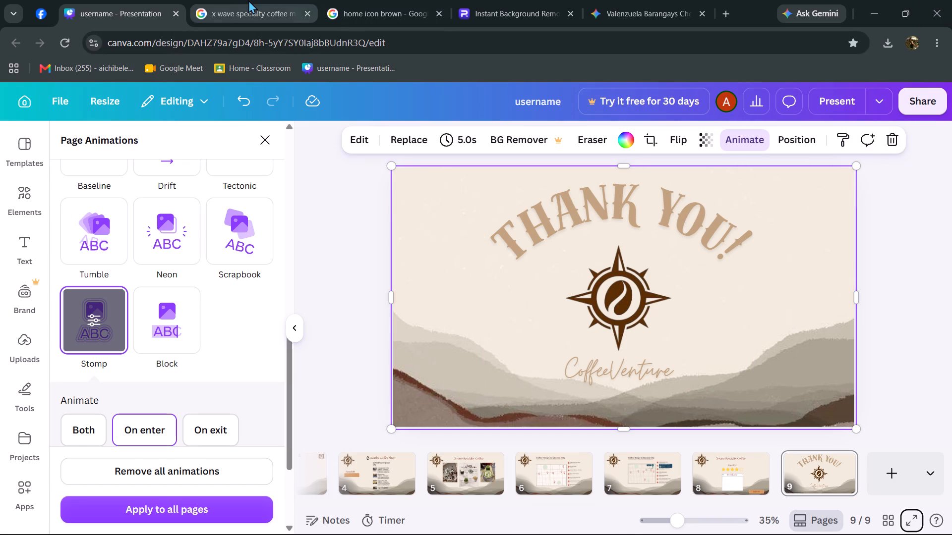
Open Google Classroom in a new tab and enter the ITC/ITCL (26-27 1st Sem) class.
{"action": "middle_click", "coordinate": [242, 65]}
{"action": "left_click", "coordinate": [645, 0]}
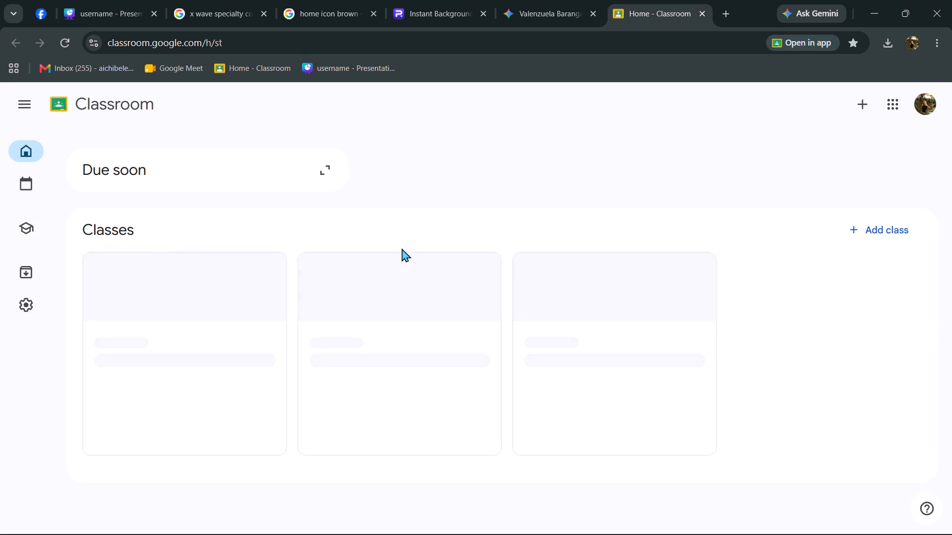
{"action": "scroll", "coordinate": [429, 256], "scroll_direction": "down", "scroll_amount": 14}
{"action": "left_click", "coordinate": [639, 389]}
{"action": "left_click", "coordinate": [607, 326]}
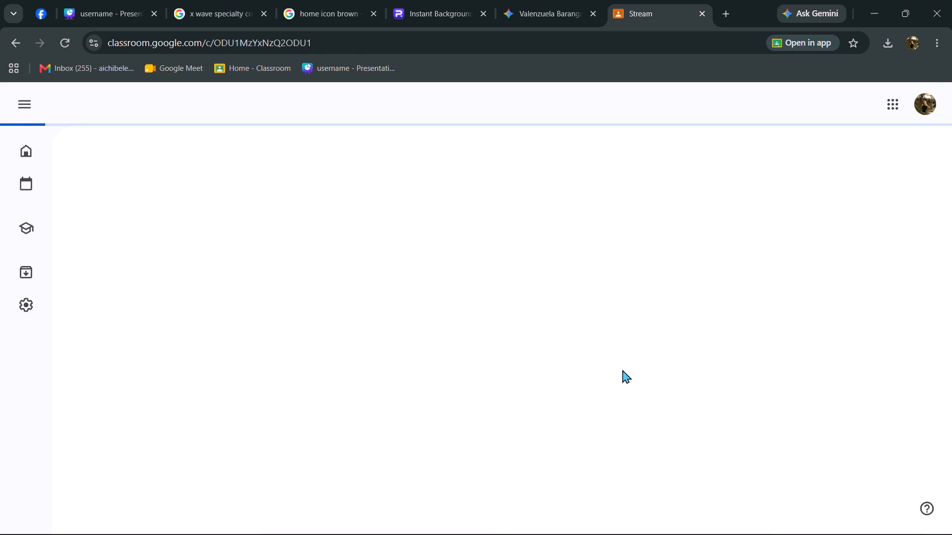
Look through the class stream and open the Group Project material post.
{"action": "scroll", "coordinate": [612, 383], "scroll_direction": "down", "scroll_amount": 3}
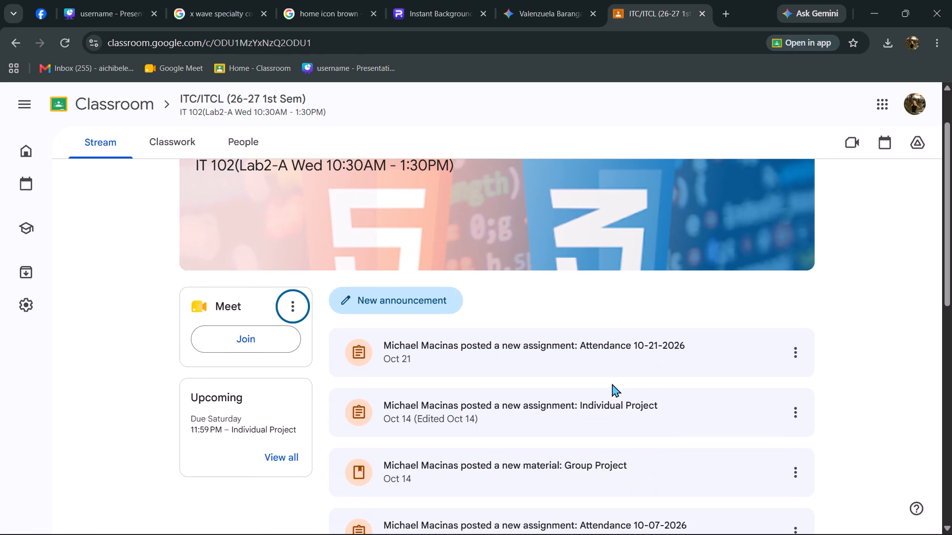
{"action": "scroll", "coordinate": [604, 373], "scroll_direction": "down", "scroll_amount": 2}
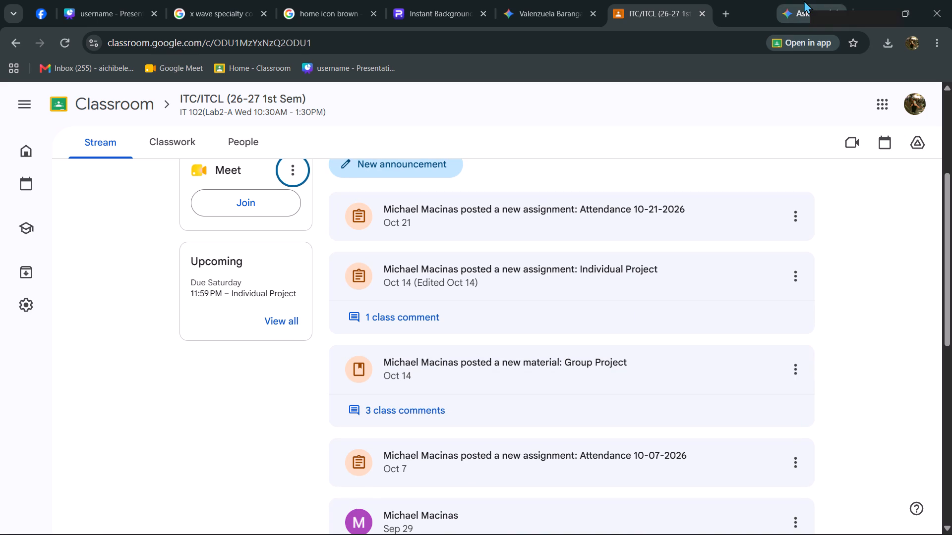
{"action": "left_click", "coordinate": [804, 0]}
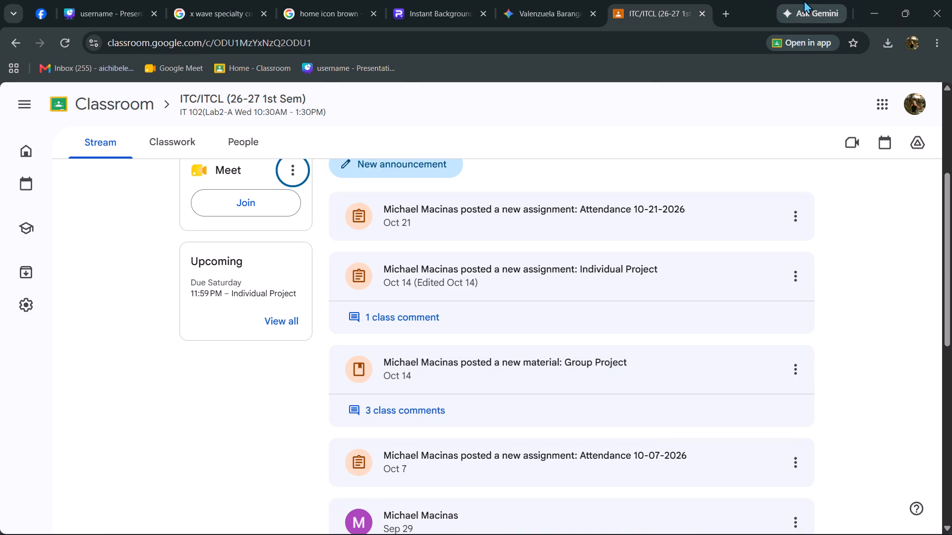
{"action": "scroll", "coordinate": [441, 326], "scroll_direction": "down", "scroll_amount": 2}
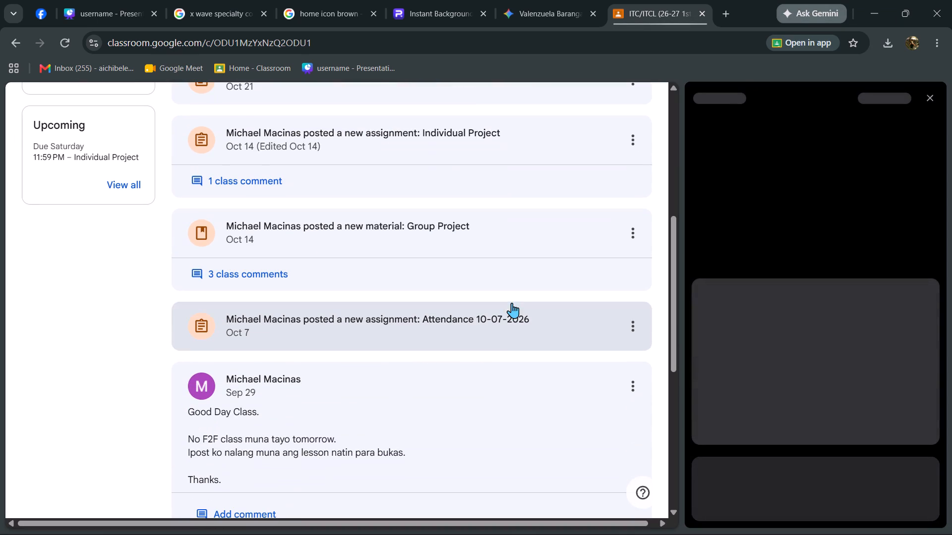
{"action": "left_click", "coordinate": [933, 98]}
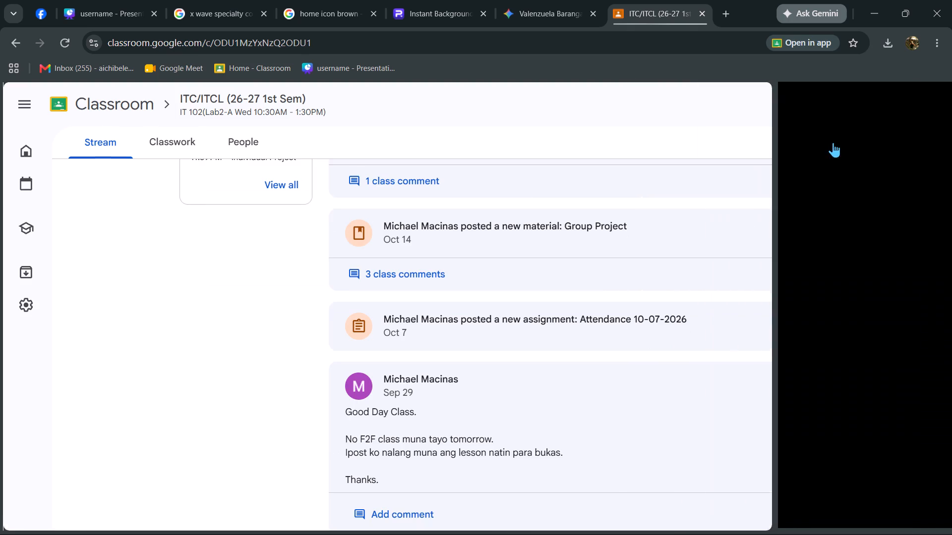
{"action": "scroll", "coordinate": [765, 221], "scroll_direction": "down", "scroll_amount": 2}
{"action": "scroll", "coordinate": [703, 267], "scroll_direction": "up", "scroll_amount": 1}
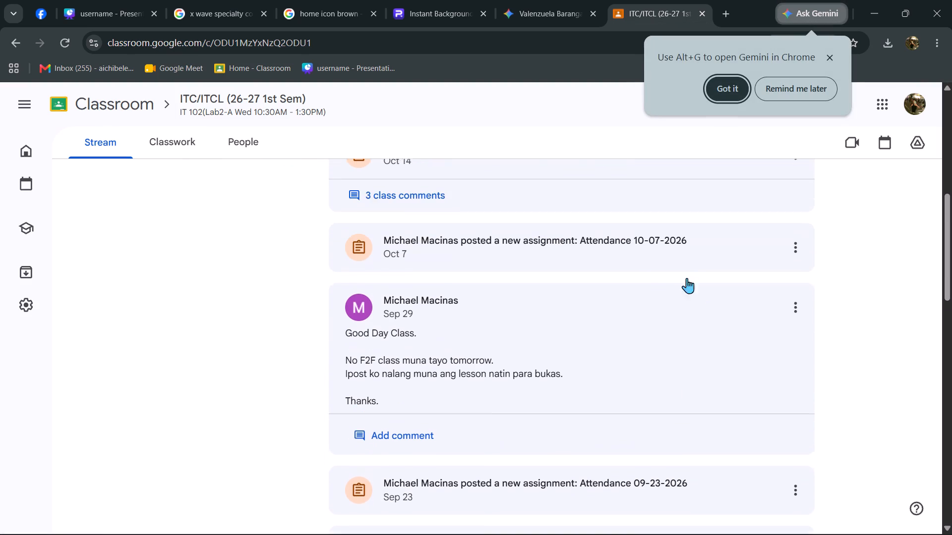
{"action": "scroll", "coordinate": [592, 305], "scroll_direction": "up", "scroll_amount": 3}
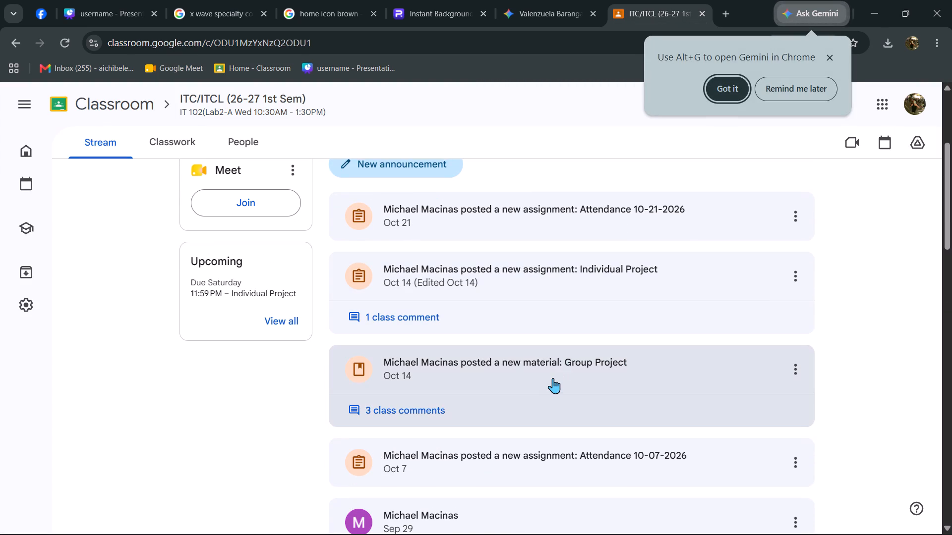
{"action": "left_click", "coordinate": [553, 378]}
Read the Group Project submission instructions and the class comments posted by the other groups.
{"action": "scroll", "coordinate": [633, 316], "scroll_direction": "down", "scroll_amount": 4}
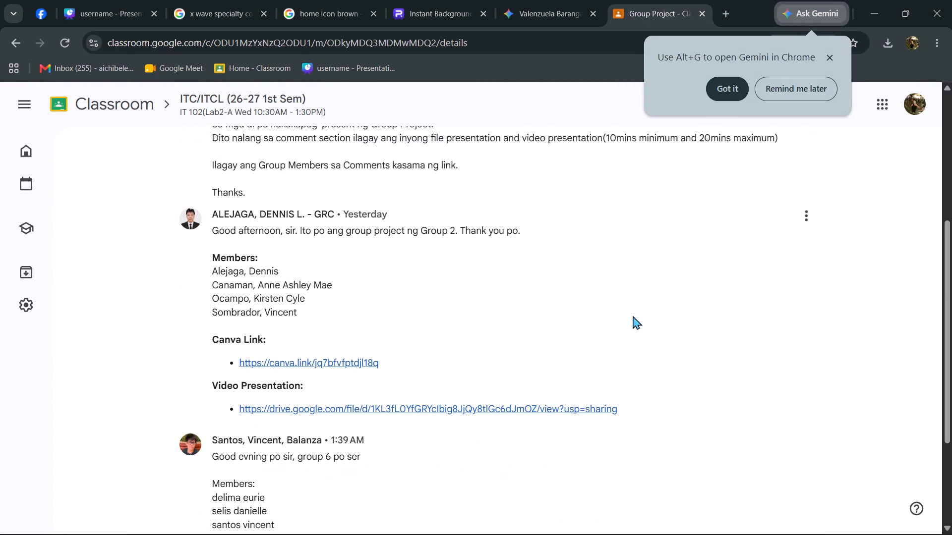
{"action": "scroll", "coordinate": [282, 394], "scroll_direction": "down", "scroll_amount": 1}
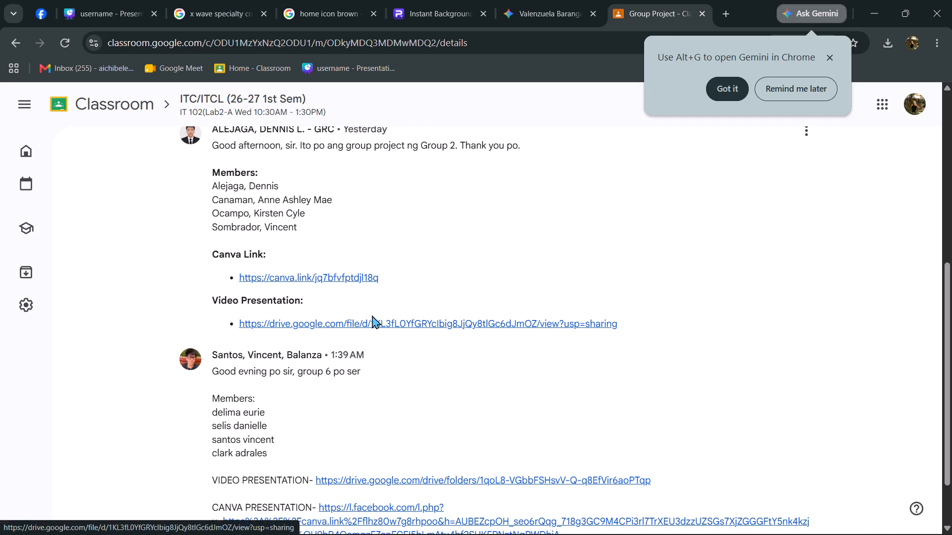
{"action": "scroll", "coordinate": [458, 356], "scroll_direction": "down", "scroll_amount": 2}
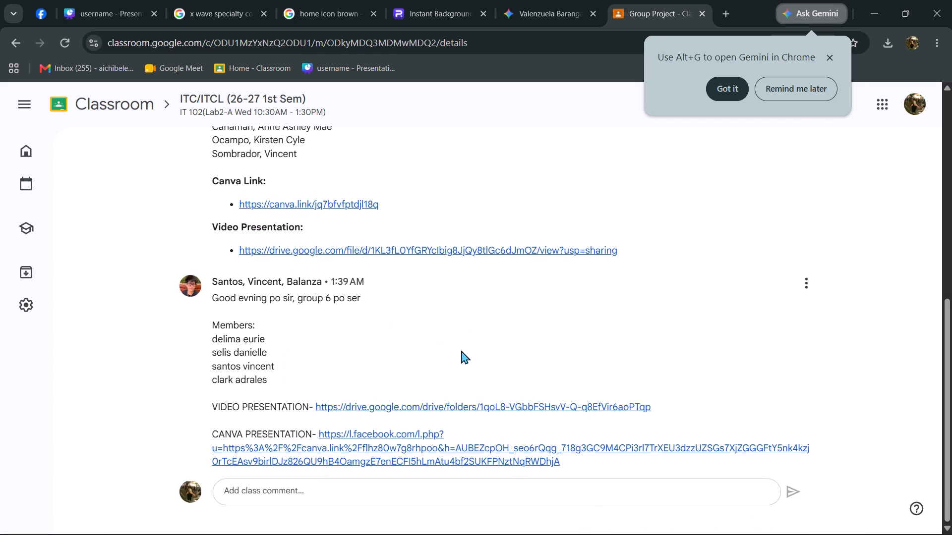